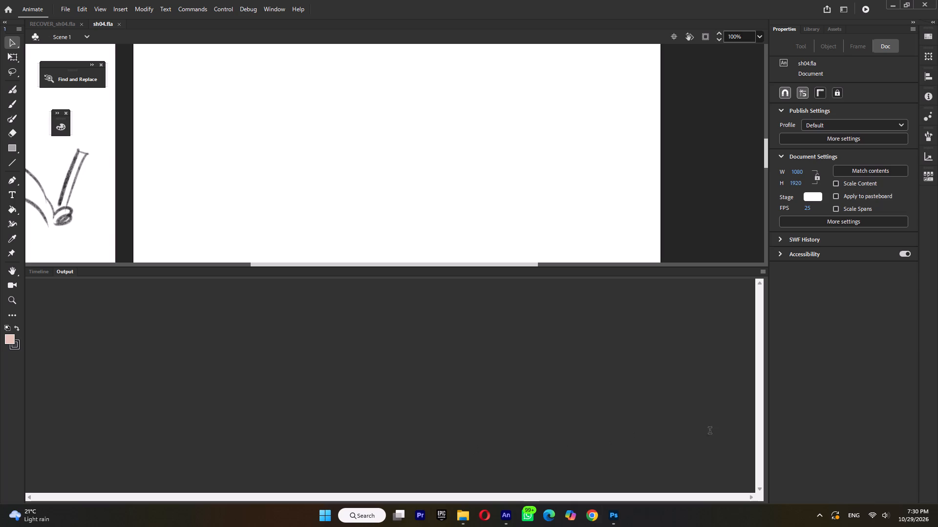
Show the sh04.fla timeline and review the animation between about frames 341 and 416.
{"action": "scroll", "coordinate": [435, 206], "scroll_direction": "down", "scroll_amount": 7, "text": "ctrl"}
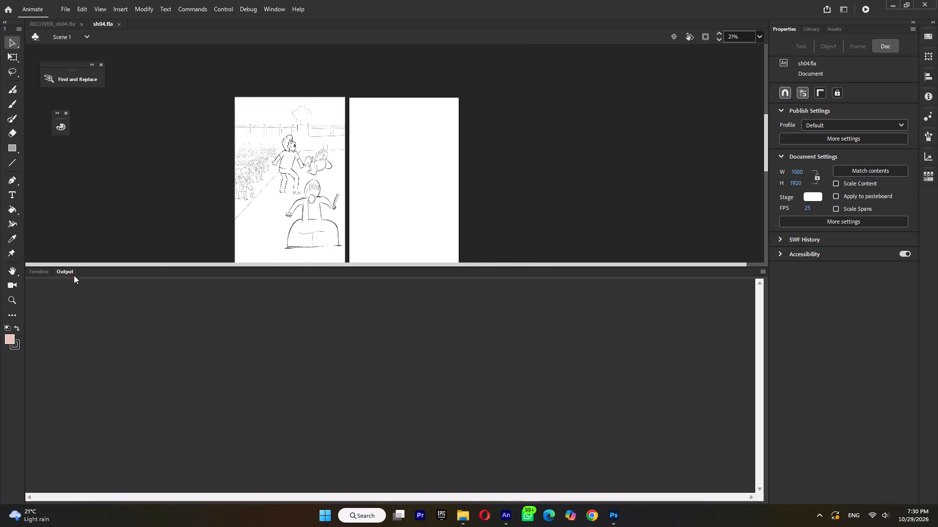
{"action": "left_click", "coordinate": [38, 272]}
{"action": "key", "text": "Return"}
{"action": "key", "text": "Return"}
{"action": "left_click_drag", "start_coordinate": [220, 303], "coordinate": [133, 312]}
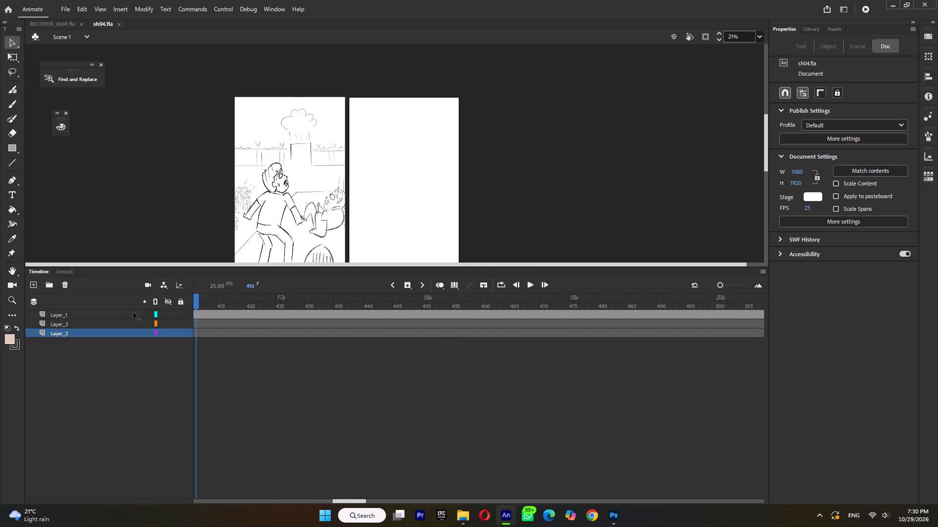
{"action": "left_click_drag", "start_coordinate": [133, 312], "coordinate": [286, 344]}
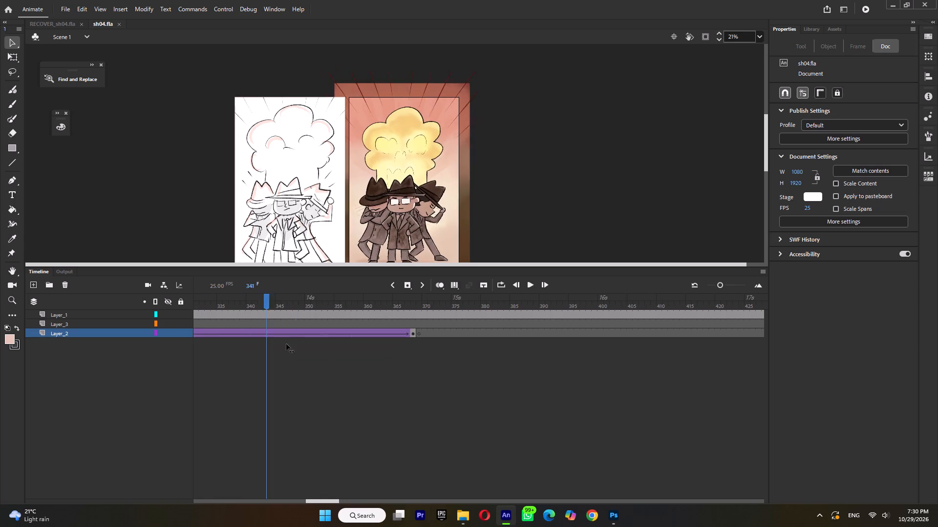
{"action": "left_click_drag", "start_coordinate": [286, 344], "coordinate": [418, 340]}
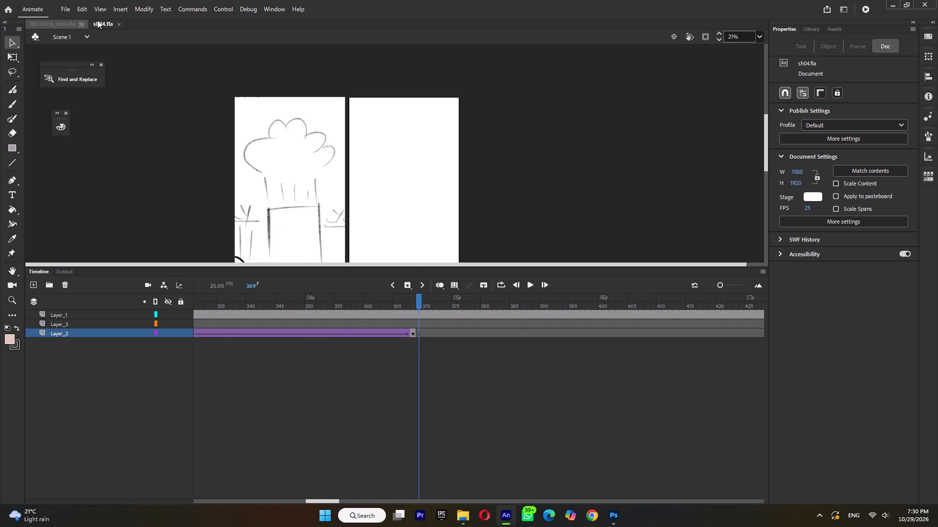
Close the RECOVER_sh04.fla document.
{"action": "left_click", "coordinate": [67, 24]}
{"action": "left_click", "coordinate": [80, 23]}
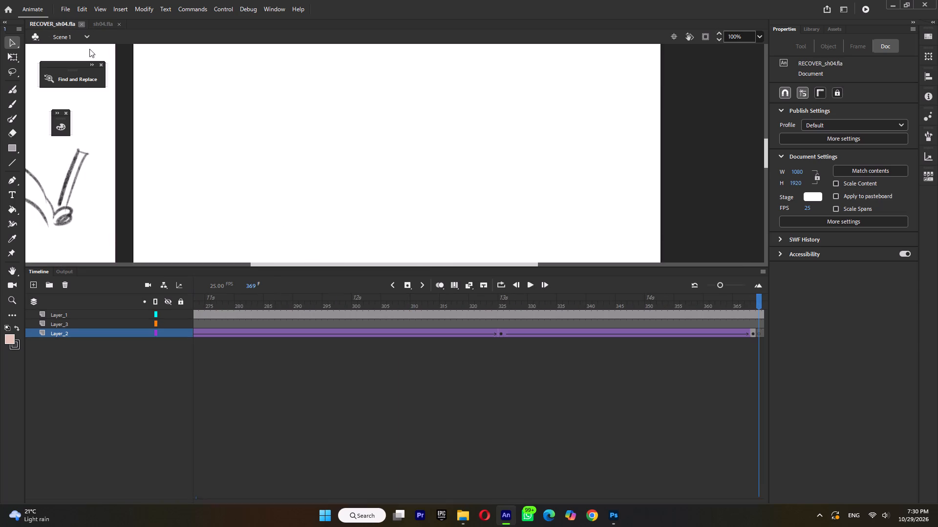
Create a new ActionScript 3.0 document 1080 wide by 1920 high at 25 fps.
{"action": "left_click", "coordinate": [67, 6]}
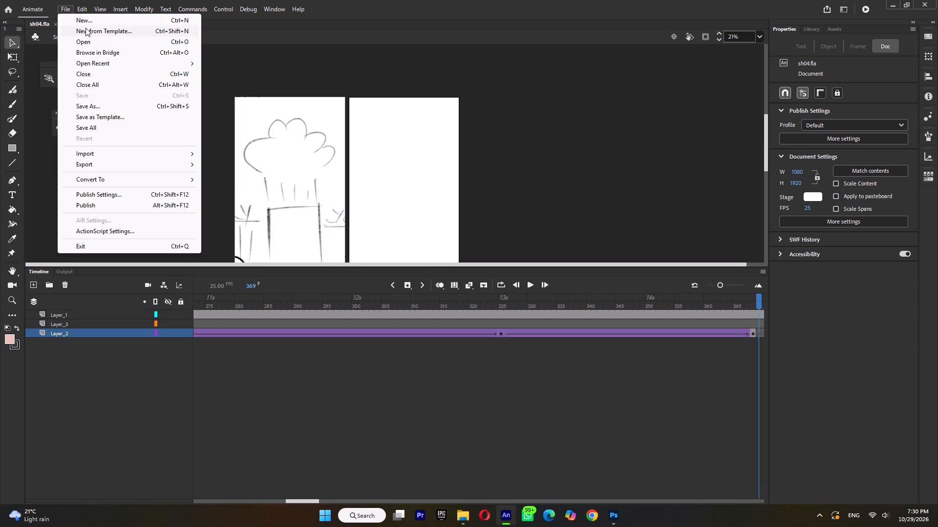
{"action": "left_click_drag", "start_coordinate": [480, 305], "coordinate": [814, 336]}
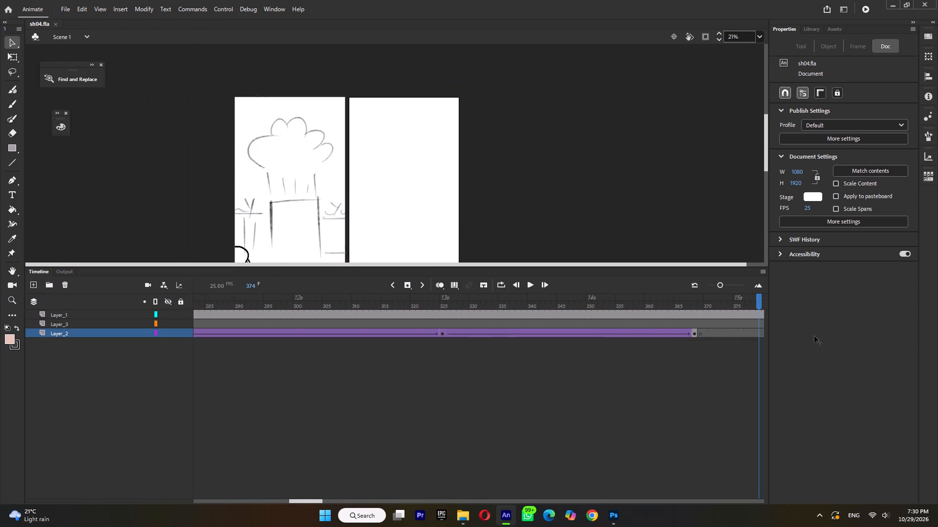
{"action": "left_click_drag", "start_coordinate": [814, 336], "coordinate": [340, 350]}
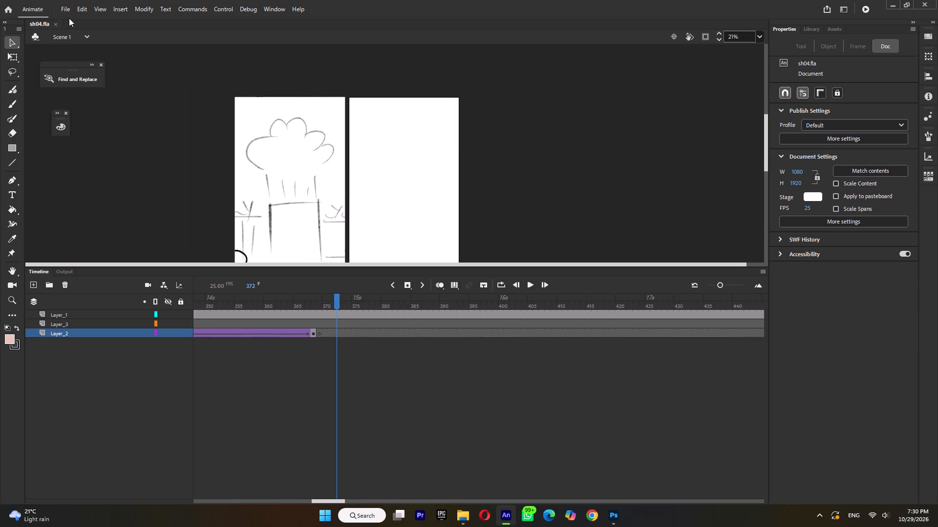
{"action": "key", "text": "ctrl+n"}
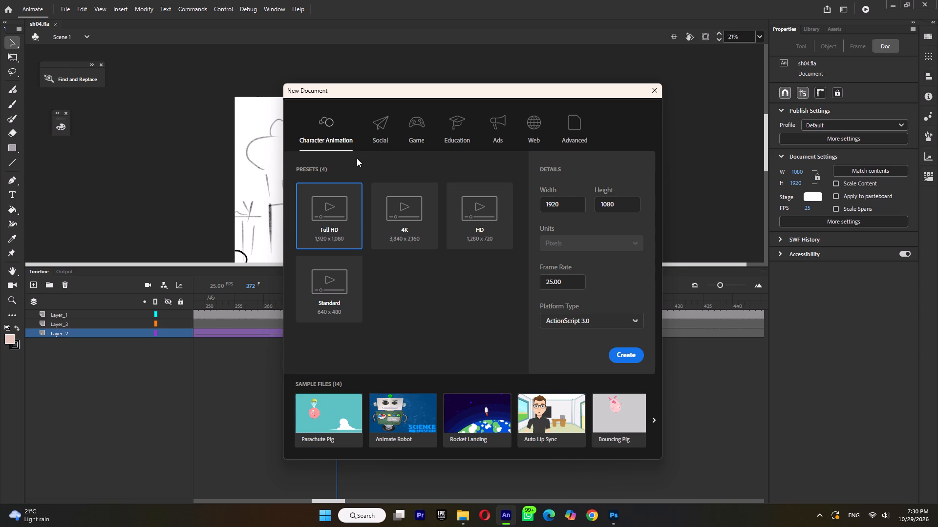
{"action": "left_click_drag", "start_coordinate": [575, 203], "coordinate": [502, 210]}
{"action": "type", "text": "108"}
{"action": "key", "text": "0"}
{"action": "left_click_drag", "start_coordinate": [623, 205], "coordinate": [561, 209]}
{"action": "type", "text": "1920"}
{"action": "left_click", "coordinate": [622, 346]}
{"action": "left_click", "coordinate": [624, 356]}
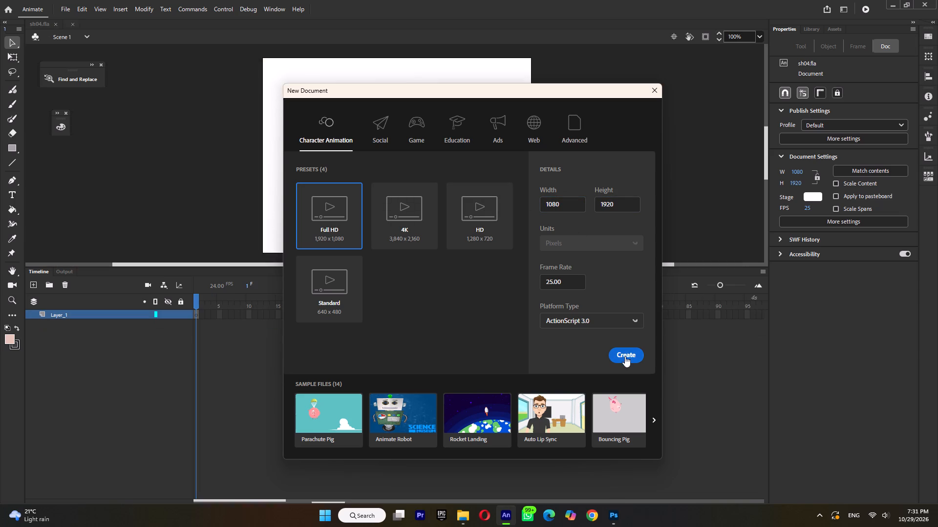
Start importing 52-57.psd from the Diwali km folder onto the new document's stage.
{"action": "scroll", "coordinate": [475, 165], "scroll_direction": "down", "scroll_amount": 6, "text": "ctrl"}
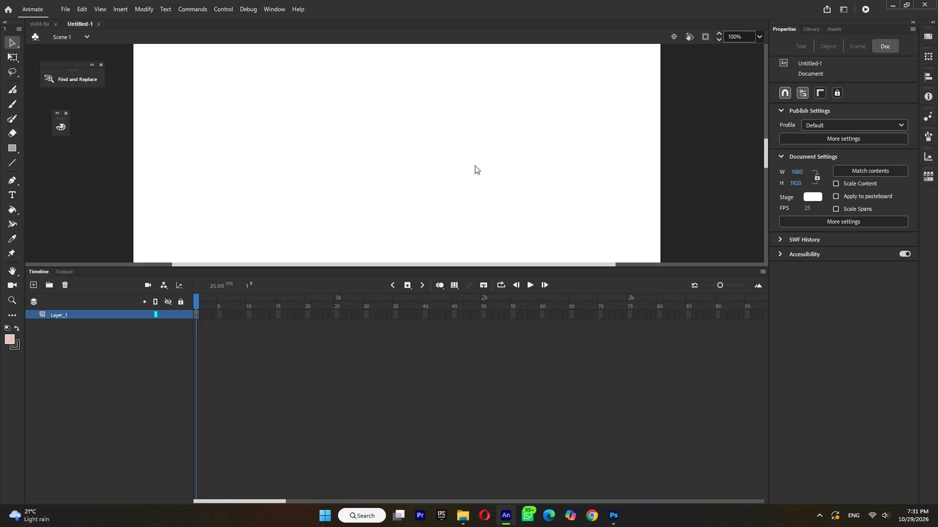
{"action": "left_click", "coordinate": [460, 181]}
{"action": "scroll", "coordinate": [496, 188], "scroll_direction": "down", "scroll_amount": 4, "text": "ctrl"}
{"action": "left_click", "coordinate": [562, 161], "text": "ctrl"}
{"action": "scroll", "coordinate": [561, 162], "scroll_direction": "down", "scroll_amount": 6, "text": "ctrl"}
{"action": "left_click_drag", "start_coordinate": [765, 157], "coordinate": [765, 165]}
{"action": "left_click", "coordinate": [531, 182]}
{"action": "scroll", "coordinate": [531, 182], "scroll_direction": "down", "scroll_amount": 3, "text": "ctrl"}
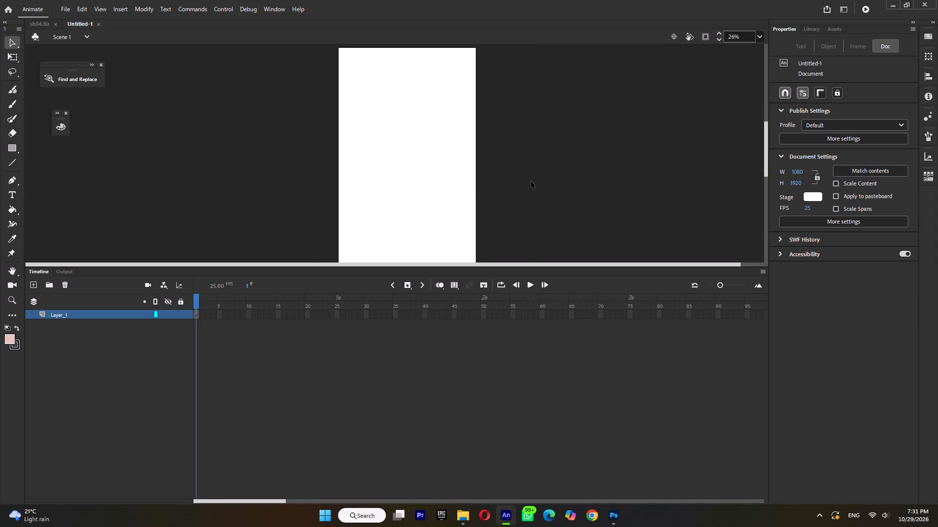
{"action": "scroll", "coordinate": [531, 182], "scroll_direction": "down", "scroll_amount": 3, "text": "ctrl"}
{"action": "scroll", "coordinate": [386, 214], "scroll_direction": "up", "scroll_amount": 3, "text": "ctrl"}
{"action": "scroll", "coordinate": [406, 164], "scroll_direction": "down", "scroll_amount": 2, "text": "ctrl"}
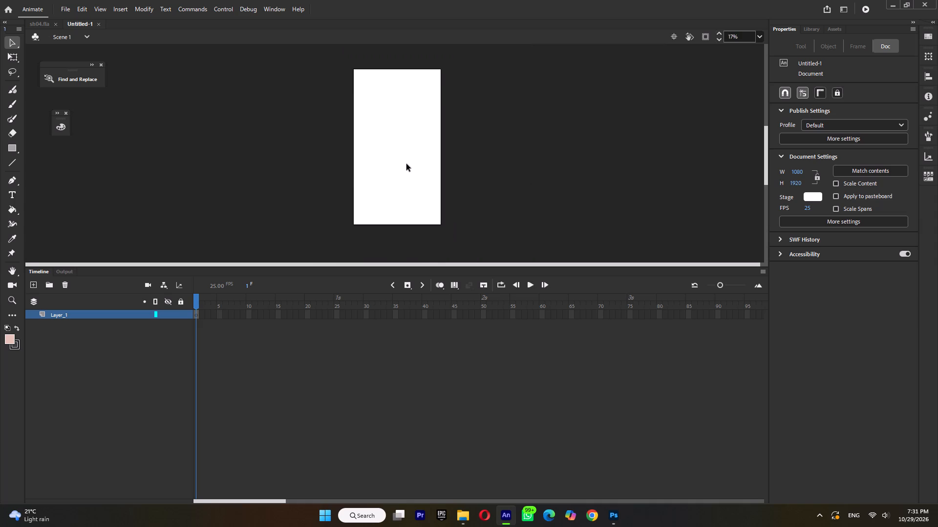
{"action": "left_click", "coordinate": [464, 518]}
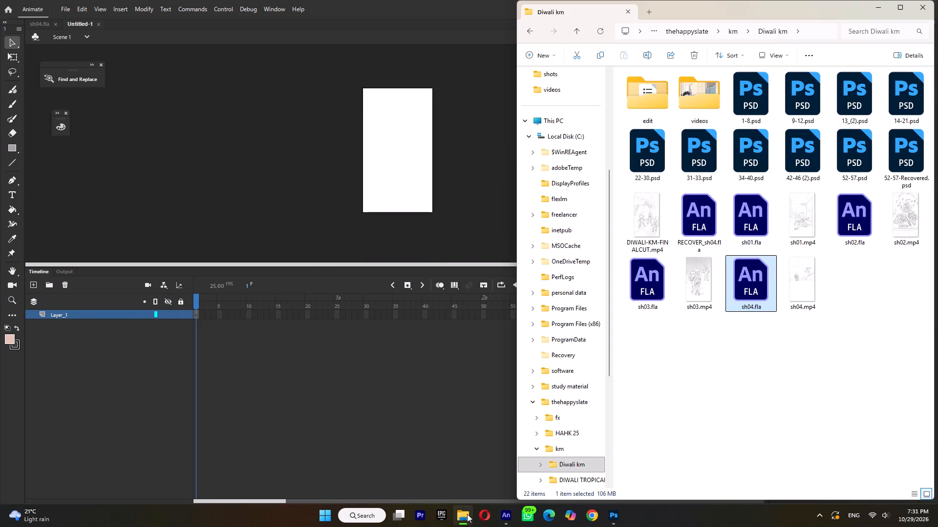
{"action": "left_click", "coordinate": [852, 162]}
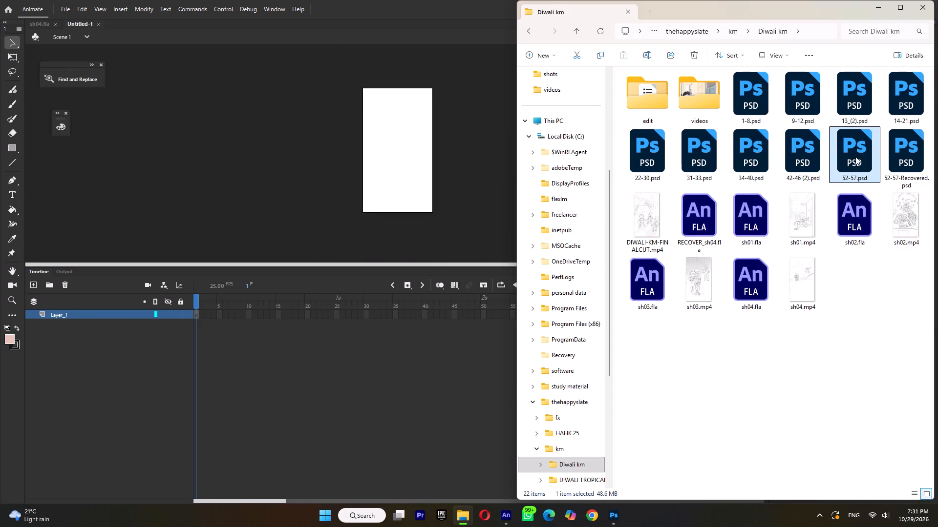
{"action": "left_click_drag", "start_coordinate": [854, 157], "coordinate": [405, 172]}
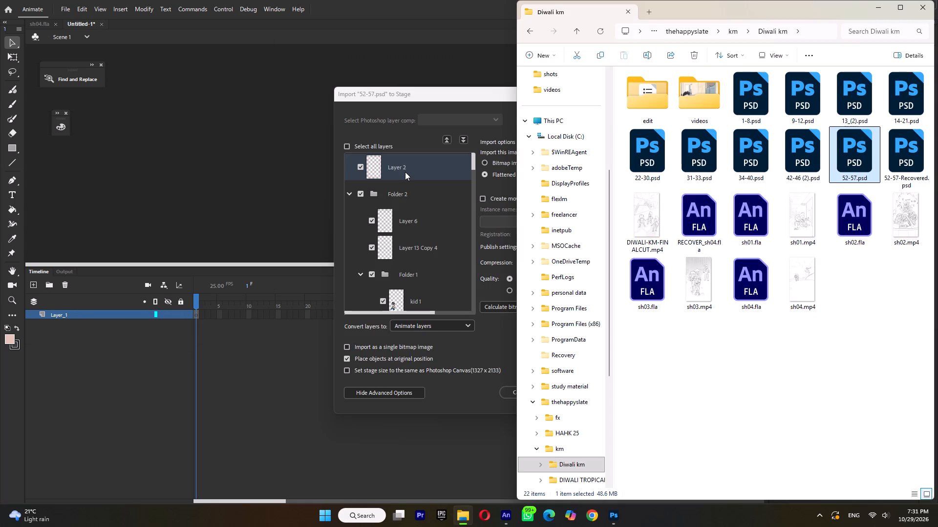
Include all layers of 52-57.psd in the import and highlight the whole list from Layer 2 to Background.
{"action": "left_click", "coordinate": [383, 142]}
{"action": "scroll", "coordinate": [412, 225], "scroll_direction": "down", "scroll_amount": 20}
{"action": "scroll", "coordinate": [412, 225], "scroll_direction": "down", "scroll_amount": 1}
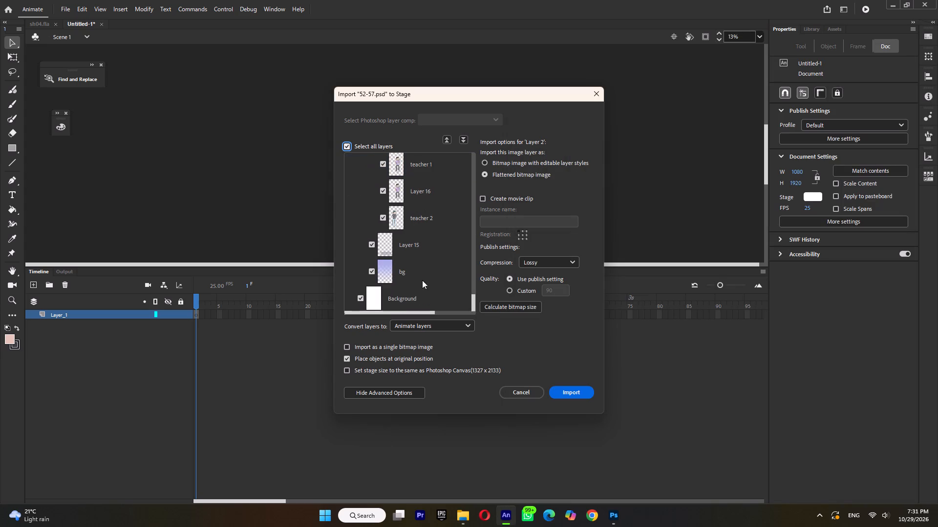
{"action": "left_click", "coordinate": [412, 296], "text": "shift"}
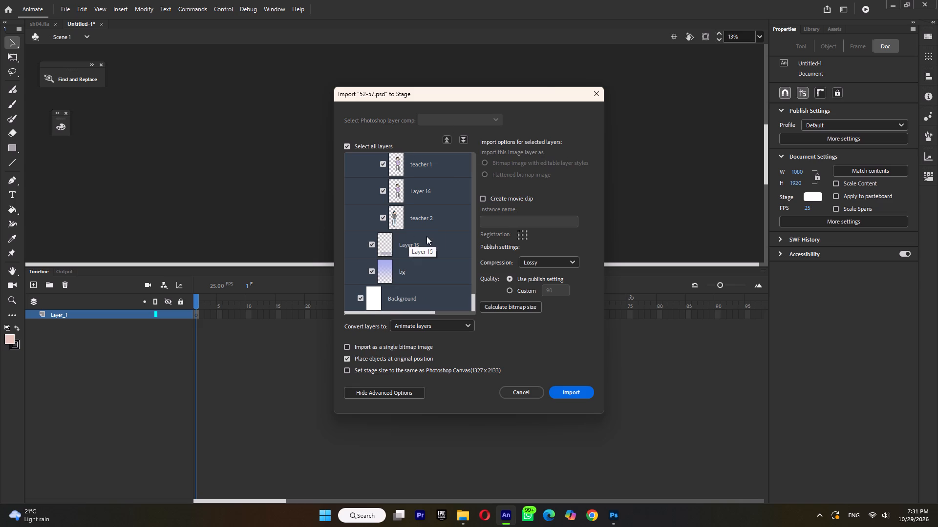
Remove the folders from the highlighted selection, including 52, 53, 54, principal, teachers and Folders 1 to 3, leaving only image layers.
{"action": "scroll", "coordinate": [432, 233], "scroll_direction": "up", "scroll_amount": 3}
{"action": "left_click", "coordinate": [396, 243], "text": "ctrl"}
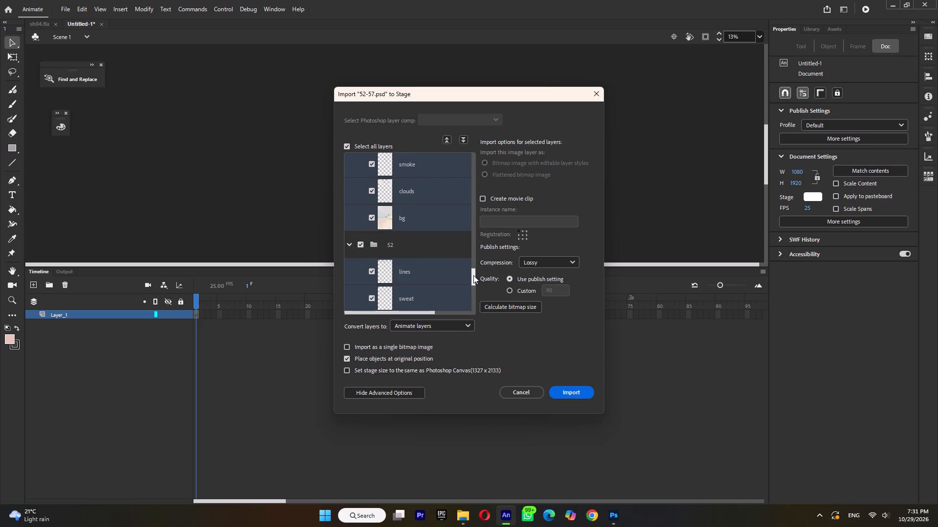
{"action": "left_click_drag", "start_coordinate": [473, 276], "coordinate": [473, 290]}
{"action": "left_click", "coordinate": [423, 230], "text": "ctrl"}
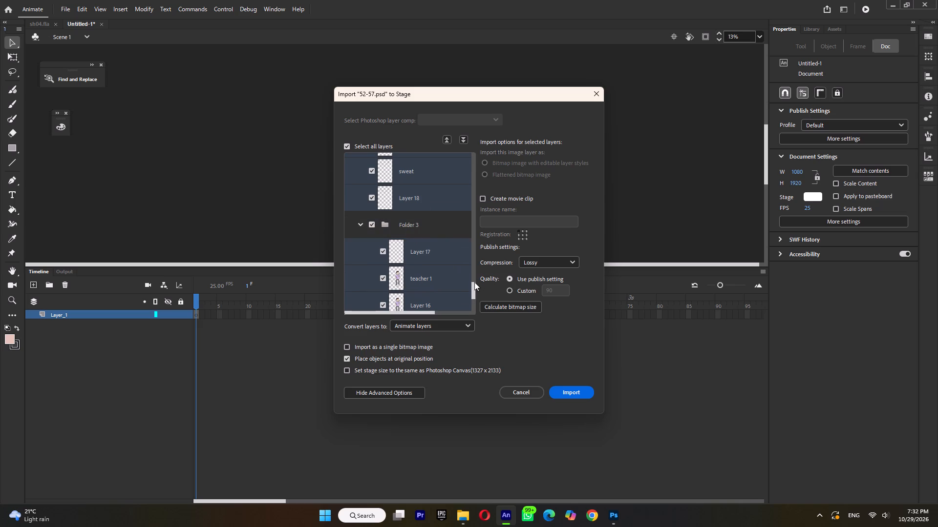
{"action": "left_click_drag", "start_coordinate": [473, 290], "coordinate": [475, 283]}
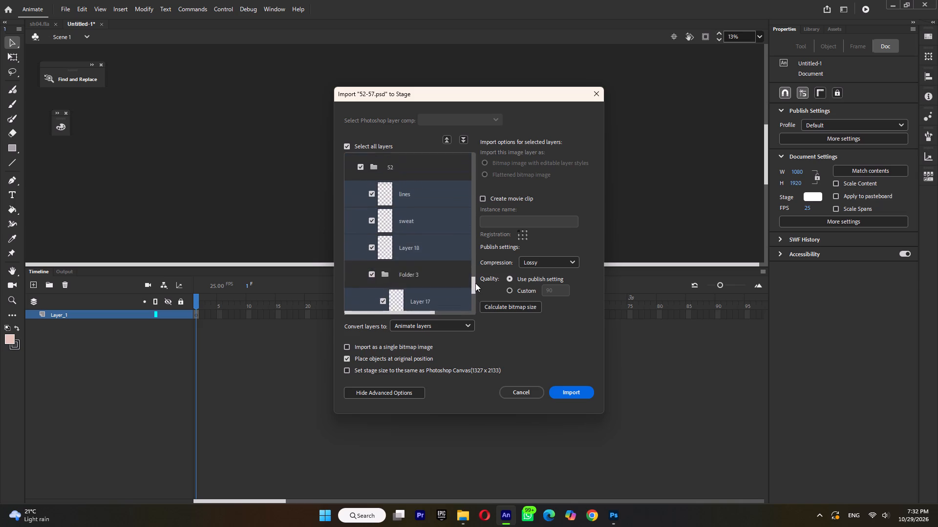
{"action": "left_click_drag", "start_coordinate": [475, 283], "coordinate": [476, 271]}
{"action": "left_click_drag", "start_coordinate": [474, 272], "coordinate": [474, 269]}
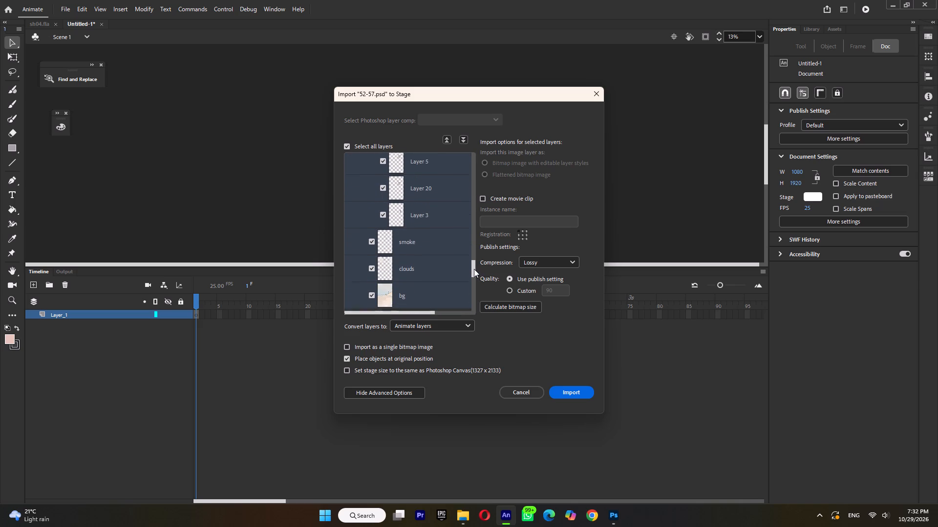
{"action": "left_click_drag", "start_coordinate": [474, 269], "coordinate": [475, 259]}
{"action": "left_click", "coordinate": [410, 207], "text": "ctrl"}
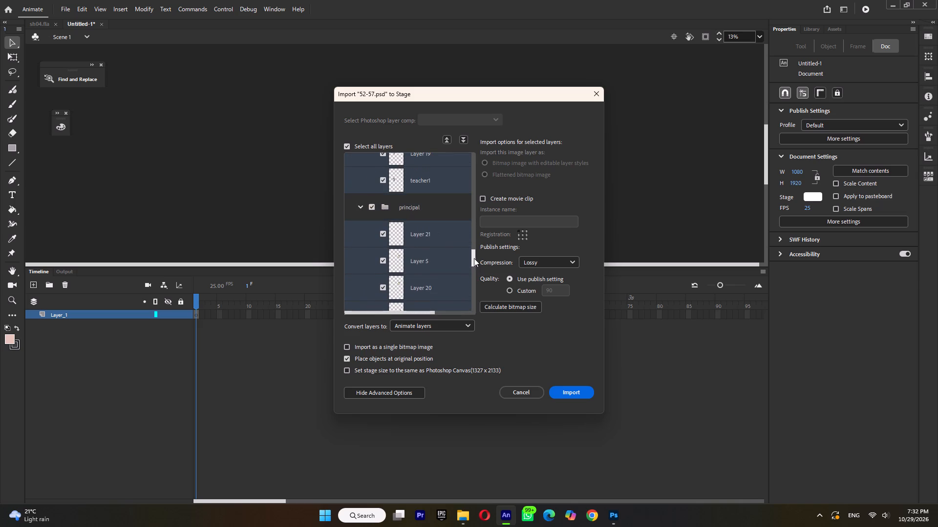
{"action": "left_click_drag", "start_coordinate": [473, 259], "coordinate": [474, 245]}
{"action": "left_click", "coordinate": [423, 197], "text": "ctrl"}
{"action": "left_click", "coordinate": [415, 172], "text": "ctrl"}
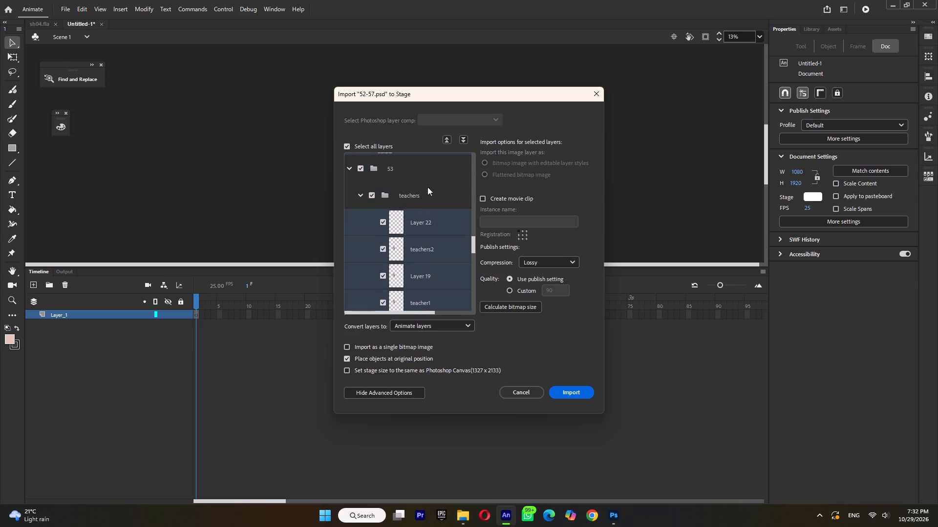
{"action": "left_click_drag", "start_coordinate": [473, 243], "coordinate": [473, 224]}
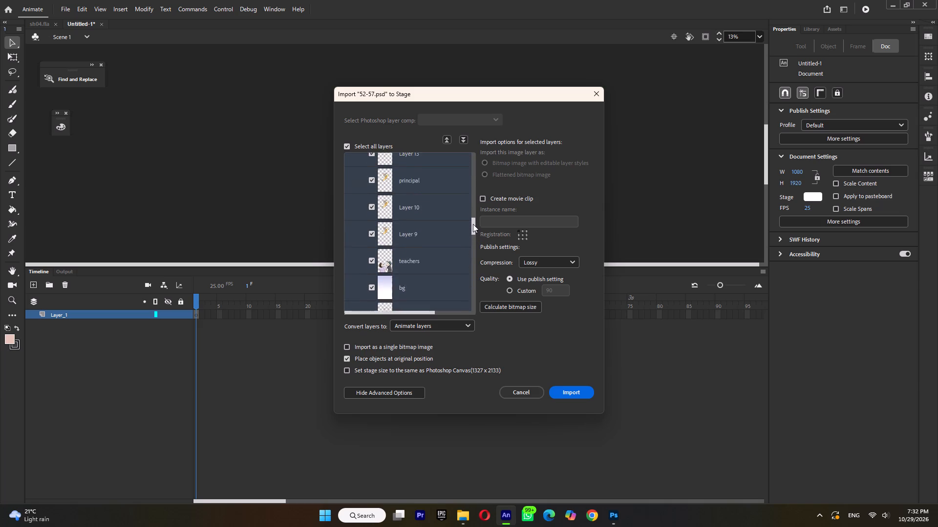
{"action": "left_click_drag", "start_coordinate": [473, 224], "coordinate": [473, 207]}
{"action": "left_click", "coordinate": [405, 234], "text": "ctrl"}
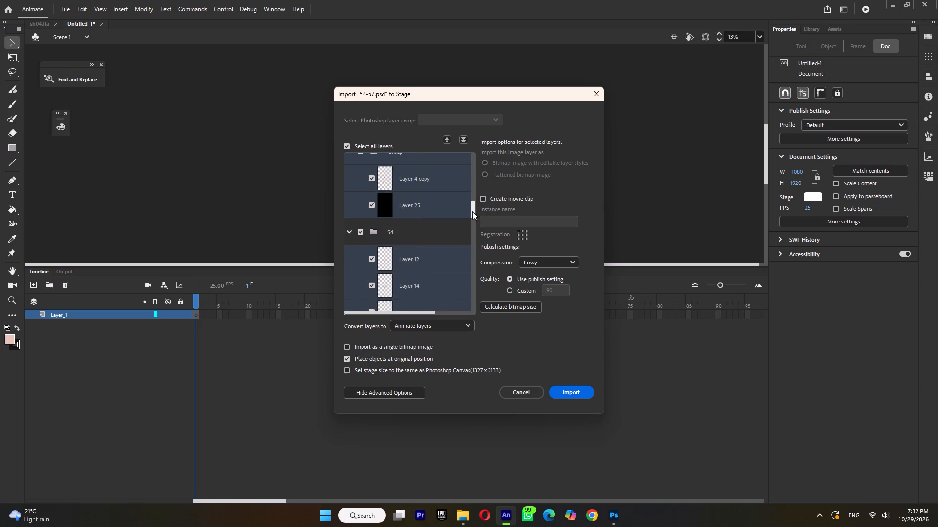
{"action": "left_click_drag", "start_coordinate": [472, 209], "coordinate": [472, 202]}
{"action": "left_click", "coordinate": [411, 216], "text": "ctrl"}
{"action": "scroll", "coordinate": [458, 214], "scroll_direction": "up", "scroll_amount": 2}
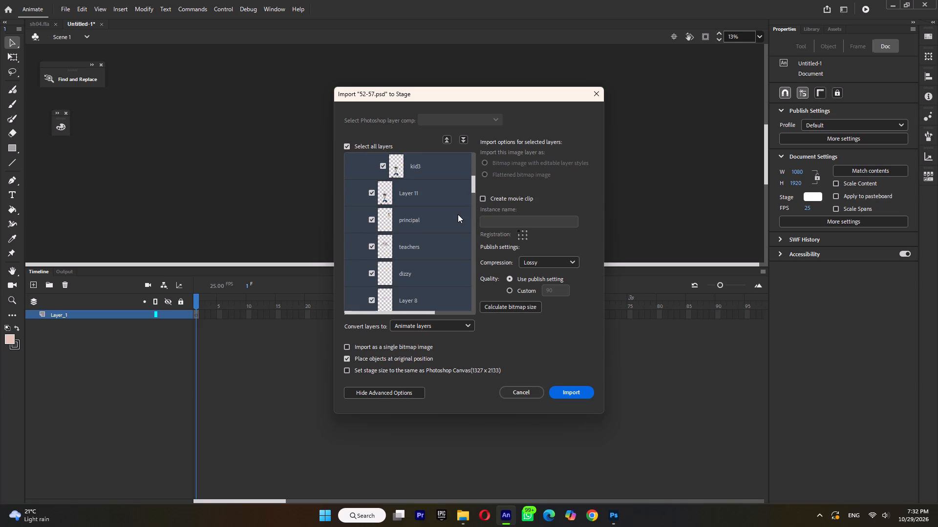
{"action": "scroll", "coordinate": [458, 214], "scroll_direction": "up", "scroll_amount": 3}
{"action": "left_click", "coordinate": [391, 192], "text": "ctrl"}
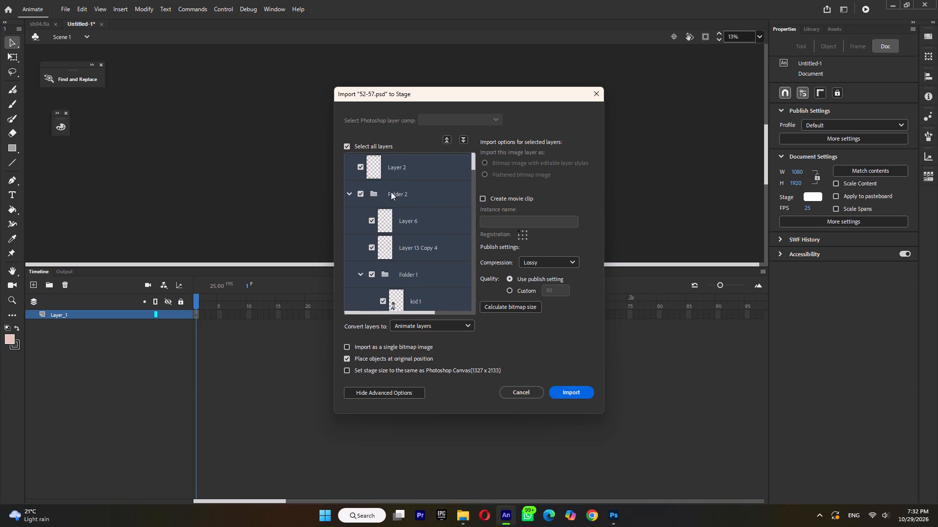
{"action": "left_click", "coordinate": [409, 276], "text": "ctrl"}
Set the selected layers to bitmap images with editable layer styles, choose their compression, and import the PSD.
{"action": "left_click", "coordinate": [472, 160]}
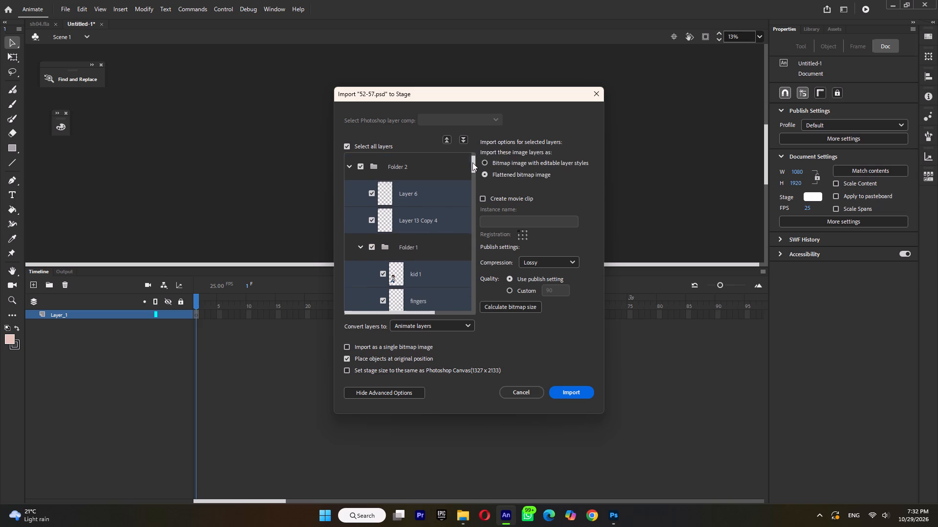
{"action": "left_click", "coordinate": [503, 160]}
{"action": "left_click", "coordinate": [551, 263]}
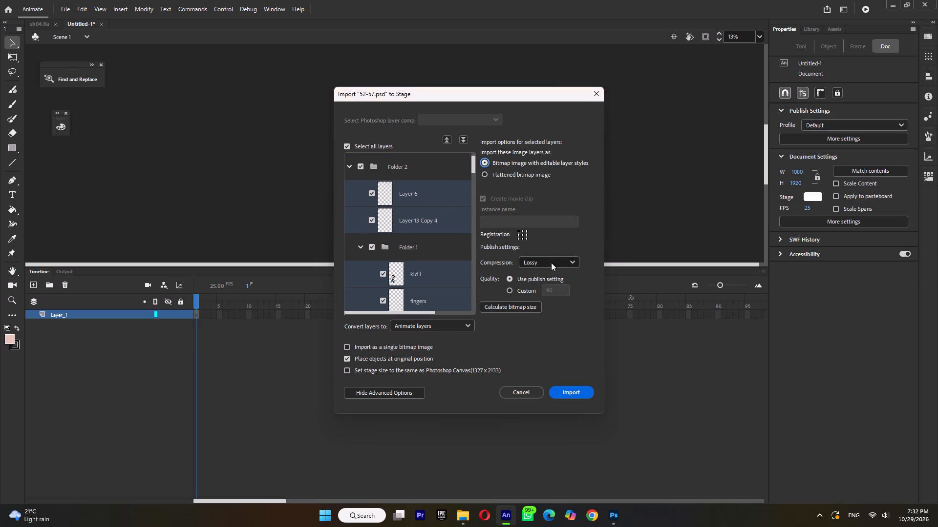
{"action": "left_click", "coordinate": [547, 283]}
{"action": "left_click", "coordinate": [574, 393]}
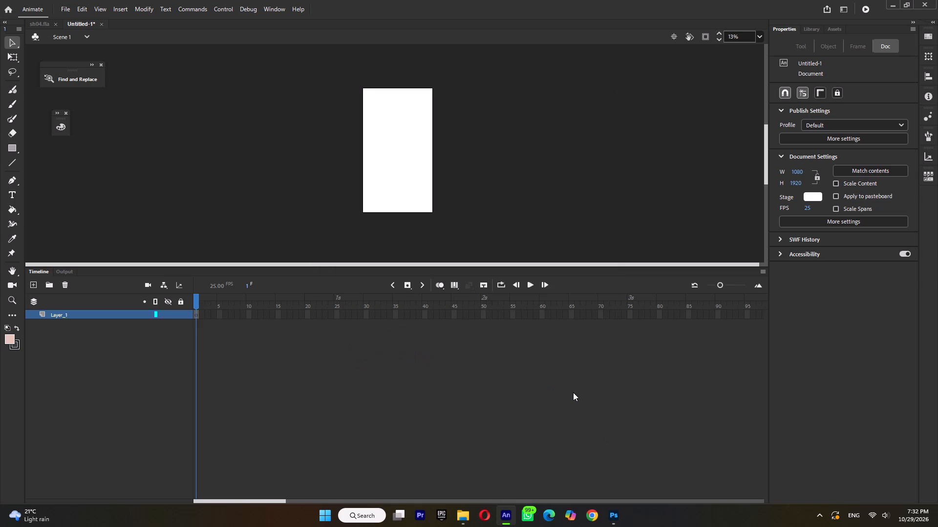
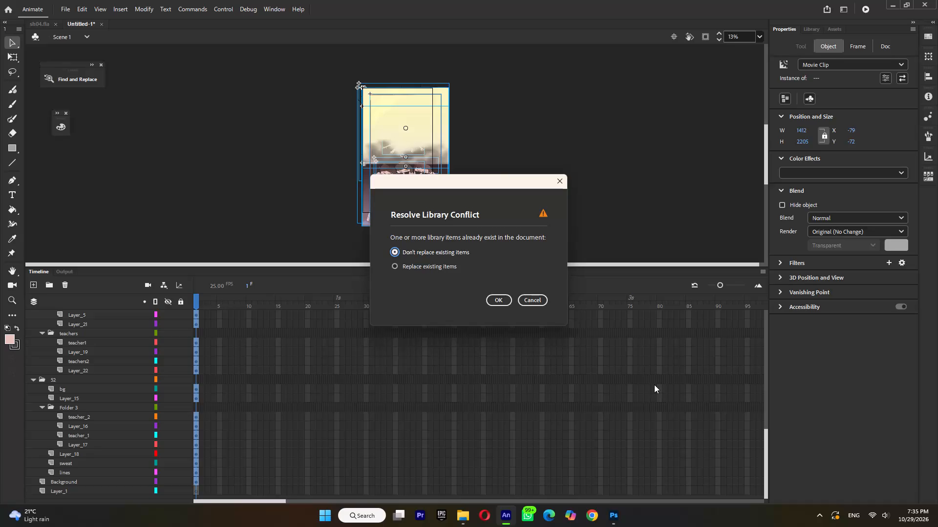
Resolve the library conflict by keeping the existing library items instead of replacing them.
{"action": "left_click", "coordinate": [499, 298]}
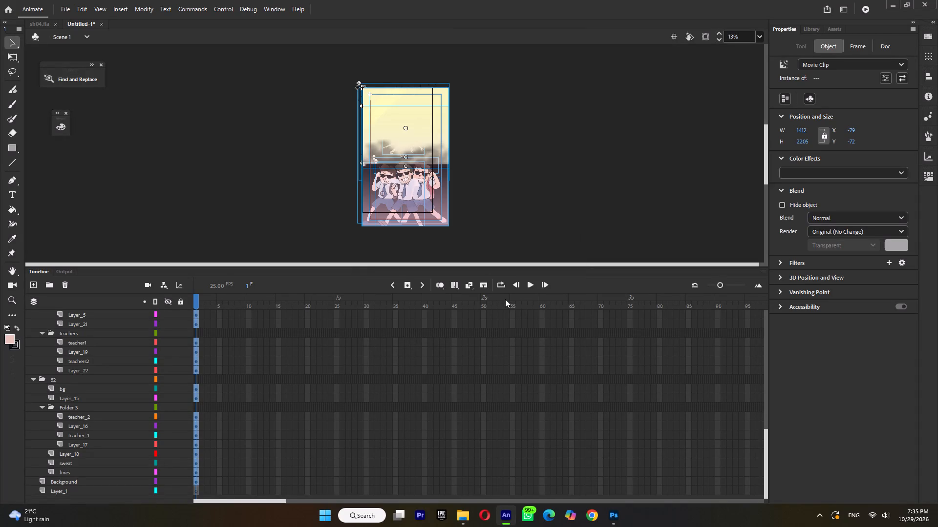
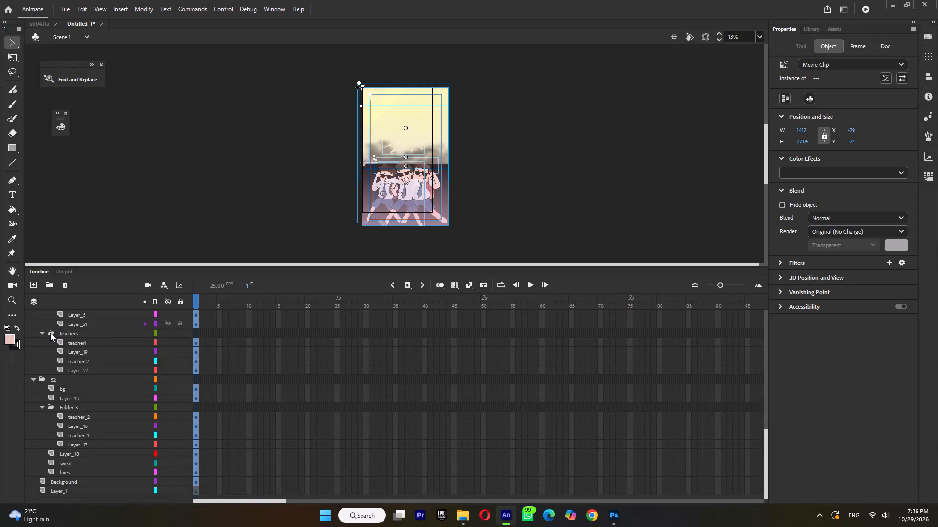
Collapse the timeline layer folders Folder 2, Group 1, 54, 53 and 52.
{"action": "scroll", "coordinate": [50, 333], "scroll_direction": "up", "scroll_amount": 7}
{"action": "scroll", "coordinate": [50, 333], "scroll_direction": "up", "scroll_amount": 20}
{"action": "scroll", "coordinate": [50, 333], "scroll_direction": "up", "scroll_amount": 4}
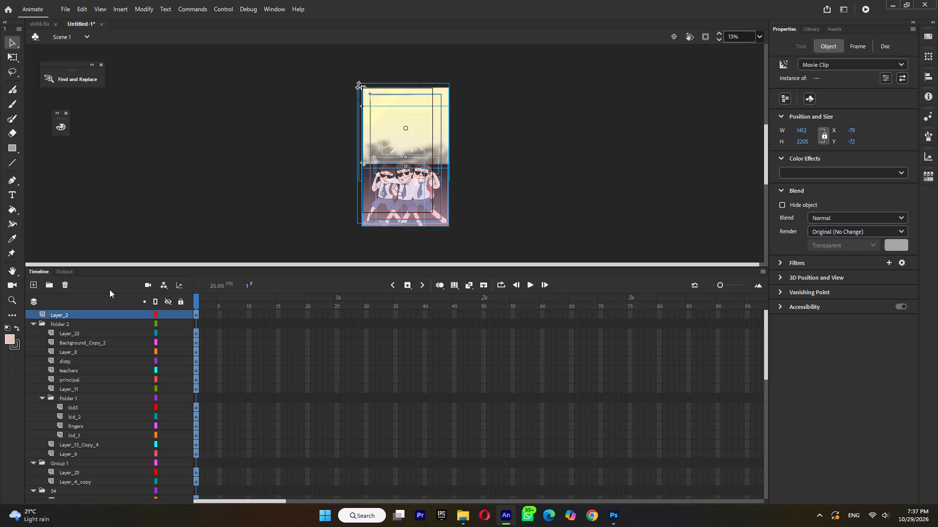
{"action": "left_click", "coordinate": [59, 337]}
{"action": "left_click", "coordinate": [34, 325]}
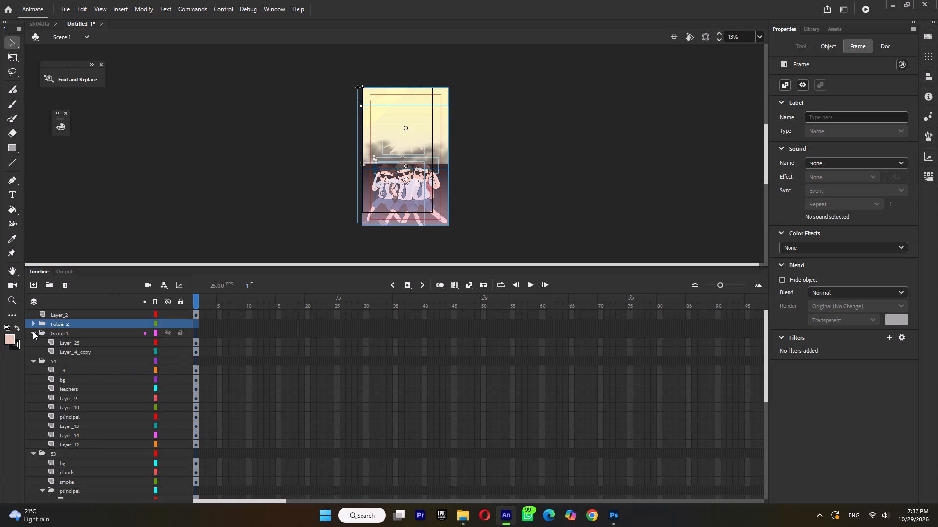
{"action": "left_click", "coordinate": [33, 331]}
{"action": "left_click", "coordinate": [32, 341]}
{"action": "left_click", "coordinate": [32, 350]}
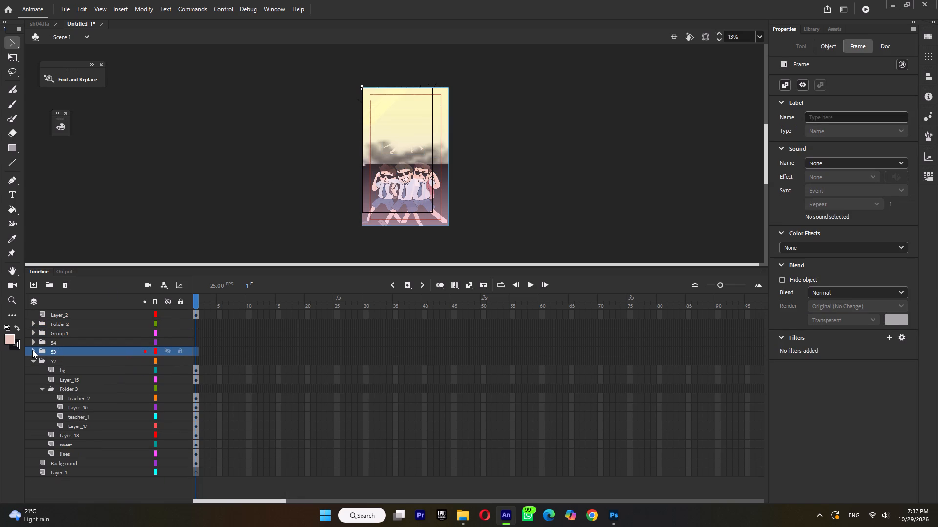
{"action": "left_click", "coordinate": [35, 360]}
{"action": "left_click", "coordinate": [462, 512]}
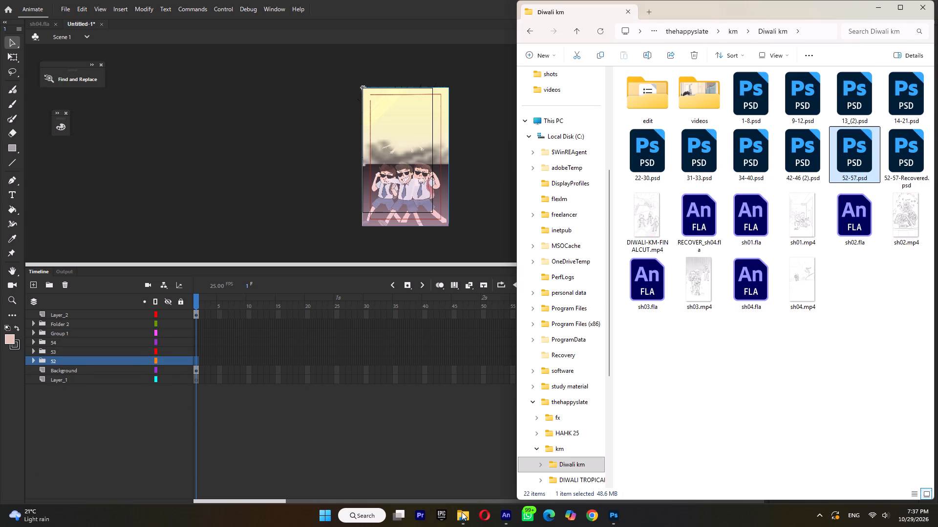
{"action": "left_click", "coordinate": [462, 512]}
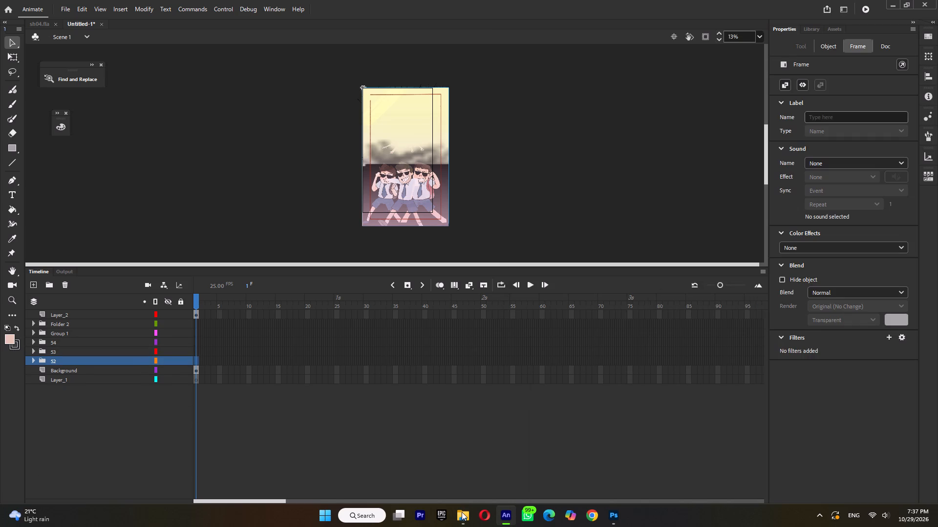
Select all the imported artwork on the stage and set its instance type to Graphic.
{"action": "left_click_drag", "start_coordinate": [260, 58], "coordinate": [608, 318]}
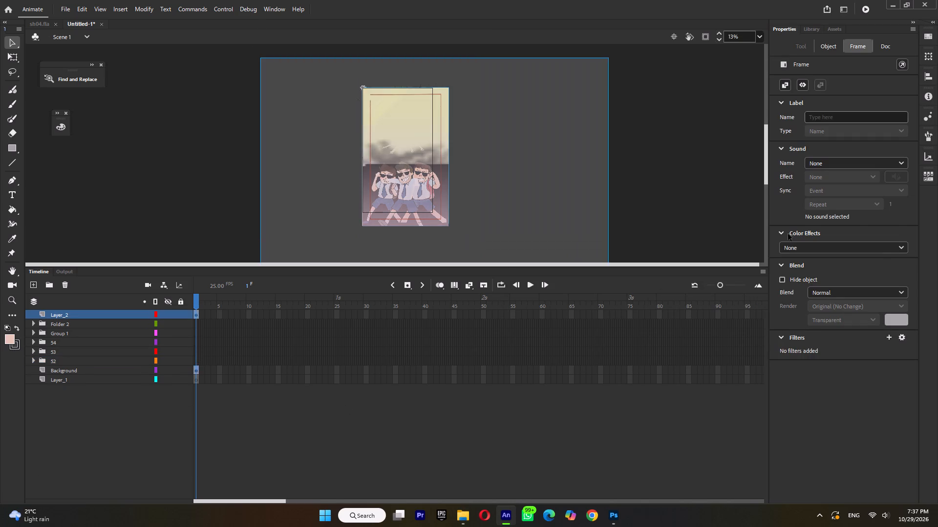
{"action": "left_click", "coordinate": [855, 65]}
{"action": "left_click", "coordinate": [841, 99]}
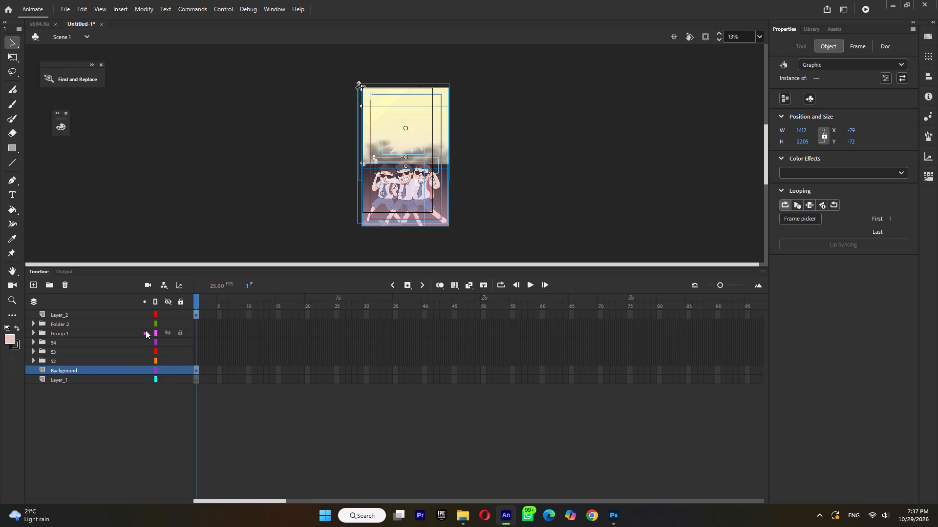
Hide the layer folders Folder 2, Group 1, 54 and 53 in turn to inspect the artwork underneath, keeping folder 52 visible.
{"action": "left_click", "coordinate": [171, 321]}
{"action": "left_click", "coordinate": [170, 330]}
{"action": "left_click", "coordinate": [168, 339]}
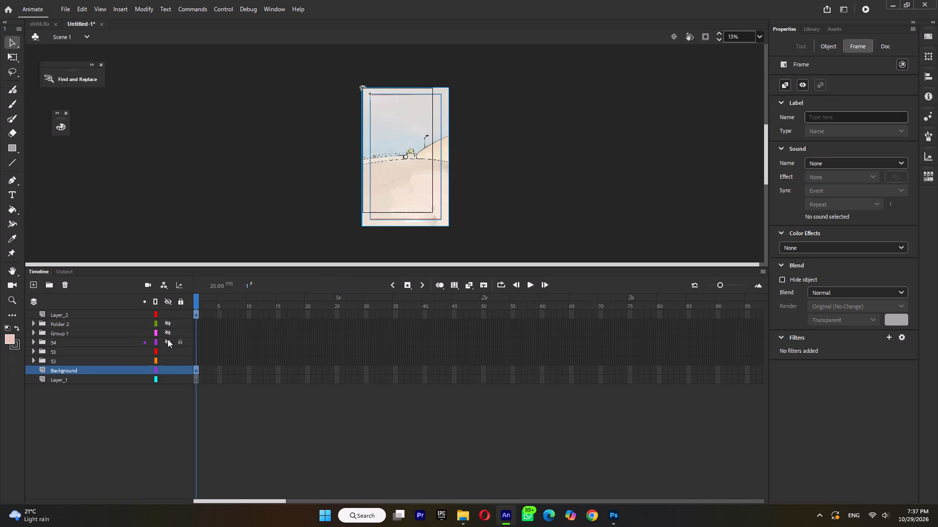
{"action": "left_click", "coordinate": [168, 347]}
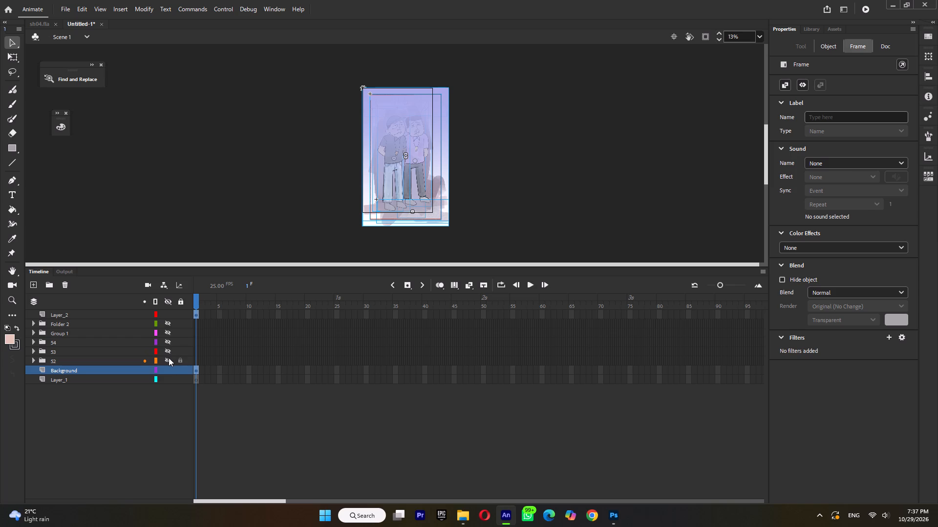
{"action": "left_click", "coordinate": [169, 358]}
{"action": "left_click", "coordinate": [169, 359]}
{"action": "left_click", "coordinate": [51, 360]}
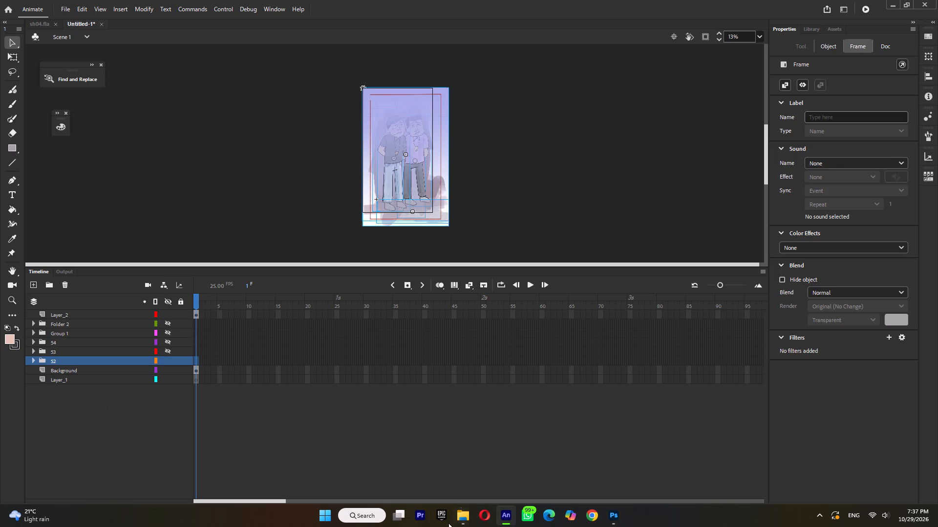
Delete the timeline layers and folders from Folder 2 down to Layer_1, including their contents, keeping only Layer_2.
{"action": "left_click", "coordinate": [459, 512]}
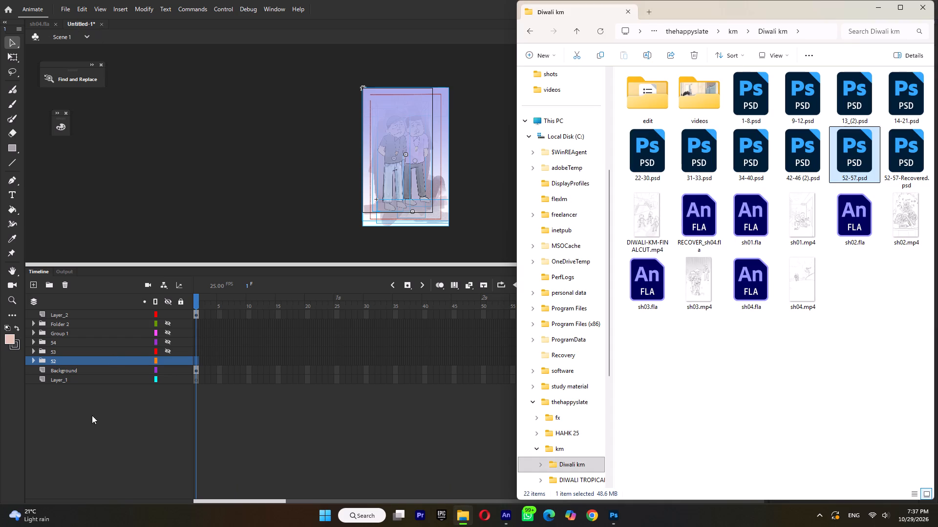
{"action": "left_click", "coordinate": [76, 377]}
{"action": "left_click", "coordinate": [70, 319], "text": "shift"}
{"action": "left_click", "coordinate": [64, 288]}
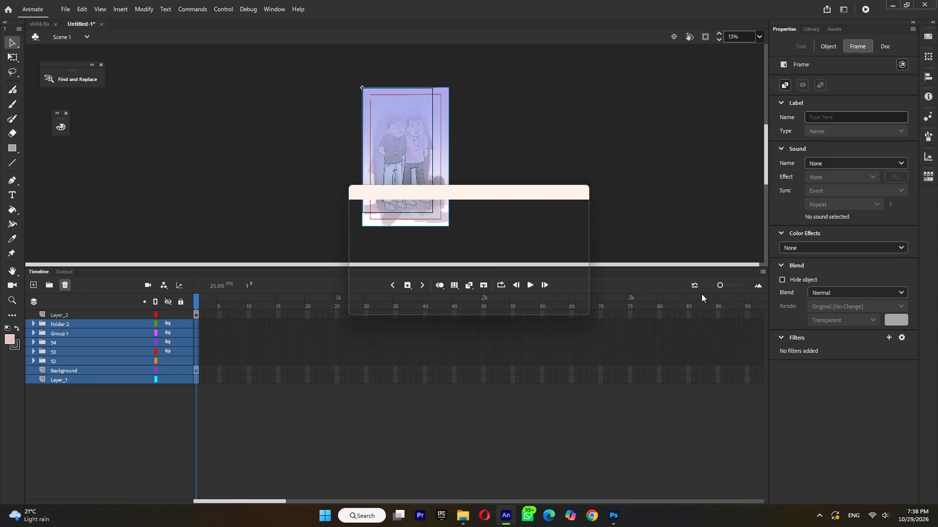
{"action": "left_click", "coordinate": [520, 290]}
Select the unused items in the document's library and delete them.
{"action": "left_click", "coordinate": [808, 26]}
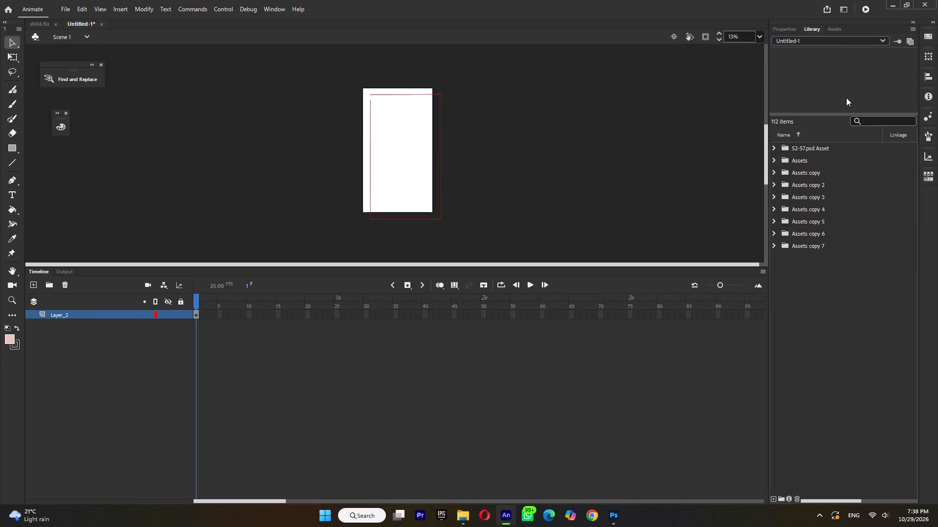
{"action": "left_click", "coordinate": [830, 29]}
{"action": "left_click", "coordinate": [814, 30]}
{"action": "left_click", "coordinate": [915, 32]}
{"action": "left_click", "coordinate": [837, 253]}
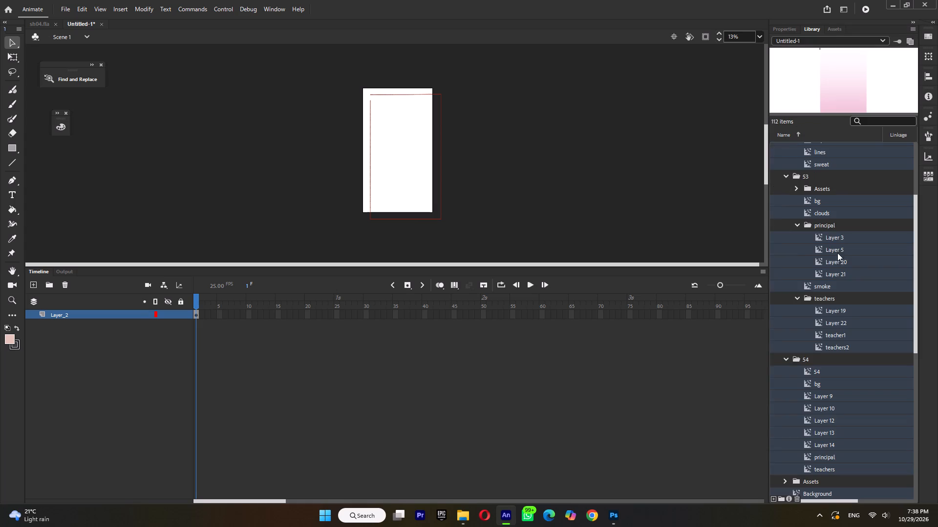
{"action": "left_click", "coordinate": [796, 496]}
{"action": "left_click", "coordinate": [520, 293]}
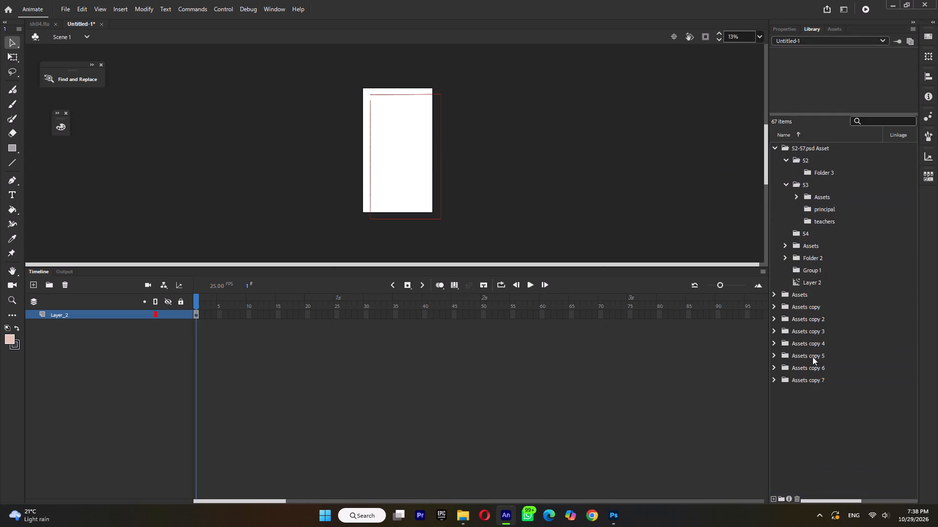
Delete everything left in the library, from the 52-57.psd Asset folder through Assets copy 7.
{"action": "left_click", "coordinate": [808, 380]}
{"action": "left_click", "coordinate": [799, 150], "text": "shift"}
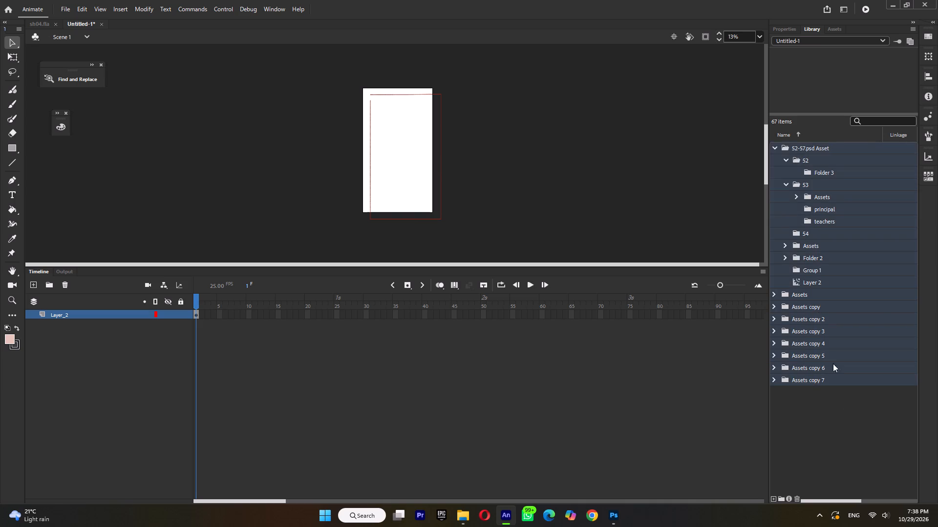
{"action": "left_click", "coordinate": [796, 498]}
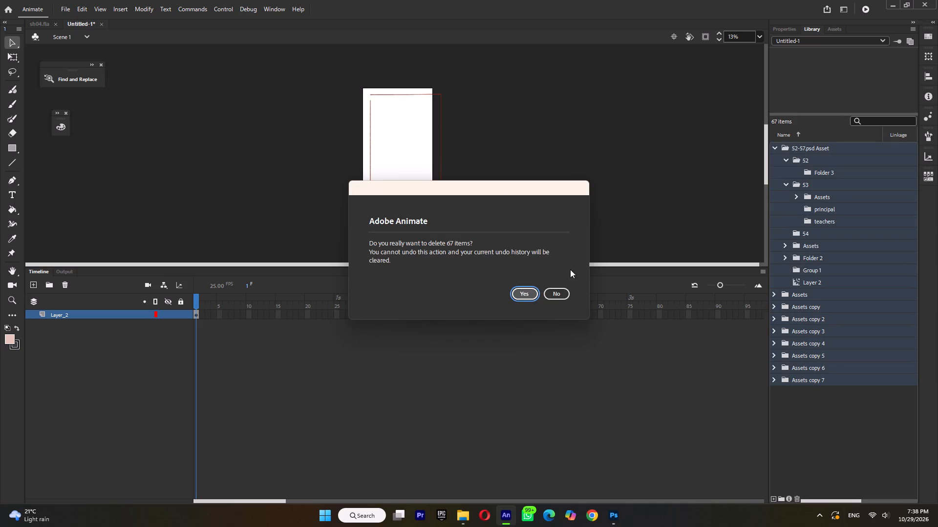
{"action": "left_click", "coordinate": [530, 295]}
Bring 42-46 (2).psd from the Diwali km folder onto the stage and include all of its layers in the import.
{"action": "left_click", "coordinate": [464, 521]}
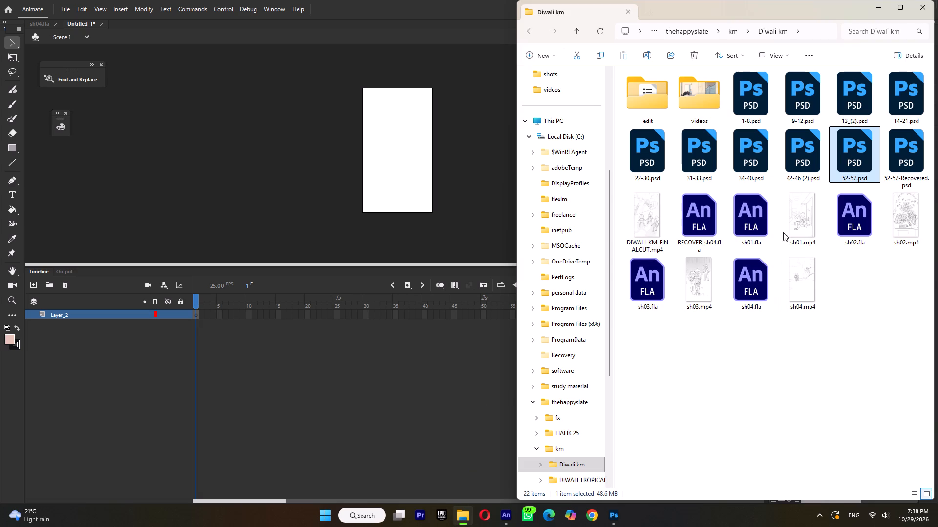
{"action": "left_click", "coordinate": [796, 156]}
{"action": "left_click_drag", "start_coordinate": [800, 152], "coordinate": [426, 177]}
{"action": "left_click", "coordinate": [378, 149]}
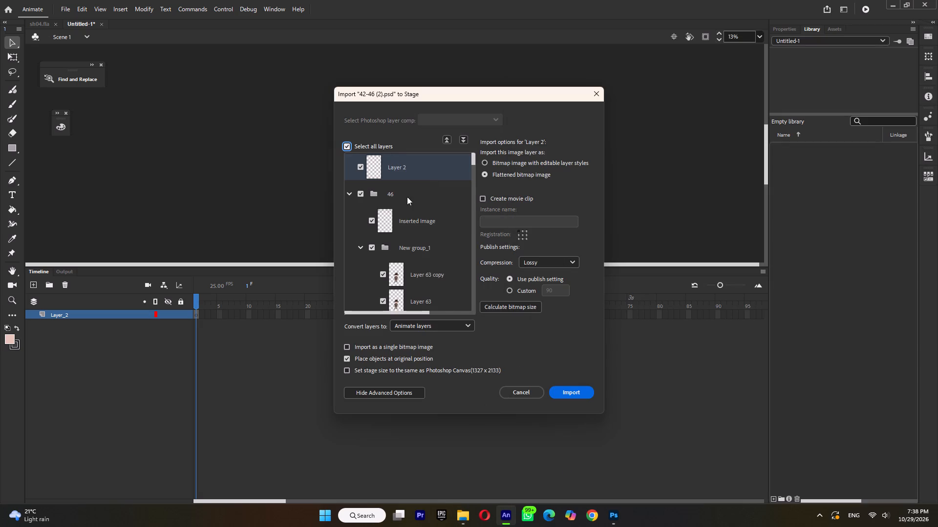
Select the full range of layers in the import list down to Background and set their compression to Lossless.
{"action": "scroll", "coordinate": [424, 234], "scroll_direction": "down", "scroll_amount": 20}
{"action": "scroll", "coordinate": [424, 234], "scroll_direction": "down", "scroll_amount": 16}
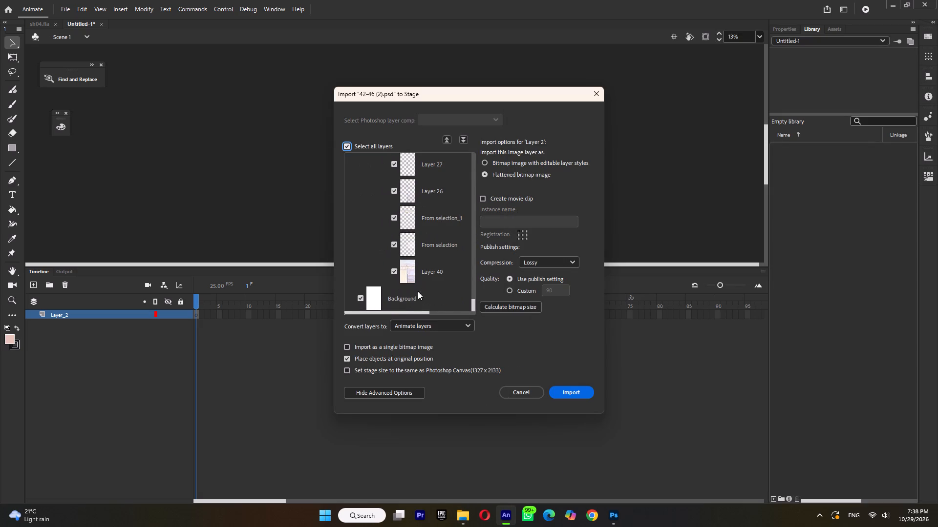
{"action": "left_click", "coordinate": [414, 299], "text": "shift"}
{"action": "scroll", "coordinate": [453, 256], "scroll_direction": "up", "scroll_amount": 1}
{"action": "left_click", "coordinate": [535, 260]}
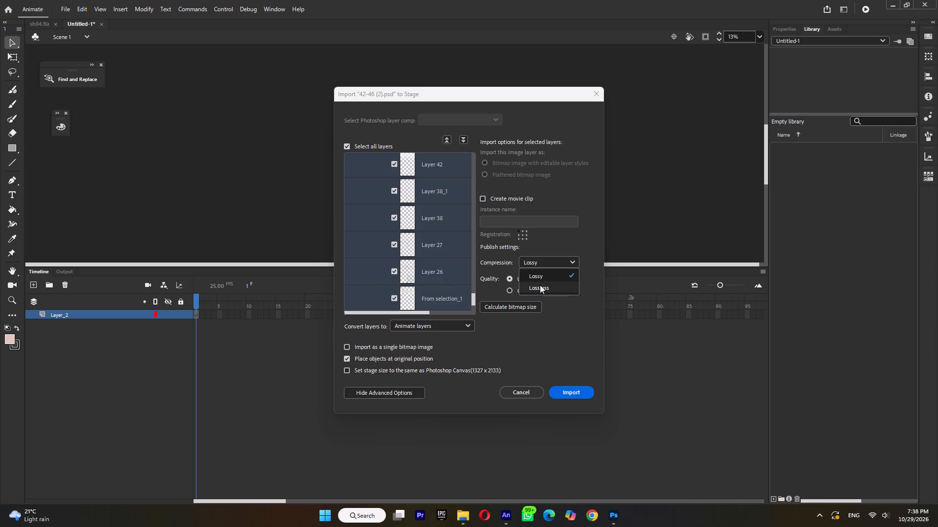
{"action": "left_click", "coordinate": [540, 288]}
Deselect the group folders in the lower part of the import list, including bg, explosiom and 42, keeping the image layers selected.
{"action": "scroll", "coordinate": [414, 266], "scroll_direction": "up", "scroll_amount": 2}
{"action": "left_click", "coordinate": [411, 297], "text": "ctrl"}
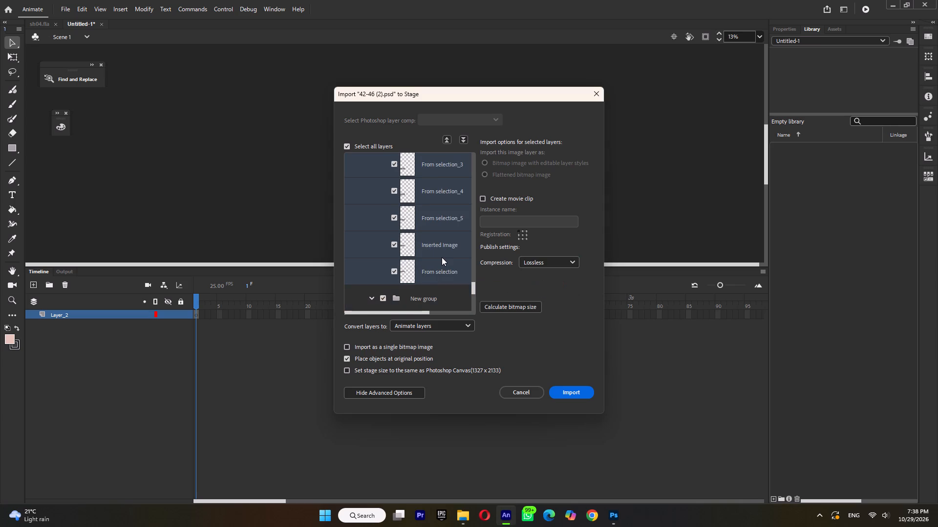
{"action": "scroll", "coordinate": [442, 257], "scroll_direction": "up", "scroll_amount": 2}
{"action": "left_click", "coordinate": [424, 216], "text": "ctrl"}
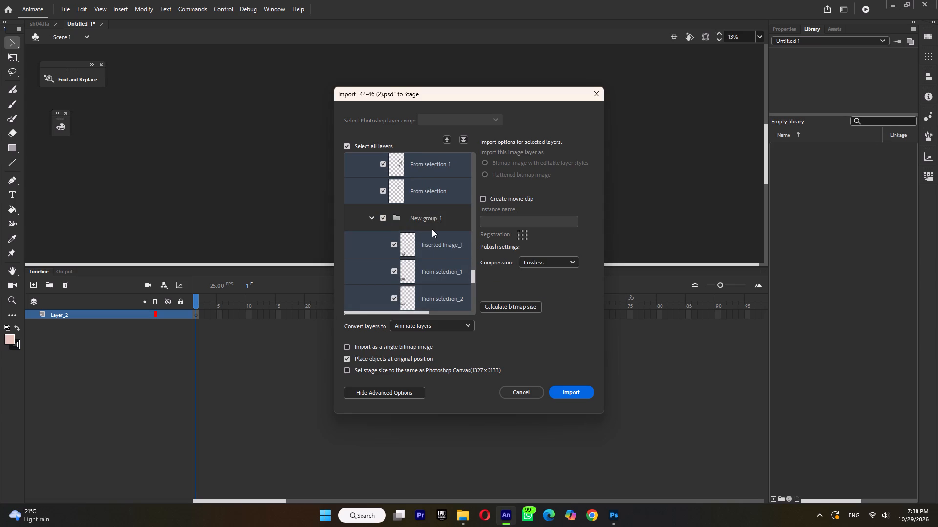
{"action": "scroll", "coordinate": [432, 229], "scroll_direction": "up", "scroll_amount": 1}
{"action": "left_click", "coordinate": [409, 211], "text": "ctrl"}
{"action": "scroll", "coordinate": [430, 221], "scroll_direction": "up", "scroll_amount": 1}
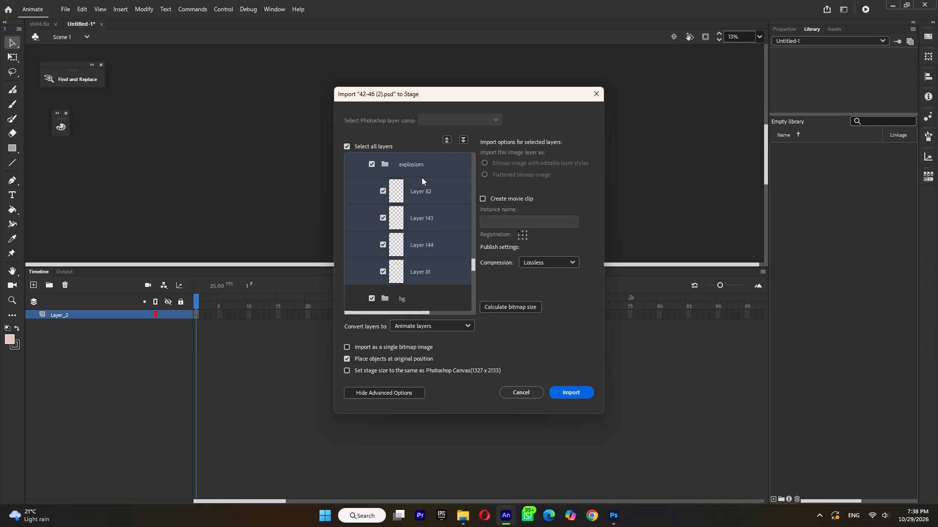
{"action": "left_click", "coordinate": [422, 164], "text": "ctrl"}
{"action": "scroll", "coordinate": [426, 182], "scroll_direction": "up", "scroll_amount": 2}
{"action": "left_click", "coordinate": [399, 299], "text": "ctrl"}
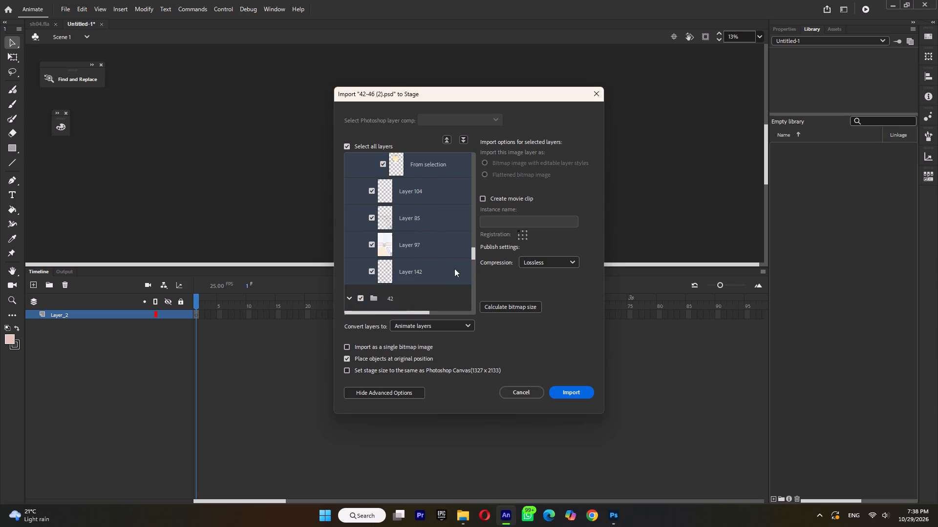
{"action": "left_click_drag", "start_coordinate": [472, 253], "coordinate": [474, 248]}
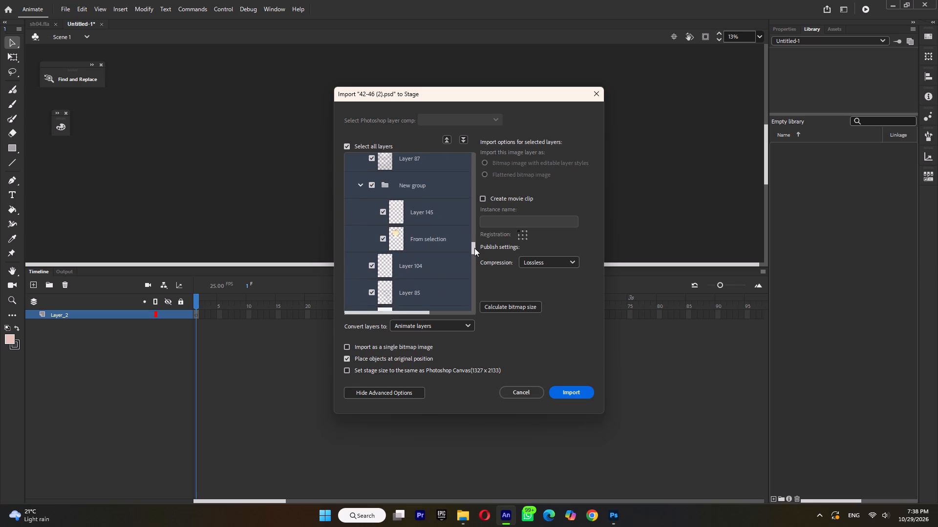
{"action": "left_click_drag", "start_coordinate": [474, 248], "coordinate": [475, 244]}
{"action": "left_click", "coordinate": [404, 237], "text": "ctrl"}
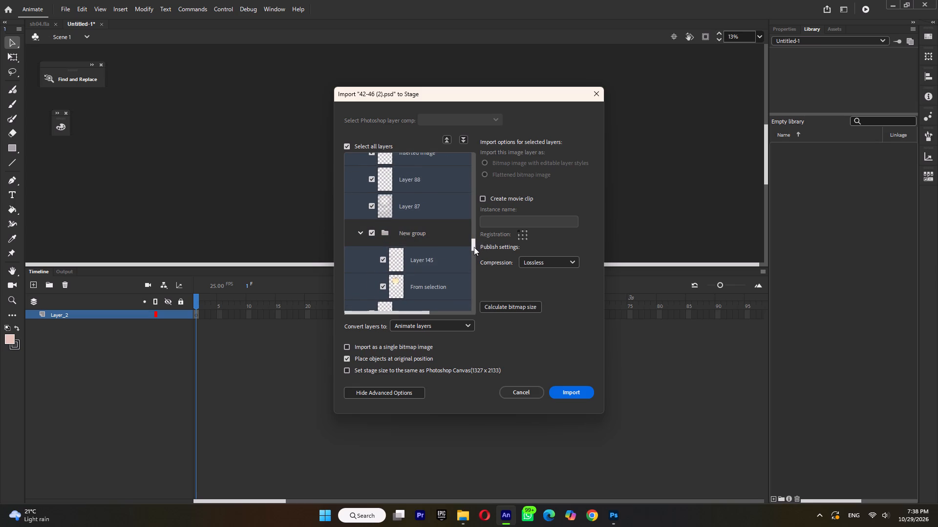
Deselect the remaining group folders up through 44-45 and 46, leaving only the image layers selected.
{"action": "left_click_drag", "start_coordinate": [473, 247], "coordinate": [476, 220]}
{"action": "left_click", "coordinate": [422, 225], "text": "ctrl"}
{"action": "left_click", "coordinate": [422, 199], "text": "ctrl"}
{"action": "left_click_drag", "start_coordinate": [473, 218], "coordinate": [474, 208]}
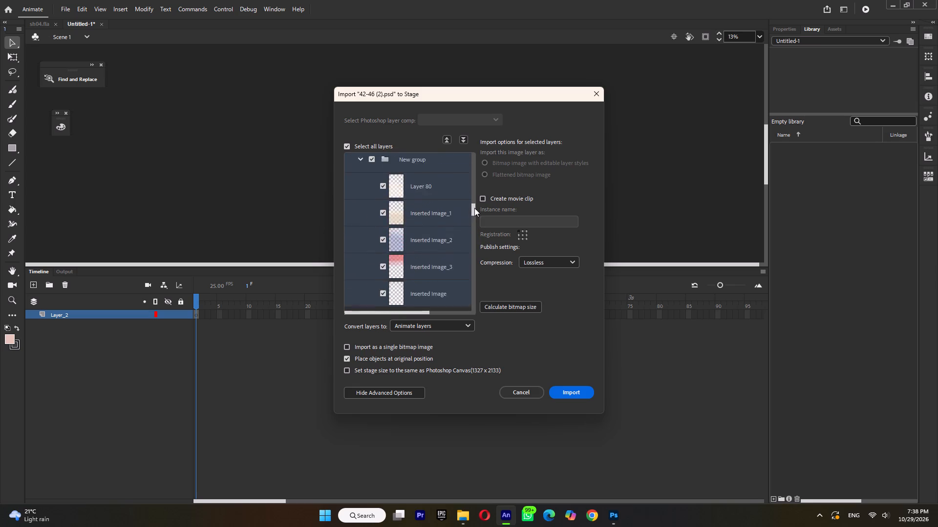
{"action": "left_click_drag", "start_coordinate": [474, 208], "coordinate": [475, 203]}
{"action": "left_click", "coordinate": [428, 232], "text": "ctrl"}
{"action": "left_click_drag", "start_coordinate": [472, 204], "coordinate": [476, 197]}
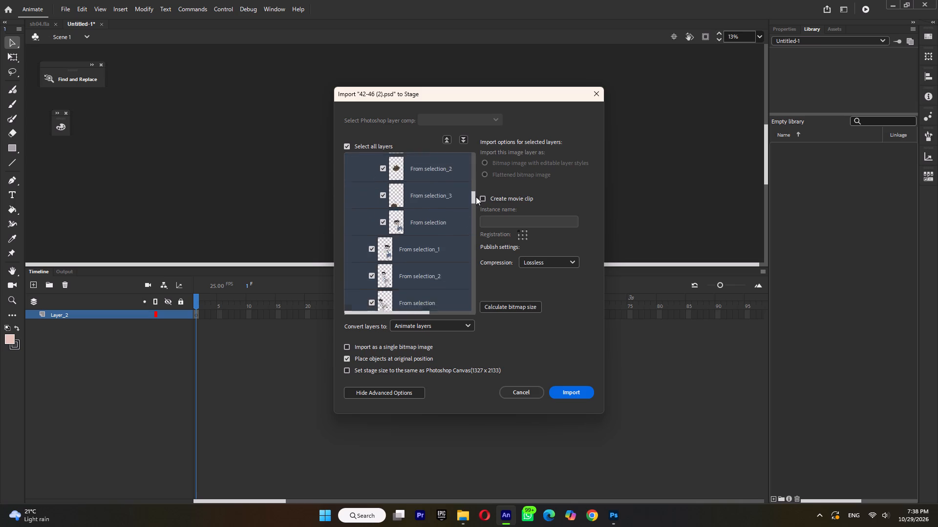
{"action": "left_click_drag", "start_coordinate": [476, 197], "coordinate": [477, 189]}
{"action": "left_click", "coordinate": [419, 225], "text": "ctrl"}
{"action": "left_click", "coordinate": [422, 211], "text": "ctrl"}
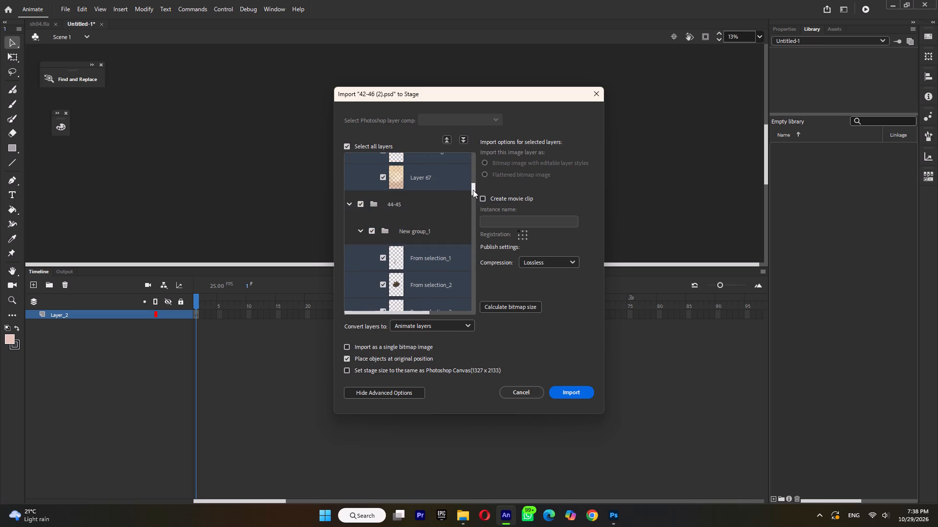
{"action": "left_click_drag", "start_coordinate": [473, 190], "coordinate": [474, 179]}
{"action": "left_click", "coordinate": [415, 248], "text": "ctrl"}
{"action": "left_click", "coordinate": [418, 230], "text": "ctrl"}
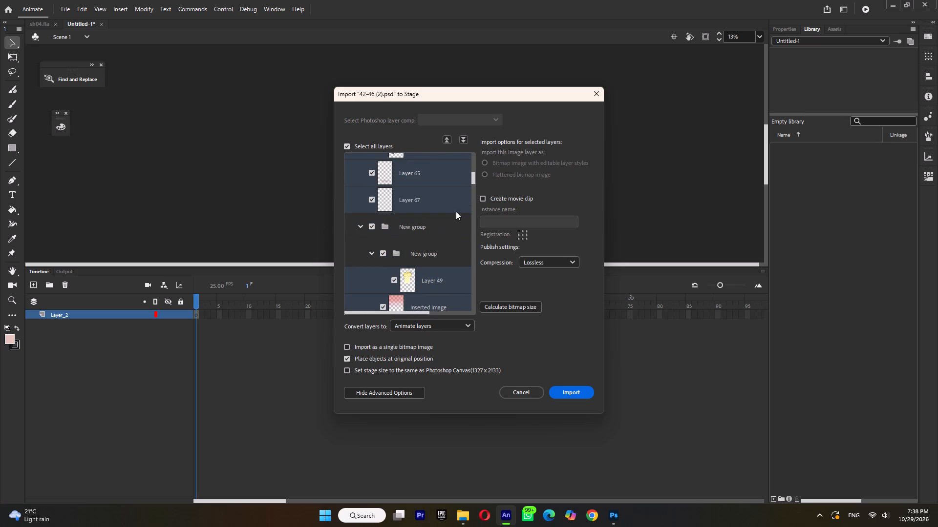
{"action": "left_click_drag", "start_coordinate": [472, 178], "coordinate": [475, 154]}
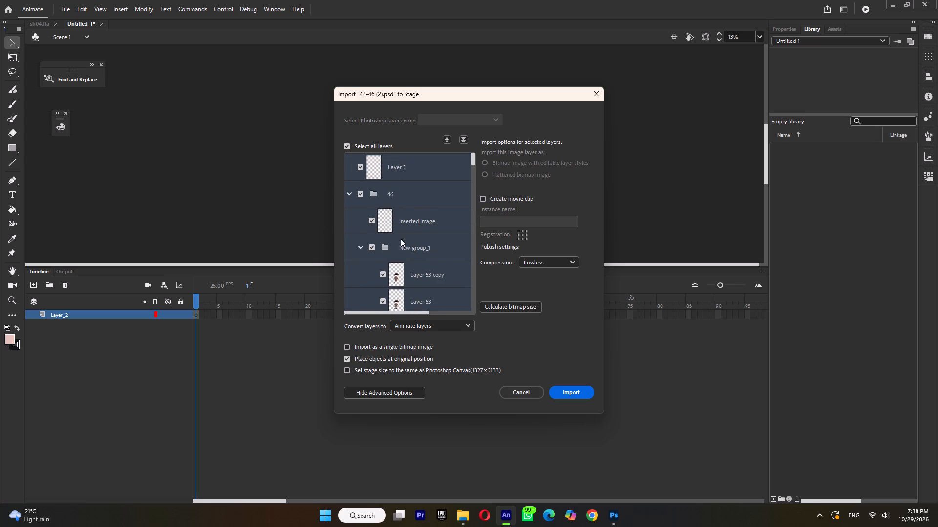
{"action": "left_click", "coordinate": [390, 256], "text": "ctrl"}
{"action": "left_click", "coordinate": [403, 200], "text": "ctrl"}
Set the selected layers to import as bitmap images with editable layer styles and run the import.
{"action": "left_click", "coordinate": [535, 158]}
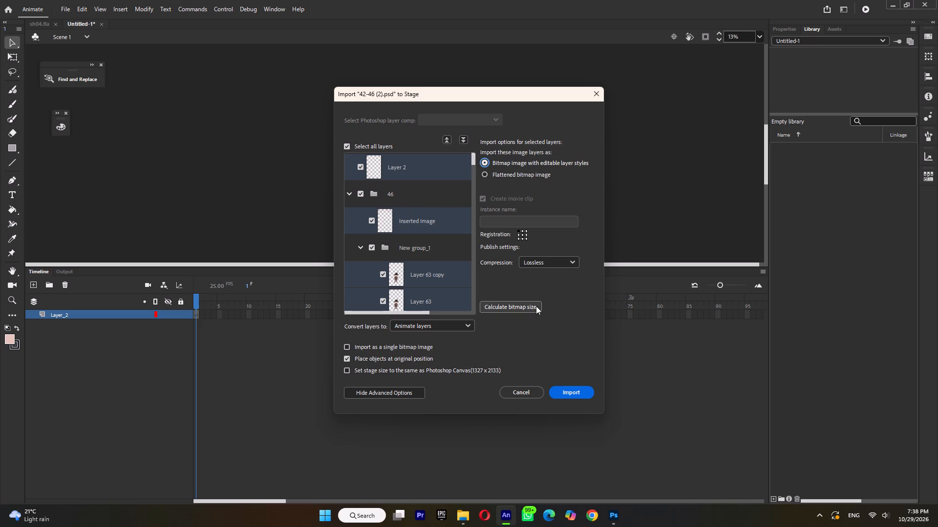
{"action": "left_click", "coordinate": [564, 394]}
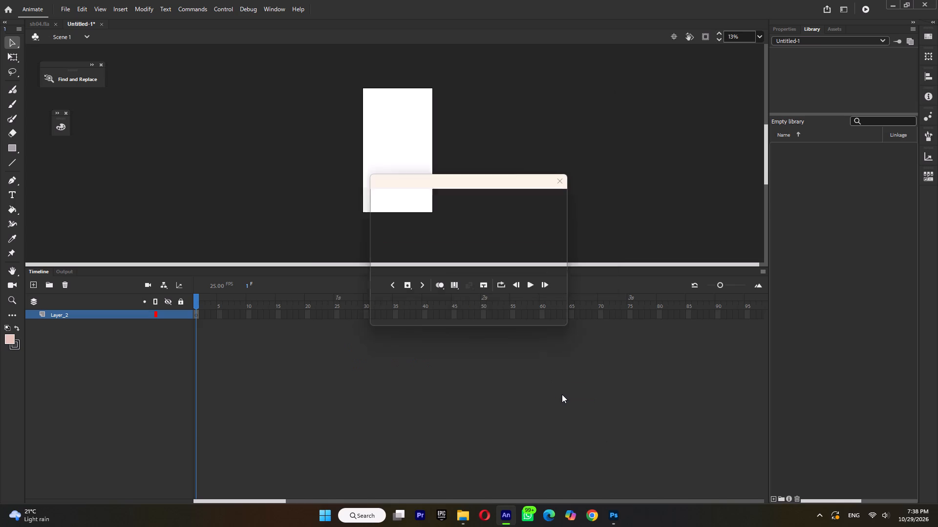
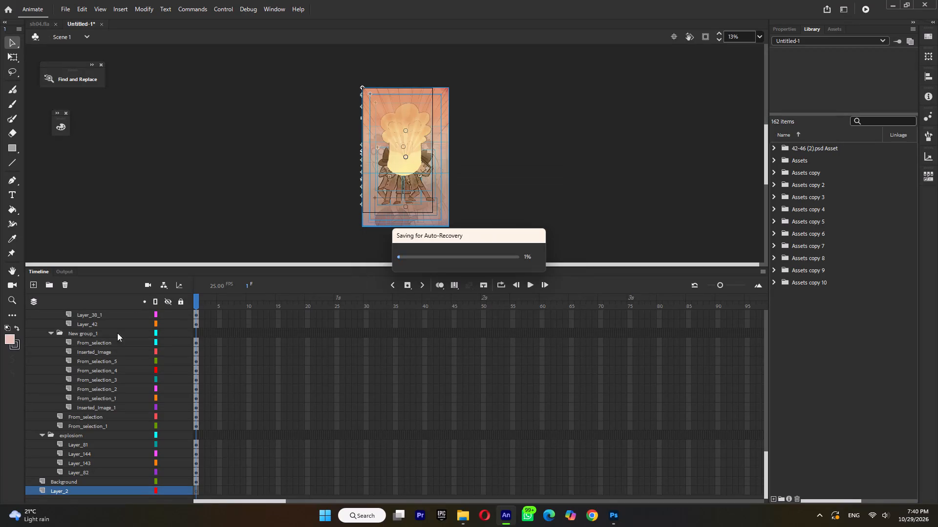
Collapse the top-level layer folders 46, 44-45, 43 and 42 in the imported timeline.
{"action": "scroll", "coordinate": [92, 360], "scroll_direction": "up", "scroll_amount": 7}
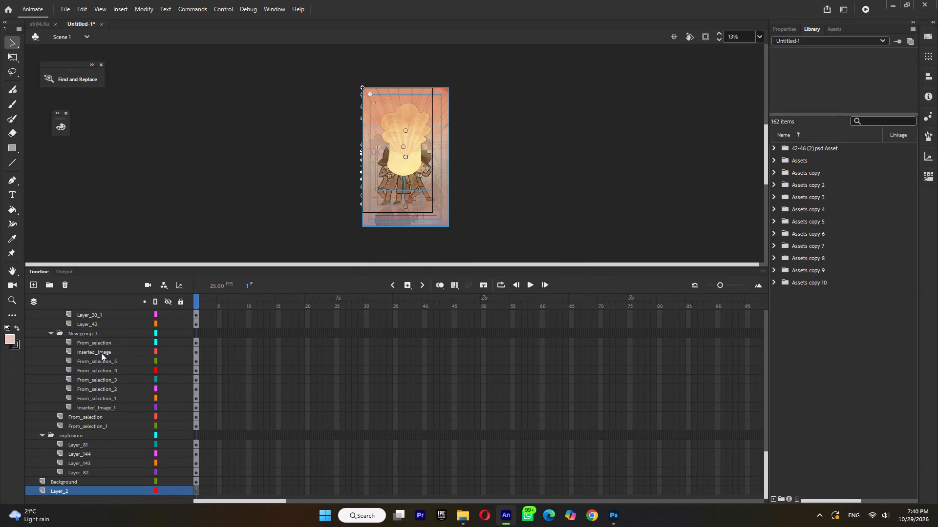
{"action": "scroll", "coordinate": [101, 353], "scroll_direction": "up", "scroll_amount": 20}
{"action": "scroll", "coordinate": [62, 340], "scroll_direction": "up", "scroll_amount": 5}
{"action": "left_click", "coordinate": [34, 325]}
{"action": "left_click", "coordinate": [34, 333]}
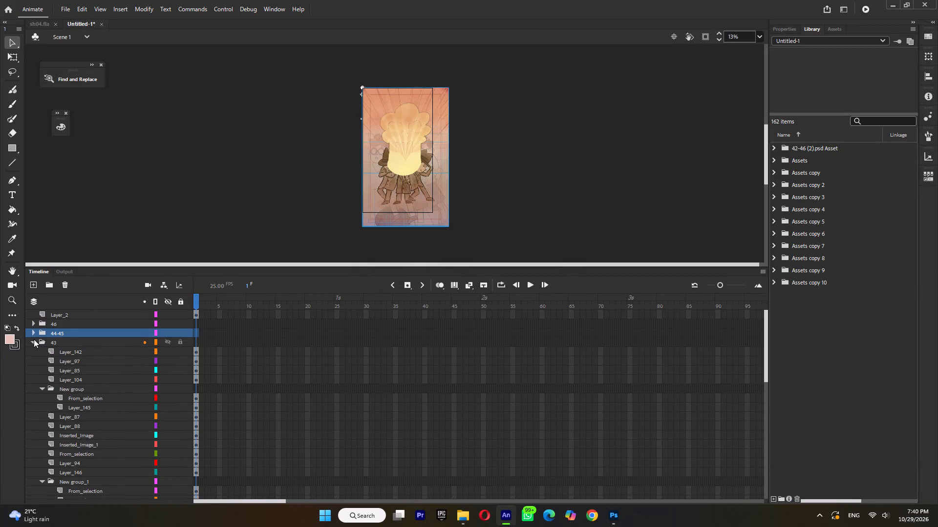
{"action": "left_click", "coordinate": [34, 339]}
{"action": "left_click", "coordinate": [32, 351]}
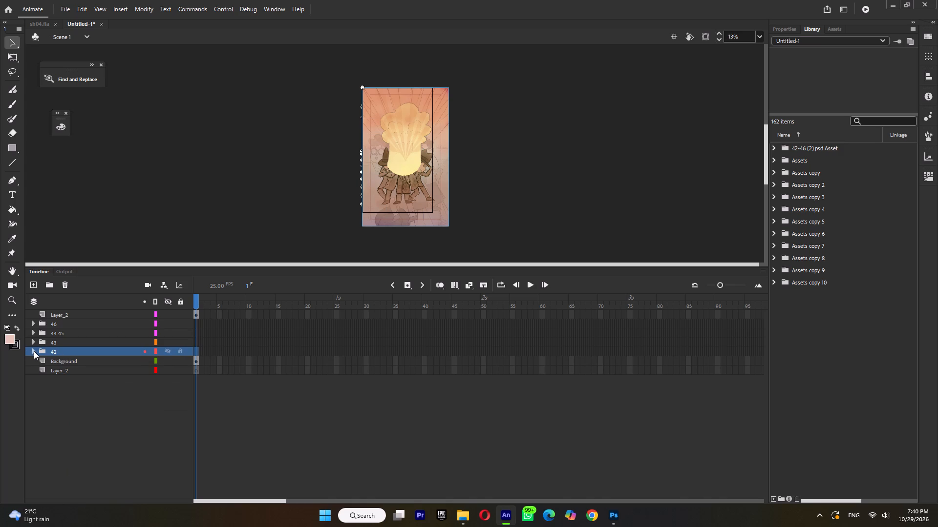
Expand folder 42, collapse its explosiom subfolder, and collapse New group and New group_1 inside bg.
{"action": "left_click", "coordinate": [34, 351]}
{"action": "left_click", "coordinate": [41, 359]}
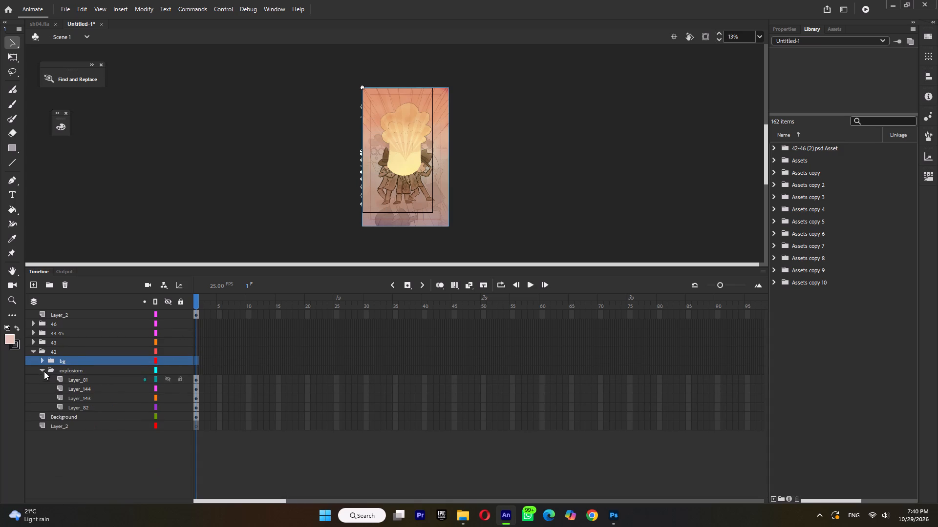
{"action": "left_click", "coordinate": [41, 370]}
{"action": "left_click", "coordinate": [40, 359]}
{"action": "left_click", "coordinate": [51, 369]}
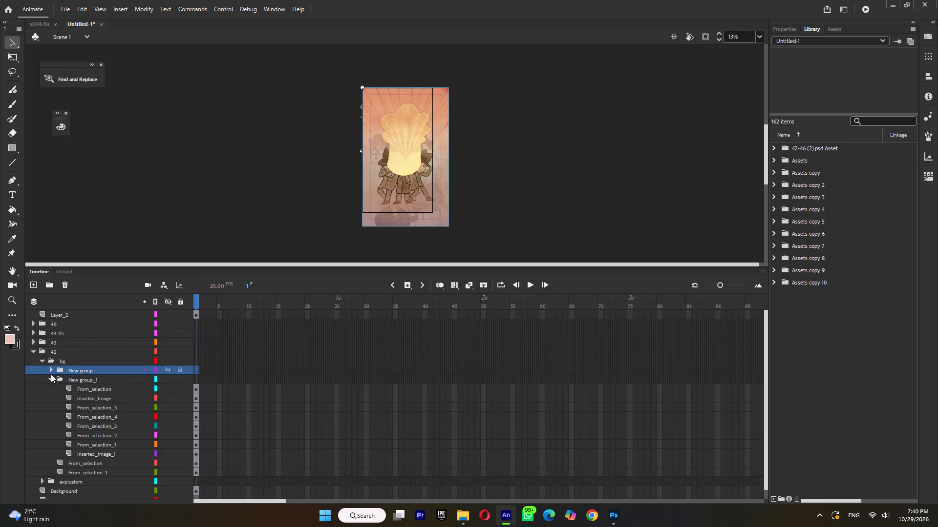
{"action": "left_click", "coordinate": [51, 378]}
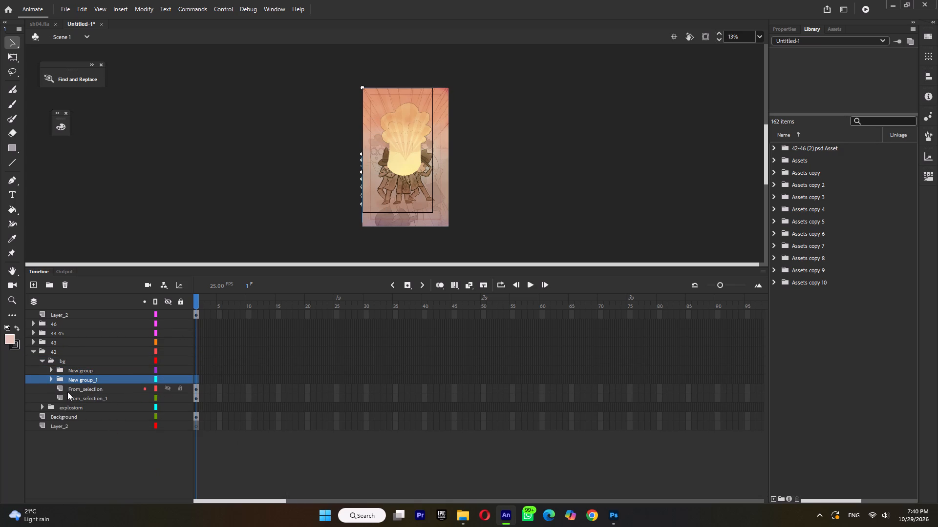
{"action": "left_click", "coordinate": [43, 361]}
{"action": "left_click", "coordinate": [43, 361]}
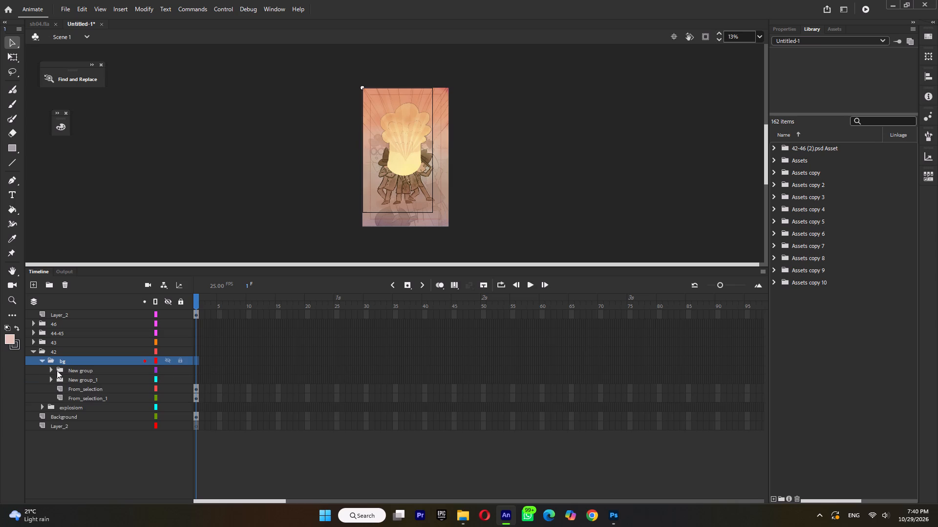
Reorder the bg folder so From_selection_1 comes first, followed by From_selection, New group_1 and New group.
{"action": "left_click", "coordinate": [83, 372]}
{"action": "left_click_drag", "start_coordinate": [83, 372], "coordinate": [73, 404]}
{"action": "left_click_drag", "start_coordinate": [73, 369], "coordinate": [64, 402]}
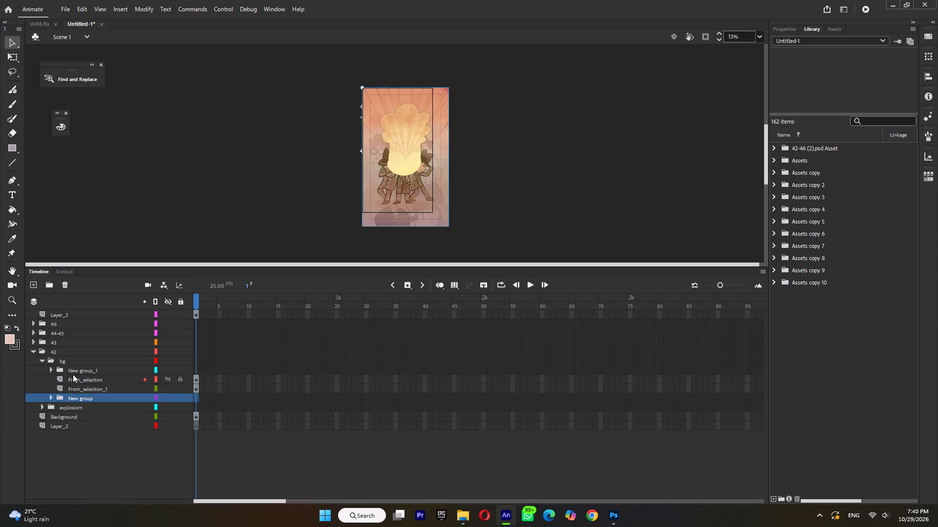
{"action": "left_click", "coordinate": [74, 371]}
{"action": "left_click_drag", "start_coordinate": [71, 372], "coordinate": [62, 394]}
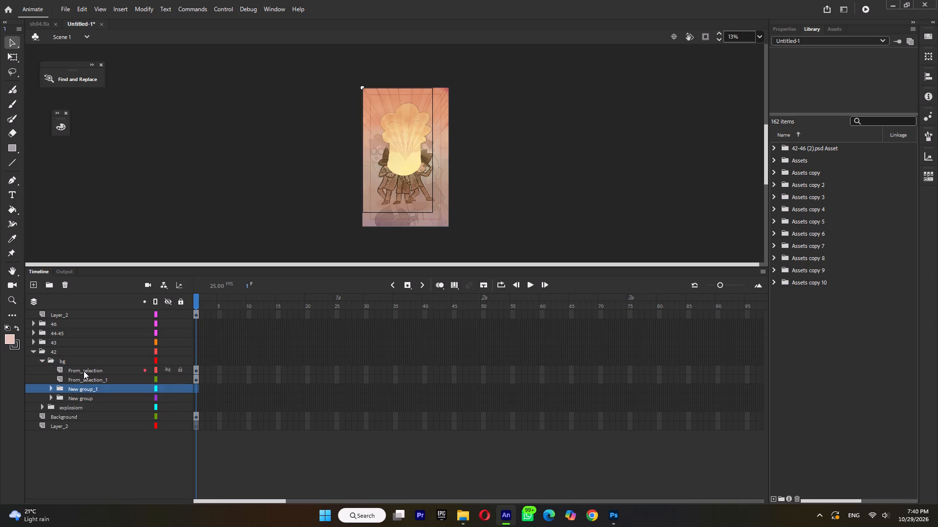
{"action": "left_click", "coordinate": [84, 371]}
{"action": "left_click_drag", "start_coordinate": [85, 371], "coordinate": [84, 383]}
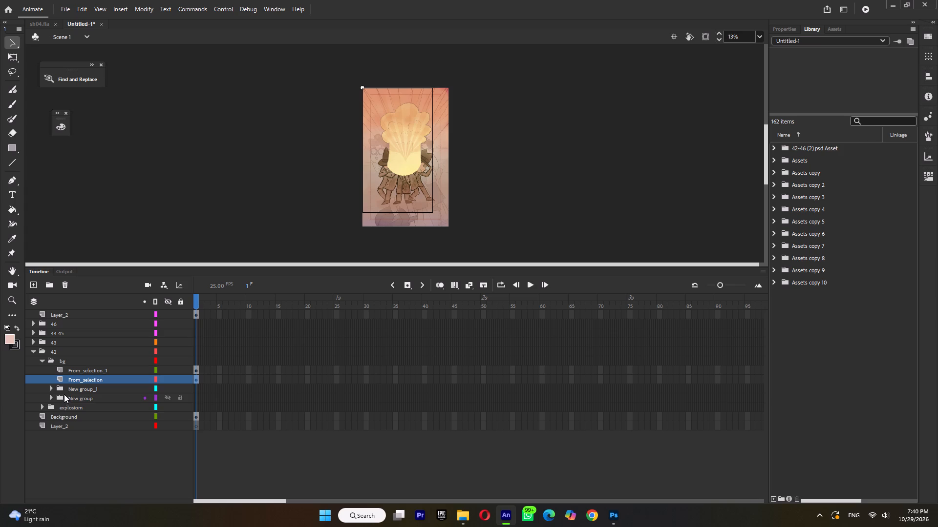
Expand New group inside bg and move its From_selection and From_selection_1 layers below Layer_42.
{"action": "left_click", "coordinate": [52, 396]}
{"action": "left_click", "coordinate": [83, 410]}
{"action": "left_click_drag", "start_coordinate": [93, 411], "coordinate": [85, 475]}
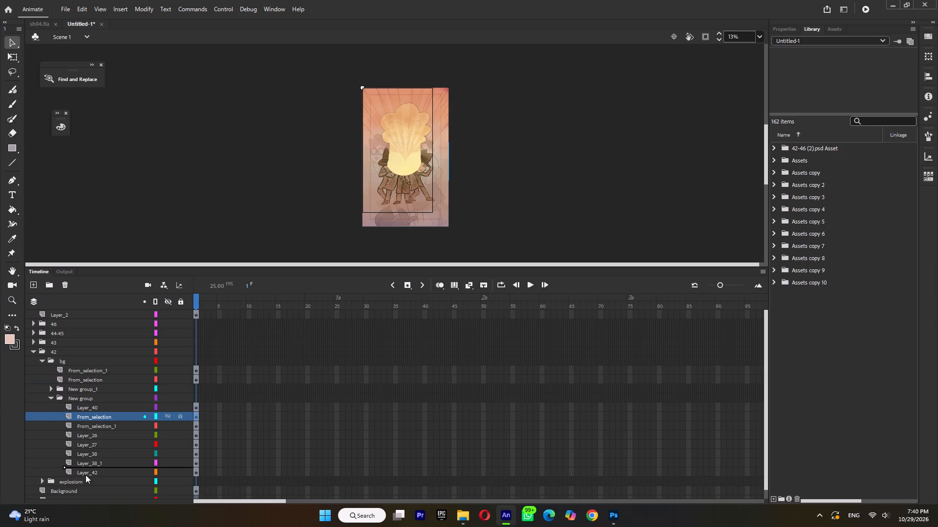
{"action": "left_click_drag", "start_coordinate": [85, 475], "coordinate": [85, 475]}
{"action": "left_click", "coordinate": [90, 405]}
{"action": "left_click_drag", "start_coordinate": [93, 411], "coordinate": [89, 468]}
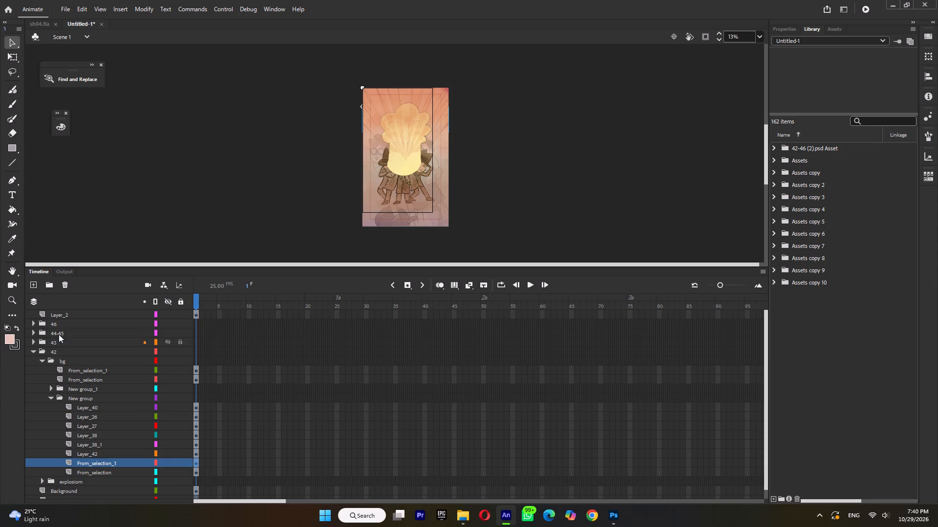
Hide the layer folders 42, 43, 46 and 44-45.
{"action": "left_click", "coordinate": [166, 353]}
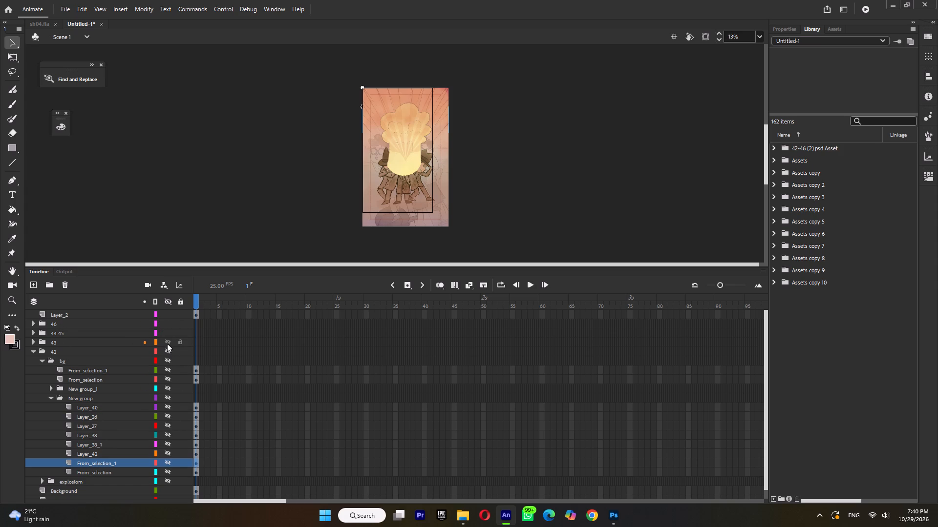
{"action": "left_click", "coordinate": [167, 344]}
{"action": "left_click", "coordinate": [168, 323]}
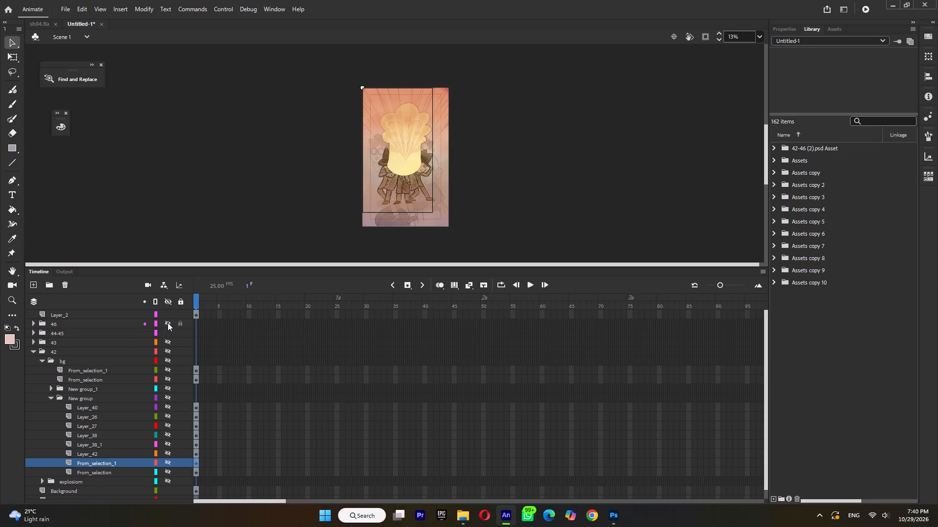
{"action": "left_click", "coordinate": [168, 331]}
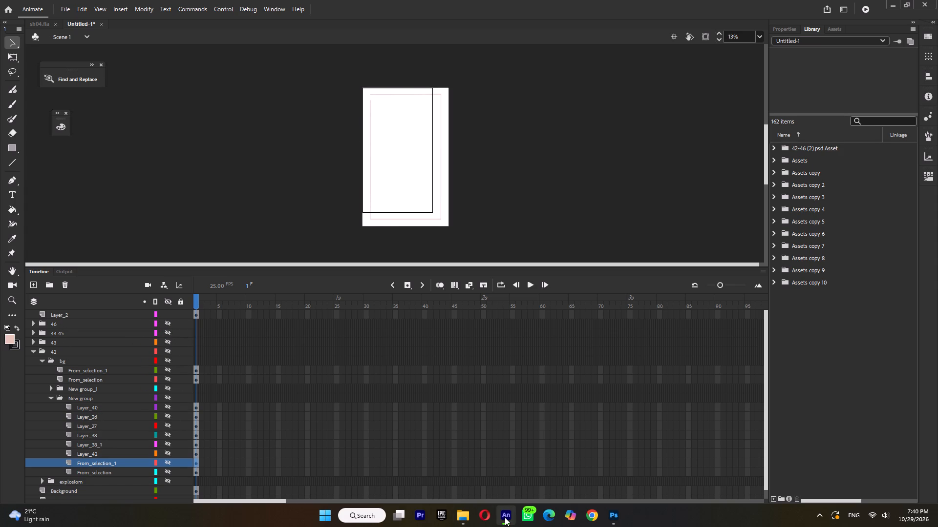
In File Explorer, move 47-51.psd from the Downloads folder into the Diwali km folder.
{"action": "left_click", "coordinate": [461, 520]}
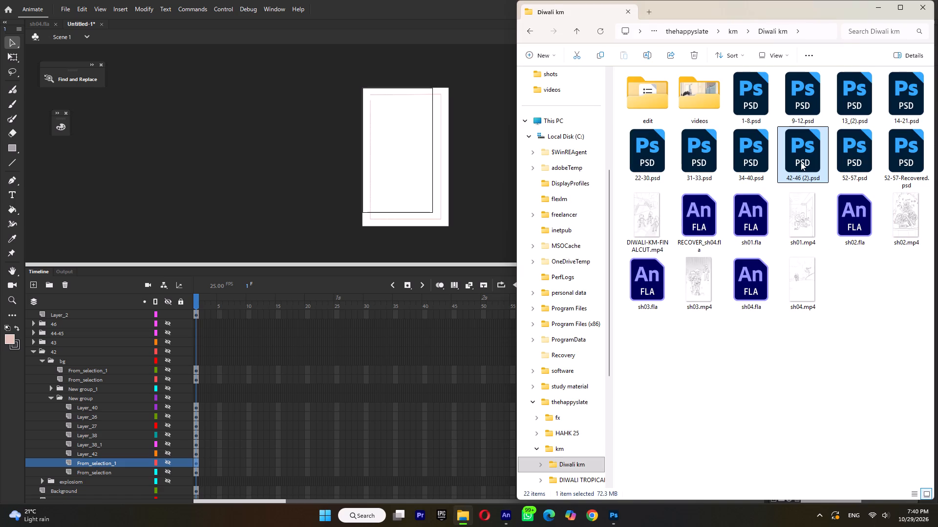
{"action": "left_click", "coordinate": [651, 15]}
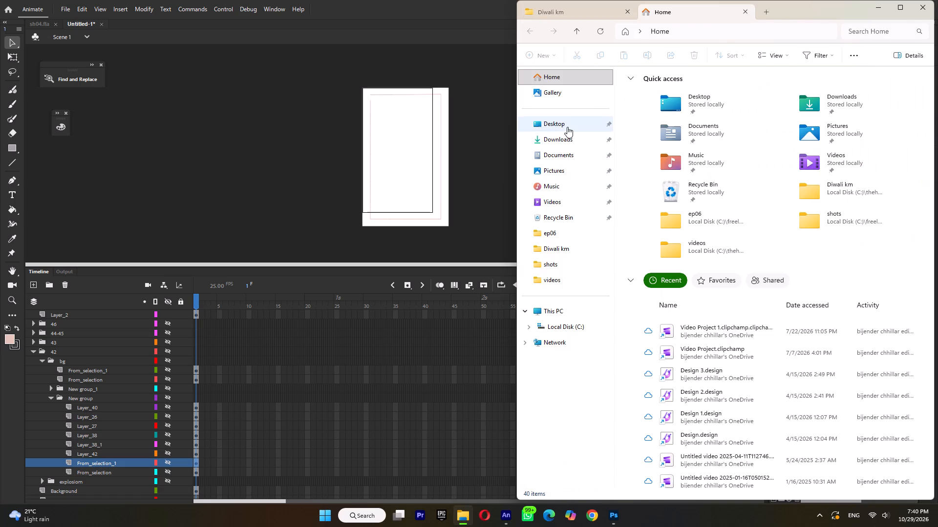
{"action": "left_click", "coordinate": [568, 138]}
{"action": "left_click", "coordinate": [661, 111]}
{"action": "right_click", "coordinate": [661, 111]}
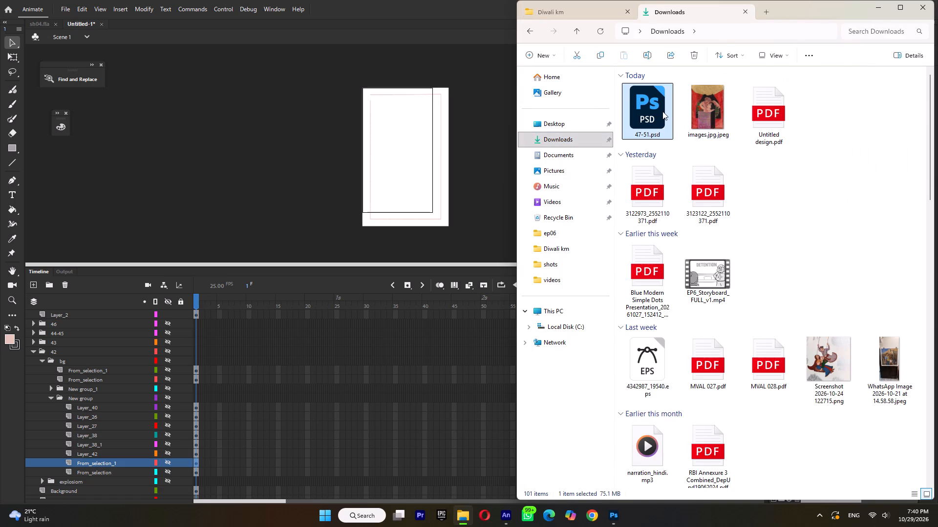
{"action": "left_click", "coordinate": [674, 125]}
{"action": "left_click", "coordinate": [588, 12]}
{"action": "right_click", "coordinate": [746, 370]}
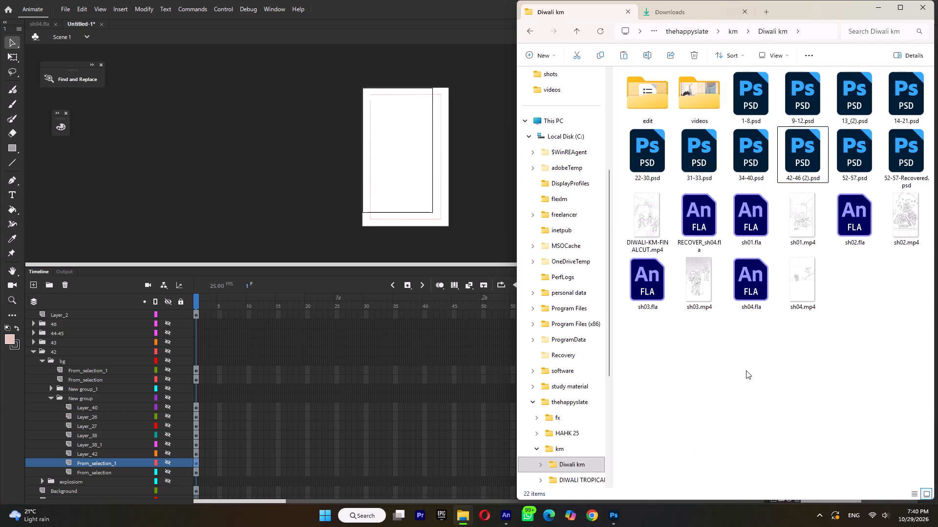
{"action": "left_click", "coordinate": [760, 377]}
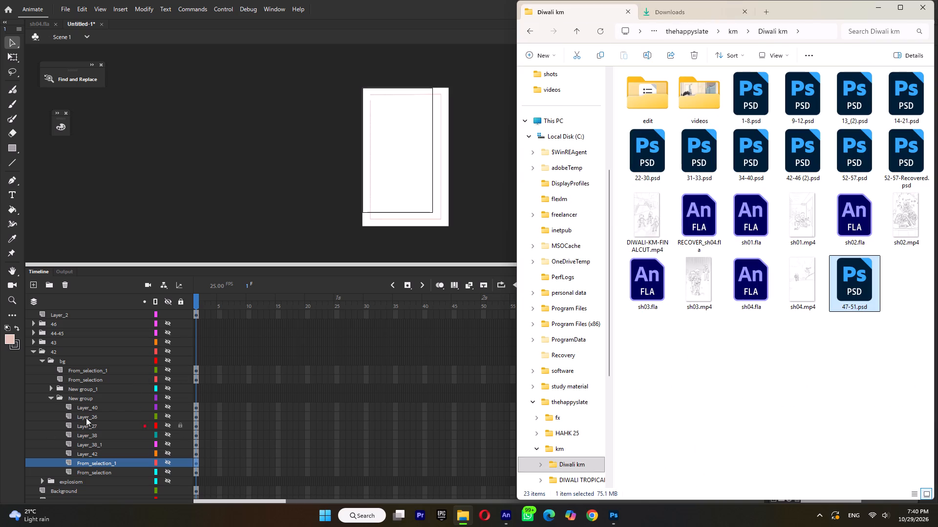
Switch back to Animate and close the Untitled-1 document without saving it.
{"action": "left_click", "coordinate": [102, 24]}
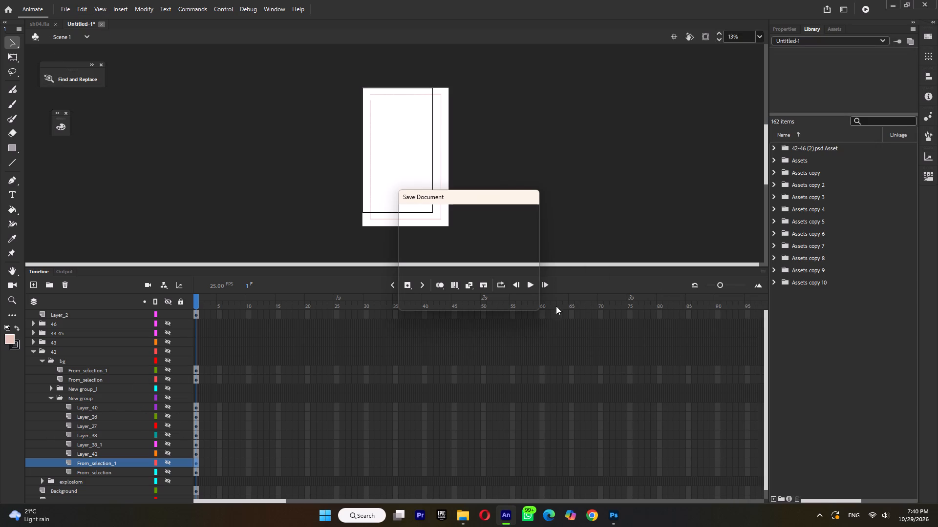
{"action": "left_click", "coordinate": [467, 283]}
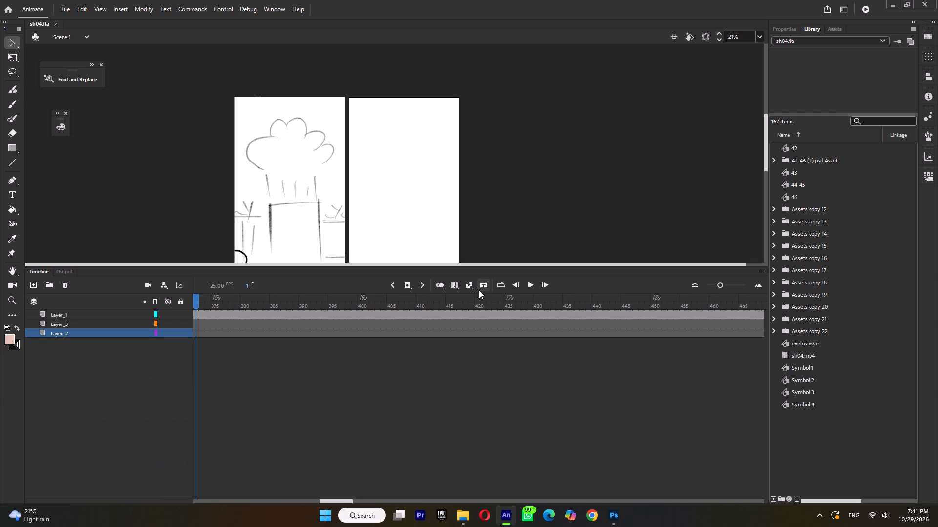
Create a new ActionScript 3.0 document 1080 pixels wide and 1920 pixels high at 25 fps.
{"action": "key", "text": "ctrl+n"}
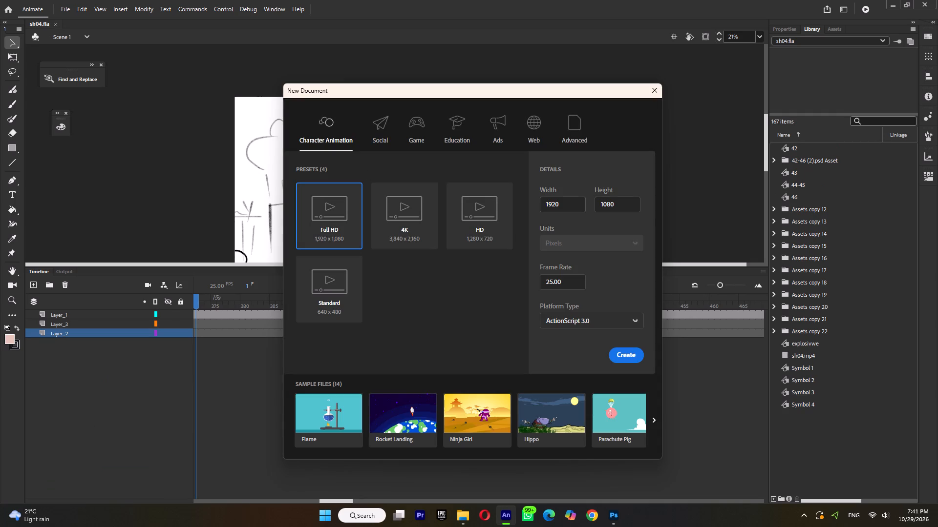
{"action": "left_click_drag", "start_coordinate": [573, 205], "coordinate": [518, 215]}
{"action": "type", "text": "10"}
{"action": "key", "text": "8"}
{"action": "key", "text": "0"}
{"action": "left_click_drag", "start_coordinate": [622, 204], "coordinate": [577, 209]}
{"action": "type", "text": "1*920"}
{"action": "key", "text": "Return"}
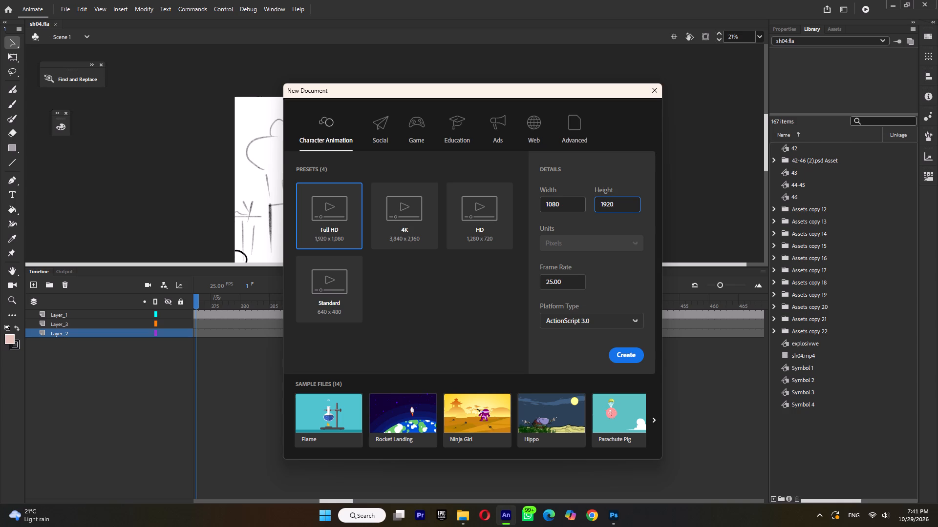
{"action": "left_click", "coordinate": [624, 360]}
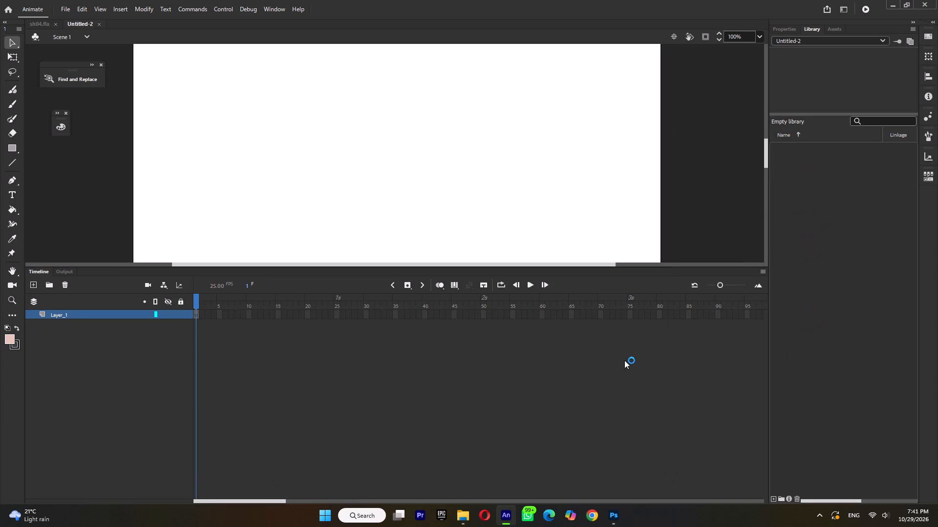
Bring the whole blank portrait stage of the new document into view.
{"action": "scroll", "coordinate": [443, 191], "scroll_direction": "down", "scroll_amount": 5, "text": "ctrl"}
{"action": "left_click", "coordinate": [447, 189]}
{"action": "scroll", "coordinate": [475, 214], "scroll_direction": "down", "scroll_amount": 5, "text": "ctrl"}
{"action": "left_click", "coordinate": [477, 213]}
{"action": "scroll", "coordinate": [484, 210], "scroll_direction": "down", "scroll_amount": 3, "text": "ctrl"}
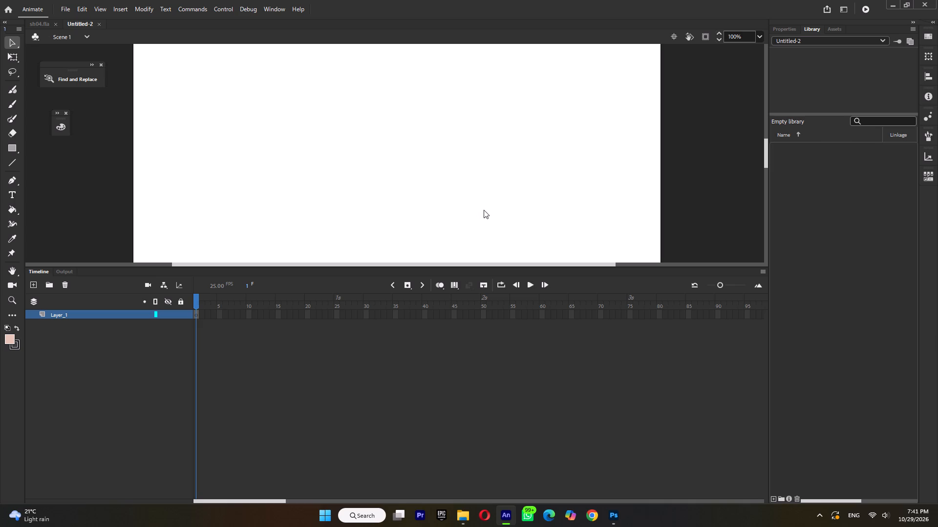
{"action": "scroll", "coordinate": [485, 216], "scroll_direction": "down", "scroll_amount": 6, "text": "ctrl"}
{"action": "left_click", "coordinate": [485, 214]}
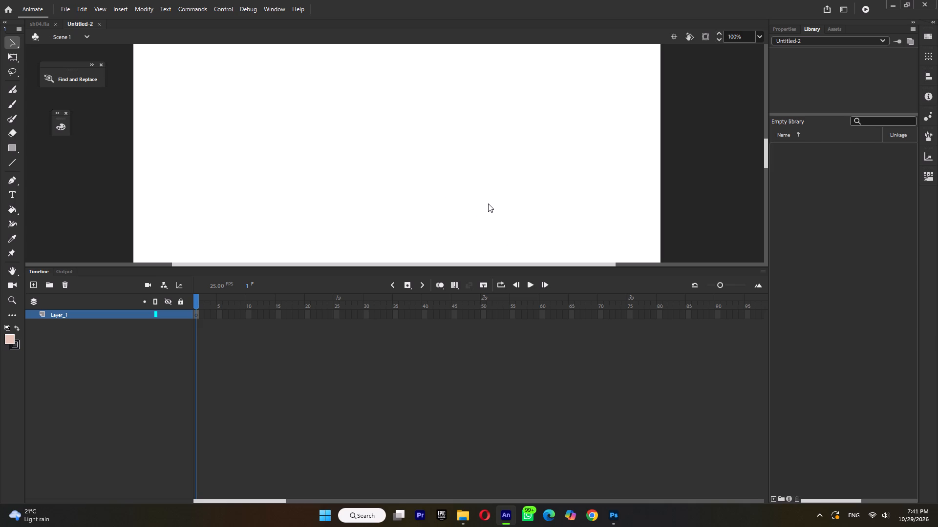
{"action": "scroll", "coordinate": [487, 206], "scroll_direction": "down", "scroll_amount": 3, "text": "ctrl"}
{"action": "left_click", "coordinate": [486, 203]}
{"action": "scroll", "coordinate": [487, 202], "scroll_direction": "down", "scroll_amount": 5, "text": "ctrl"}
{"action": "scroll", "coordinate": [401, 236], "scroll_direction": "up", "scroll_amount": 3, "text": "ctrl"}
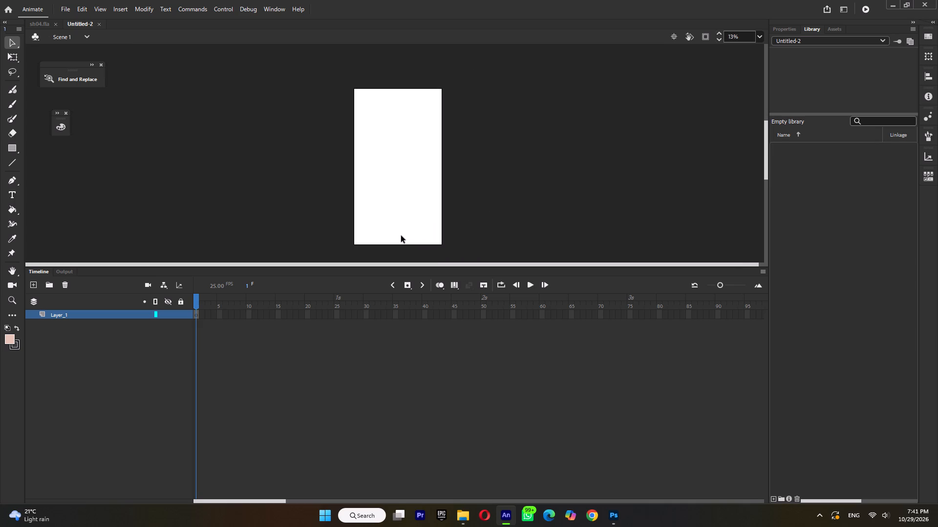
Switch to File Explorer and bring 47-51.psd from the Diwali km folder onto the blank Animate stage.
{"action": "left_click", "coordinate": [466, 520]}
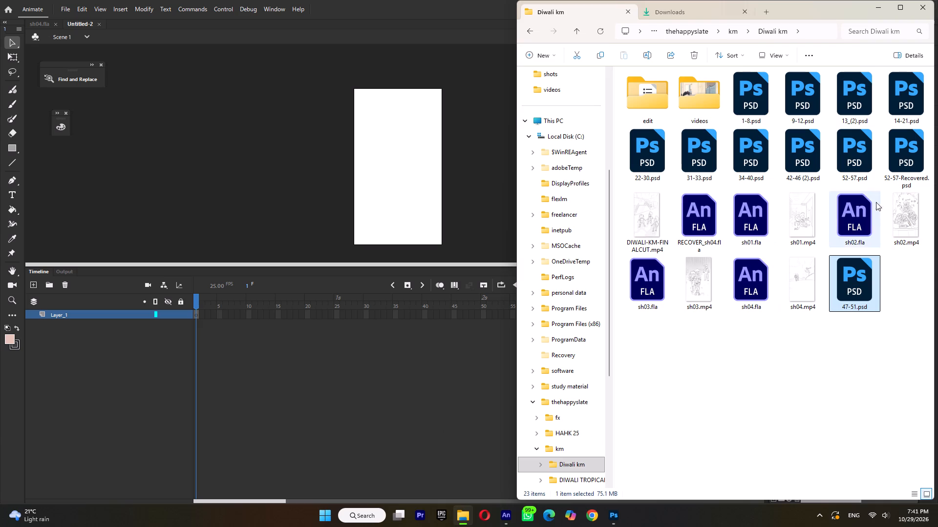
{"action": "left_click", "coordinate": [912, 155]}
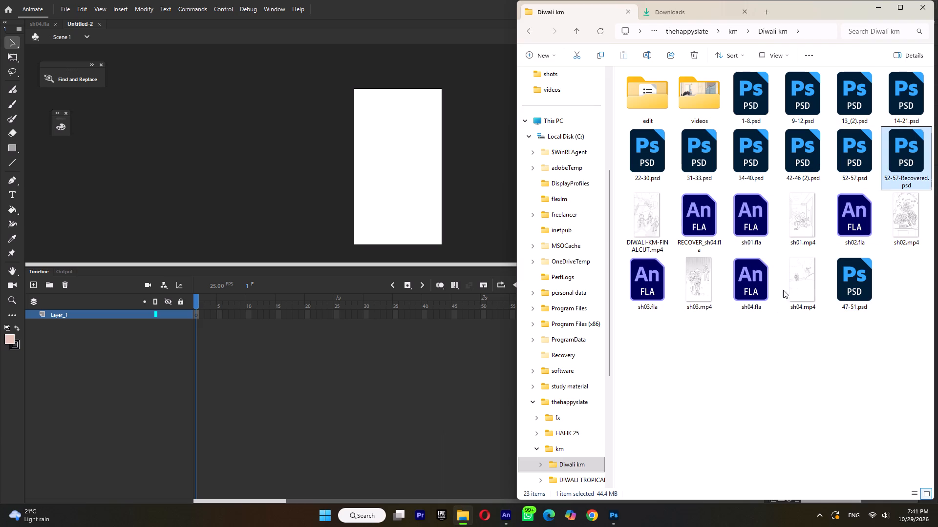
{"action": "left_click", "coordinate": [693, 344]}
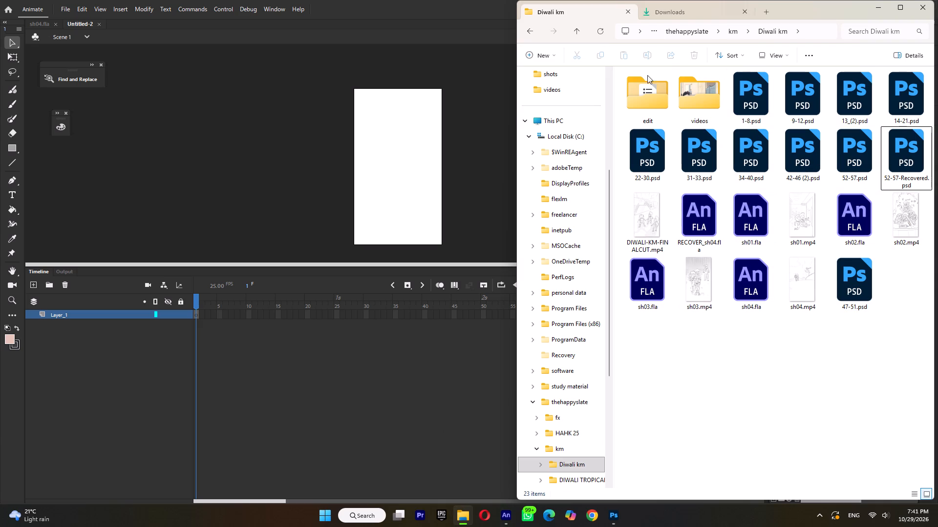
{"action": "left_click", "coordinate": [532, 32]}
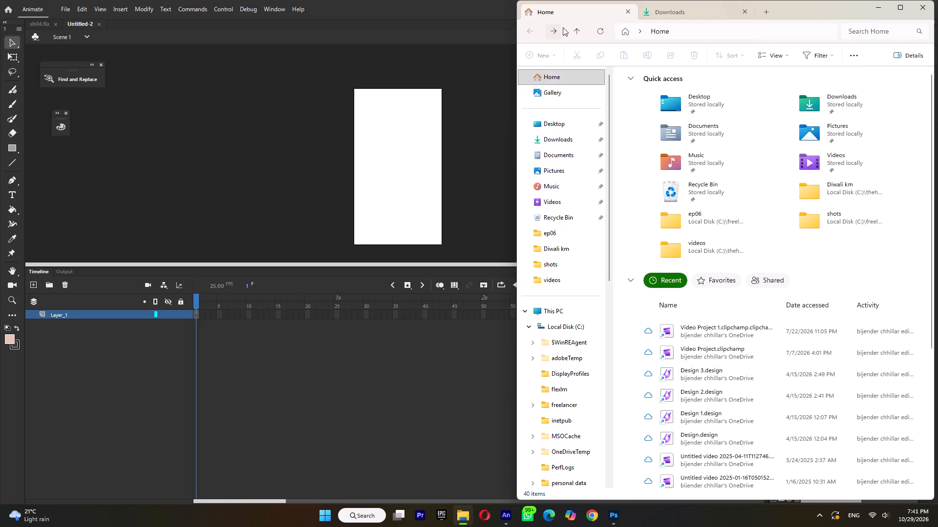
{"action": "left_click", "coordinate": [559, 30]}
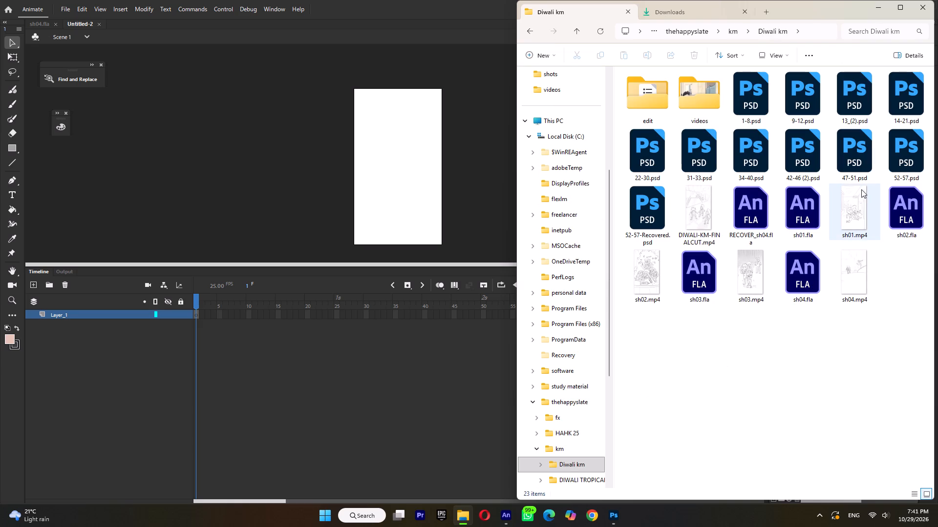
{"action": "left_click", "coordinate": [849, 160]}
{"action": "left_click_drag", "start_coordinate": [854, 156], "coordinate": [421, 163]}
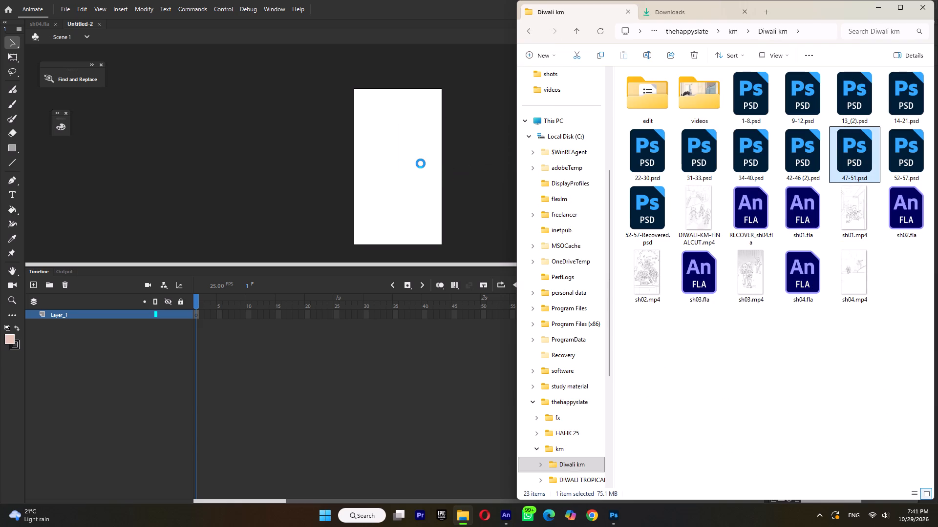
Include all layers of 47-51.psd in the import and set Lossless compression for the whole range from Layer 2 to Background.
{"action": "left_click", "coordinate": [368, 147]}
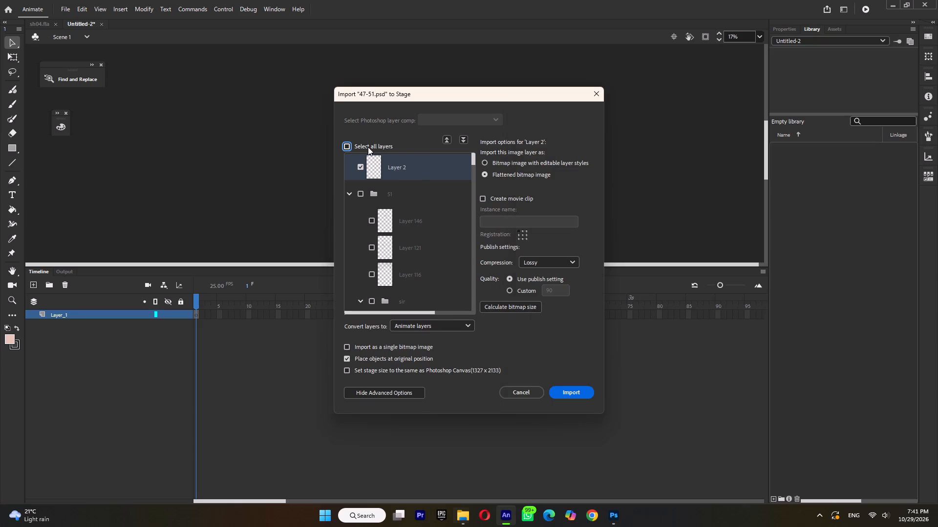
{"action": "scroll", "coordinate": [430, 267], "scroll_direction": "down", "scroll_amount": 20}
{"action": "scroll", "coordinate": [430, 267], "scroll_direction": "down", "scroll_amount": 16}
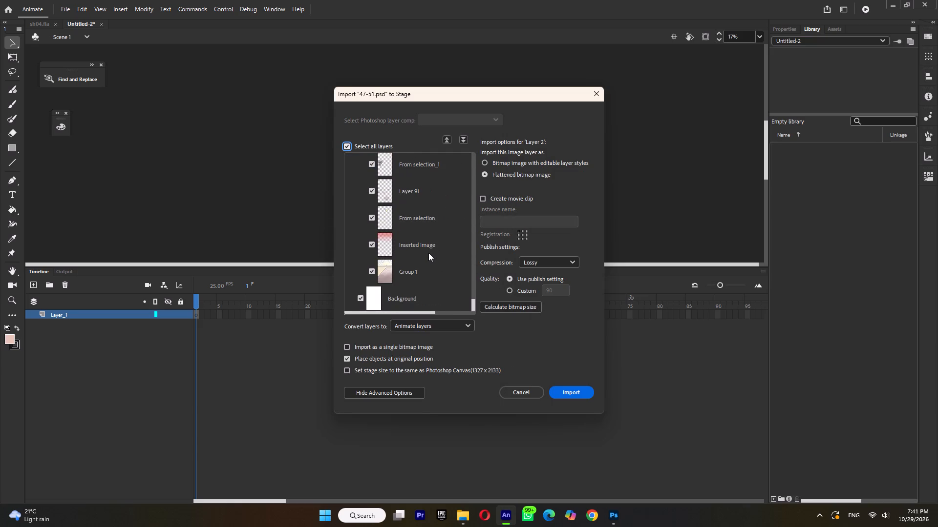
{"action": "scroll", "coordinate": [422, 279], "scroll_direction": "down", "scroll_amount": 5}
{"action": "left_click", "coordinate": [412, 299], "text": "shift"}
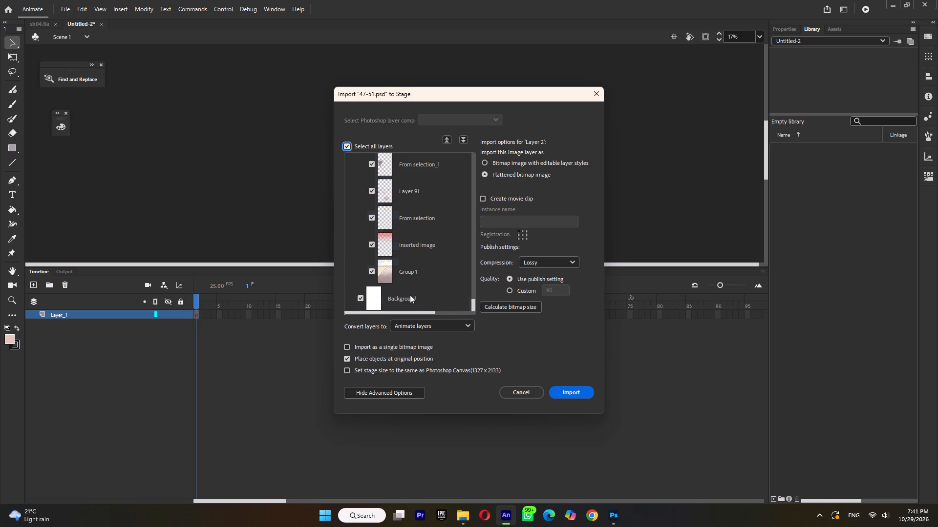
{"action": "left_click", "coordinate": [410, 295], "text": "shift"}
{"action": "left_click", "coordinate": [554, 256]}
{"action": "left_click", "coordinate": [548, 285]}
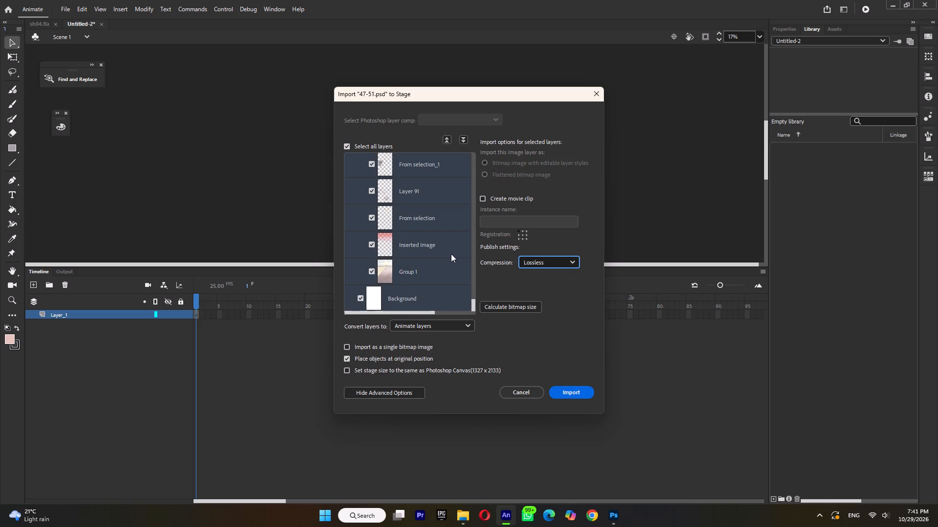
Take folder 47, folder 48 and the subfolder inside 48 out of the highlighted layers, keeping them checked for import.
{"action": "scroll", "coordinate": [450, 251], "scroll_direction": "up", "scroll_amount": 1}
{"action": "scroll", "coordinate": [425, 205], "scroll_direction": "up", "scroll_amount": 2}
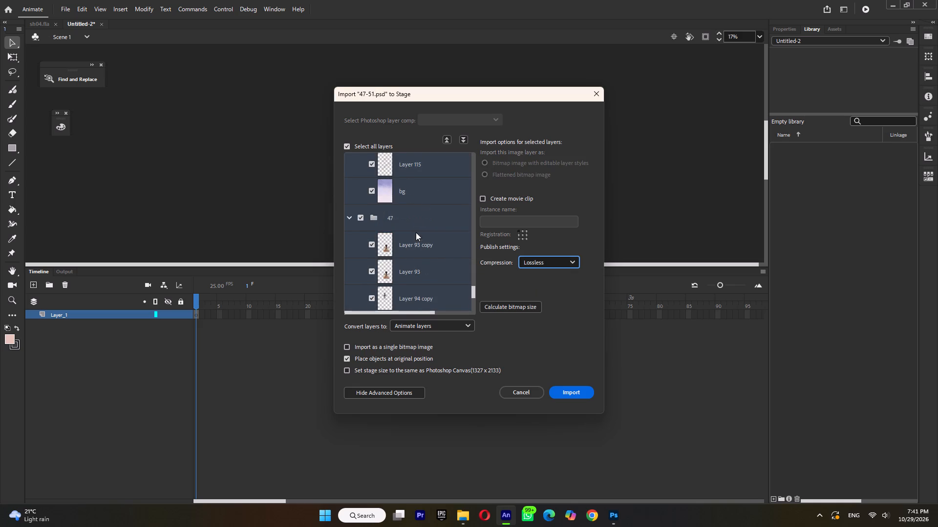
{"action": "left_click", "coordinate": [396, 220], "text": "ctrl"}
{"action": "scroll", "coordinate": [442, 237], "scroll_direction": "up", "scroll_amount": 5}
{"action": "left_click", "coordinate": [407, 165], "text": "ctrl"}
{"action": "scroll", "coordinate": [416, 195], "scroll_direction": "up", "scroll_amount": 3}
{"action": "scroll", "coordinate": [416, 196], "scroll_direction": "down", "scroll_amount": 3}
{"action": "scroll", "coordinate": [416, 196], "scroll_direction": "up", "scroll_amount": 2}
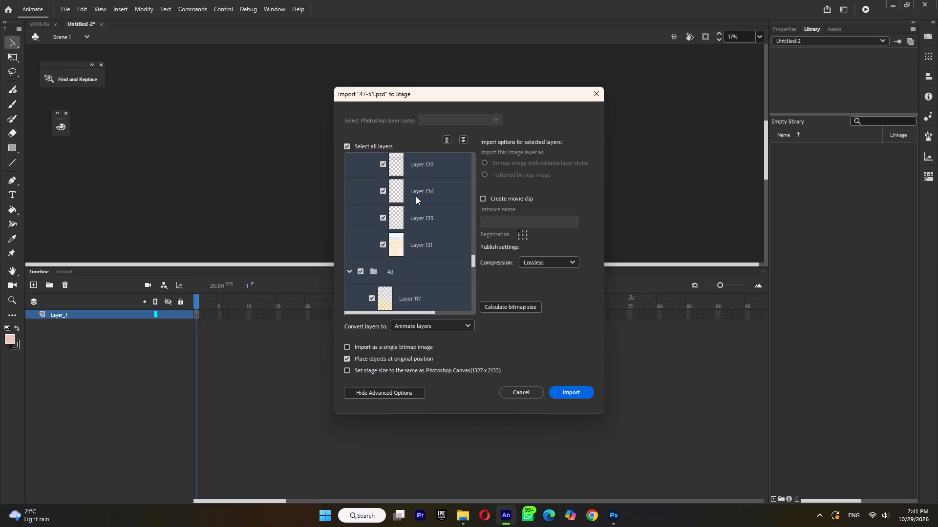
{"action": "left_click", "coordinate": [393, 265], "text": "ctrl"}
Take folder 49 and its bg subfolder out of the highlighted layers in the import list.
{"action": "scroll", "coordinate": [442, 255], "scroll_direction": "up", "scroll_amount": 3}
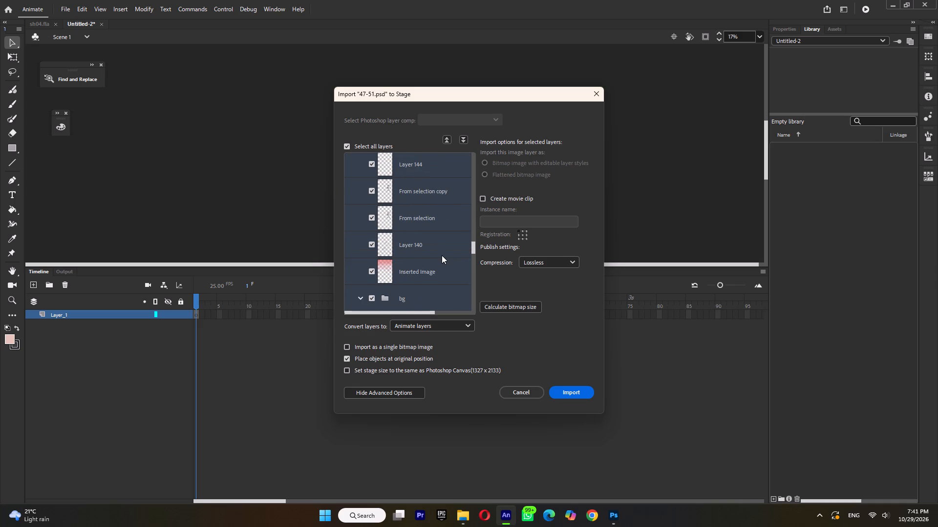
{"action": "left_click", "coordinate": [393, 298], "text": "ctrl"}
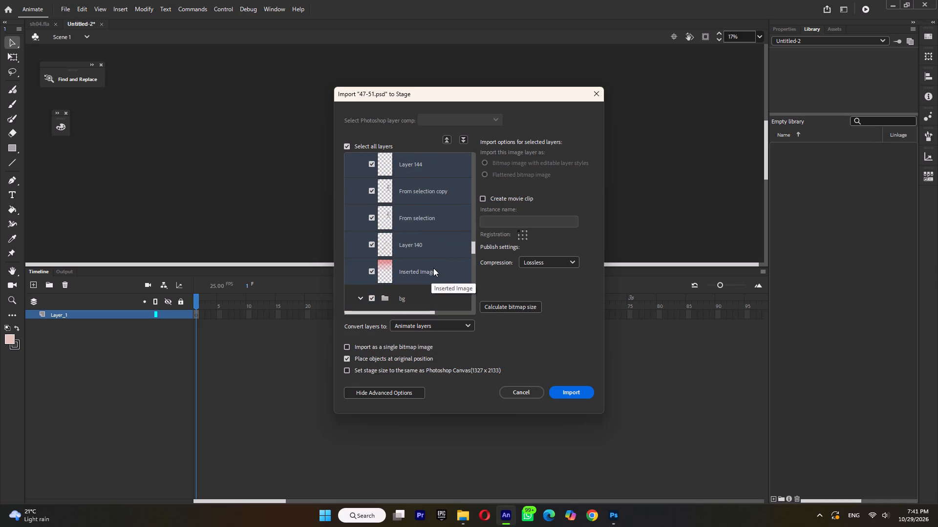
{"action": "scroll", "coordinate": [433, 267], "scroll_direction": "up", "scroll_amount": 4}
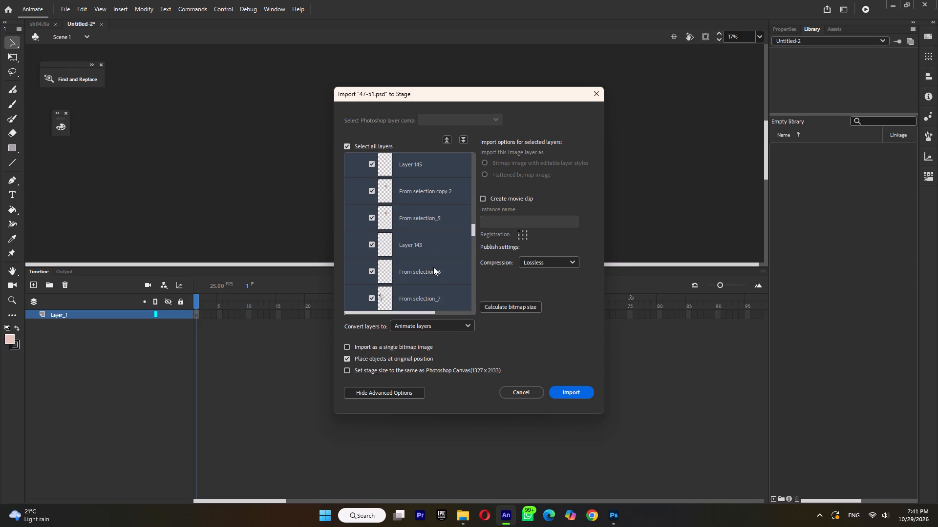
{"action": "scroll", "coordinate": [433, 267], "scroll_direction": "up", "scroll_amount": 5}
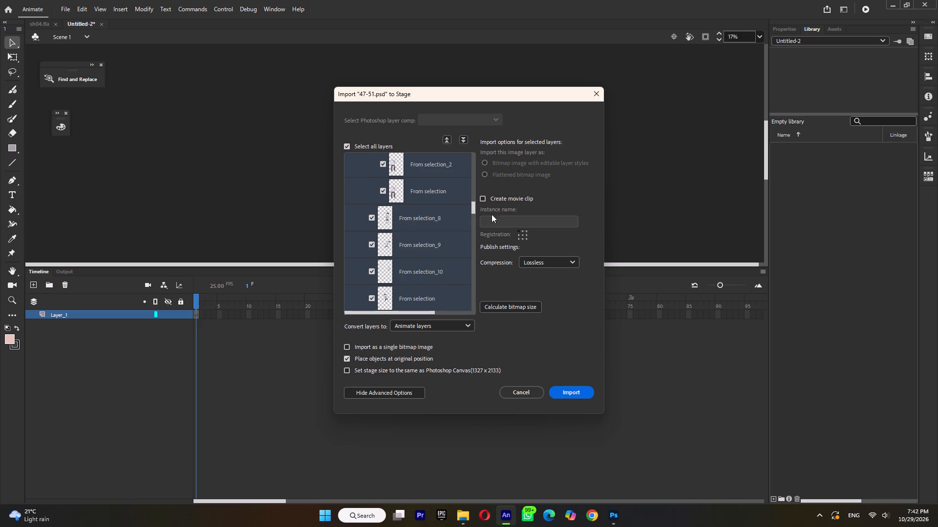
{"action": "left_click_drag", "start_coordinate": [473, 205], "coordinate": [473, 212]}
{"action": "left_click", "coordinate": [389, 227], "text": "ctrl"}
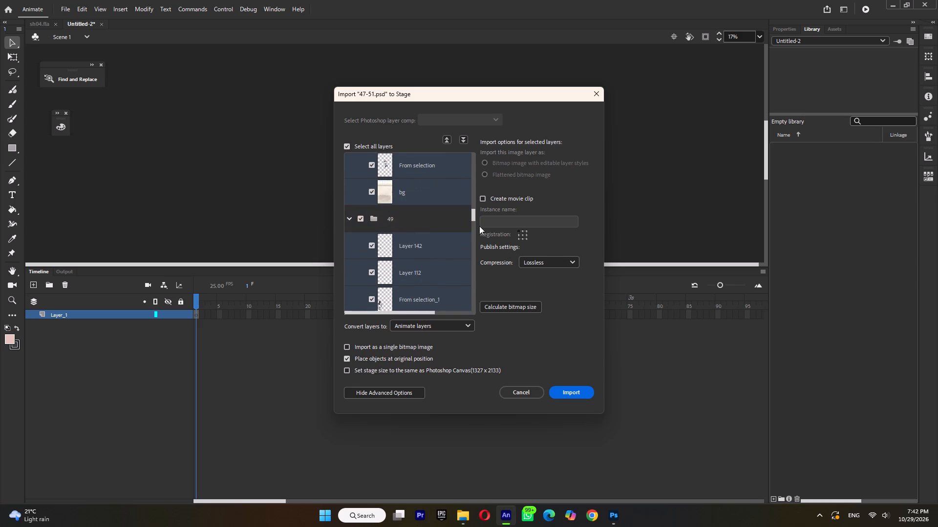
Take folder 50 and its New group subfolder out of the highlighted layers in the import list.
{"action": "left_click_drag", "start_coordinate": [473, 218], "coordinate": [475, 202]}
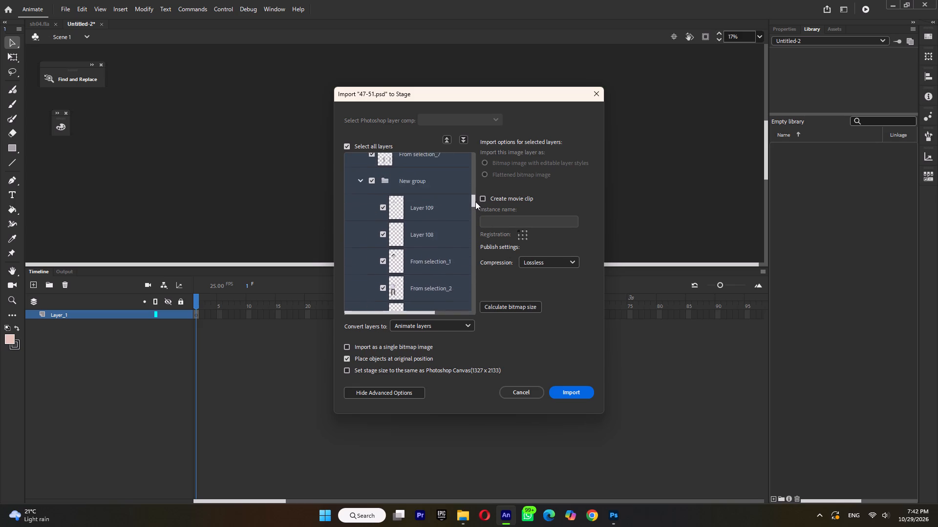
{"action": "left_click_drag", "start_coordinate": [475, 202], "coordinate": [475, 201]}
{"action": "left_click", "coordinate": [413, 223], "text": "ctrl"}
{"action": "left_click_drag", "start_coordinate": [474, 197], "coordinate": [475, 192]}
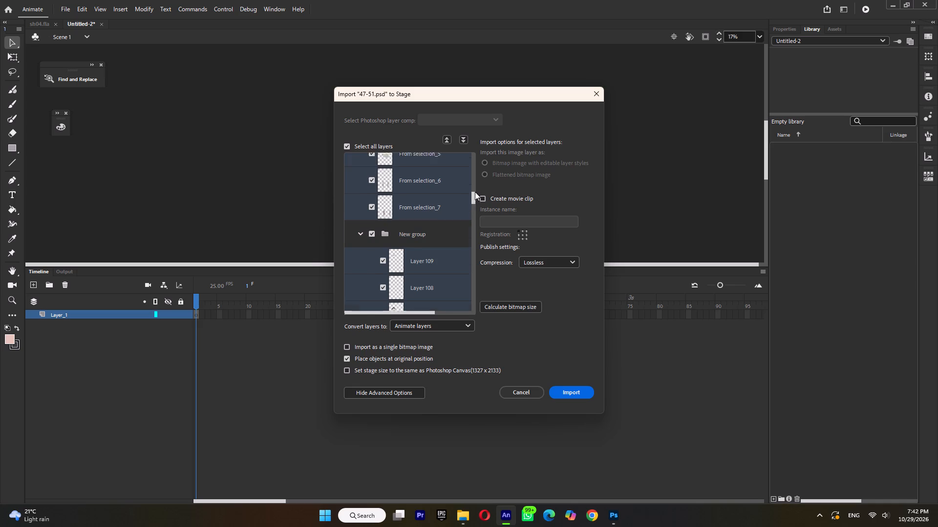
{"action": "left_click_drag", "start_coordinate": [475, 192], "coordinate": [475, 182]}
{"action": "left_click", "coordinate": [395, 243], "text": "ctrl"}
Take folder 51 and its bg and sir subfolders out of the highlighted layers, leaving only image layers highlighted.
{"action": "left_click_drag", "start_coordinate": [473, 184], "coordinate": [473, 179]}
{"action": "left_click", "coordinate": [419, 246], "text": "ctrl"}
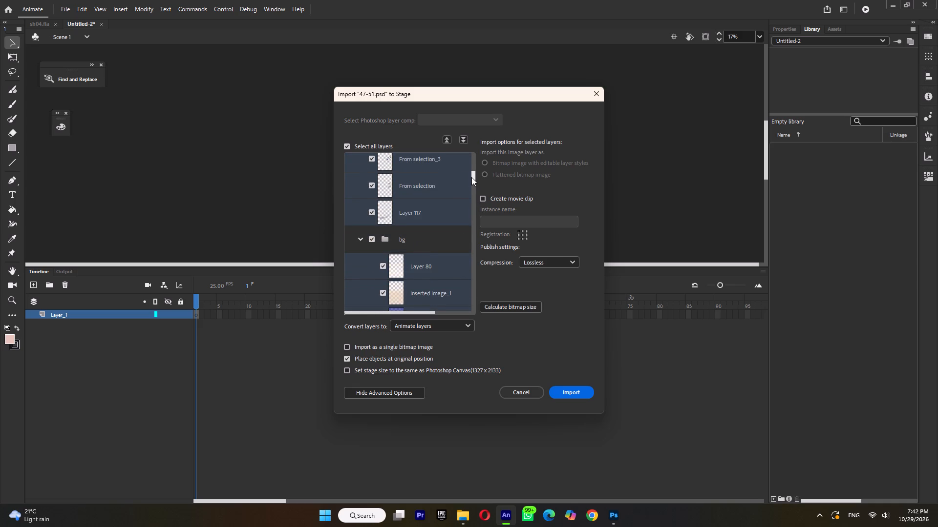
{"action": "left_click_drag", "start_coordinate": [471, 177], "coordinate": [475, 163]}
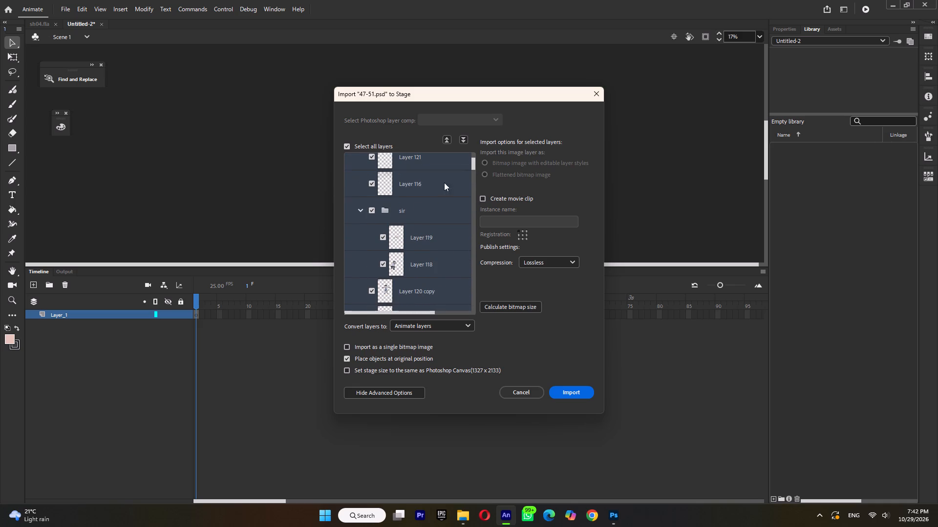
{"action": "left_click", "coordinate": [408, 210], "text": "ctrl"}
{"action": "left_click_drag", "start_coordinate": [474, 162], "coordinate": [475, 157]}
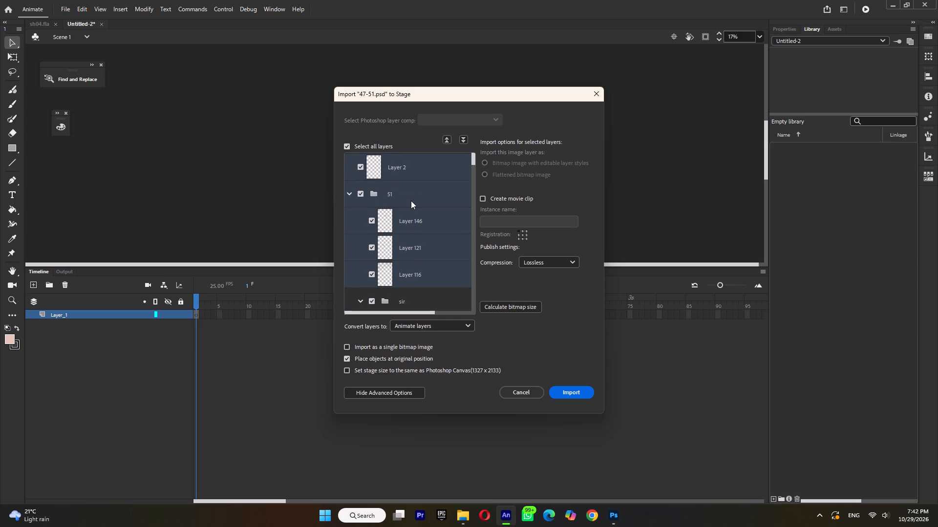
{"action": "left_click", "coordinate": [409, 199], "text": "ctrl"}
Set the highlighted image layers to bitmap images with editable layer styles and import the PSD to the stage.
{"action": "left_click", "coordinate": [508, 162]}
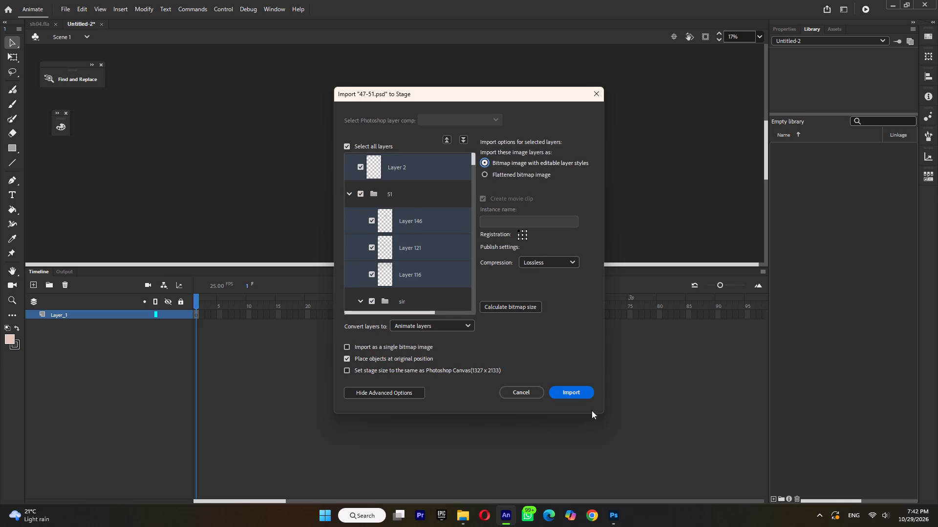
{"action": "left_click", "coordinate": [578, 388]}
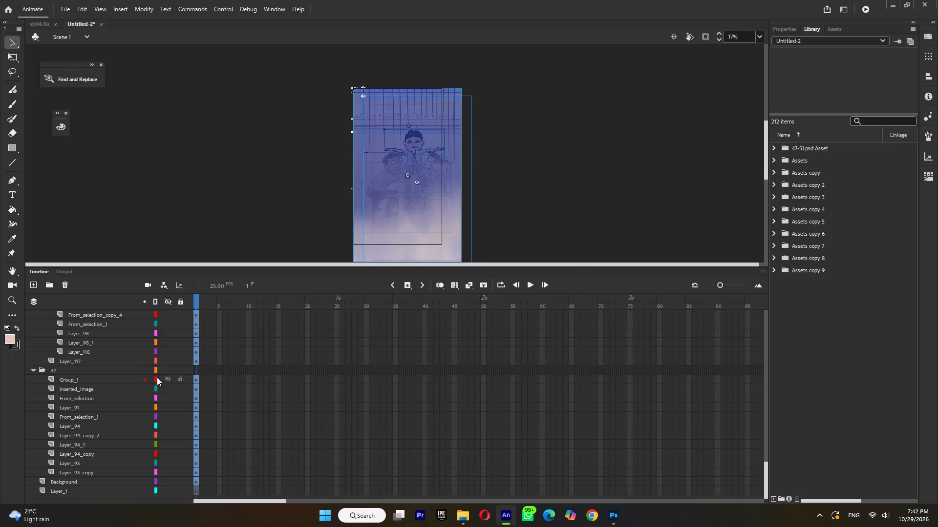
Collapse the bg and sir subfolders of timeline folder 51 and move bg to the bottom of folder 51.
{"action": "scroll", "coordinate": [82, 338], "scroll_direction": "up", "scroll_amount": 6}
{"action": "scroll", "coordinate": [78, 339], "scroll_direction": "up", "scroll_amount": 20}
{"action": "scroll", "coordinate": [78, 339], "scroll_direction": "up", "scroll_amount": 7}
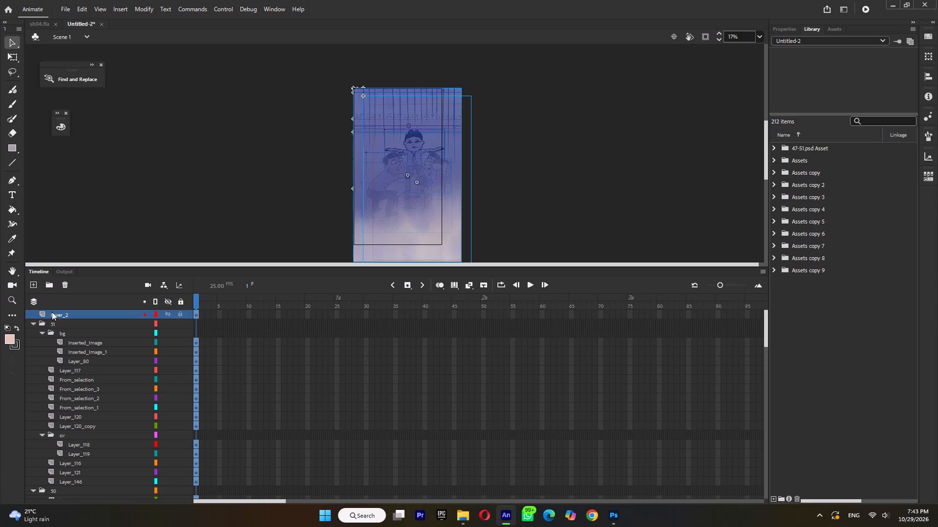
{"action": "scroll", "coordinate": [57, 346], "scroll_direction": "up", "scroll_amount": 4}
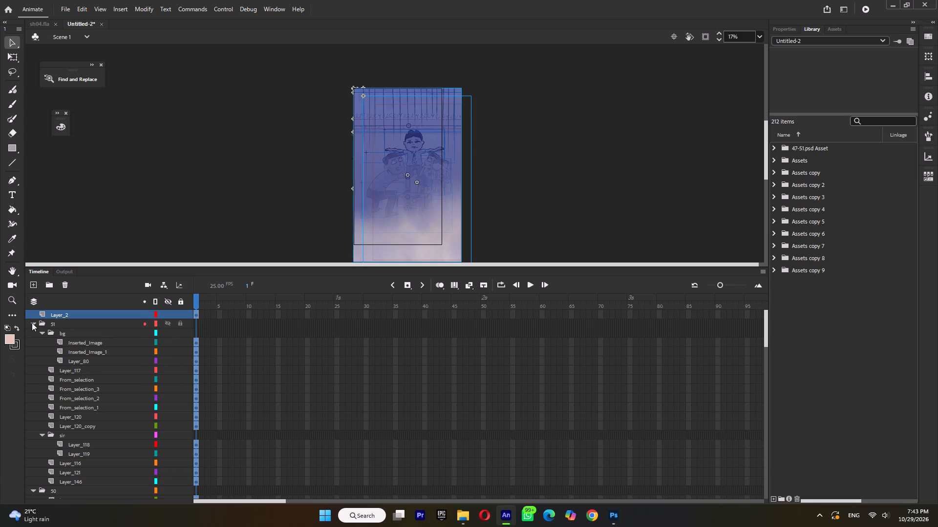
{"action": "left_click", "coordinate": [39, 330]}
{"action": "left_click", "coordinate": [42, 331]}
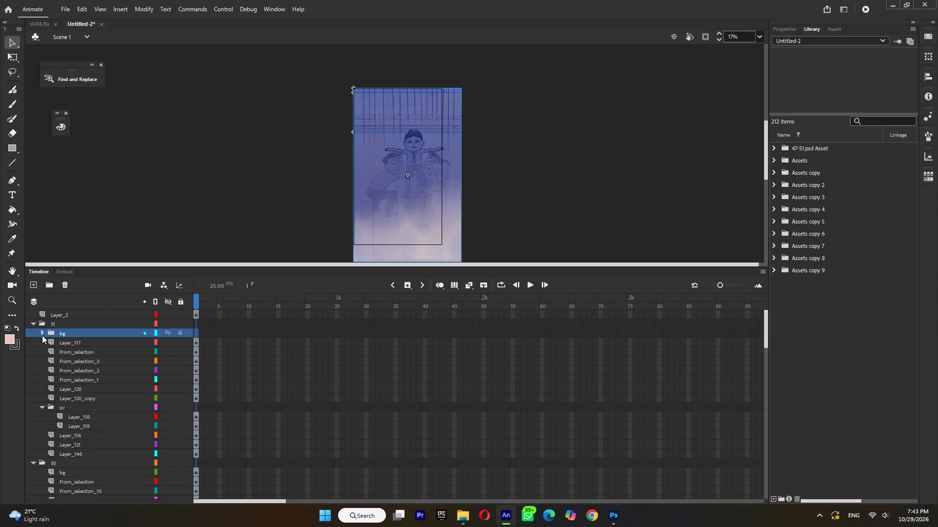
{"action": "left_click", "coordinate": [43, 407]}
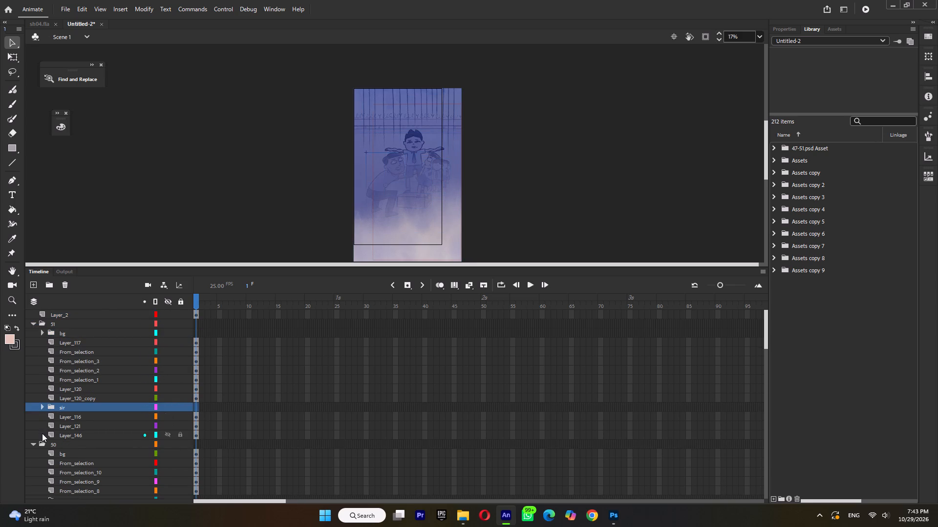
{"action": "left_click", "coordinate": [77, 335]}
{"action": "left_click_drag", "start_coordinate": [65, 336], "coordinate": [45, 425]}
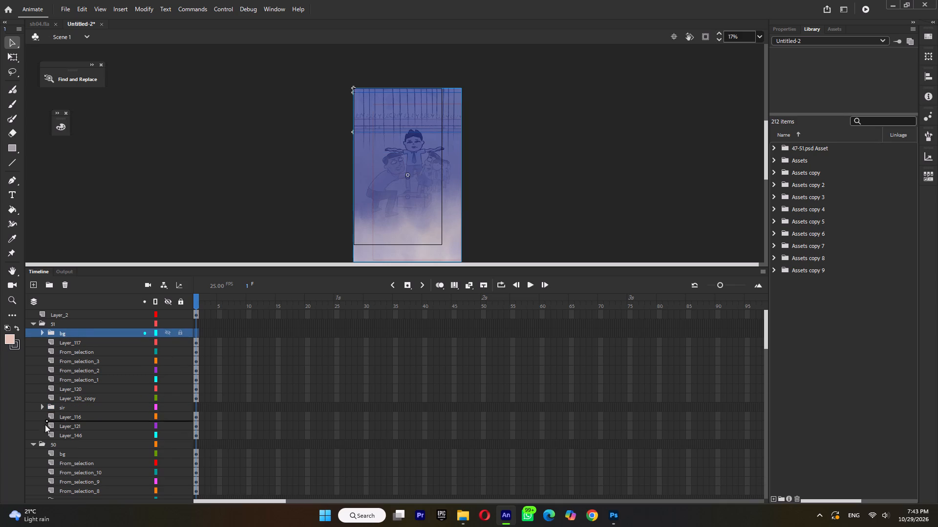
{"action": "left_click_drag", "start_coordinate": [45, 425], "coordinate": [47, 439]}
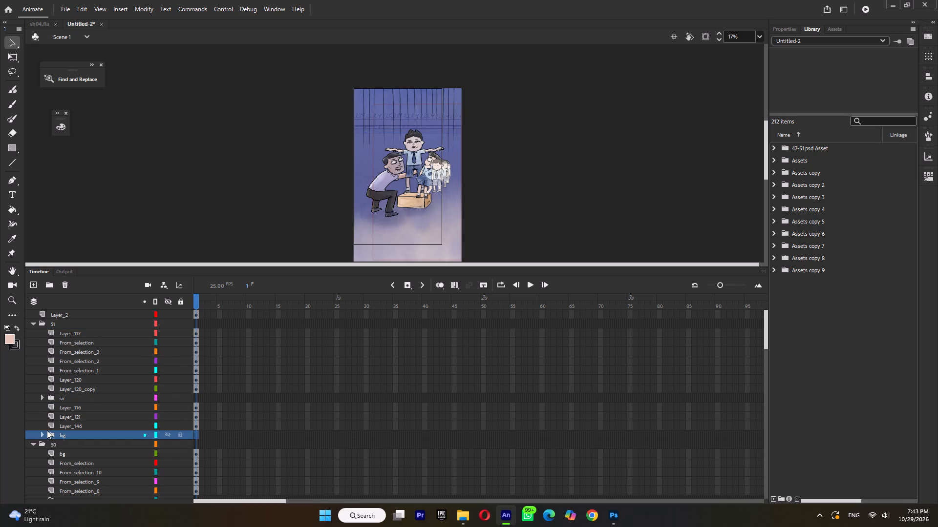
Reorder the bg subfolder of folder 51 as Layer_80, Inserted_Image_1, Inserted_Image from top to bottom, and collapse it.
{"action": "left_click", "coordinate": [39, 435]}
{"action": "left_click", "coordinate": [42, 435]}
{"action": "left_click", "coordinate": [65, 442]}
{"action": "left_click_drag", "start_coordinate": [73, 445], "coordinate": [69, 465]}
{"action": "left_click", "coordinate": [76, 440]}
{"action": "left_click_drag", "start_coordinate": [79, 445], "coordinate": [77, 456]}
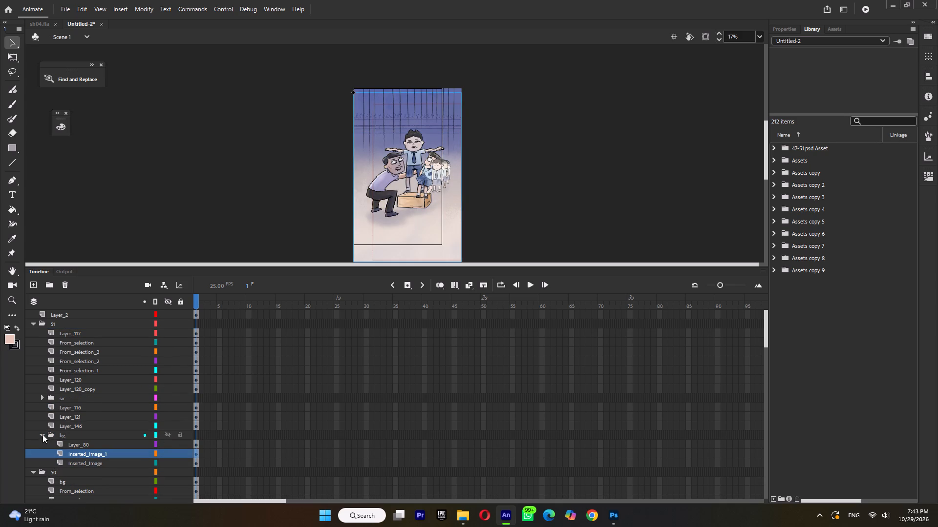
{"action": "left_click", "coordinate": [43, 437]}
In folder 51, move Layer_117 directly above the bg subfolder and From_selection directly above Layer_117.
{"action": "left_click", "coordinate": [66, 334]}
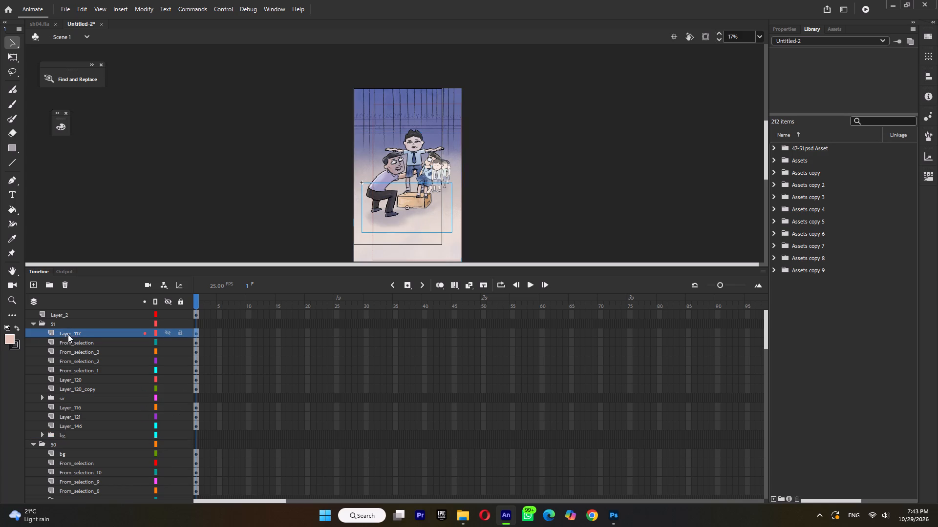
{"action": "left_click_drag", "start_coordinate": [71, 335], "coordinate": [58, 432]}
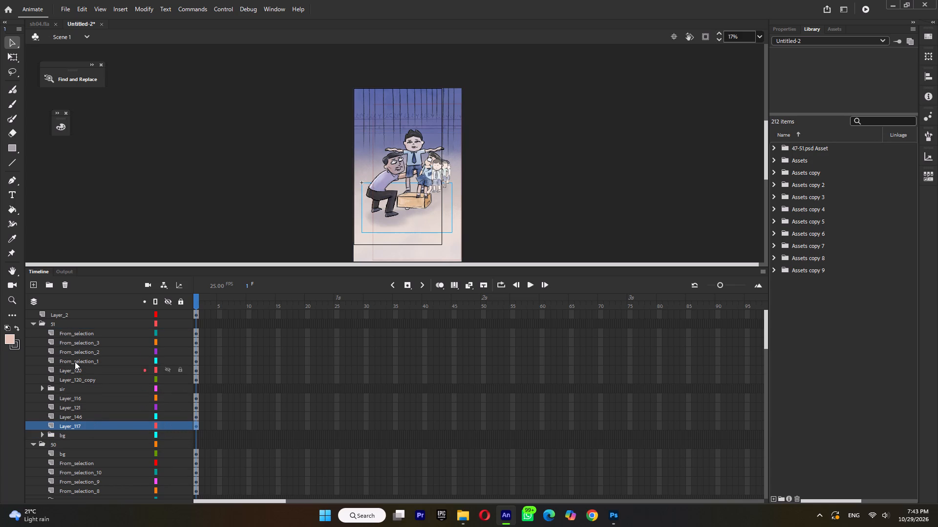
{"action": "left_click", "coordinate": [73, 333]}
{"action": "left_click_drag", "start_coordinate": [72, 334], "coordinate": [60, 426]}
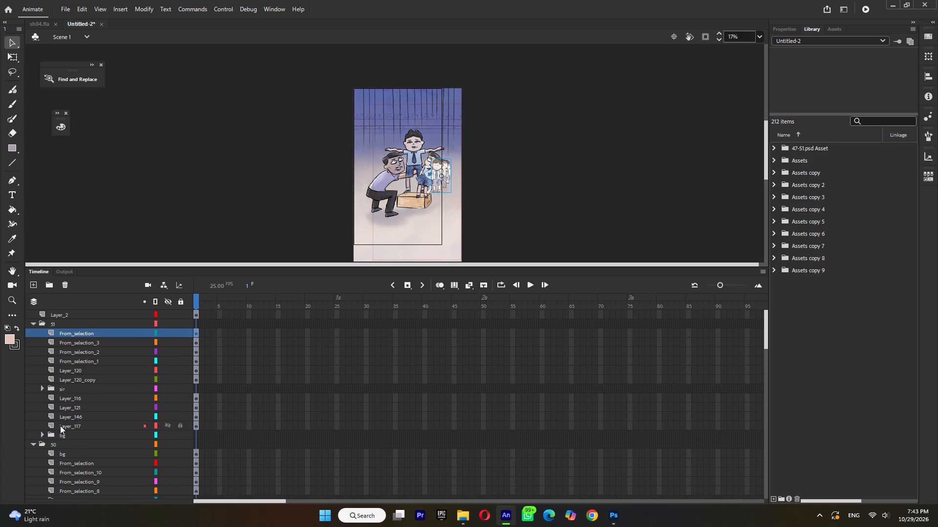
{"action": "left_click_drag", "start_coordinate": [60, 426], "coordinate": [60, 423]}
{"action": "left_click_drag", "start_coordinate": [68, 333], "coordinate": [64, 419]}
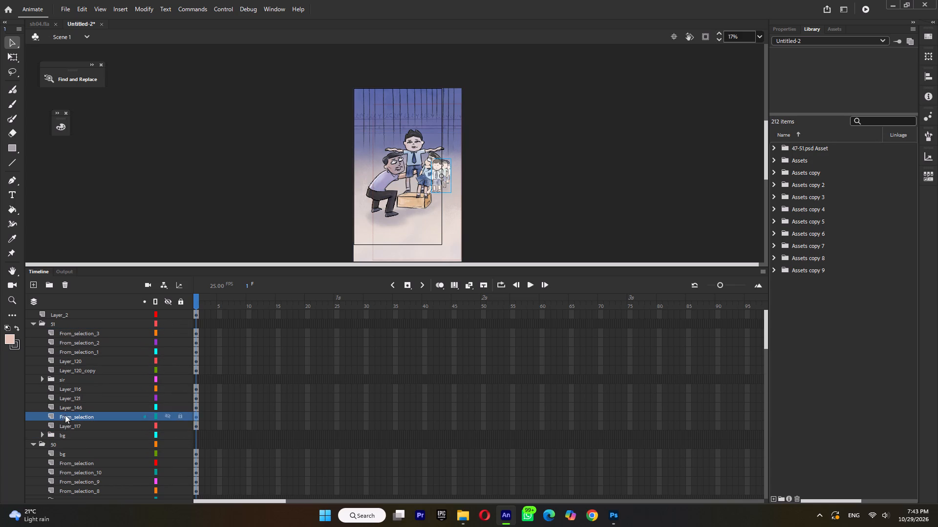
In folder 51, stack From_selection_1, From_selection_2 and From_selection_3 from top to bottom directly above From_selection.
{"action": "left_click", "coordinate": [74, 336]}
{"action": "left_click_drag", "start_coordinate": [75, 336], "coordinate": [71, 408]}
{"action": "left_click", "coordinate": [85, 331]}
{"action": "left_click_drag", "start_coordinate": [85, 332], "coordinate": [75, 399]}
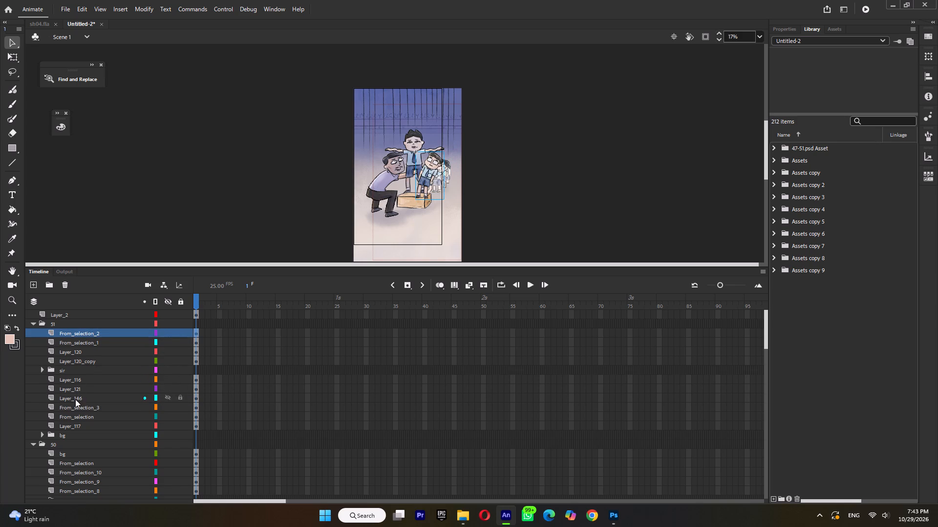
{"action": "left_click_drag", "start_coordinate": [75, 399], "coordinate": [75, 394]}
{"action": "left_click_drag", "start_coordinate": [78, 333], "coordinate": [63, 405]}
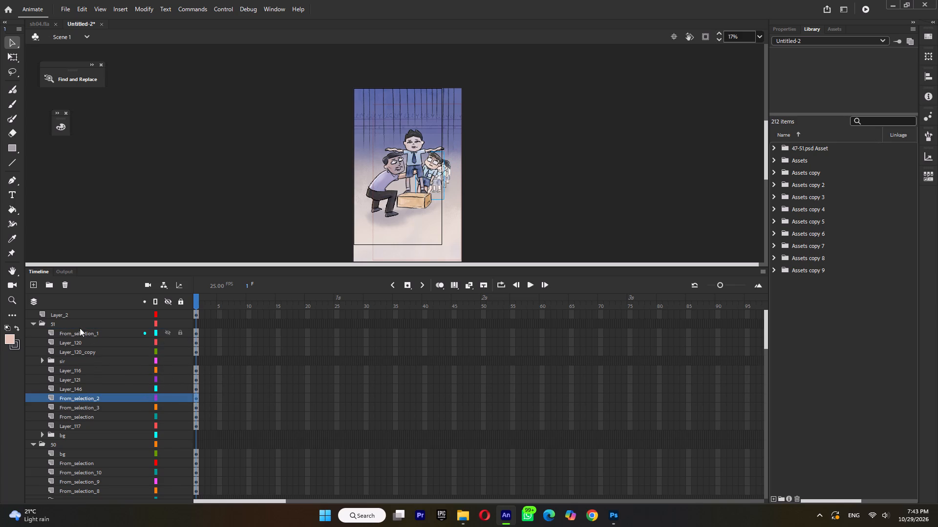
{"action": "left_click", "coordinate": [74, 332]}
{"action": "left_click_drag", "start_coordinate": [75, 334], "coordinate": [60, 395]}
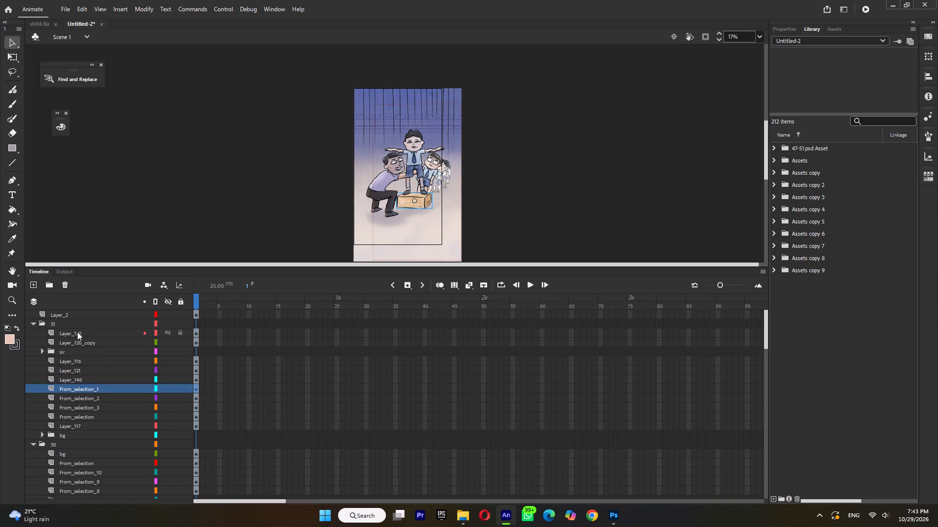
In folder 51, move Layer_120 directly above From_selection_1 and Layer_120_copy directly above Layer_120.
{"action": "left_click", "coordinate": [77, 332]}
{"action": "left_click_drag", "start_coordinate": [76, 333], "coordinate": [67, 381]}
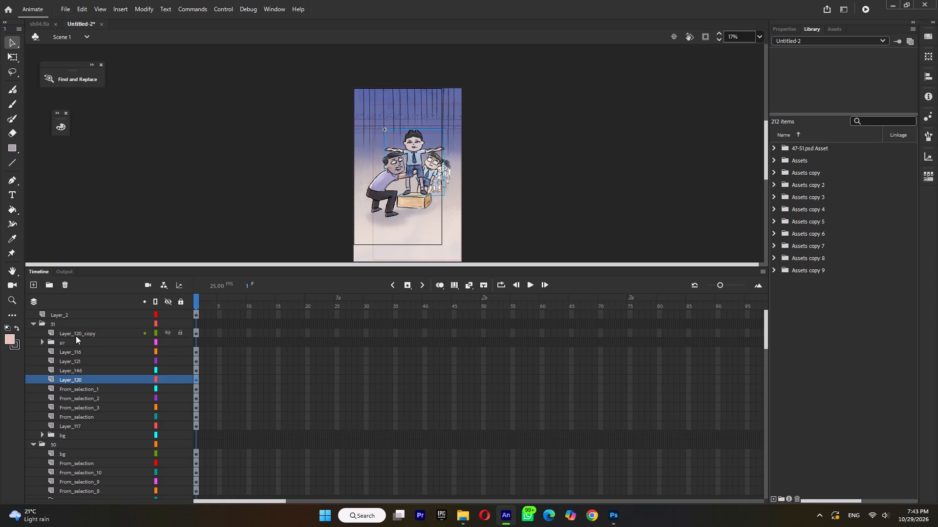
{"action": "left_click", "coordinate": [76, 336]}
{"action": "left_click_drag", "start_coordinate": [78, 335], "coordinate": [71, 376]}
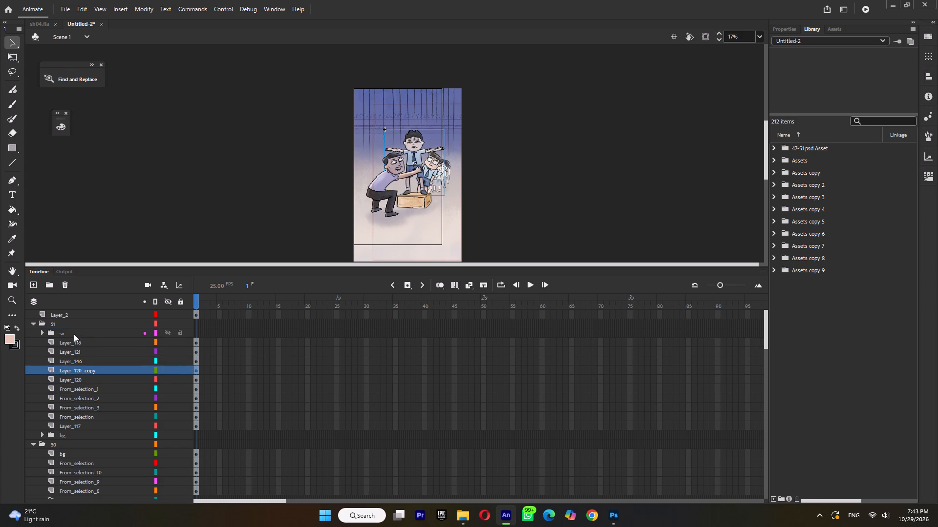
Move the sir subfolder directly above Layer_120_copy, place Layer_119 above Layer_118 inside it, and collapse it.
{"action": "left_click", "coordinate": [74, 334]}
{"action": "left_click_drag", "start_coordinate": [74, 334], "coordinate": [67, 365]}
{"action": "left_click_drag", "start_coordinate": [56, 332], "coordinate": [57, 362]}
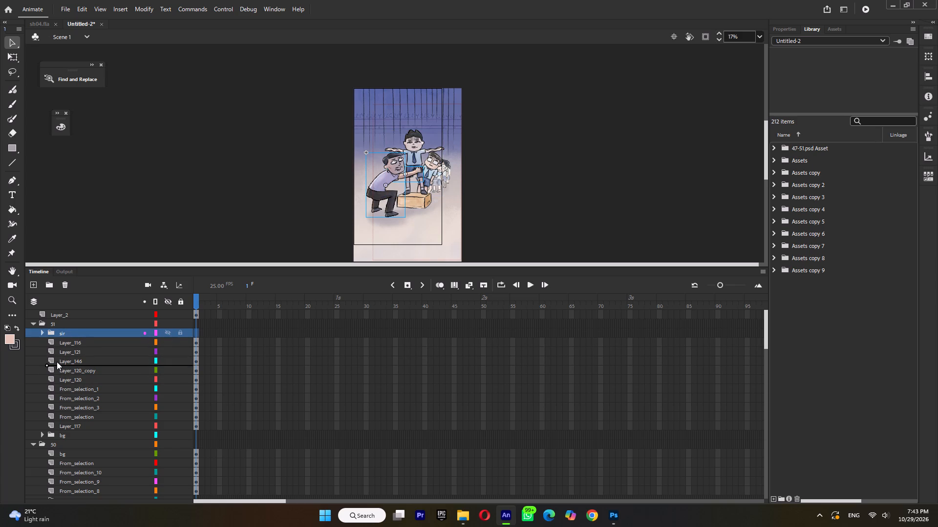
{"action": "left_click_drag", "start_coordinate": [57, 362], "coordinate": [57, 363]}
{"action": "left_click", "coordinate": [44, 360]}
{"action": "left_click", "coordinate": [76, 370]}
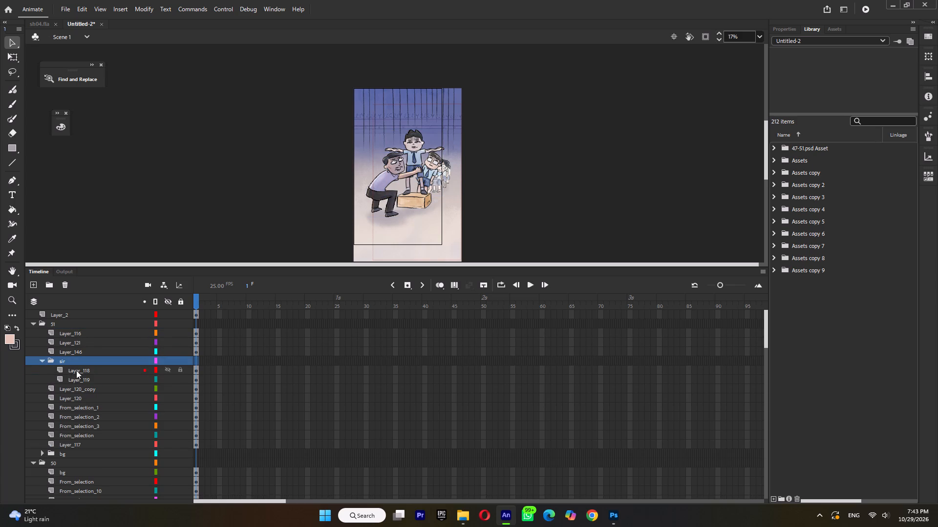
{"action": "left_click_drag", "start_coordinate": [78, 371], "coordinate": [78, 382]}
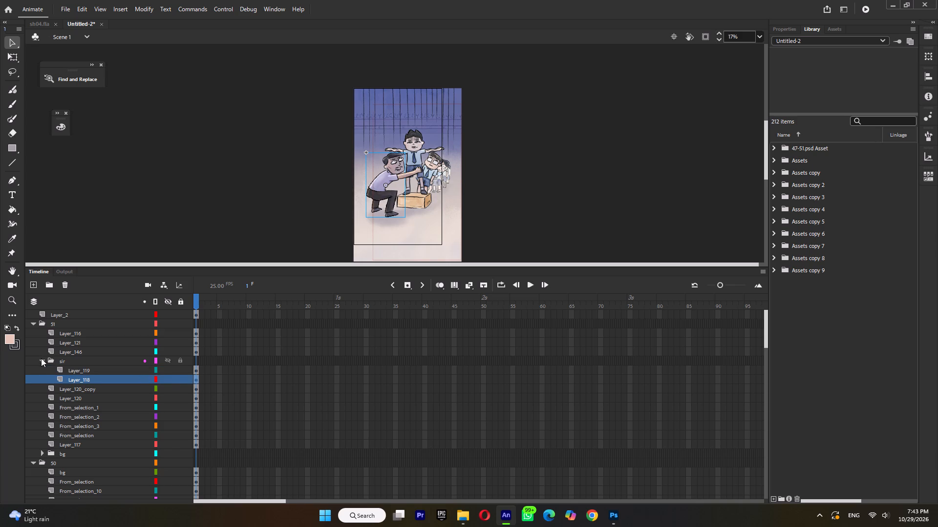
{"action": "left_click", "coordinate": [42, 361]}
Order the layers above the sir subfolder as Layer_146, Layer_121, Layer_116 from top to bottom, and collapse folder 51.
{"action": "left_click", "coordinate": [75, 334]}
{"action": "left_click_drag", "start_coordinate": [81, 333], "coordinate": [80, 352]}
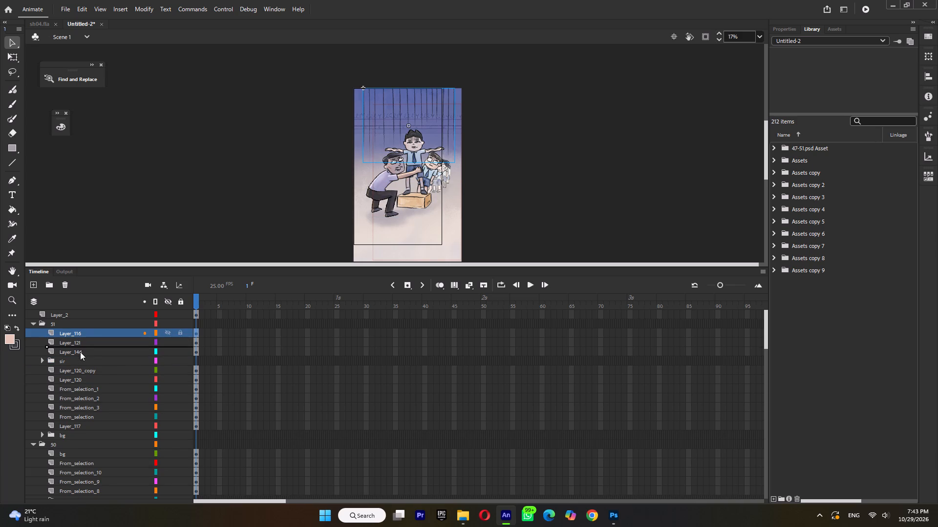
{"action": "left_click_drag", "start_coordinate": [80, 352], "coordinate": [79, 355]}
{"action": "left_click", "coordinate": [80, 336]}
{"action": "left_click_drag", "start_coordinate": [80, 333], "coordinate": [79, 345]}
{"action": "left_click", "coordinate": [34, 324]}
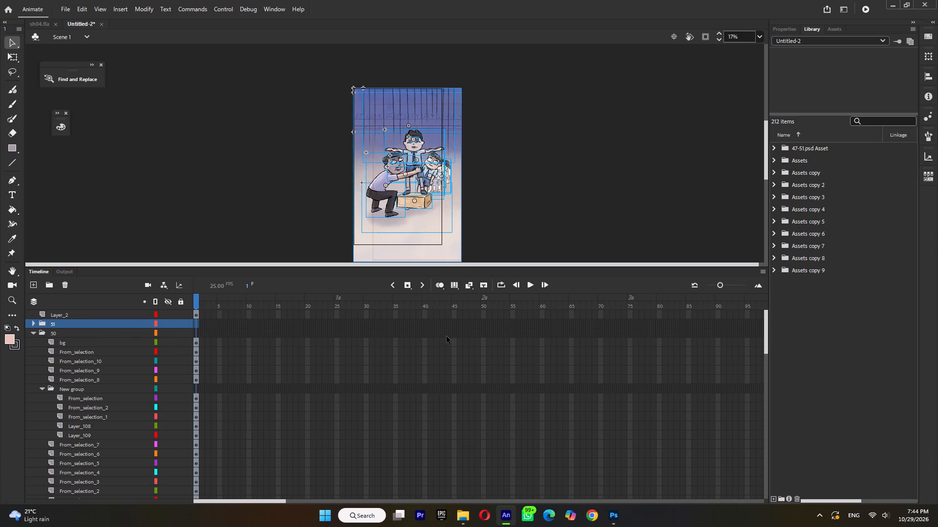
Select all the artwork on the stage and change its instance behavior from Movie Clip to Graphic.
{"action": "left_click_drag", "start_coordinate": [298, 81], "coordinate": [556, 346]}
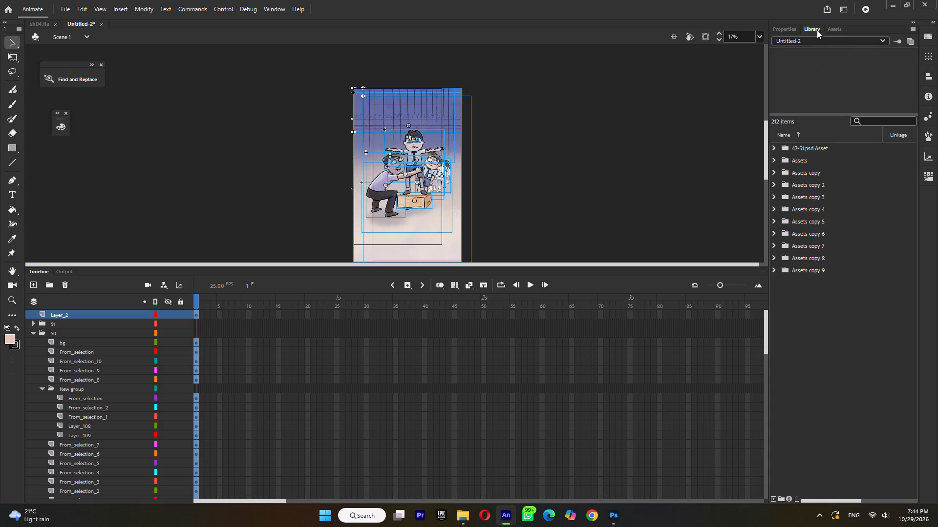
{"action": "left_click", "coordinate": [791, 29]}
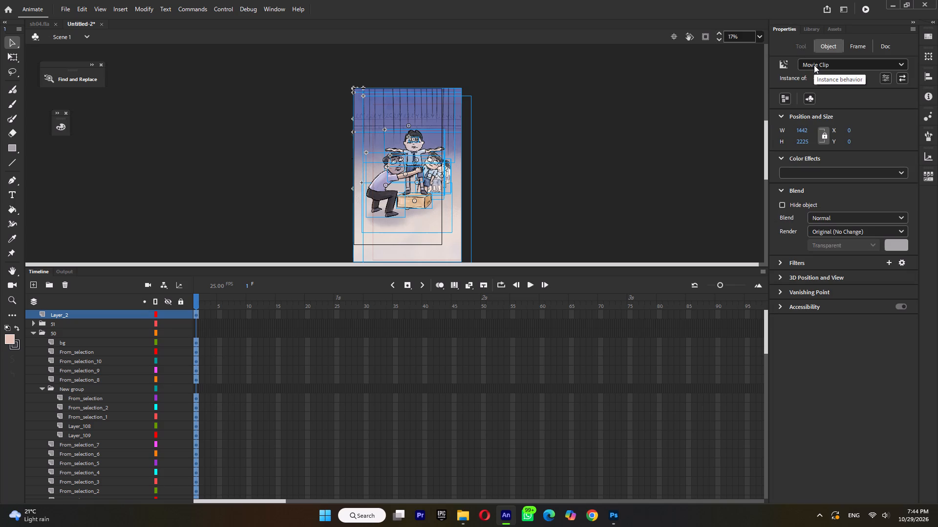
{"action": "left_click", "coordinate": [814, 65]}
{"action": "left_click", "coordinate": [823, 99]}
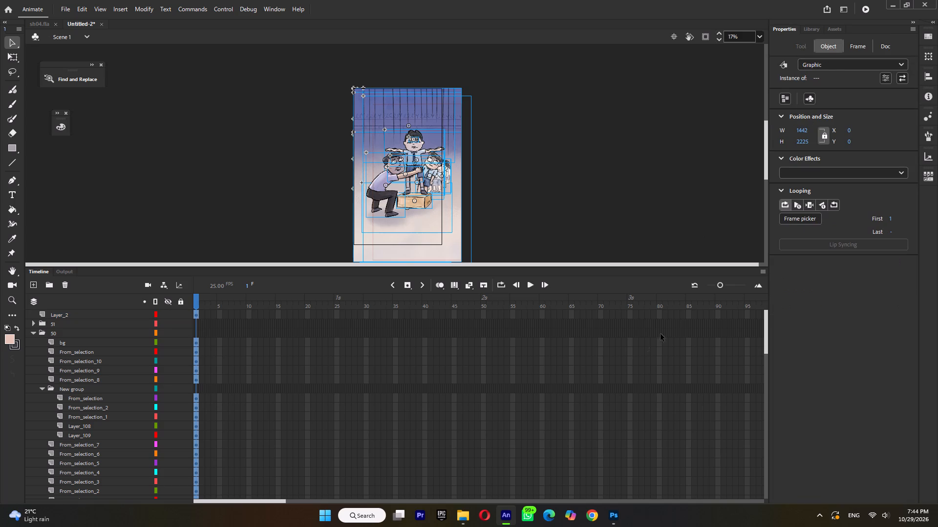
Extend all timeline layers to frame 87 and return the playhead to frame 1.
{"action": "double_click", "coordinate": [699, 298]}
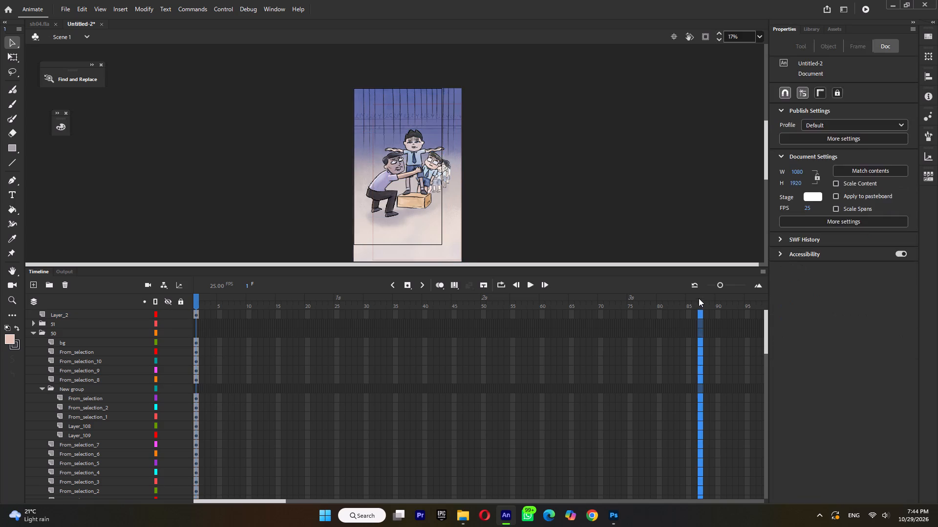
{"action": "key", "text": "F5"}
{"action": "left_click_drag", "start_coordinate": [679, 300], "coordinate": [71, 319]}
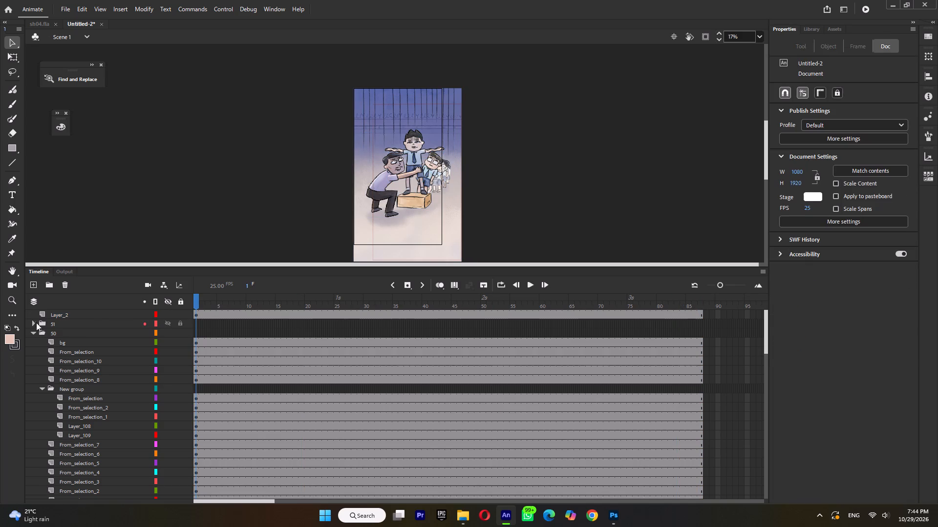
Convert timeline folder 51 with its layers into a single symbol named 51.
{"action": "left_click", "coordinate": [51, 324]}
{"action": "right_click", "coordinate": [51, 324]}
{"action": "left_click", "coordinate": [128, 181]}
{"action": "type", "text": "51"}
{"action": "key", "text": "Return"}
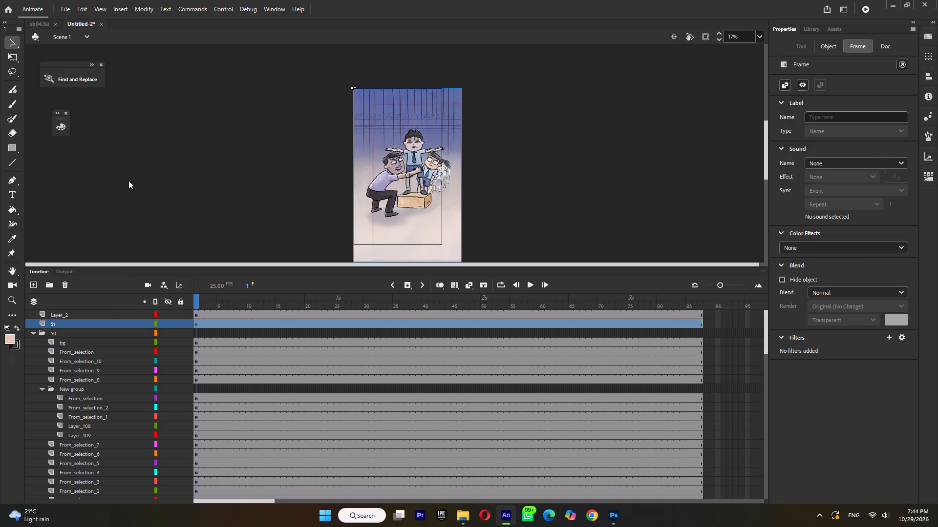
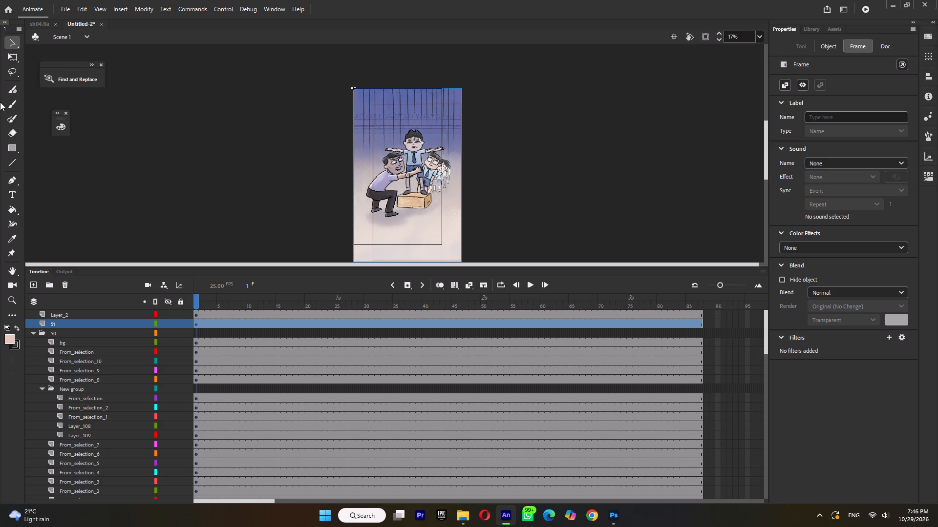
Hide the layer that holds symbol 51.
{"action": "left_click", "coordinate": [169, 322]}
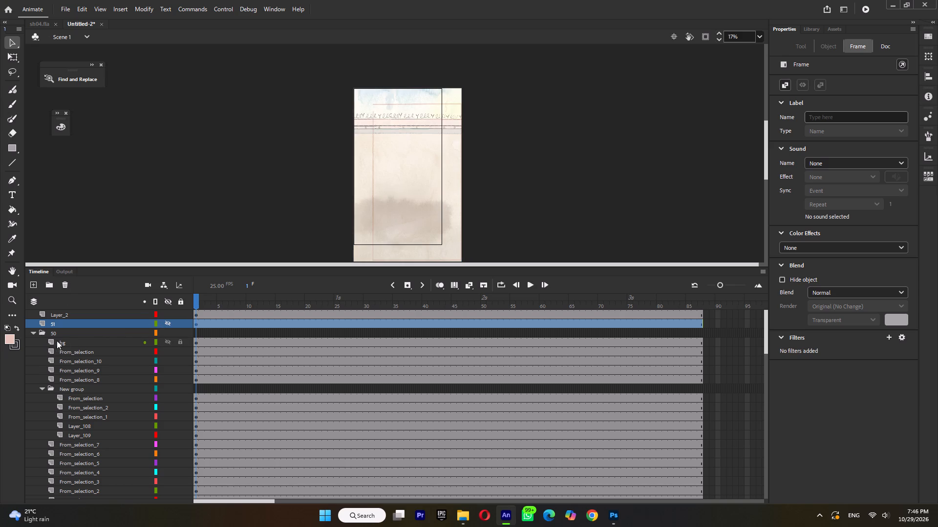
Collapse New group in folder 50 and restack its bottom layers, bottom up: bg, From_selection, From_selection_10, From_selection_9, From_selection_8.
{"action": "left_click", "coordinate": [41, 389]}
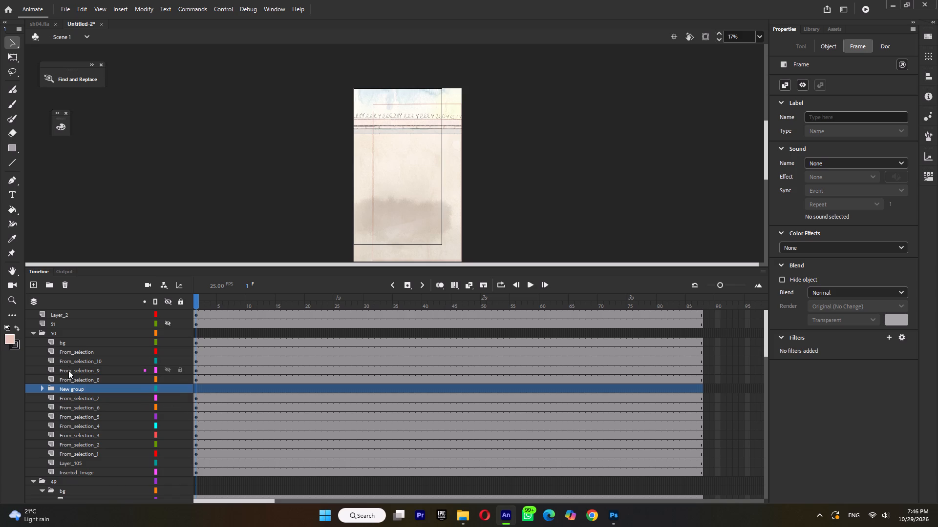
{"action": "left_click", "coordinate": [66, 346]}
{"action": "left_click_drag", "start_coordinate": [67, 345], "coordinate": [53, 473]}
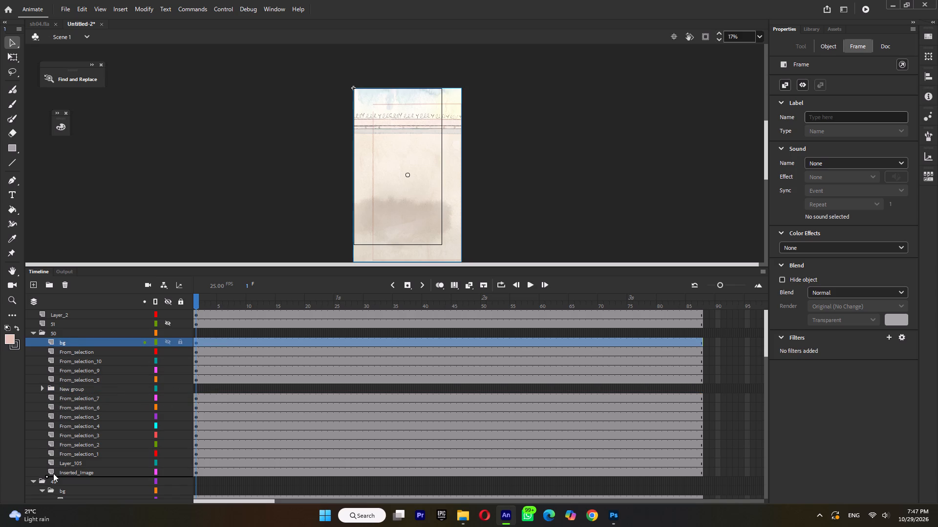
{"action": "left_click_drag", "start_coordinate": [53, 473], "coordinate": [53, 474]}
{"action": "left_click", "coordinate": [80, 343]}
{"action": "left_click_drag", "start_coordinate": [80, 341], "coordinate": [79, 353]}
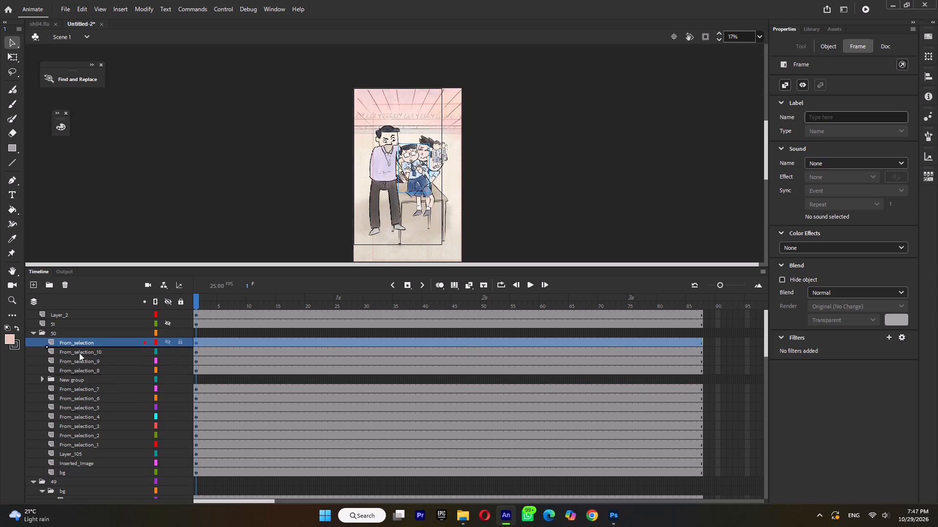
{"action": "left_click_drag", "start_coordinate": [79, 353], "coordinate": [53, 465]}
{"action": "left_click", "coordinate": [77, 344]}
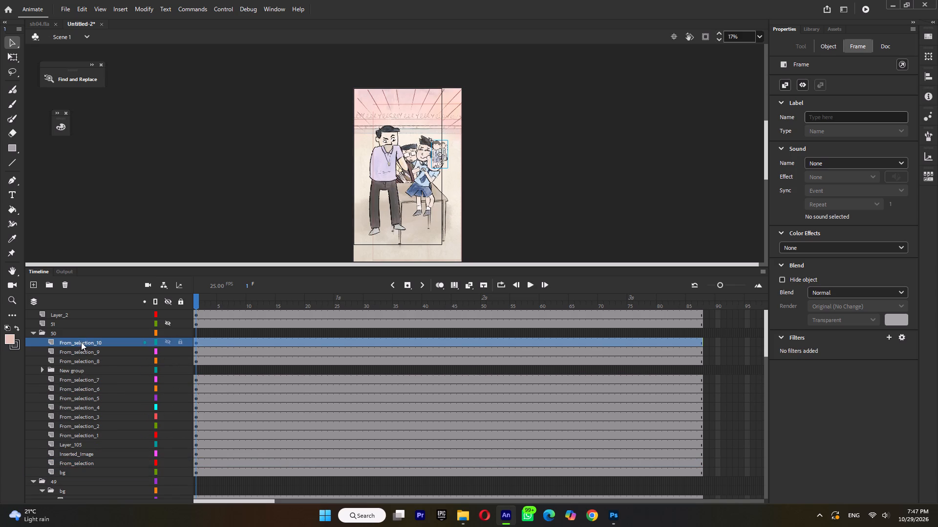
{"action": "left_click_drag", "start_coordinate": [81, 343], "coordinate": [67, 456]}
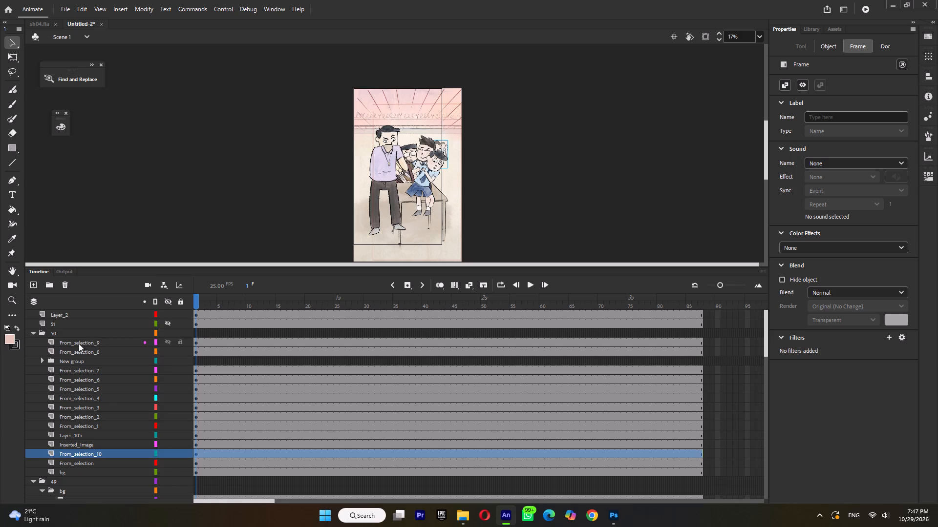
{"action": "left_click", "coordinate": [79, 344]}
{"action": "left_click_drag", "start_coordinate": [82, 341], "coordinate": [67, 446]}
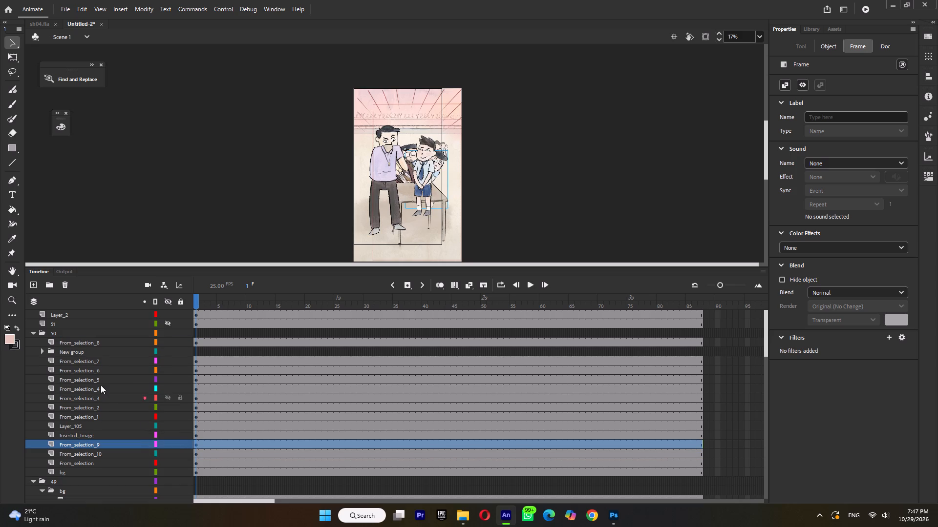
{"action": "left_click", "coordinate": [91, 342]}
{"action": "left_click_drag", "start_coordinate": [93, 340], "coordinate": [77, 438]}
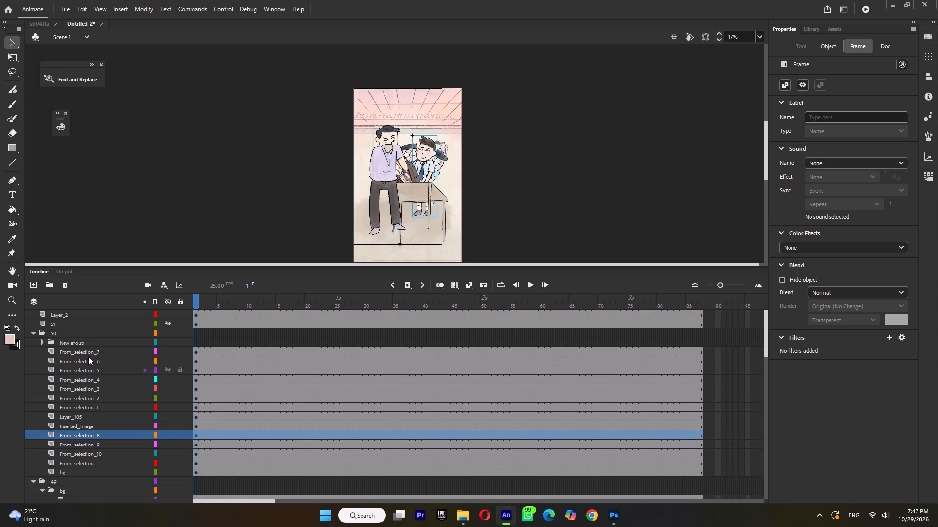
Above From_selection_8 in folder 50, stack, bottom up, New group, From_selection_7, From_selection_6, From_selection_5 and From_selection_4.
{"action": "left_click", "coordinate": [73, 342]}
{"action": "left_click_drag", "start_coordinate": [70, 343], "coordinate": [57, 430]}
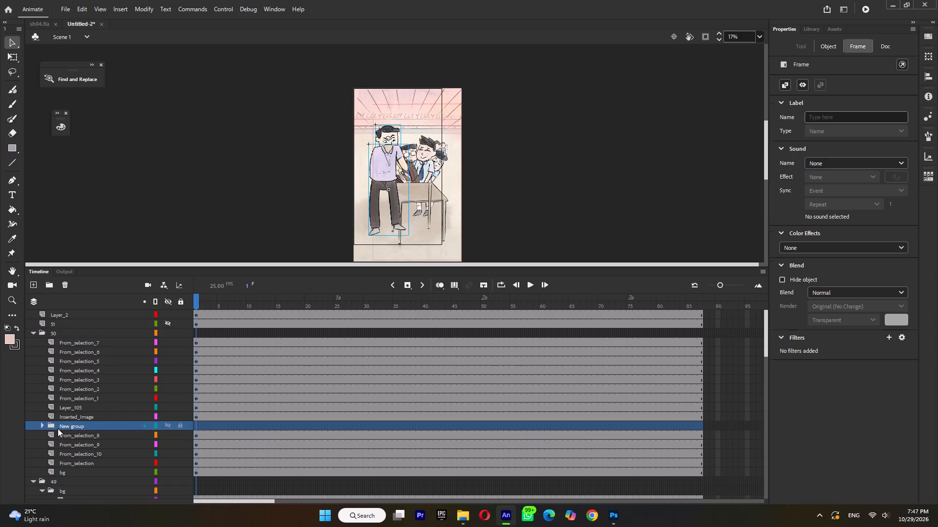
{"action": "left_click", "coordinate": [88, 343]}
{"action": "left_click_drag", "start_coordinate": [89, 341], "coordinate": [76, 421]}
{"action": "left_click", "coordinate": [82, 340]}
{"action": "left_click_drag", "start_coordinate": [84, 341], "coordinate": [68, 412]}
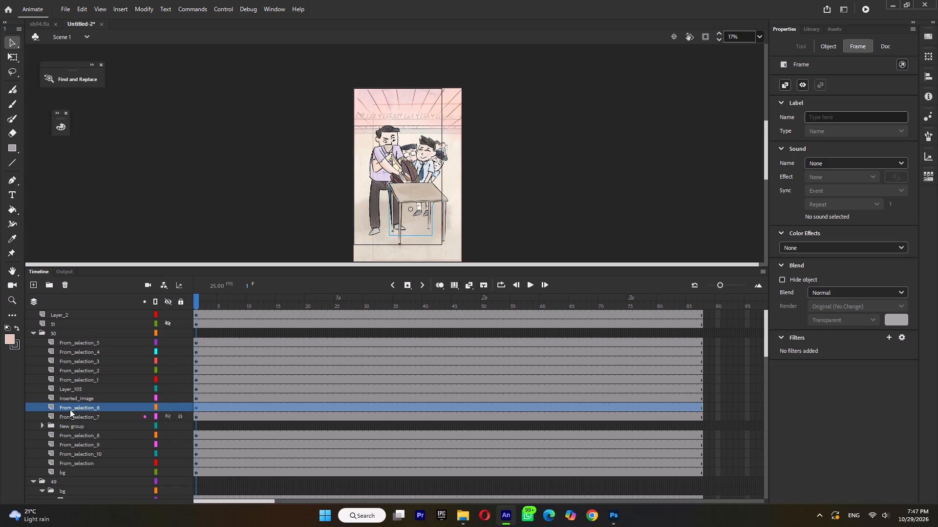
{"action": "left_click", "coordinate": [84, 346]}
{"action": "left_click_drag", "start_coordinate": [87, 343], "coordinate": [80, 405]}
{"action": "left_click", "coordinate": [90, 344]}
{"action": "left_click_drag", "start_coordinate": [91, 342], "coordinate": [82, 393]}
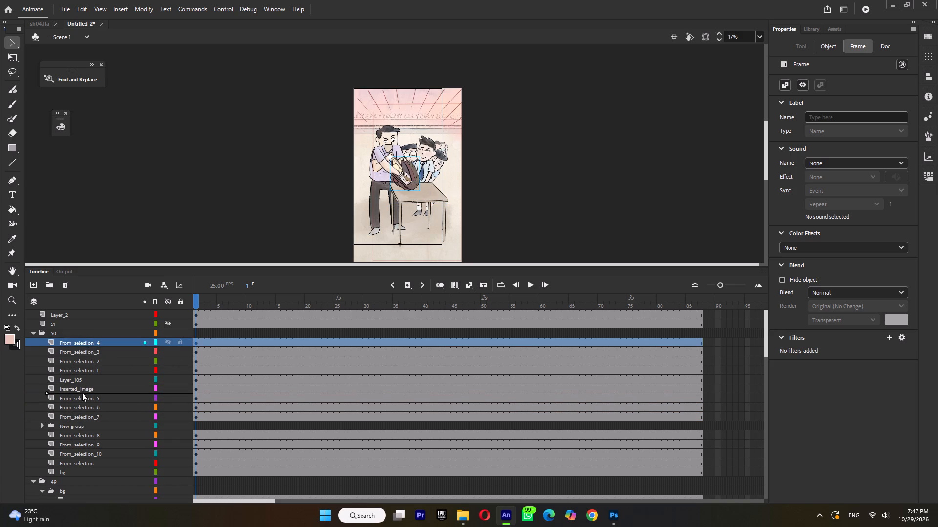
{"action": "left_click_drag", "start_coordinate": [82, 393], "coordinate": [82, 395]}
Above From_selection_4 in folder 50, stack, bottom up, From_selection_3, From_selection_2, From_selection_1 and Layer_105, leaving Inserted_Image on top.
{"action": "left_click", "coordinate": [93, 346]}
{"action": "left_click_drag", "start_coordinate": [97, 342], "coordinate": [88, 385]}
{"action": "left_click", "coordinate": [95, 341]}
{"action": "left_click_drag", "start_coordinate": [97, 341], "coordinate": [92, 375]}
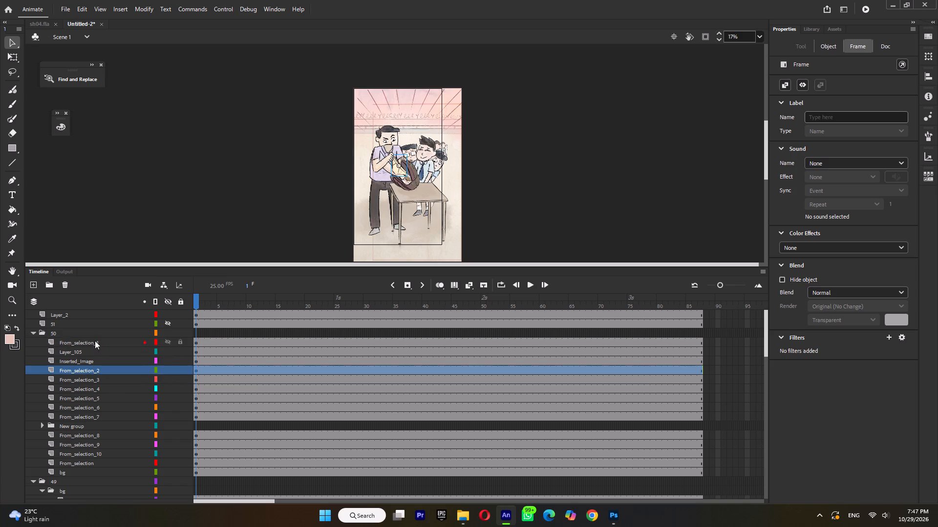
{"action": "left_click", "coordinate": [95, 341]}
{"action": "left_click_drag", "start_coordinate": [96, 339], "coordinate": [94, 366]}
{"action": "left_click", "coordinate": [94, 339]}
{"action": "left_click_drag", "start_coordinate": [98, 339], "coordinate": [96, 354]}
Collapse folder 50, convert it with its layers into a graphic symbol named 50, and hide the resulting layer.
{"action": "left_click", "coordinate": [36, 331]}
{"action": "right_click", "coordinate": [47, 332]}
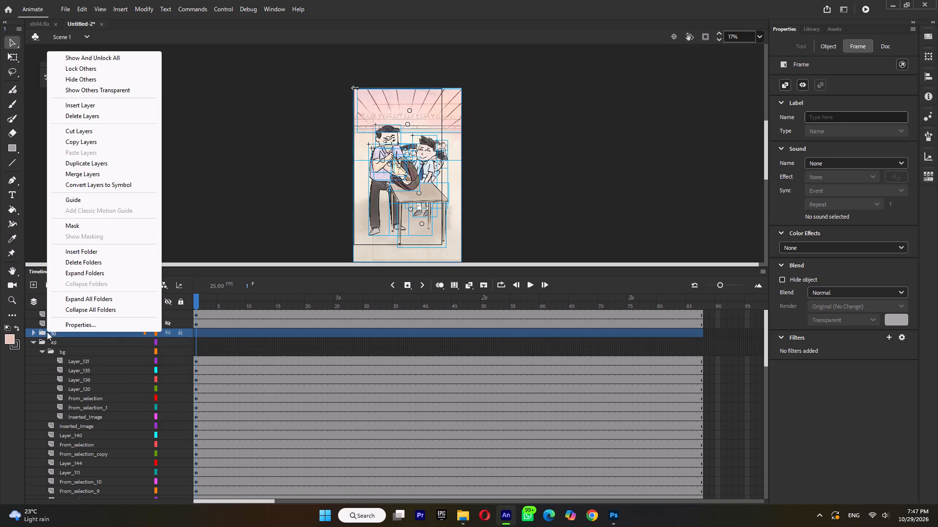
{"action": "left_click", "coordinate": [127, 184]}
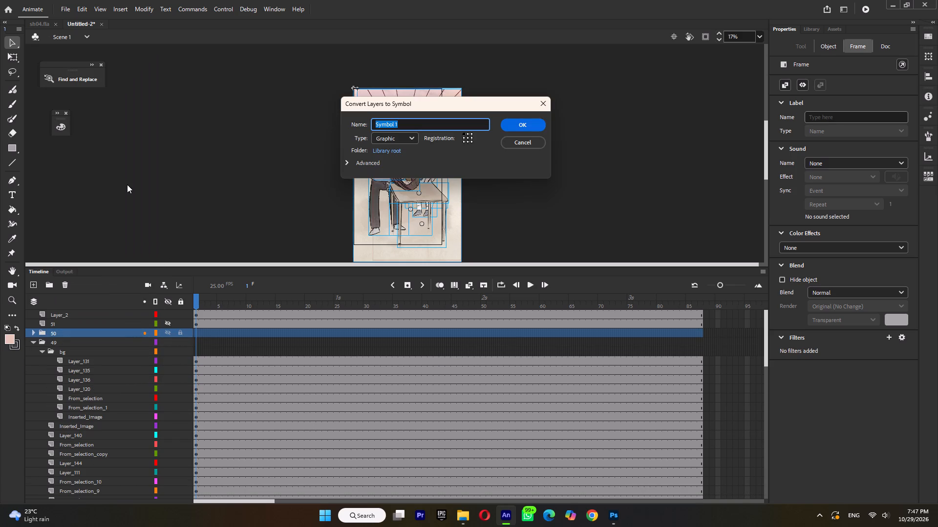
{"action": "type", "text": "50"}
{"action": "key", "text": "Return"}
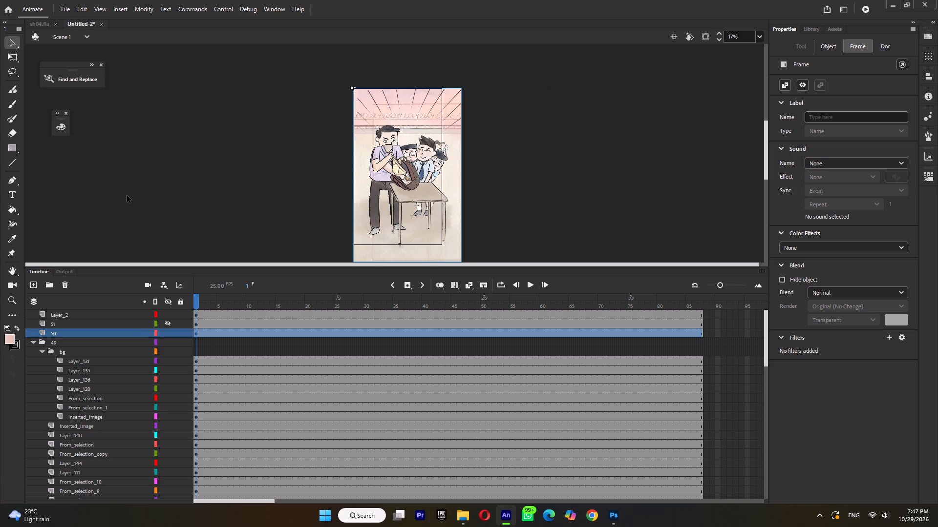
{"action": "left_click", "coordinate": [170, 333]}
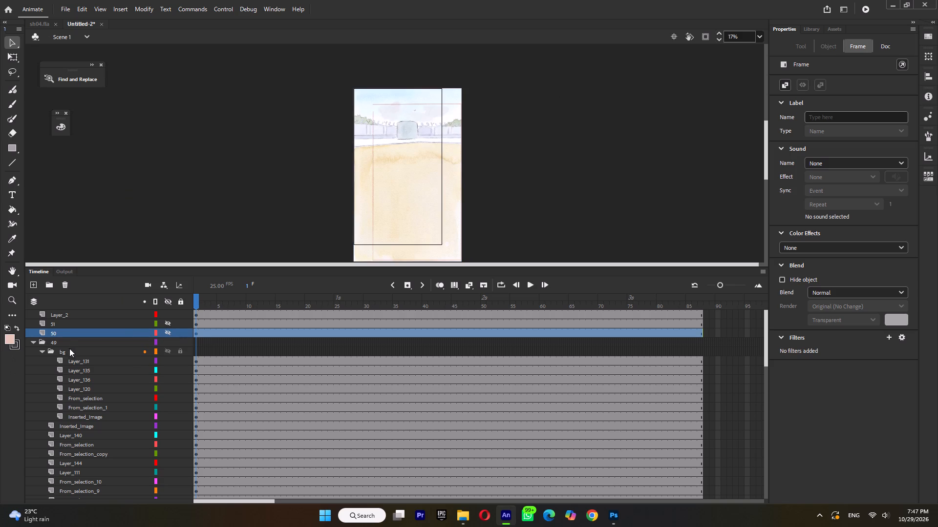
Collapse the bg subfolder and move it to the bottom of folder 49, directly below Layer_142.
{"action": "left_click", "coordinate": [43, 352]}
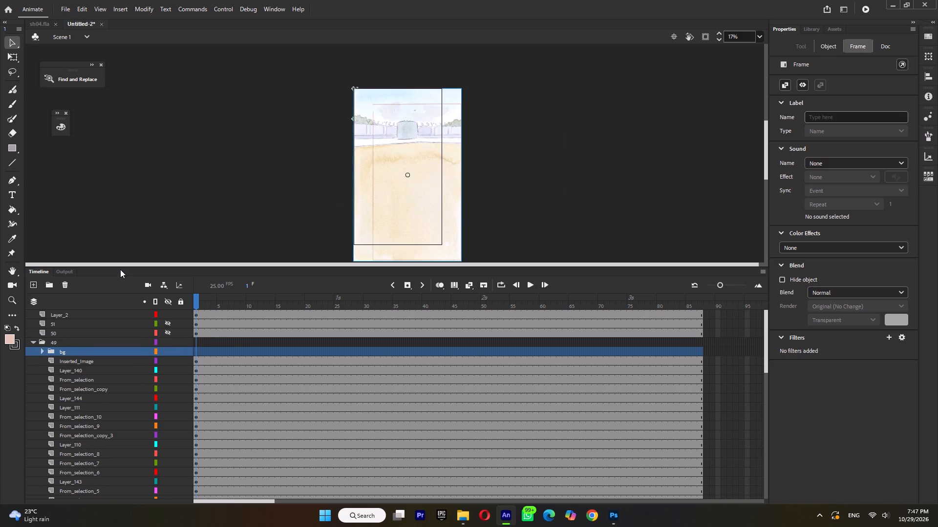
{"action": "left_click_drag", "start_coordinate": [121, 267], "coordinate": [134, 205]}
{"action": "scroll", "coordinate": [78, 332], "scroll_direction": "down", "scroll_amount": 2}
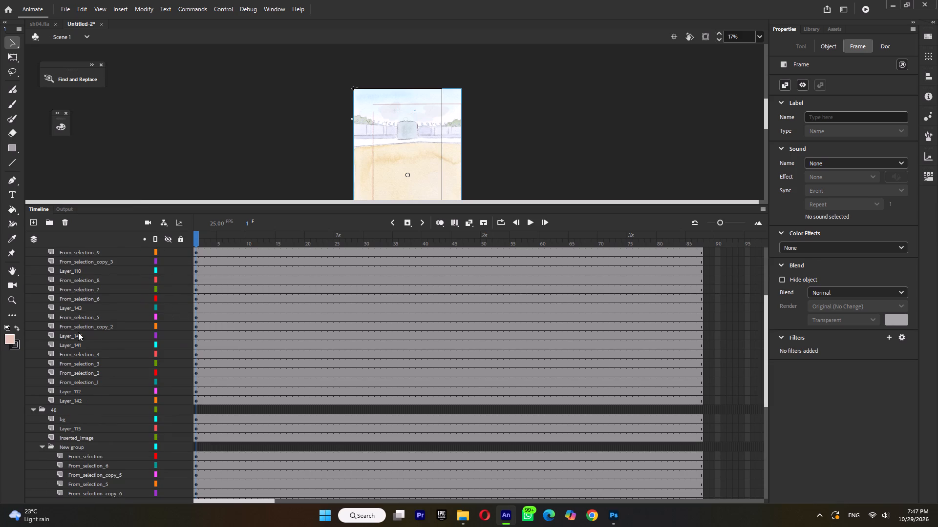
{"action": "scroll", "coordinate": [79, 332], "scroll_direction": "up", "scroll_amount": 2}
{"action": "left_click_drag", "start_coordinate": [69, 288], "coordinate": [51, 493]}
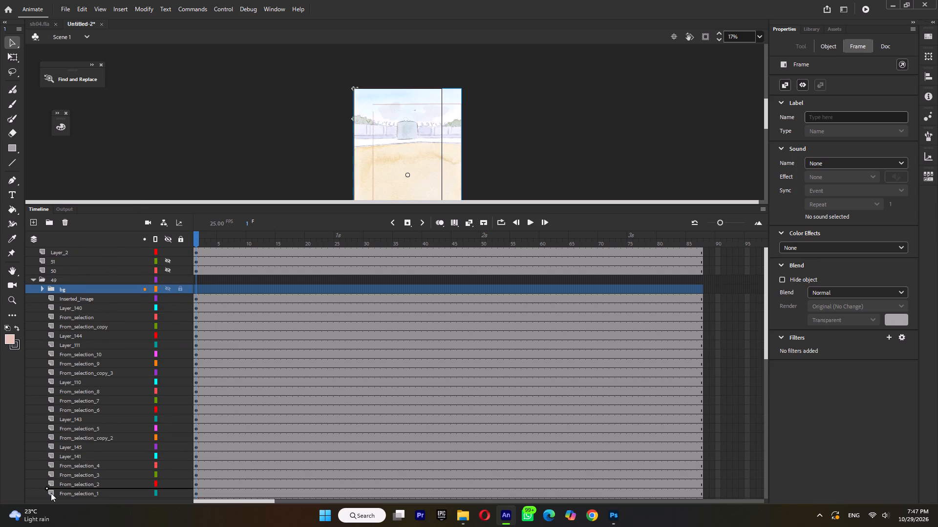
{"action": "left_click_drag", "start_coordinate": [51, 493], "coordinate": [43, 481]}
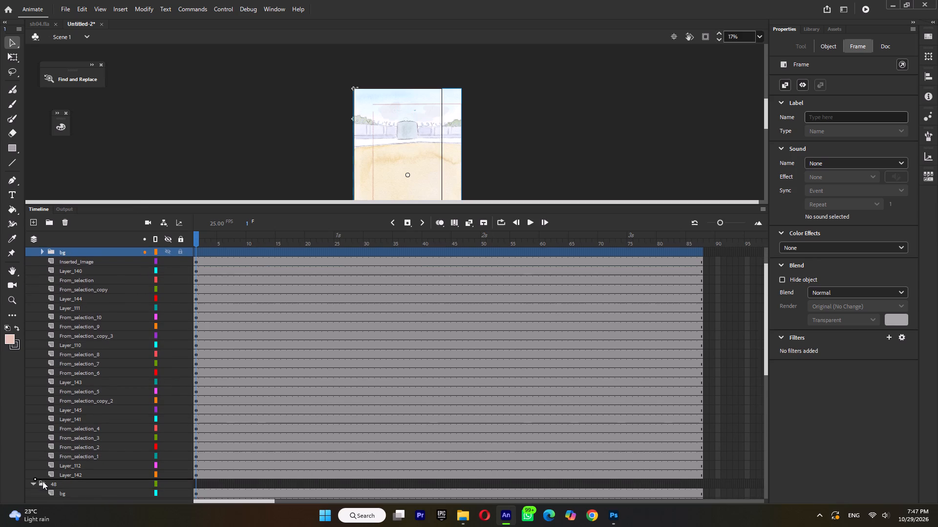
{"action": "left_click_drag", "start_coordinate": [43, 481], "coordinate": [50, 480]}
In folder 49, stack Inserted_Image, Layer_140 and From_selection, bottom up, between the bg subfolder and Layer_142.
{"action": "scroll", "coordinate": [88, 402], "scroll_direction": "up", "scroll_amount": 2}
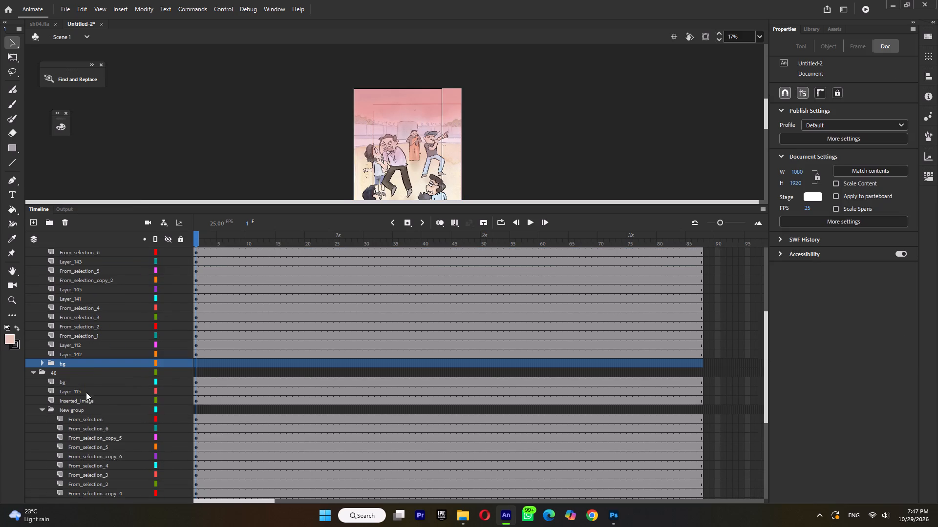
{"action": "scroll", "coordinate": [82, 377], "scroll_direction": "up", "scroll_amount": 2}
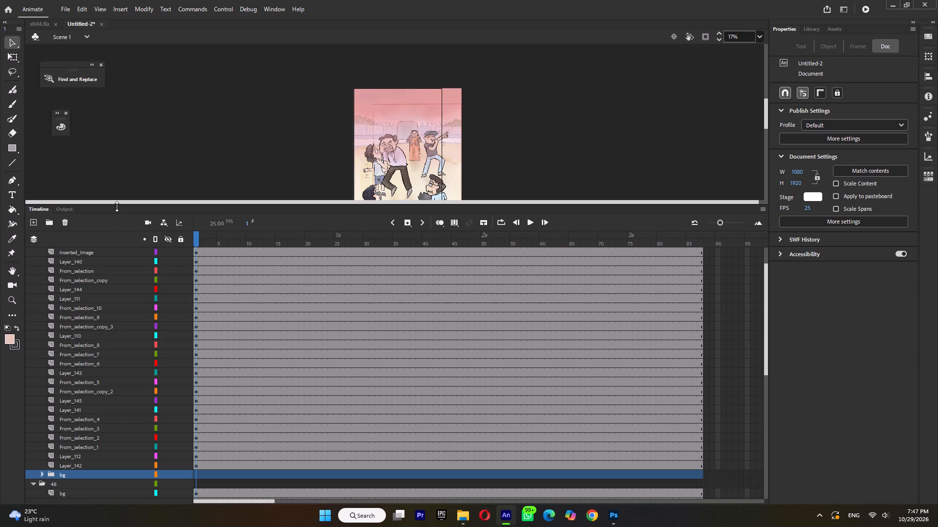
{"action": "left_click_drag", "start_coordinate": [117, 206], "coordinate": [125, 170]}
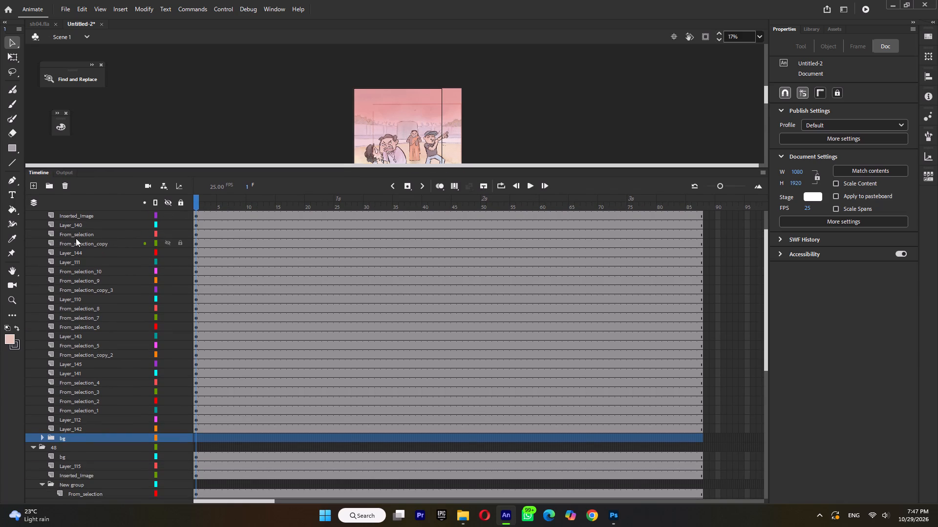
{"action": "scroll", "coordinate": [76, 238], "scroll_direction": "up", "scroll_amount": 1}
{"action": "left_click", "coordinate": [65, 256]}
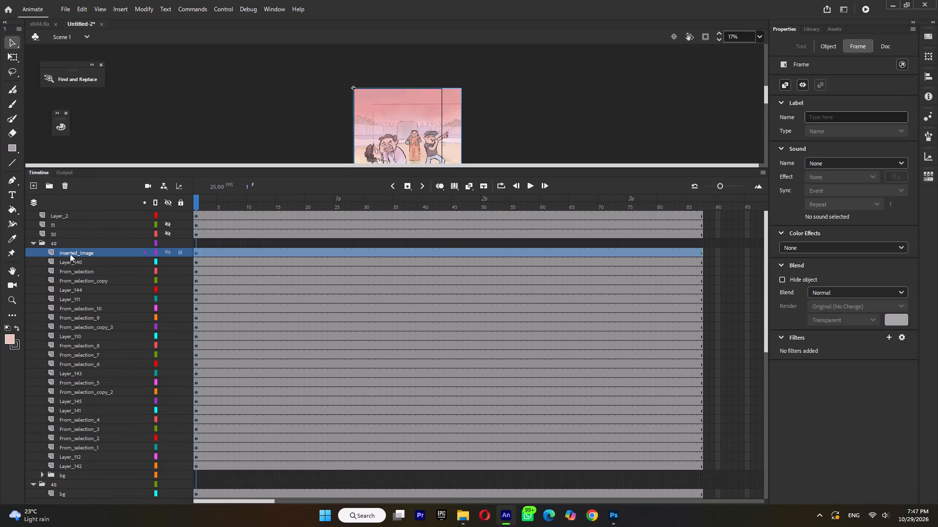
{"action": "left_click_drag", "start_coordinate": [69, 253], "coordinate": [53, 470]}
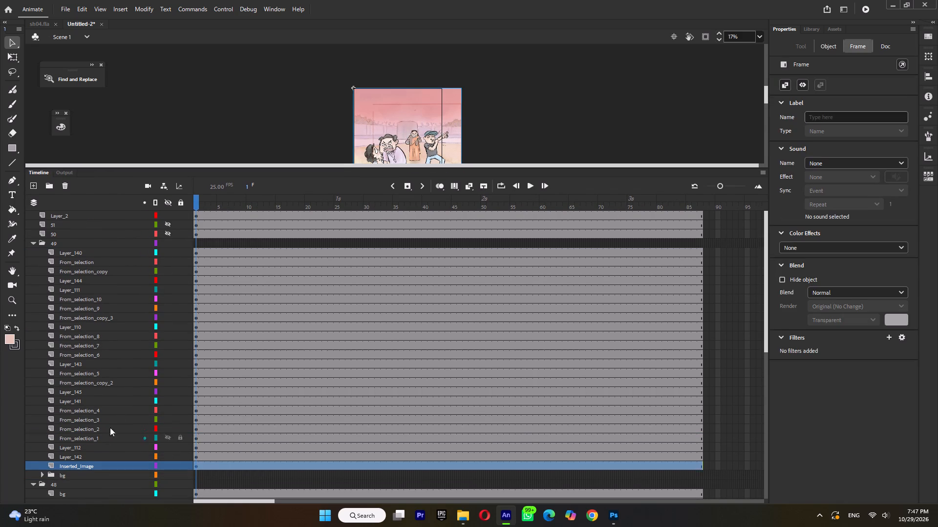
{"action": "left_click", "coordinate": [74, 251]}
{"action": "left_click_drag", "start_coordinate": [75, 250], "coordinate": [56, 456]}
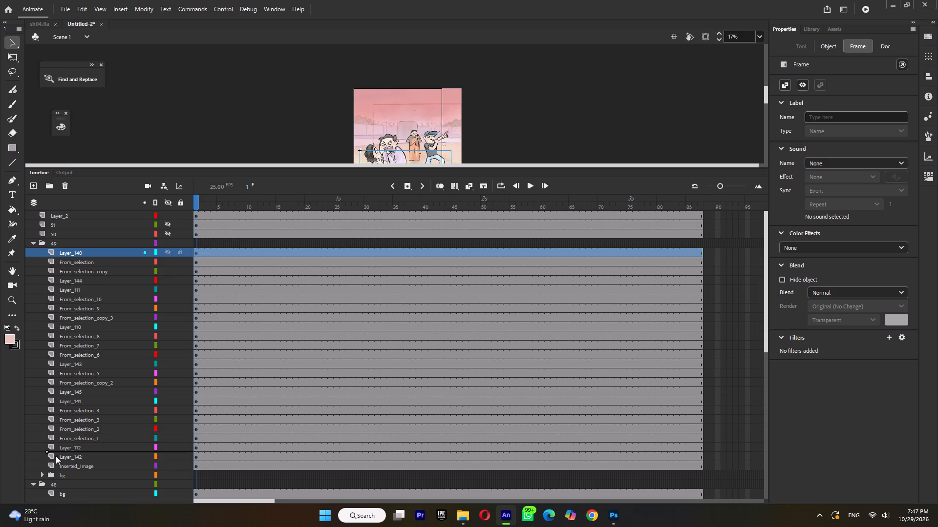
{"action": "left_click_drag", "start_coordinate": [56, 456], "coordinate": [56, 459]}
{"action": "left_click", "coordinate": [80, 251]}
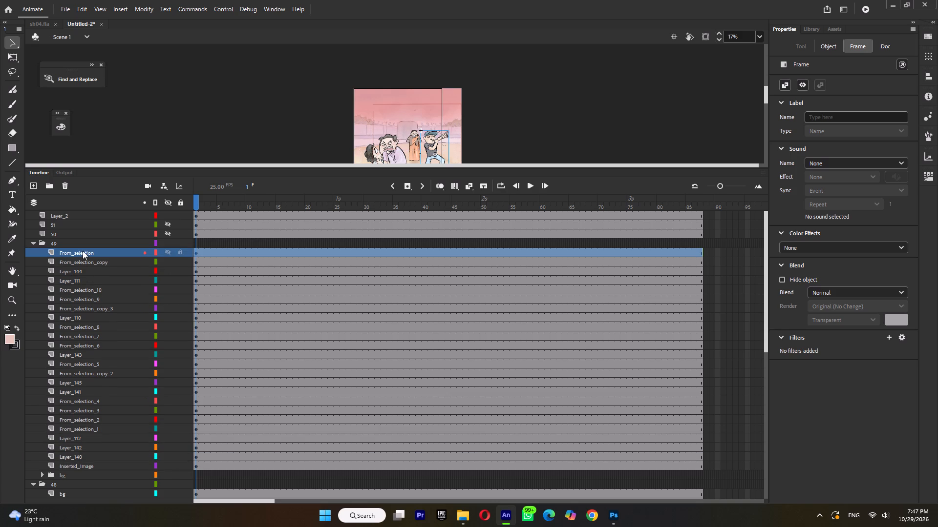
{"action": "left_click_drag", "start_coordinate": [83, 251], "coordinate": [67, 455]}
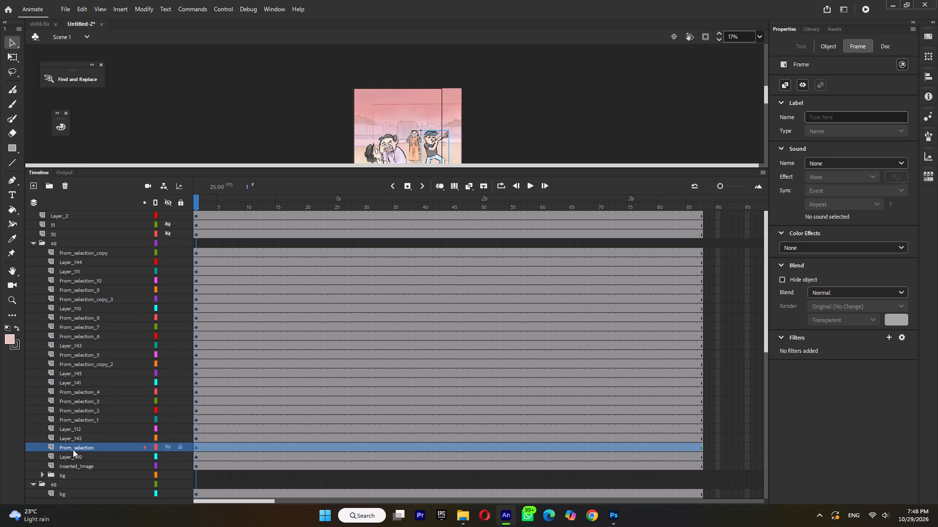
Check Layer_140 by toggling its visibility, and move From_selection_copy directly above From_selection in folder 49.
{"action": "left_click", "coordinate": [71, 457]}
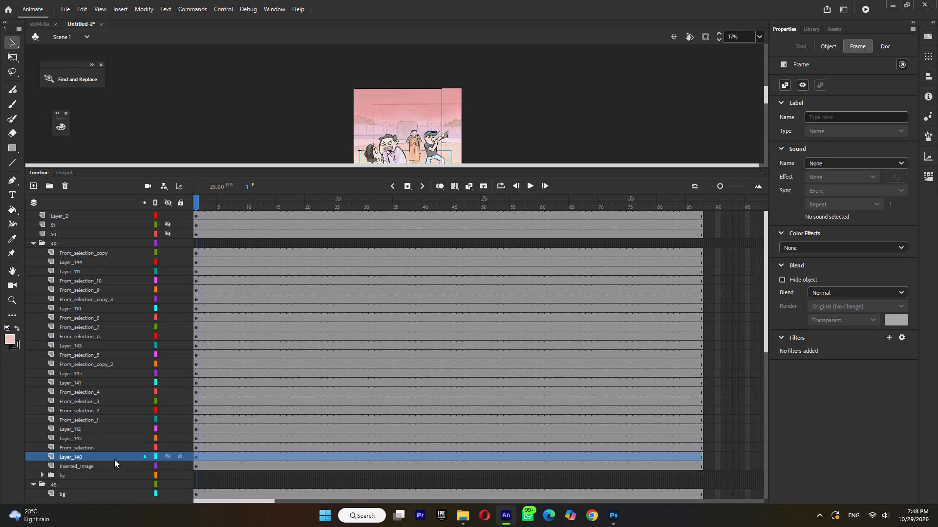
{"action": "left_click", "coordinate": [168, 455]}
{"action": "left_click", "coordinate": [168, 455]}
{"action": "left_click", "coordinate": [94, 448]}
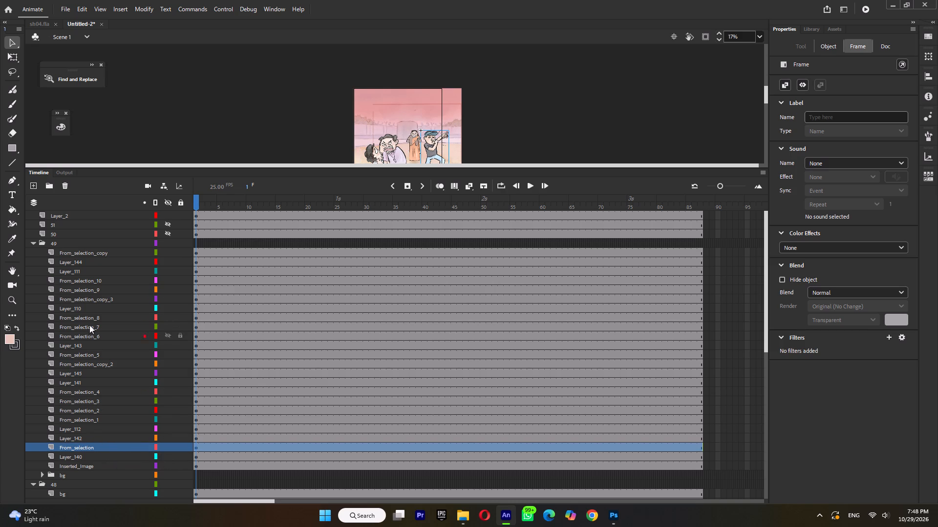
{"action": "left_click", "coordinate": [80, 253]}
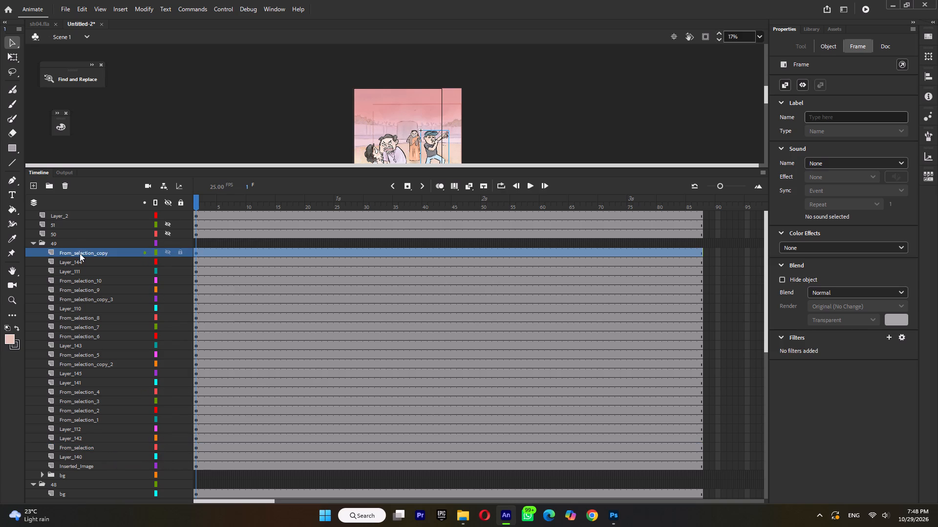
{"action": "left_click_drag", "start_coordinate": [88, 254], "coordinate": [83, 442]}
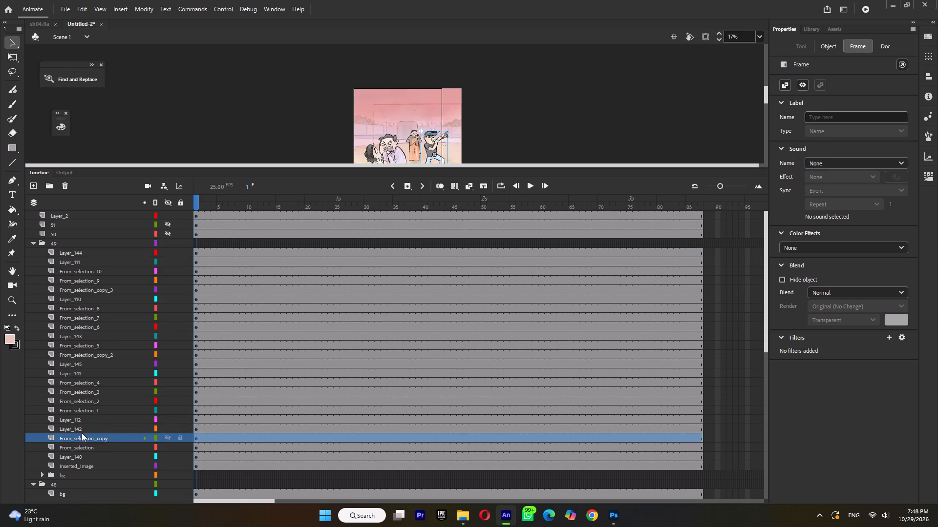
Select Layer_142 in folder 49 and examine the lower part of the shot's artwork on the stage.
{"action": "left_click", "coordinate": [80, 426]}
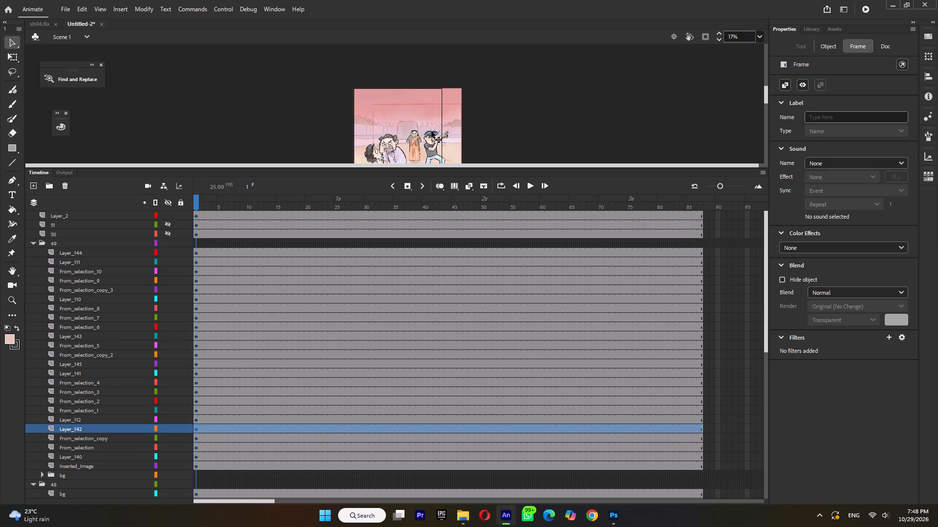
{"action": "key", "text": "space"}
{"action": "key", "text": "space"}
{"action": "key", "text": "space"}
{"action": "key", "text": "space"}
{"action": "key", "text": "space"}
{"action": "key", "text": "space"}
{"action": "key", "text": "space"}
{"action": "key", "text": "space"}
{"action": "key", "text": "space"}
{"action": "key", "text": "space"}
{"action": "key", "text": "space"}
{"action": "key", "text": "space"}
{"action": "key", "text": "space"}
{"action": "key", "text": "space"}
{"action": "key", "text": "space"}
{"action": "key", "text": "space"}
{"action": "key", "text": "space"}
{"action": "key", "text": "space"}
{"action": "key", "text": "space"}
{"action": "key", "text": "space"}
{"action": "left_click_drag", "start_coordinate": [414, 130], "coordinate": [410, 85]}
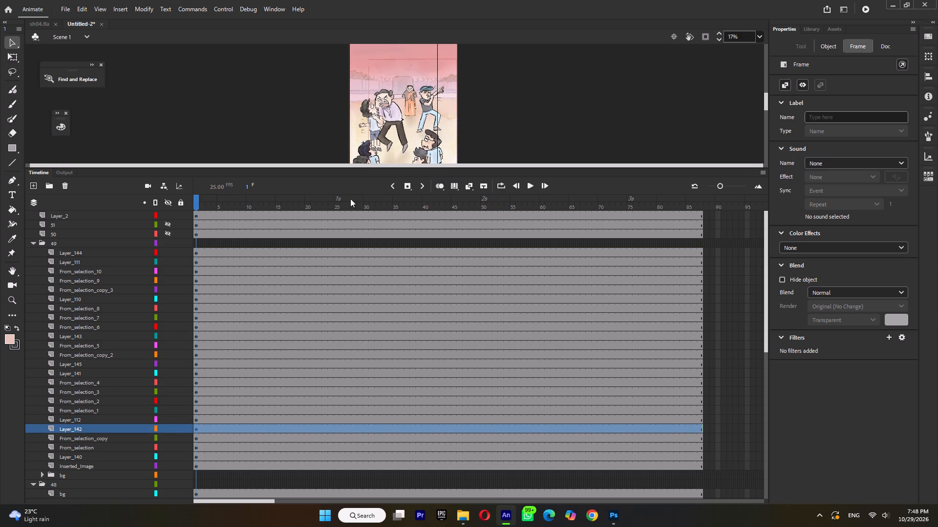
Check Layer_142 in folder 49 by toggling its visibility.
{"action": "left_click", "coordinate": [121, 427]}
{"action": "left_click", "coordinate": [166, 426]}
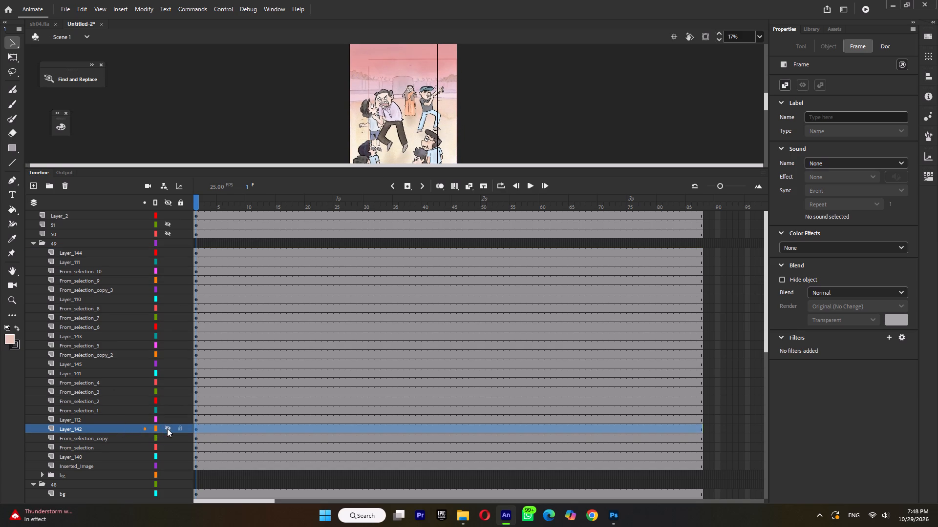
{"action": "left_click", "coordinate": [168, 429]}
{"action": "left_click", "coordinate": [114, 430]}
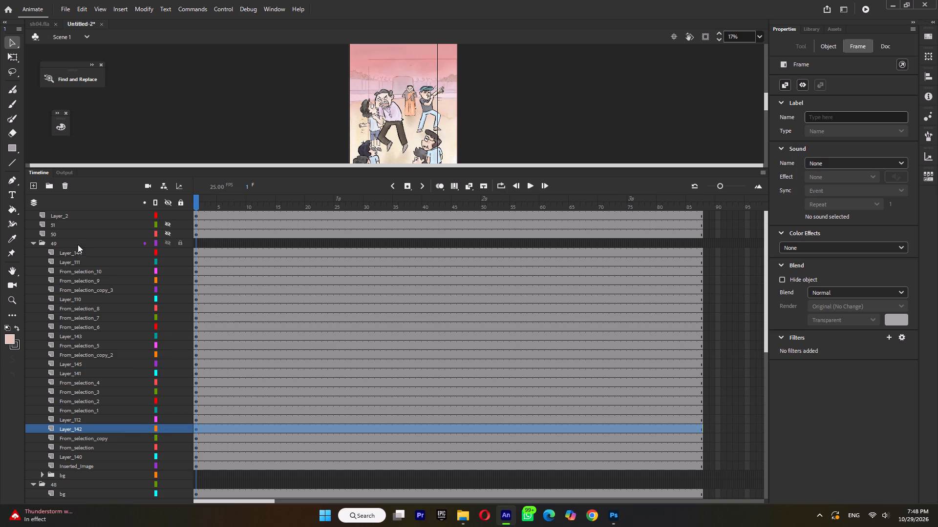
In folder 49, stack Layer_144, Layer_111, From_selection_10 and From_selection_9, bottom up, between From_selection_copy and Layer_142.
{"action": "left_click", "coordinate": [78, 252]}
{"action": "left_click_drag", "start_coordinate": [80, 252], "coordinate": [82, 432]}
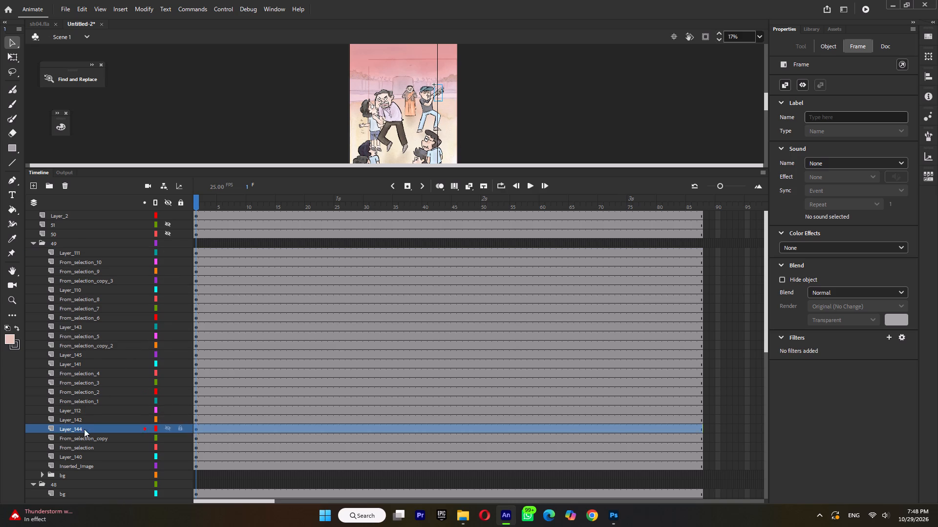
{"action": "left_click", "coordinate": [90, 252]}
{"action": "left_click_drag", "start_coordinate": [92, 251], "coordinate": [81, 422]}
{"action": "left_click", "coordinate": [89, 249]}
{"action": "left_click_drag", "start_coordinate": [89, 250], "coordinate": [83, 405]}
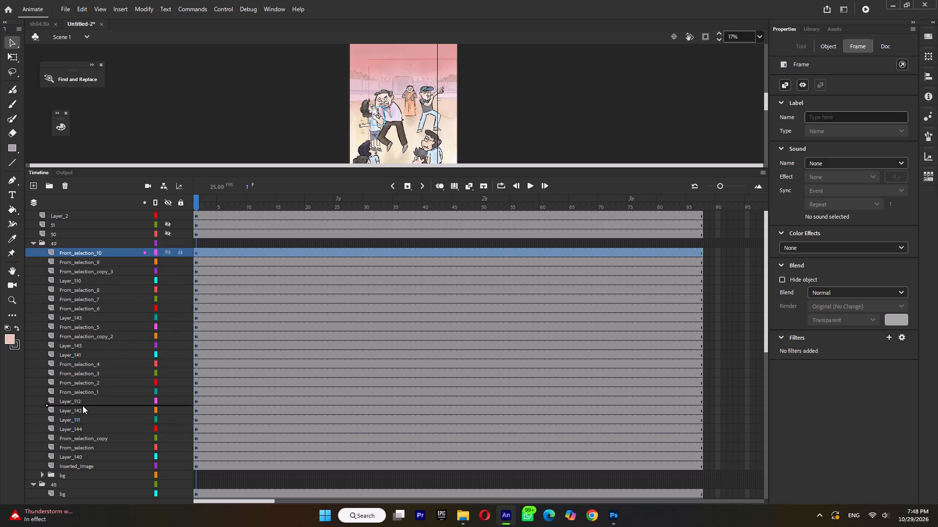
{"action": "left_click_drag", "start_coordinate": [83, 405], "coordinate": [83, 412]}
{"action": "left_click", "coordinate": [96, 247]}
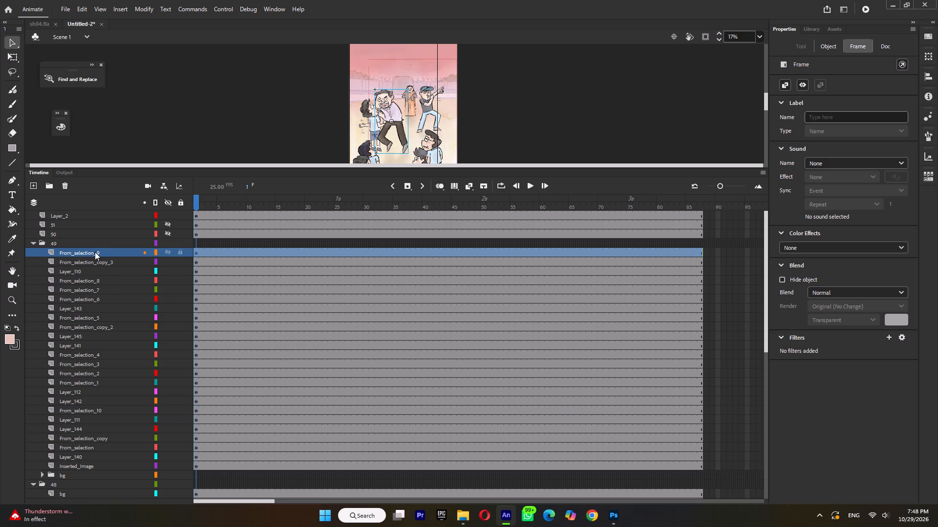
{"action": "left_click_drag", "start_coordinate": [95, 252], "coordinate": [94, 403]}
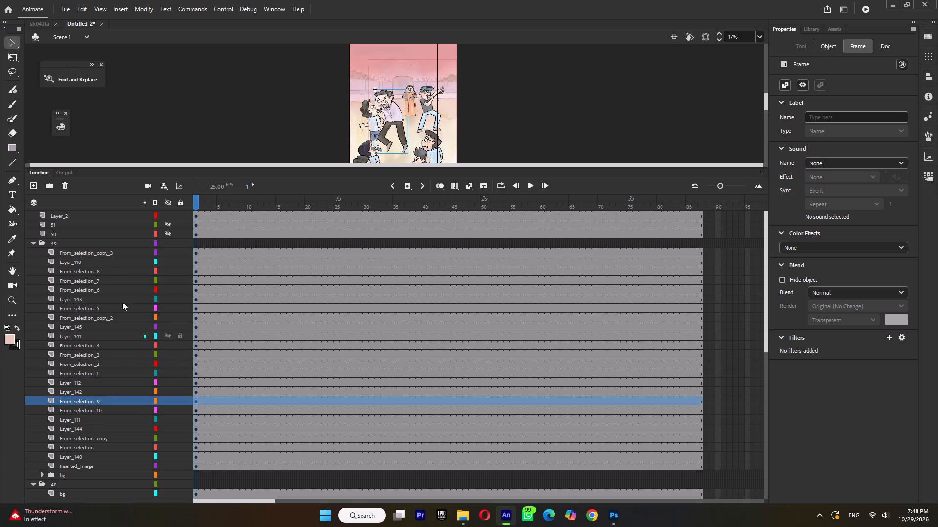
In folder 49, stack From_selection_copy_3, Layer_110, From_selection_8 and From_selection_7, bottom up, between From_selection_9 and Layer_142.
{"action": "left_click", "coordinate": [97, 253]}
{"action": "left_click_drag", "start_coordinate": [98, 251], "coordinate": [94, 395]}
{"action": "left_click", "coordinate": [108, 250]}
{"action": "left_click_drag", "start_coordinate": [102, 252], "coordinate": [85, 379]}
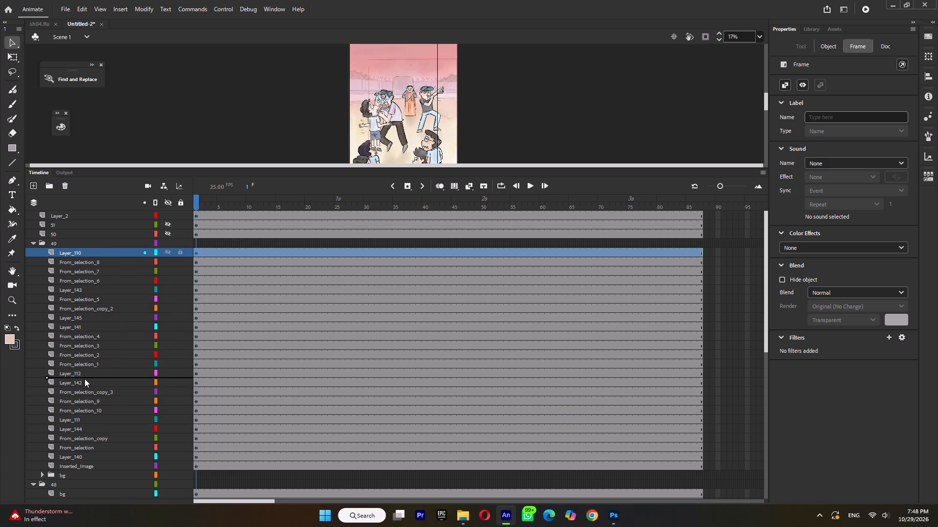
{"action": "left_click_drag", "start_coordinate": [85, 379], "coordinate": [85, 388]}
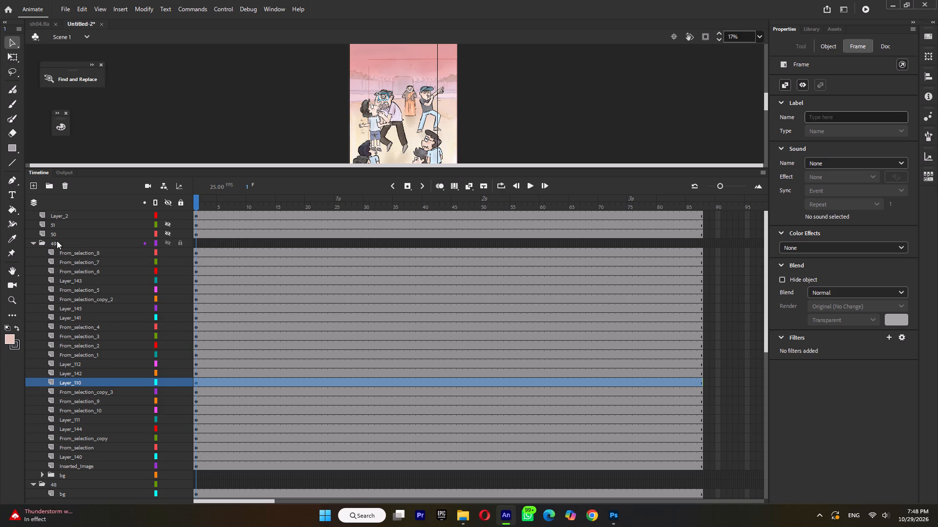
{"action": "left_click", "coordinate": [68, 249]}
{"action": "left_click_drag", "start_coordinate": [72, 249], "coordinate": [70, 376]}
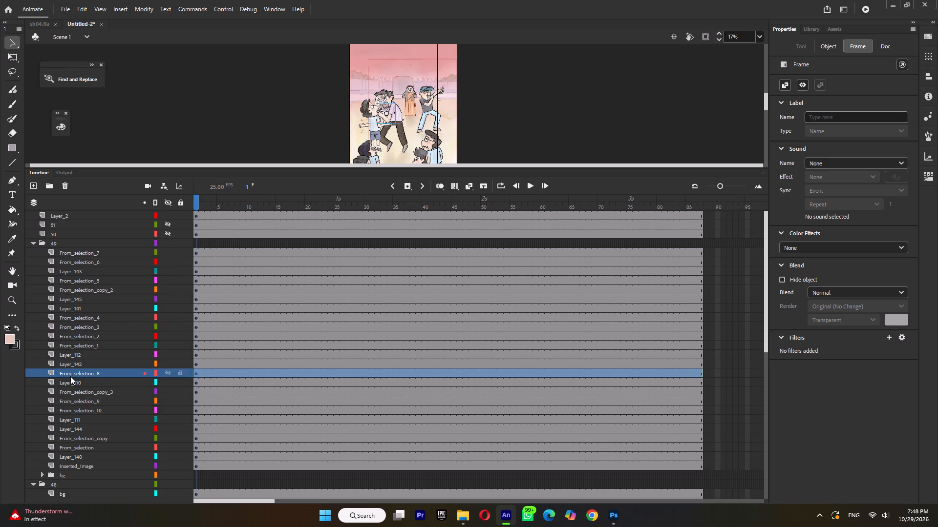
{"action": "left_click", "coordinate": [88, 253]}
{"action": "left_click_drag", "start_coordinate": [94, 252], "coordinate": [81, 368]}
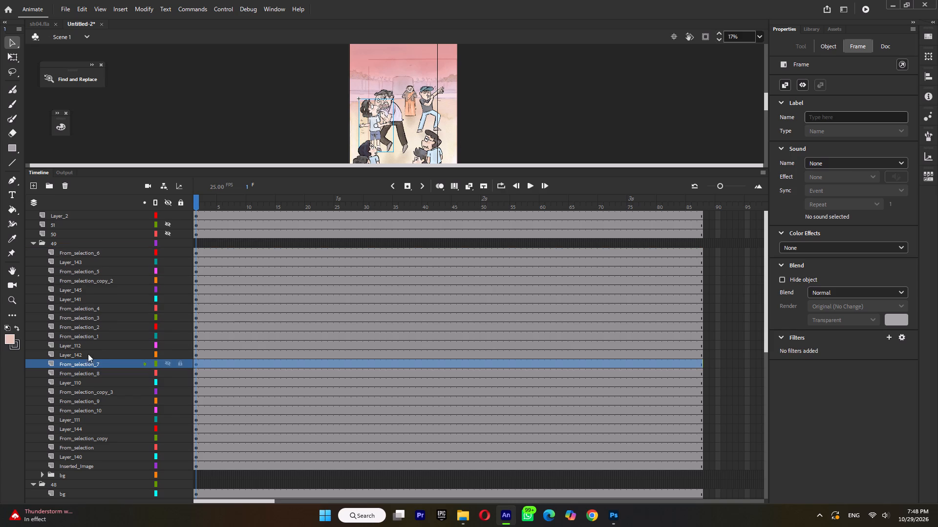
In folder 49, stack From_selection_6, Layer_143, From_selection_5 and From_selection_copy_2, bottom up, between From_selection_7 and Layer_142.
{"action": "left_click", "coordinate": [90, 254]}
{"action": "left_click_drag", "start_coordinate": [92, 253], "coordinate": [79, 356]}
{"action": "left_click", "coordinate": [95, 254]}
{"action": "left_click_drag", "start_coordinate": [97, 251], "coordinate": [81, 347]}
{"action": "left_click", "coordinate": [99, 255]}
{"action": "left_click_drag", "start_coordinate": [100, 253], "coordinate": [89, 344]}
{"action": "left_click", "coordinate": [91, 251]}
{"action": "left_click_drag", "start_coordinate": [94, 250], "coordinate": [79, 329]}
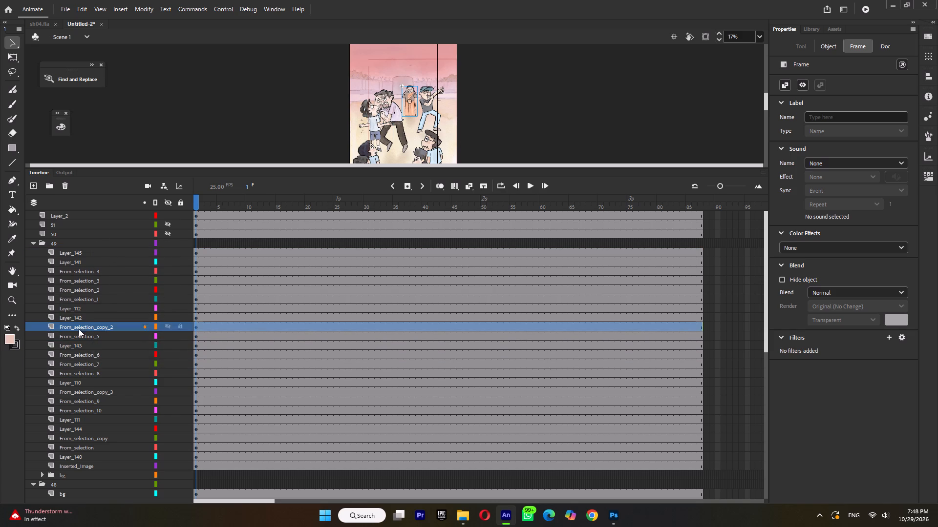
In folder 49, stack Layer_145, Layer_141 and From_selection_4, bottom up, between From_selection_copy_2 and Layer_142.
{"action": "left_click", "coordinate": [92, 252]}
{"action": "left_click_drag", "start_coordinate": [92, 250], "coordinate": [83, 321]}
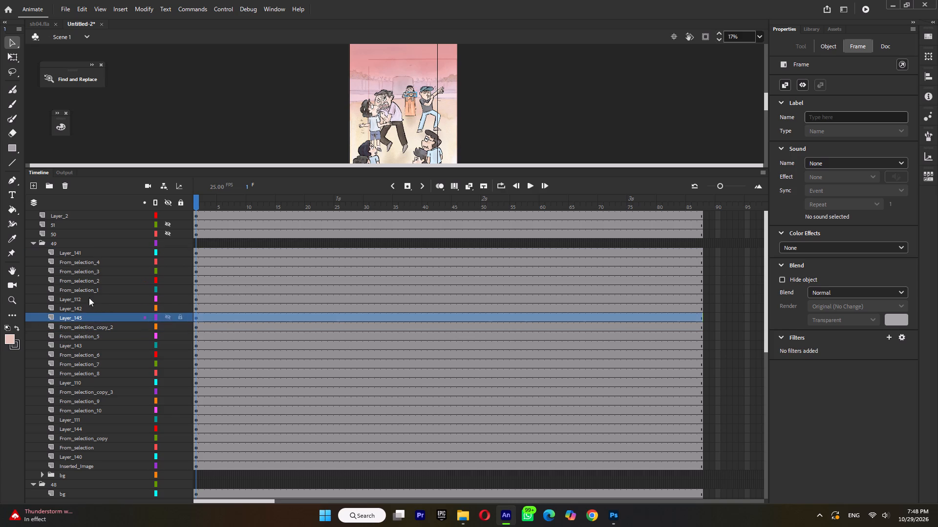
{"action": "left_click", "coordinate": [88, 252]}
{"action": "left_click_drag", "start_coordinate": [91, 252], "coordinate": [85, 312]}
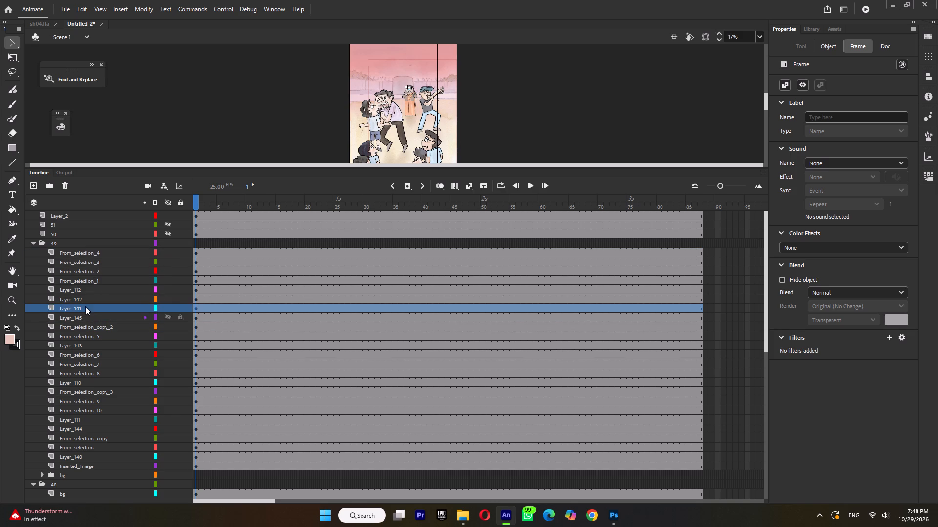
{"action": "left_click", "coordinate": [92, 257]}
{"action": "left_click_drag", "start_coordinate": [92, 254], "coordinate": [86, 305]}
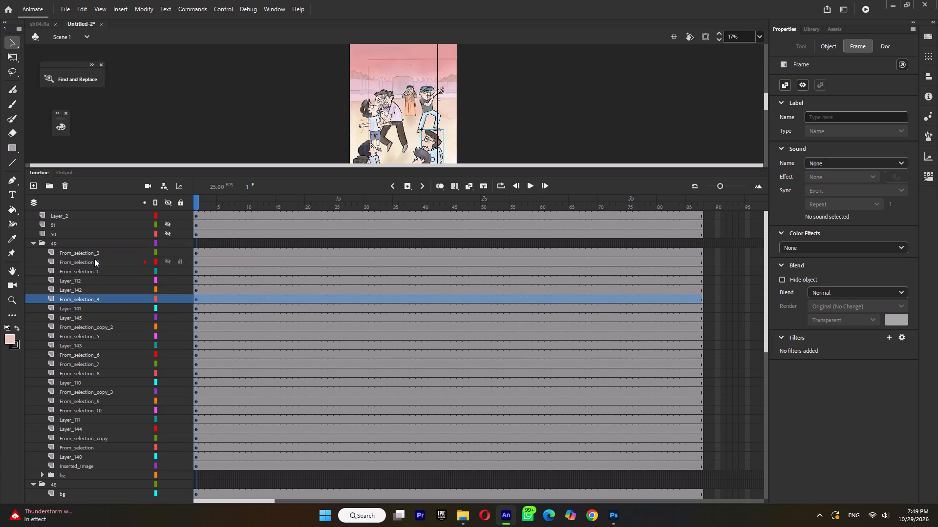
In folder 49, stack From_selection_3, From_selection_2, From_selection_1 and Layer_112, bottom up, between From_selection_4 and Layer_142.
{"action": "left_click", "coordinate": [94, 257]}
{"action": "left_click", "coordinate": [95, 251]}
{"action": "left_click_drag", "start_coordinate": [93, 251], "coordinate": [85, 293]}
{"action": "left_click", "coordinate": [95, 252]}
{"action": "left_click_drag", "start_coordinate": [96, 252], "coordinate": [90, 281]}
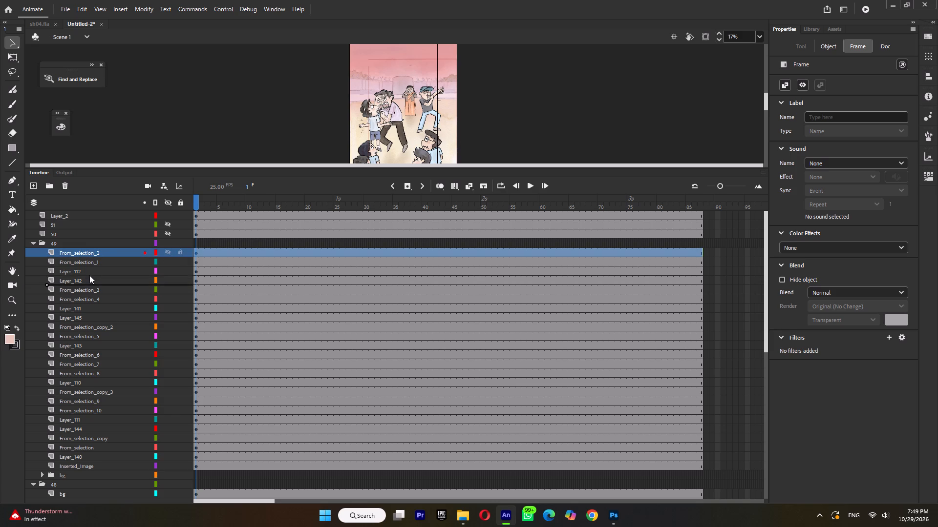
{"action": "left_click", "coordinate": [91, 255]}
{"action": "left_click_drag", "start_coordinate": [91, 255], "coordinate": [87, 275]}
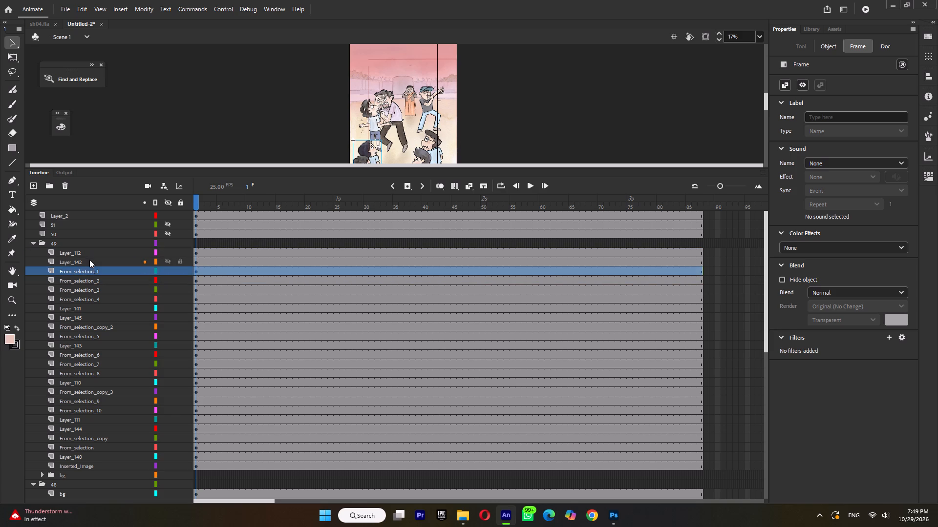
{"action": "left_click", "coordinate": [90, 256]}
{"action": "left_click_drag", "start_coordinate": [91, 254], "coordinate": [88, 266]}
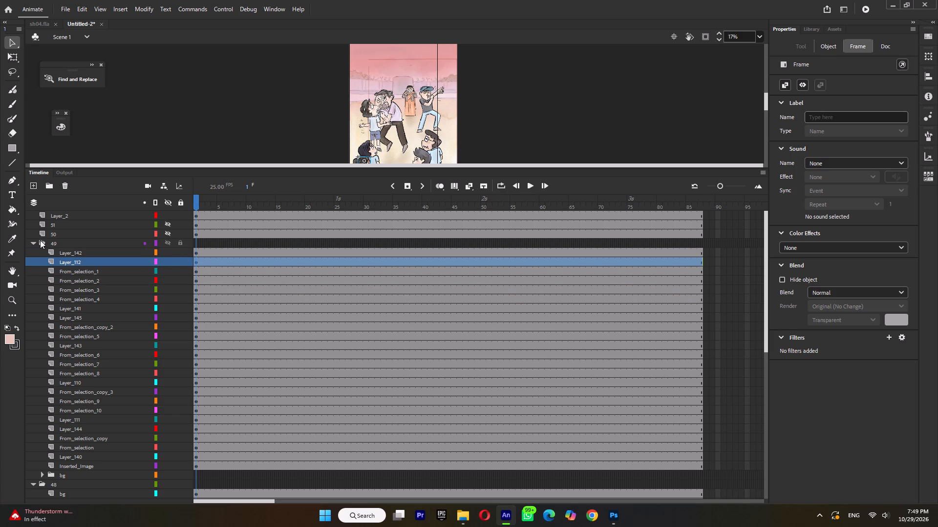
Collapse folder 49, convert its layers into a symbol named 49, and hide the resulting layer.
{"action": "left_click", "coordinate": [33, 243]}
{"action": "right_click", "coordinate": [66, 242]}
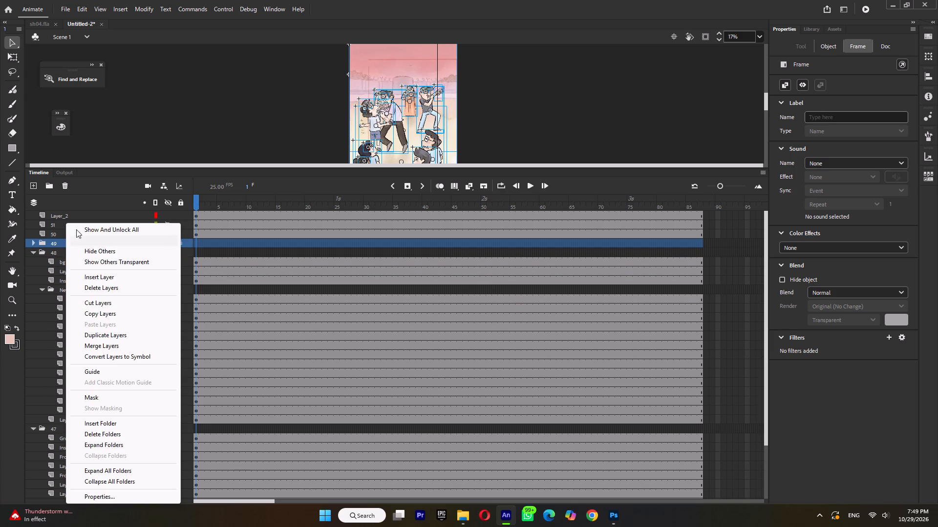
{"action": "left_click", "coordinate": [107, 353]}
{"action": "type", "text": "49"}
{"action": "key", "text": "Return"}
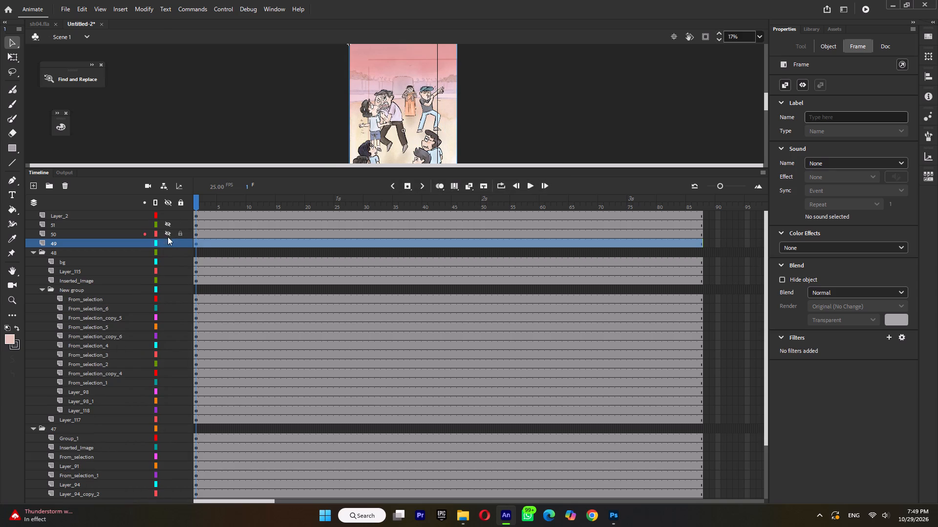
{"action": "left_click", "coordinate": [170, 240]}
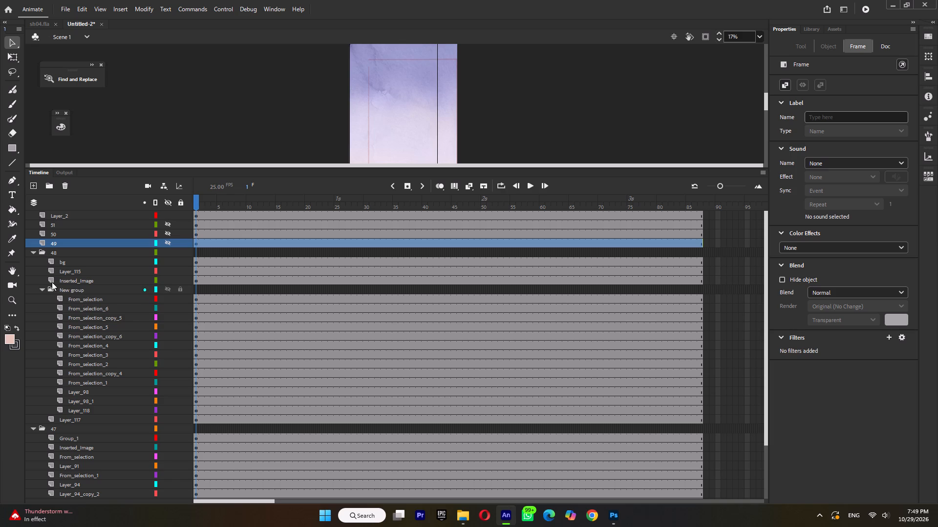
In folder 48's New group, stack From_selection, From_selection_6, From_selection_copy_5 and From_selection_5, bottom up, below Layer_118.
{"action": "left_click", "coordinate": [87, 299]}
{"action": "left_click_drag", "start_coordinate": [85, 299], "coordinate": [70, 416]}
{"action": "left_click", "coordinate": [88, 301]}
{"action": "left_click_drag", "start_coordinate": [91, 300], "coordinate": [85, 402]}
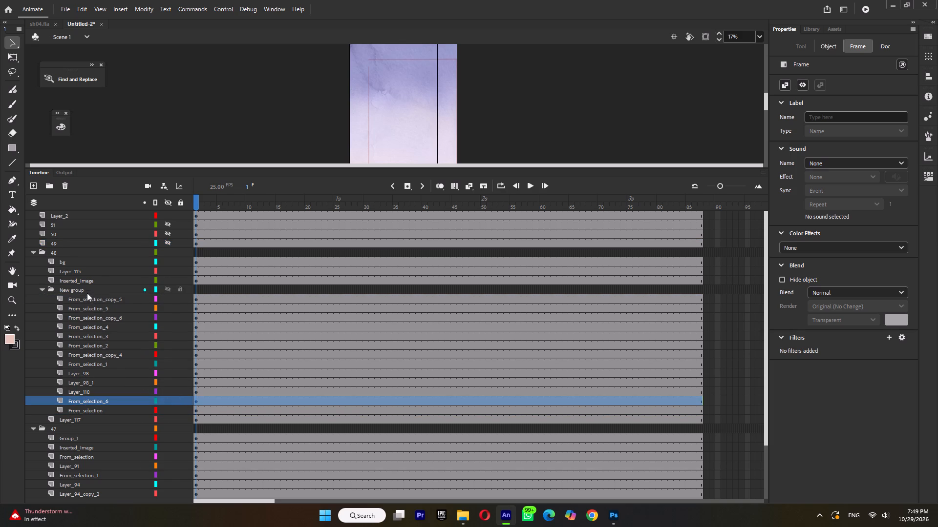
{"action": "left_click", "coordinate": [85, 299]}
{"action": "left_click_drag", "start_coordinate": [86, 300], "coordinate": [85, 394]}
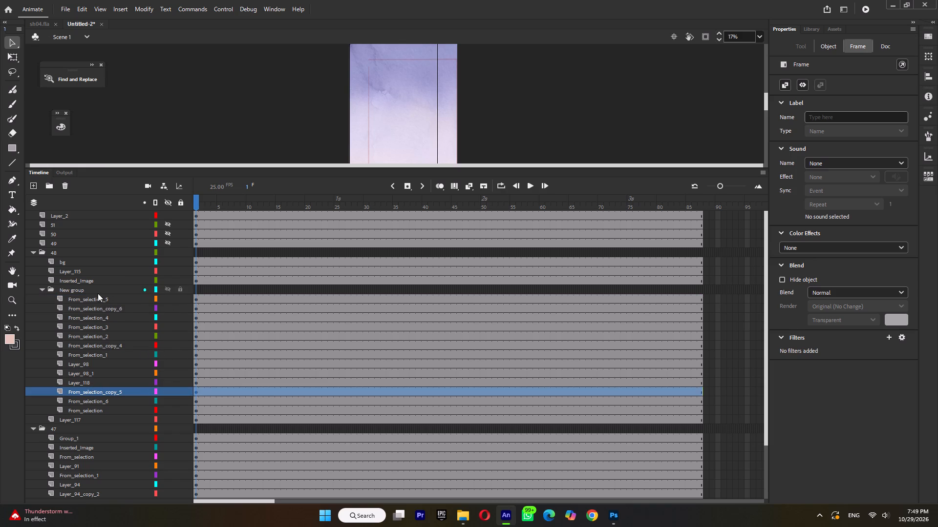
{"action": "left_click", "coordinate": [94, 296]}
{"action": "left_click_drag", "start_coordinate": [93, 299], "coordinate": [91, 385]}
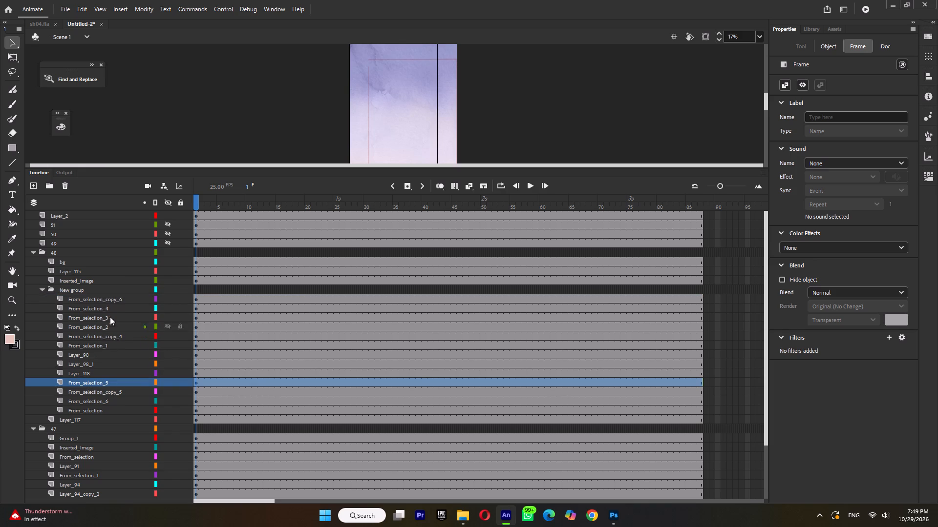
In New group, stack From_selection_copy_6, From_selection_4, From_selection_3 and From_selection_2, bottom up, between From_selection_5 and Layer_118.
{"action": "left_click", "coordinate": [104, 301]}
{"action": "left_click_drag", "start_coordinate": [105, 300], "coordinate": [94, 377]}
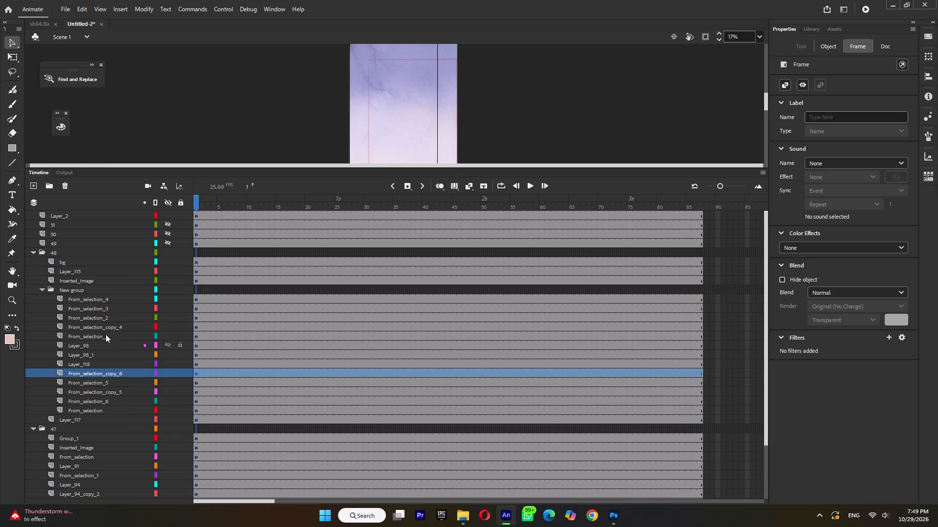
{"action": "left_click", "coordinate": [101, 299]}
{"action": "left_click_drag", "start_coordinate": [102, 299], "coordinate": [93, 366]}
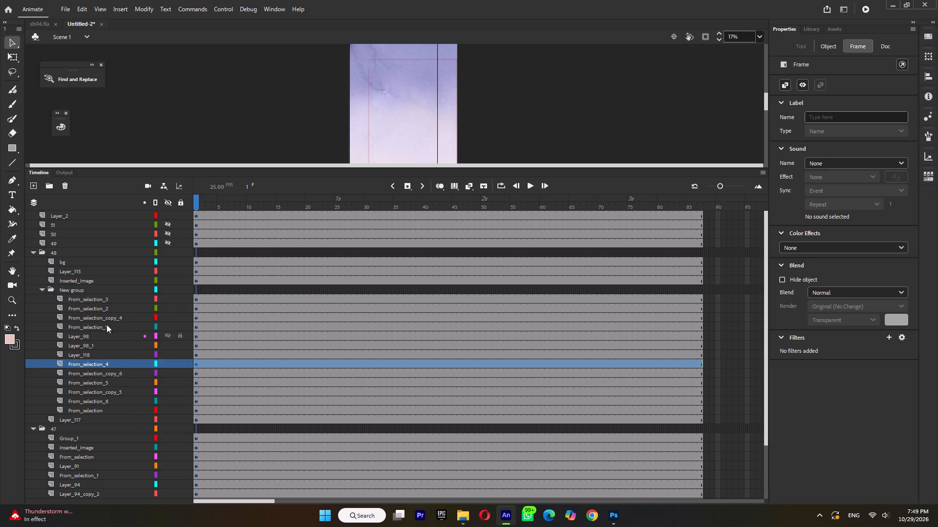
{"action": "left_click", "coordinate": [103, 302]}
{"action": "left_click_drag", "start_coordinate": [105, 299], "coordinate": [96, 364]}
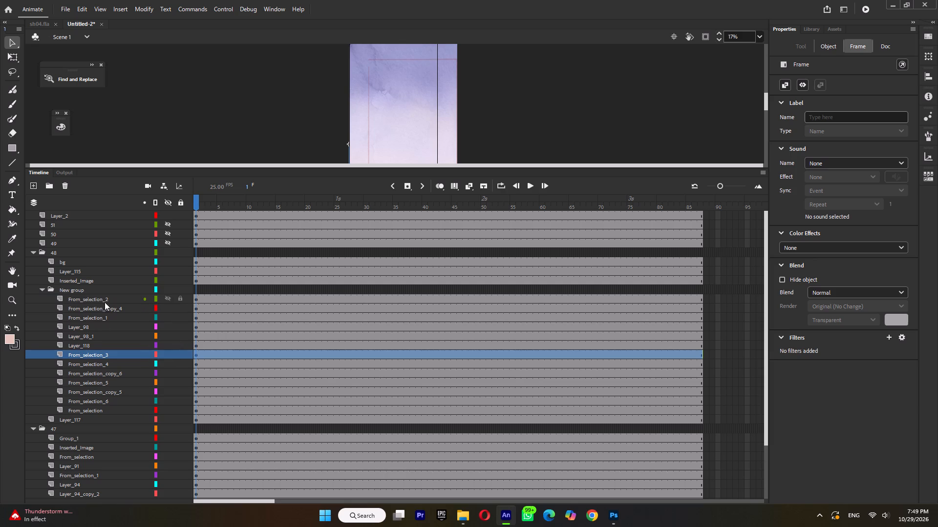
{"action": "left_click", "coordinate": [104, 300]}
{"action": "left_click_drag", "start_coordinate": [103, 301], "coordinate": [94, 349]}
In New group, stack From_selection_copy_4, From_selection_1, Layer_98 and Layer_98_1, bottom up, between From_selection_2 and Layer_118.
{"action": "left_click", "coordinate": [103, 298]}
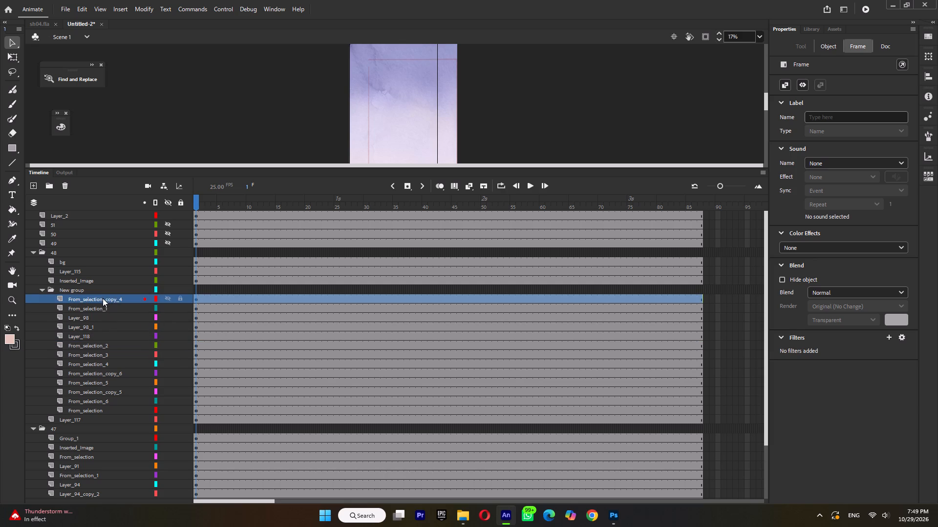
{"action": "left_click_drag", "start_coordinate": [104, 299], "coordinate": [102, 341]}
{"action": "left_click", "coordinate": [102, 296]}
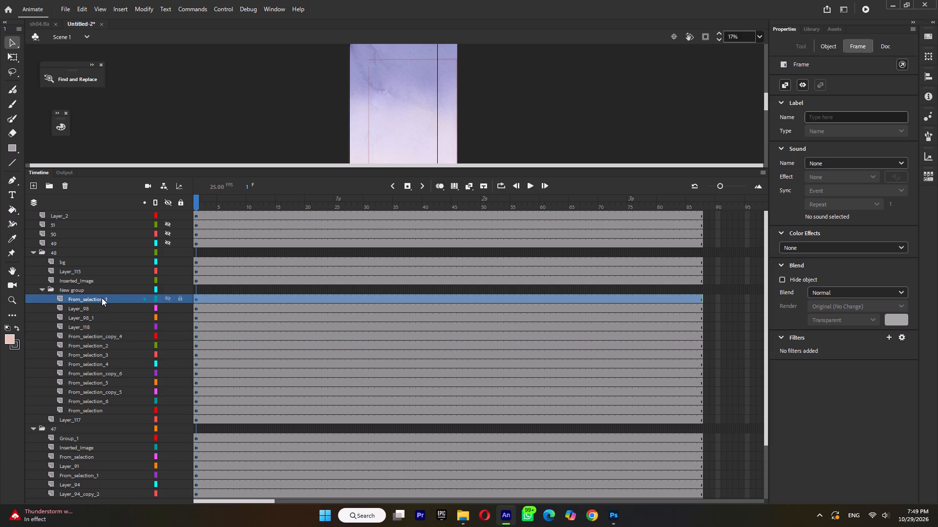
{"action": "left_click_drag", "start_coordinate": [102, 299], "coordinate": [97, 332]}
{"action": "left_click", "coordinate": [102, 299]}
{"action": "left_click_drag", "start_coordinate": [102, 299], "coordinate": [100, 320]}
{"action": "left_click", "coordinate": [102, 297]}
{"action": "left_click_drag", "start_coordinate": [100, 297], "coordinate": [100, 313]}
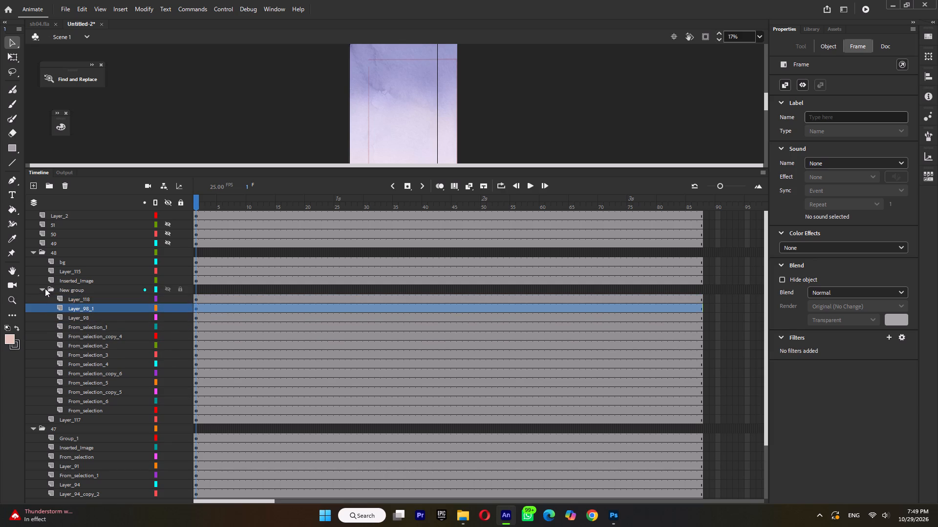
Collapse New group and move the bg layer to the bottom of folder 48, directly below Layer_117.
{"action": "left_click", "coordinate": [45, 288]}
{"action": "left_click", "coordinate": [73, 263]}
{"action": "left_click_drag", "start_coordinate": [72, 263], "coordinate": [67, 292]}
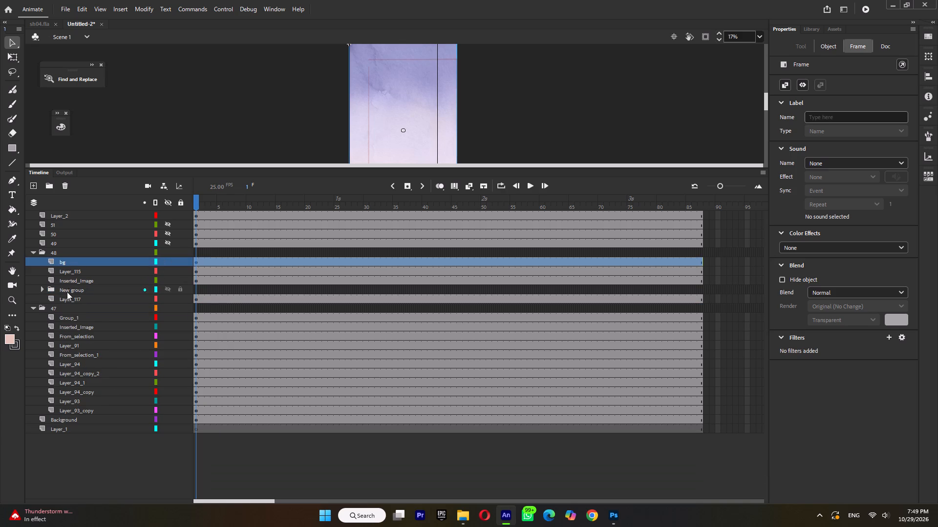
{"action": "left_click_drag", "start_coordinate": [67, 292], "coordinate": [66, 302]}
{"action": "left_click_drag", "start_coordinate": [63, 260], "coordinate": [62, 300]}
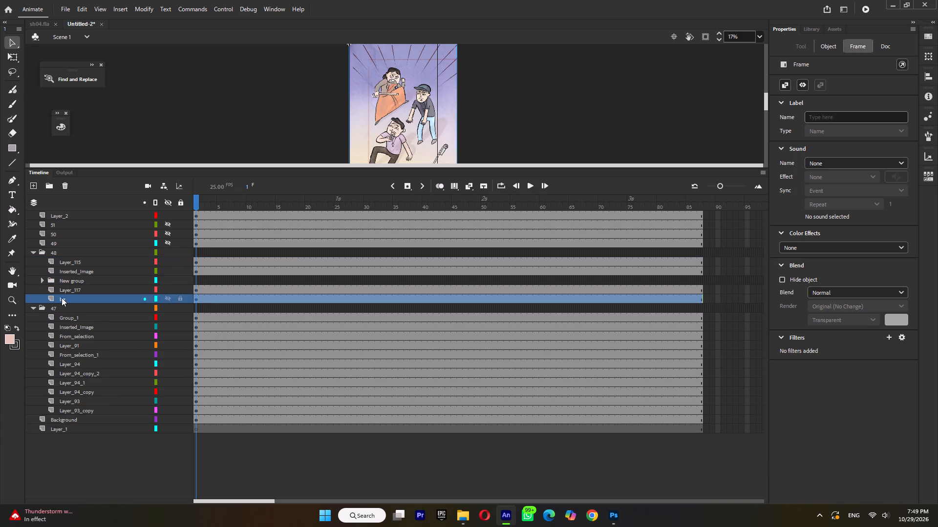
In folder 48, stack Layer_115, Inserted_Image and New group, bottom up, between bg and Layer_117, and collapse the folder.
{"action": "left_click", "coordinate": [70, 260]}
{"action": "left_click_drag", "start_coordinate": [72, 260], "coordinate": [64, 296]}
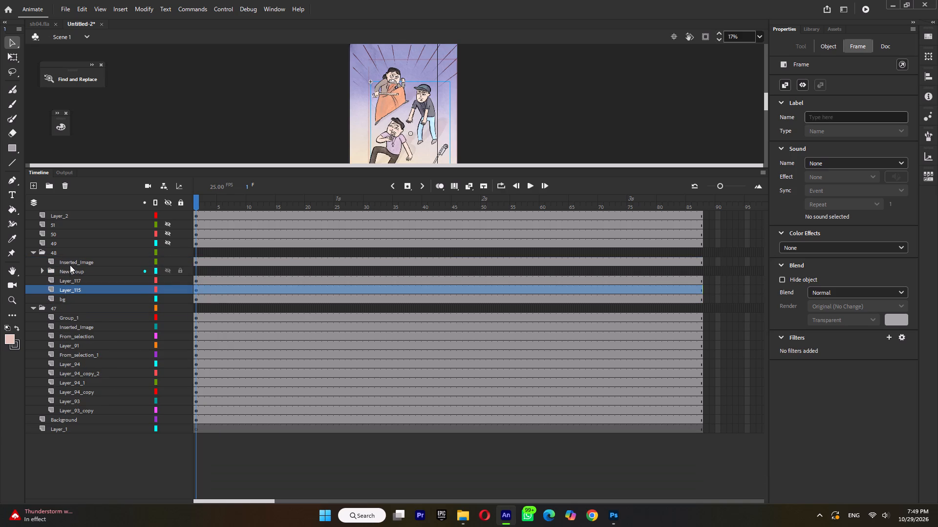
{"action": "left_click", "coordinate": [70, 262]}
{"action": "left_click_drag", "start_coordinate": [71, 262], "coordinate": [68, 285]}
{"action": "left_click", "coordinate": [70, 262]}
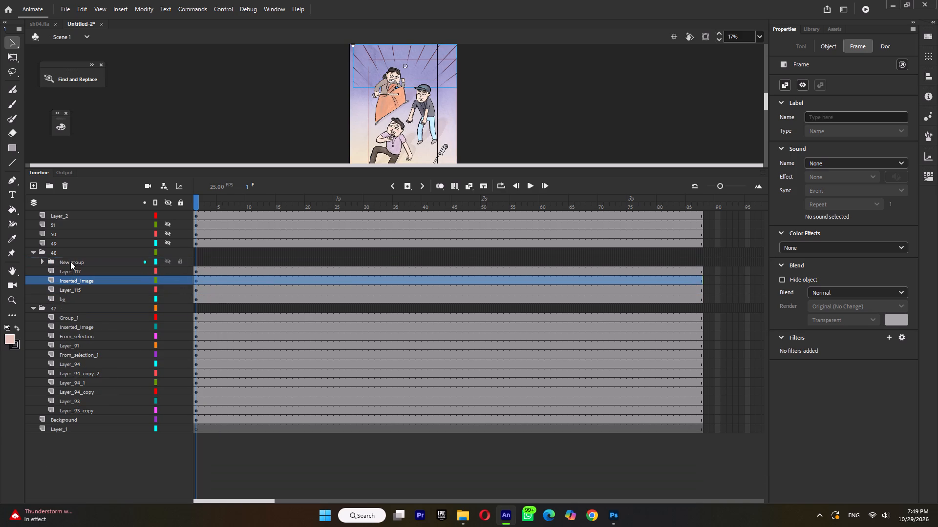
{"action": "left_click_drag", "start_coordinate": [72, 262], "coordinate": [72, 274]}
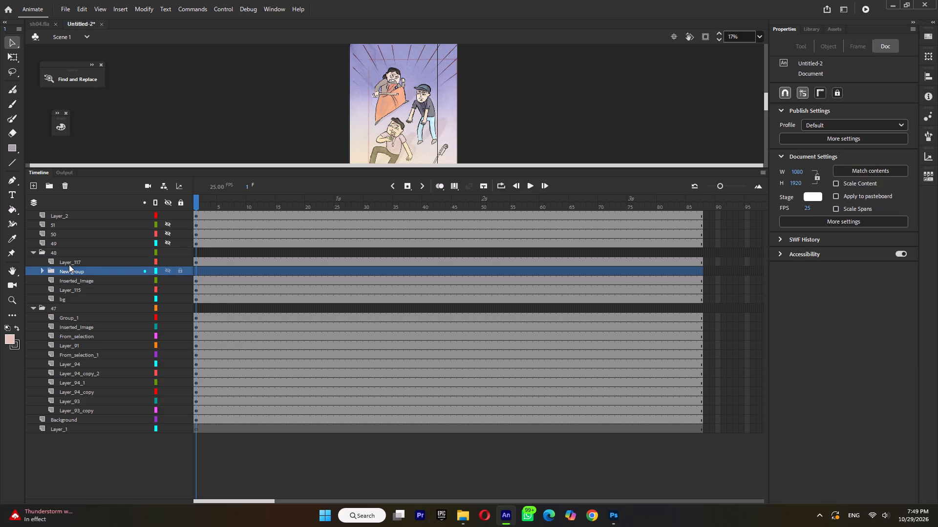
{"action": "left_click", "coordinate": [69, 263]}
{"action": "left_click", "coordinate": [34, 251]}
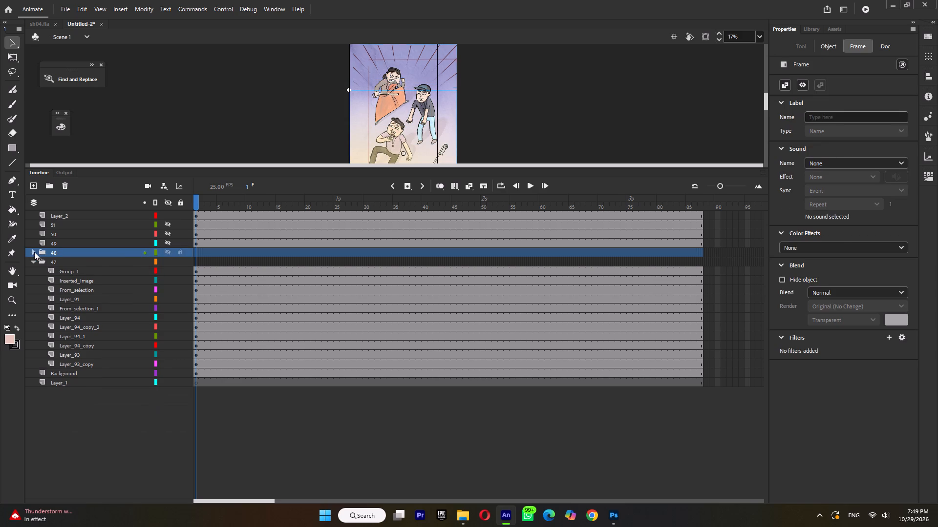
Hide folder 48, and in folder 47 stack Group_1, Inserted_Image and From_selection, bottom up, at the bottom below Layer_93_copy.
{"action": "left_click", "coordinate": [166, 250]}
{"action": "left_click", "coordinate": [71, 271]}
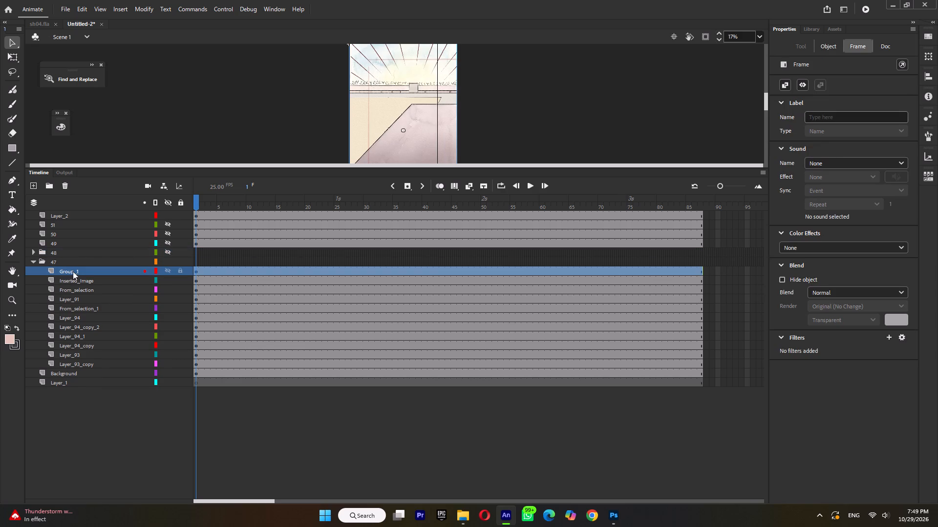
{"action": "left_click_drag", "start_coordinate": [74, 272], "coordinate": [78, 368]}
{"action": "left_click", "coordinate": [78, 270]}
{"action": "left_click_drag", "start_coordinate": [84, 269], "coordinate": [79, 364]}
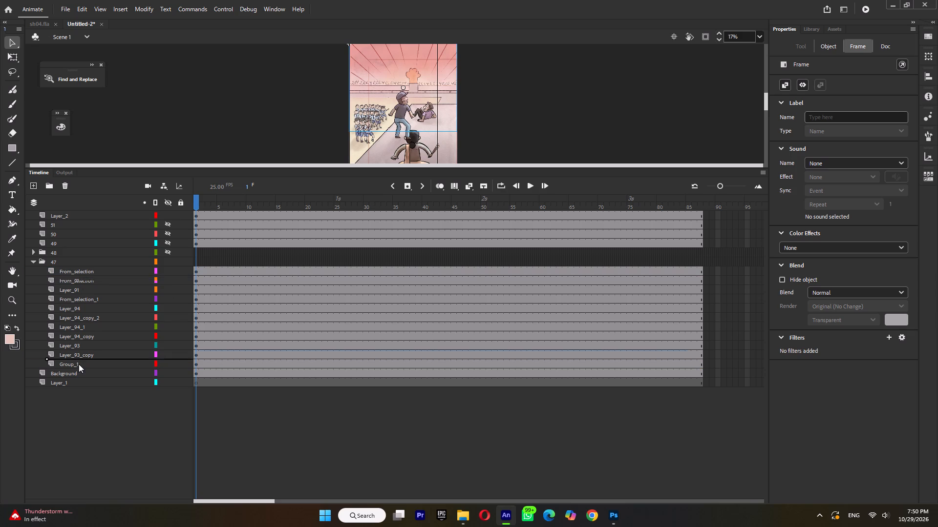
{"action": "left_click", "coordinate": [85, 269]}
{"action": "left_click_drag", "start_coordinate": [85, 270], "coordinate": [82, 345]}
{"action": "left_click_drag", "start_coordinate": [84, 272], "coordinate": [79, 341]}
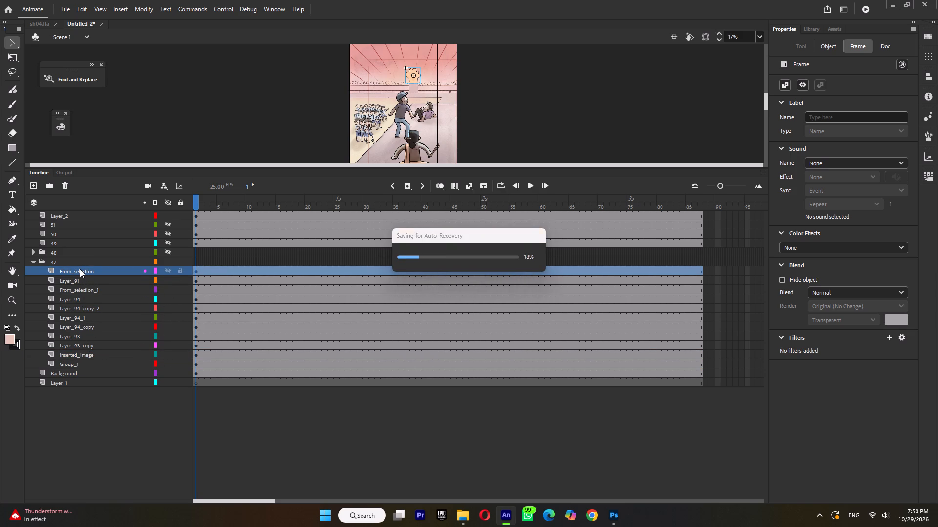
{"action": "left_click_drag", "start_coordinate": [76, 270], "coordinate": [77, 332]}
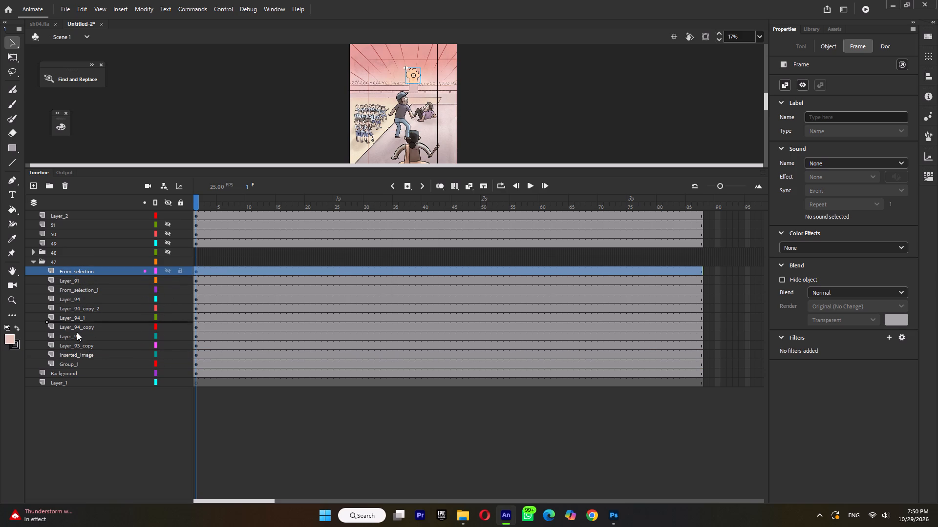
{"action": "left_click_drag", "start_coordinate": [77, 332], "coordinate": [78, 347]}
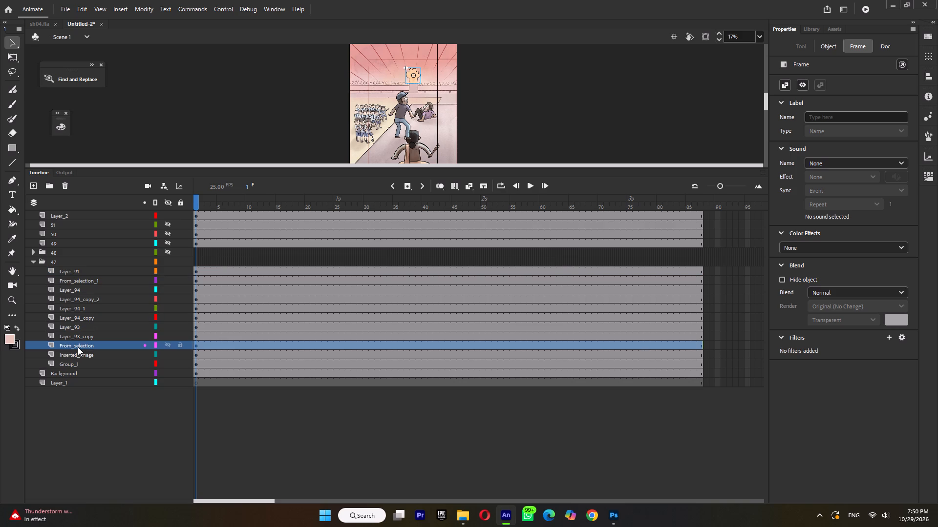
In folder 47, stack Layer_91, From_selection_1 and Layer_94, bottom up, between From_selection and Layer_93_copy.
{"action": "left_click", "coordinate": [81, 271]}
{"action": "left_click_drag", "start_coordinate": [82, 269], "coordinate": [80, 339]}
{"action": "left_click", "coordinate": [86, 270]}
{"action": "left_click_drag", "start_coordinate": [90, 271], "coordinate": [84, 325]}
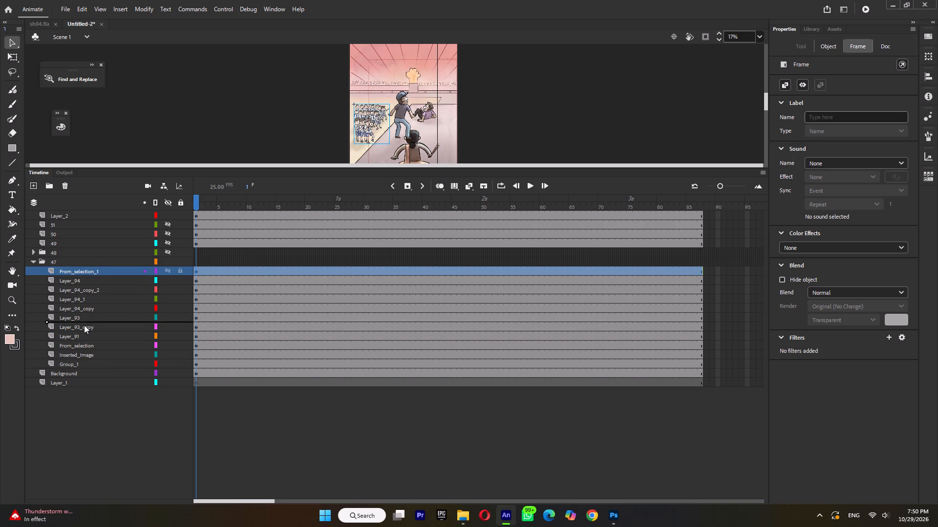
{"action": "left_click_drag", "start_coordinate": [84, 325], "coordinate": [84, 329]}
{"action": "left_click", "coordinate": [86, 272]}
{"action": "left_click_drag", "start_coordinate": [88, 270], "coordinate": [89, 304]}
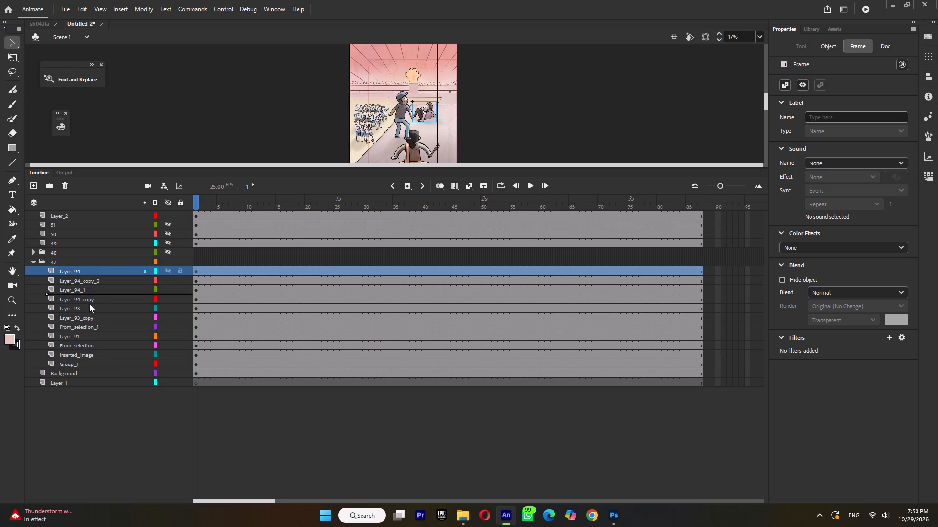
{"action": "left_click_drag", "start_coordinate": [89, 304], "coordinate": [90, 326]}
In folder 47, stack Layer_94_copy_2, Layer_94_1 and Layer_94_copy, bottom up, between Layer_94 and Layer_93_copy, and collapse the folder.
{"action": "left_click", "coordinate": [94, 270]}
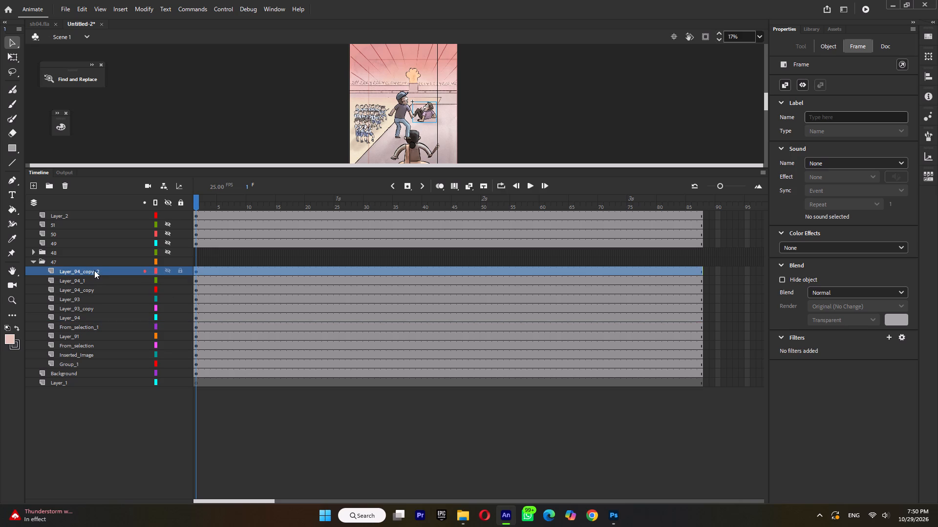
{"action": "left_click_drag", "start_coordinate": [95, 270], "coordinate": [92, 315]}
{"action": "left_click_drag", "start_coordinate": [92, 271], "coordinate": [87, 316]}
{"action": "left_click", "coordinate": [89, 271]}
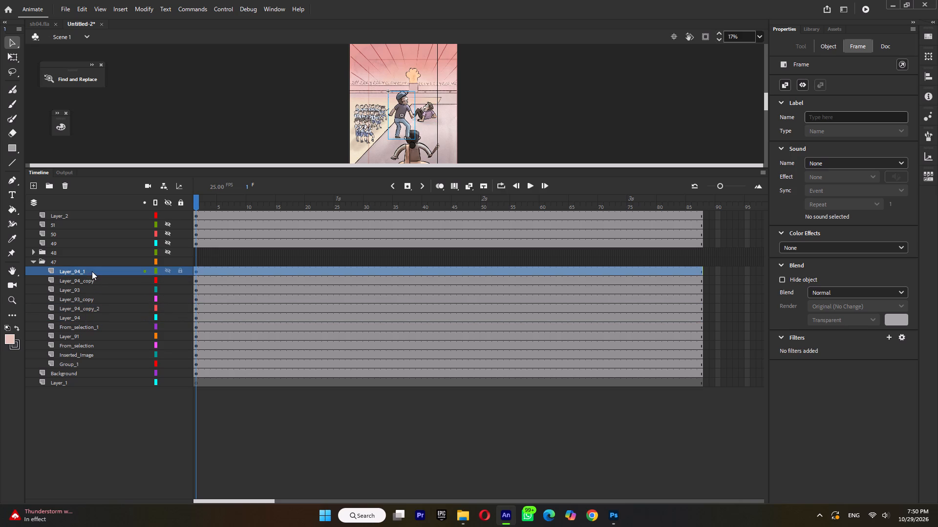
{"action": "left_click_drag", "start_coordinate": [89, 270], "coordinate": [86, 306]}
{"action": "left_click", "coordinate": [84, 269]}
{"action": "left_click_drag", "start_coordinate": [87, 268], "coordinate": [87, 280]}
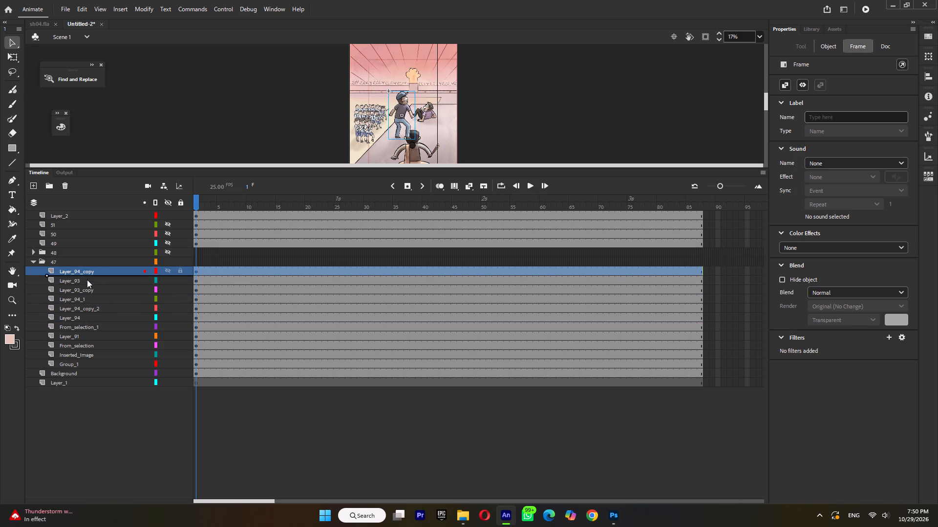
{"action": "left_click_drag", "start_coordinate": [87, 280], "coordinate": [86, 295]}
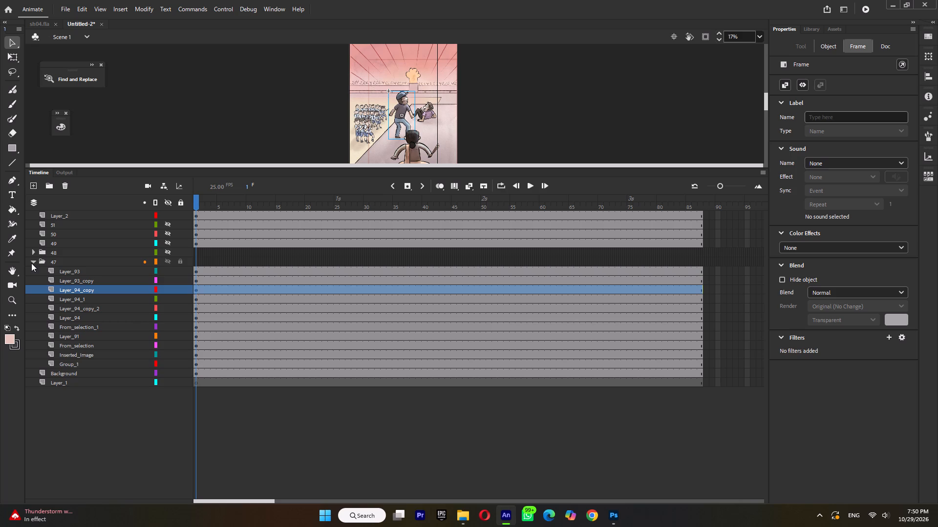
{"action": "left_click", "coordinate": [31, 260]}
Convert folder 47 to a graphic symbol named 47 and hide its layer.
{"action": "right_click", "coordinate": [49, 260]}
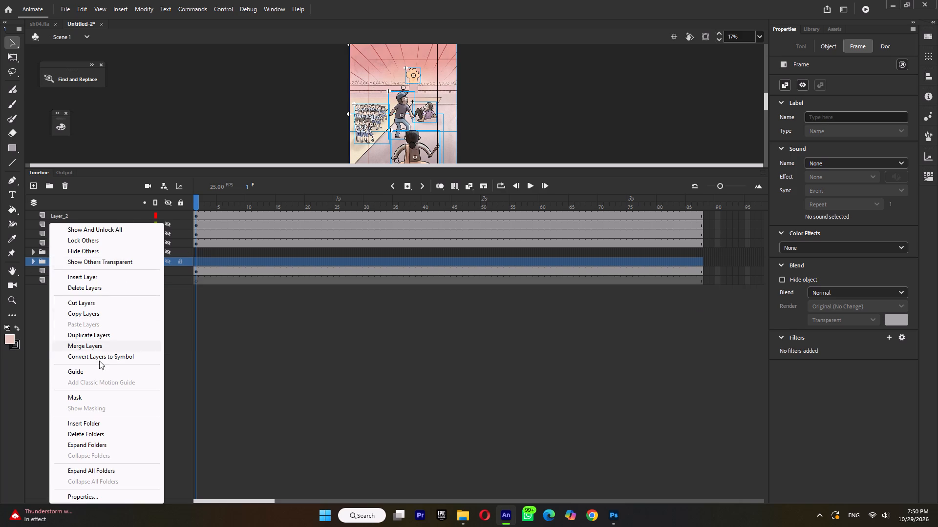
{"action": "left_click", "coordinate": [101, 357]}
{"action": "type", "text": "47+"}
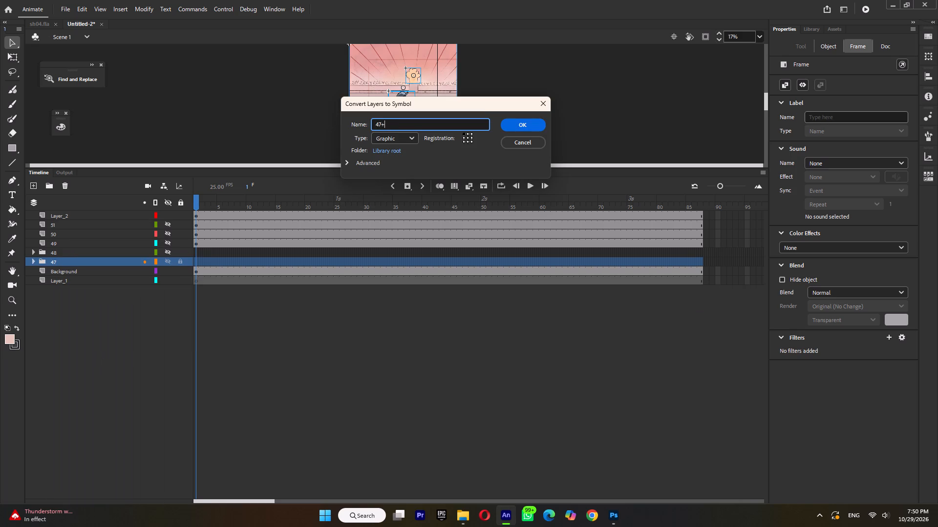
{"action": "key", "text": "BackSpace"}
{"action": "key", "text": "Return"}
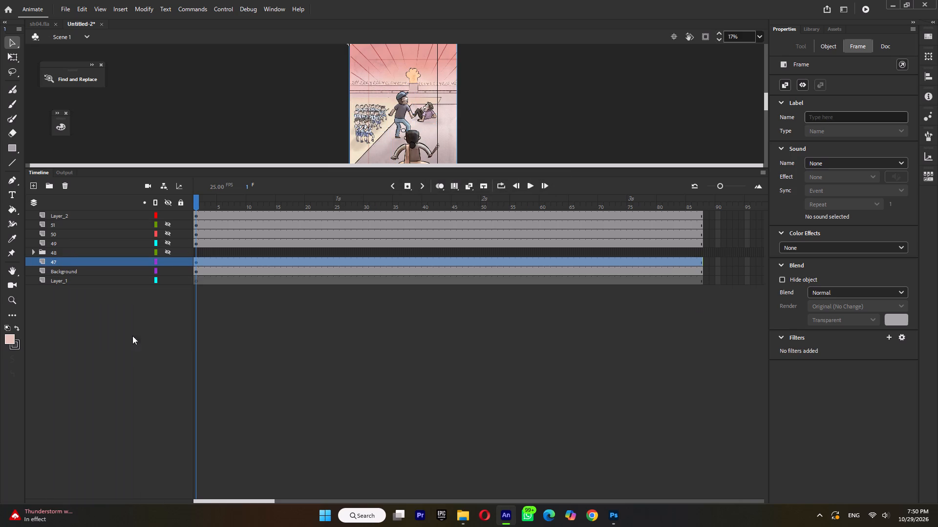
{"action": "left_click", "coordinate": [166, 258]}
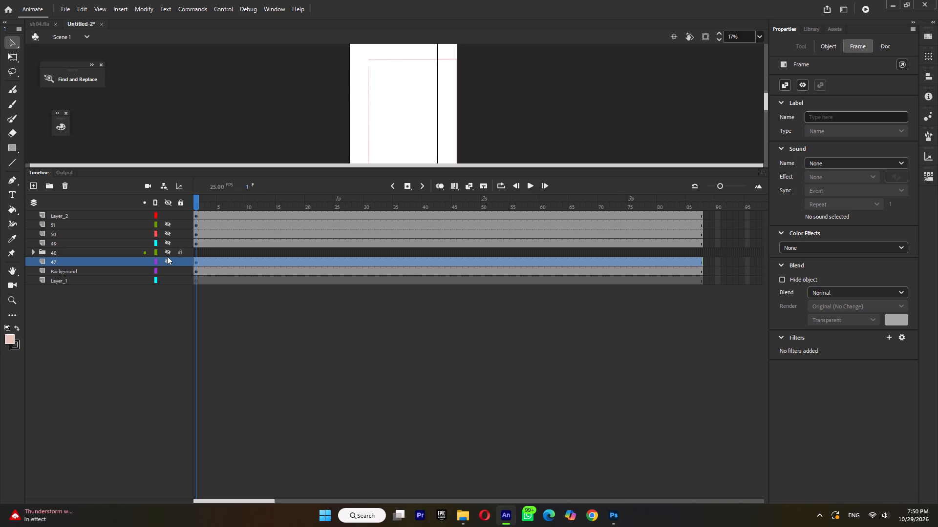
Show folder 48, convert it to a graphic symbol named 48, and hide its layer.
{"action": "left_click", "coordinate": [74, 251]}
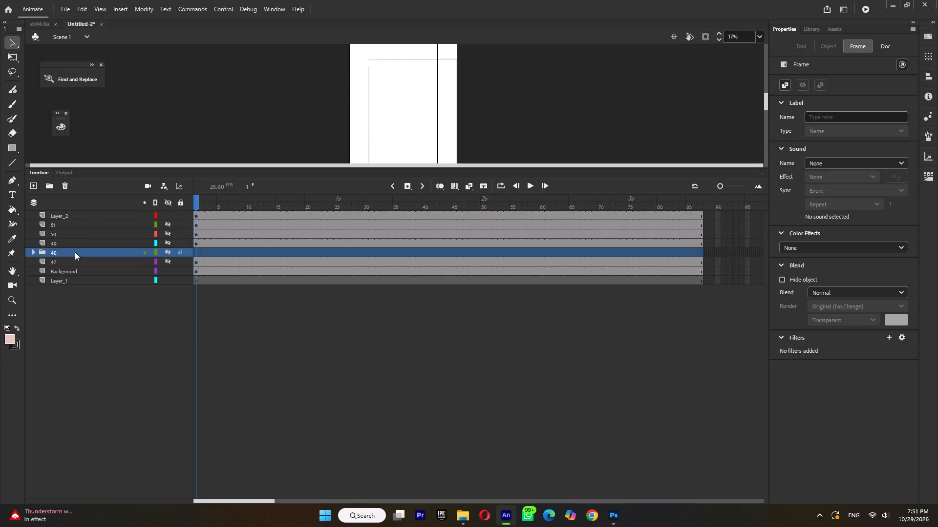
{"action": "left_click", "coordinate": [166, 251]}
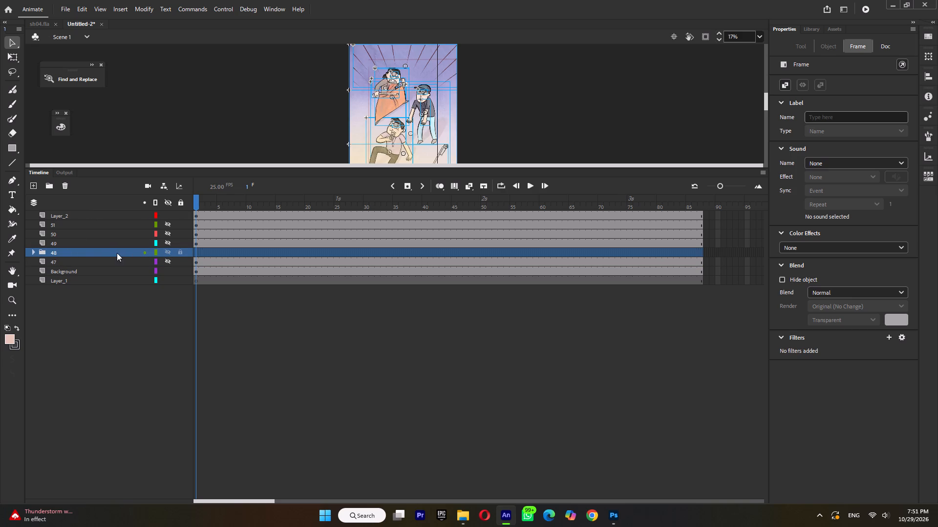
{"action": "left_click", "coordinate": [113, 253]}
{"action": "right_click", "coordinate": [113, 253]}
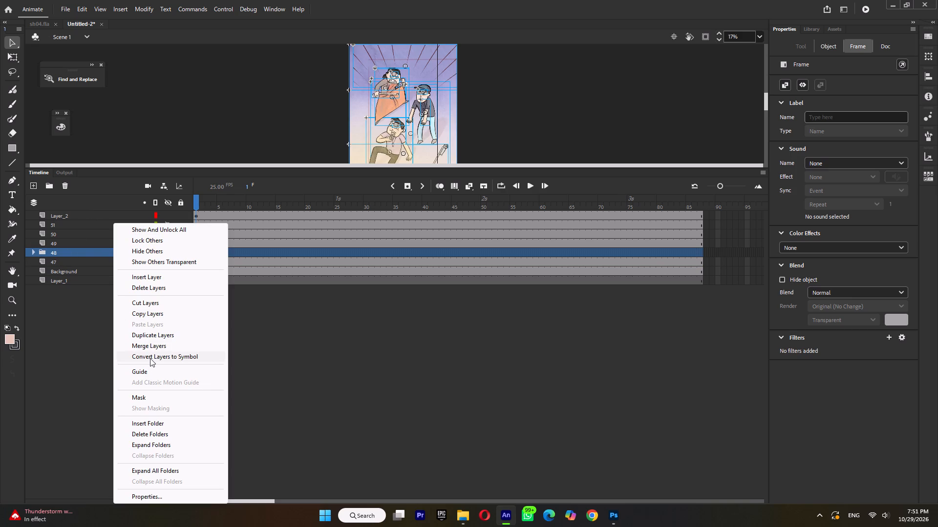
{"action": "left_click", "coordinate": [150, 358]}
{"action": "type", "text": "48"}
{"action": "key", "text": "Return"}
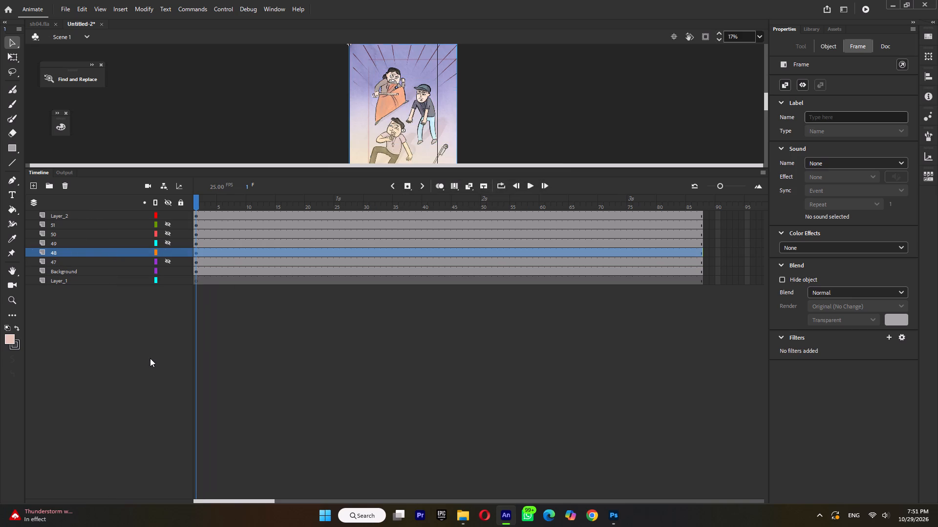
{"action": "left_click", "coordinate": [168, 249]}
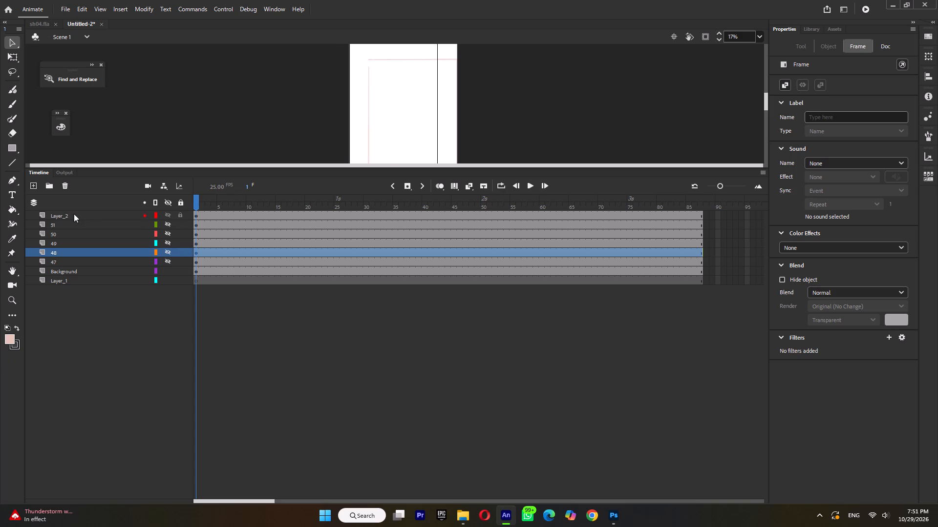
Delete Layer_2, Background and Layer_1, keeping only the shot layers 47 to 51.
{"action": "left_click", "coordinate": [73, 214]}
{"action": "left_click", "coordinate": [64, 189]}
{"action": "left_click", "coordinate": [65, 259]}
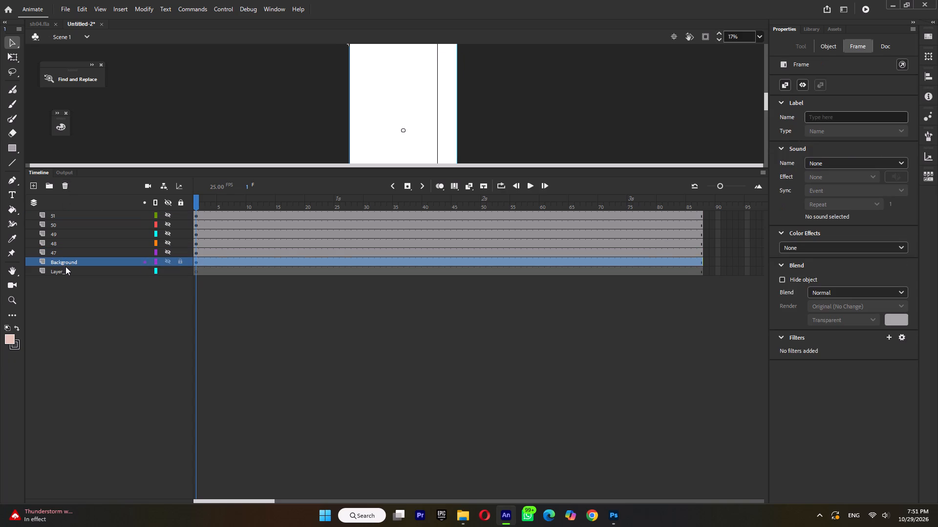
{"action": "left_click", "coordinate": [64, 271], "text": "shift"}
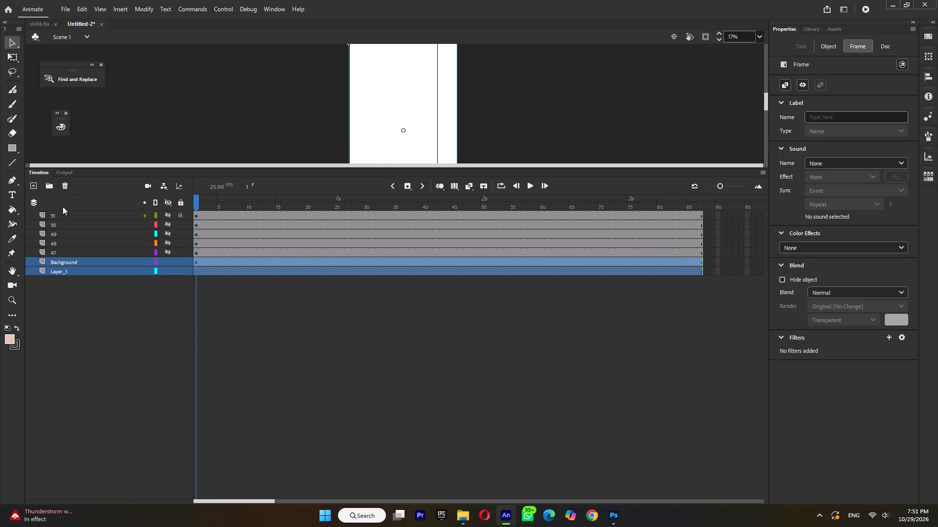
{"action": "left_click", "coordinate": [65, 187]}
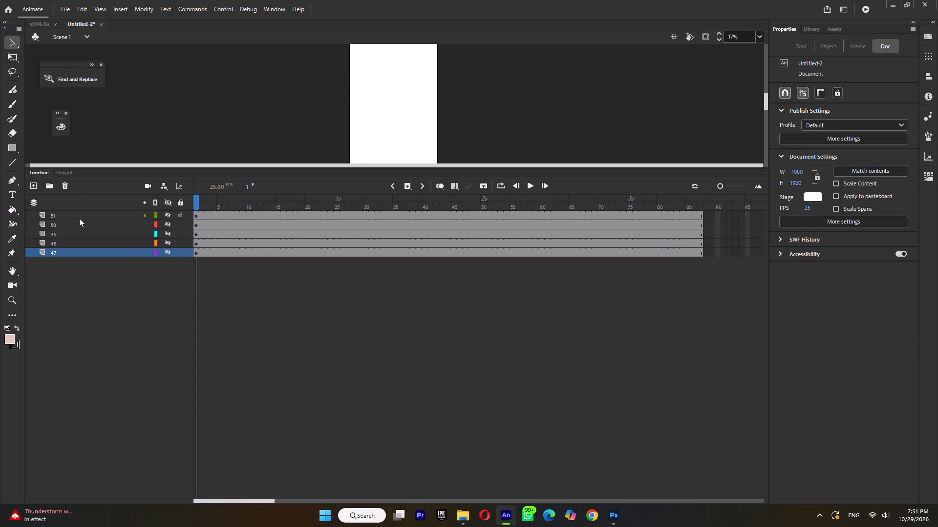
Add a new empty layer above layer 51.
{"action": "left_click", "coordinate": [79, 211]}
{"action": "left_click", "coordinate": [31, 182]}
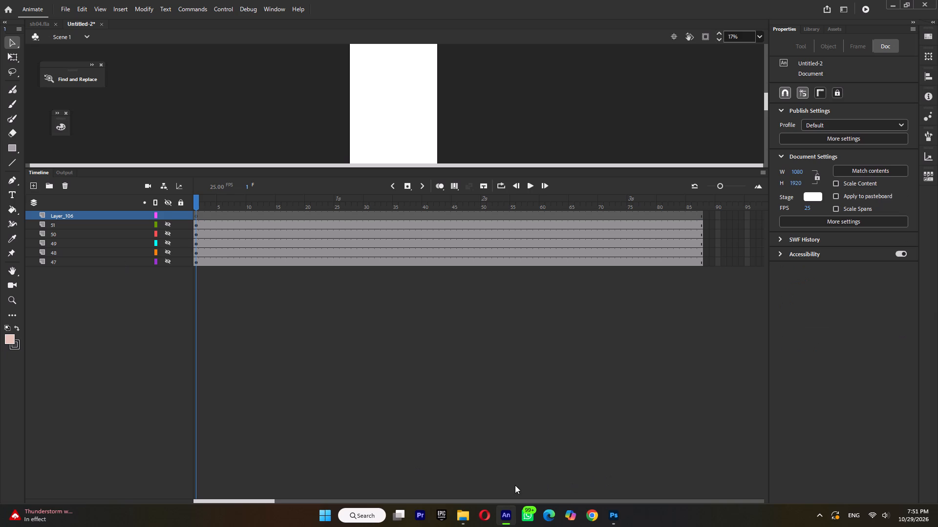
Show layer 47 and copy its symbol instance from the stage.
{"action": "left_click", "coordinate": [169, 261]}
{"action": "left_click", "coordinate": [92, 262]}
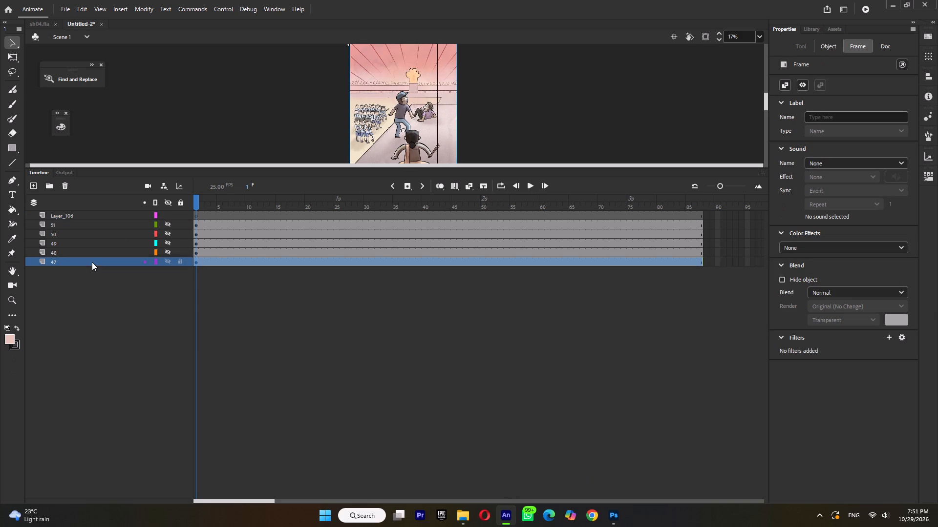
{"action": "right_click", "coordinate": [405, 96]}
{"action": "left_click", "coordinate": [428, 148]}
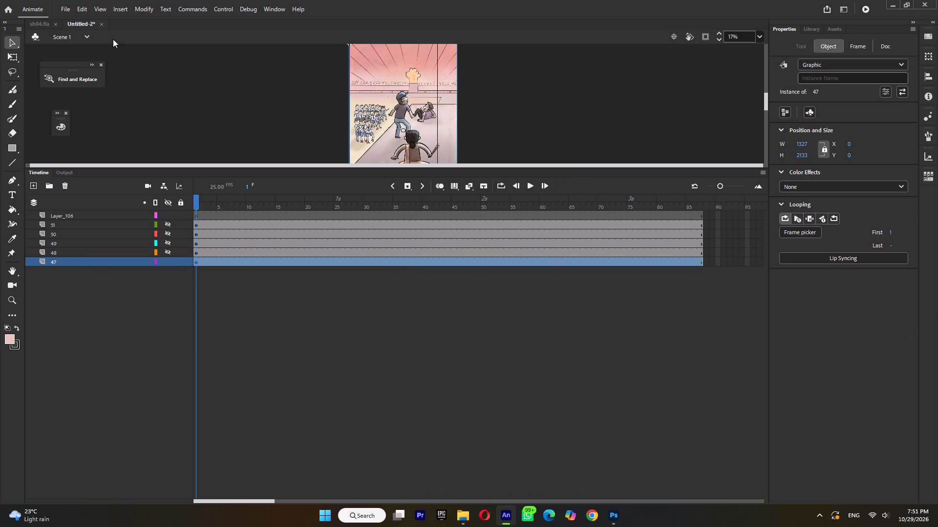
Switch to sh04.fla, enlarge the stage area, and paste symbol 47 in place on Layer_2 at frame 369.
{"action": "left_click", "coordinate": [41, 21]}
{"action": "left_click_drag", "start_coordinate": [264, 169], "coordinate": [263, 197]}
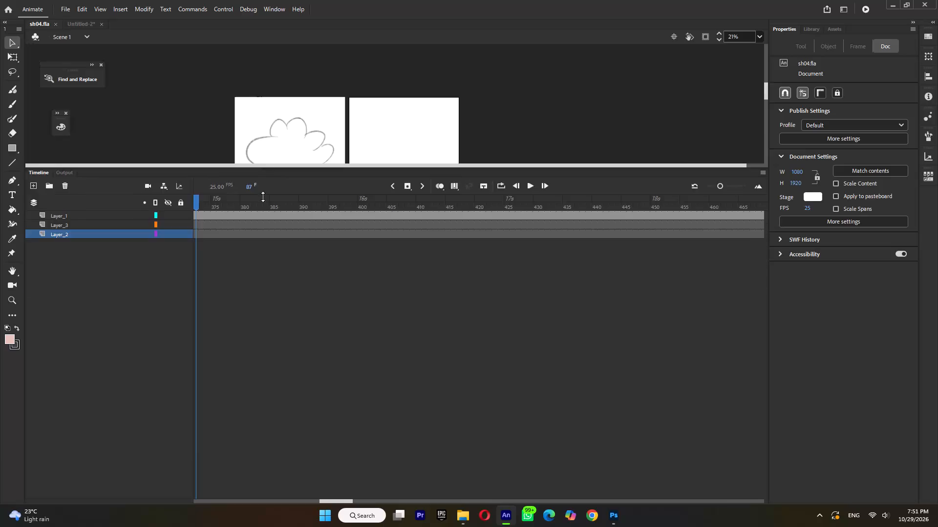
{"action": "left_click_drag", "start_coordinate": [263, 197], "coordinate": [234, 413]}
{"action": "left_click_drag", "start_coordinate": [208, 447], "coordinate": [368, 483]}
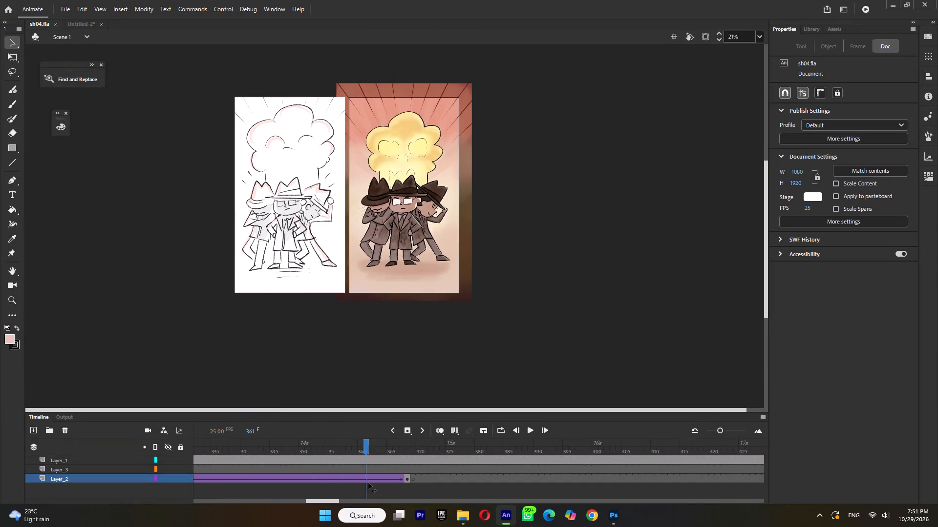
{"action": "left_click_drag", "start_coordinate": [368, 483], "coordinate": [415, 486]}
{"action": "left_click", "coordinate": [414, 481]}
{"action": "right_click", "coordinate": [523, 310]}
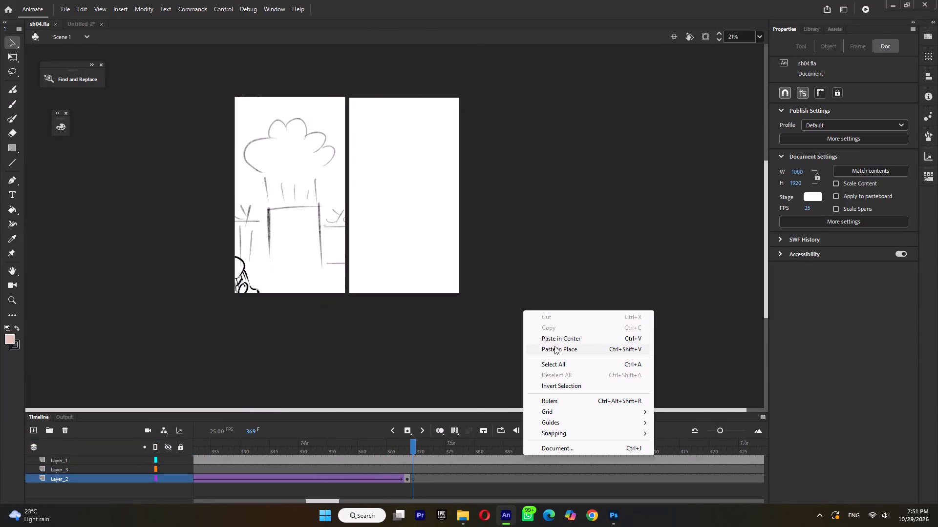
{"action": "left_click", "coordinate": [555, 352]}
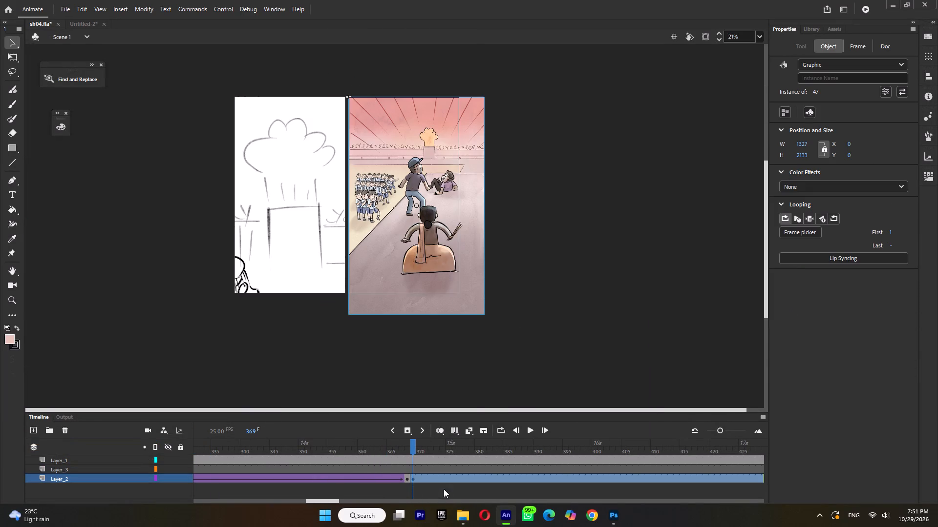
Check the sketch up to frame 443, and at frame 432 move symbol 47 to about X -98, Y -62.
{"action": "left_click_drag", "start_coordinate": [421, 447], "coordinate": [786, 466]}
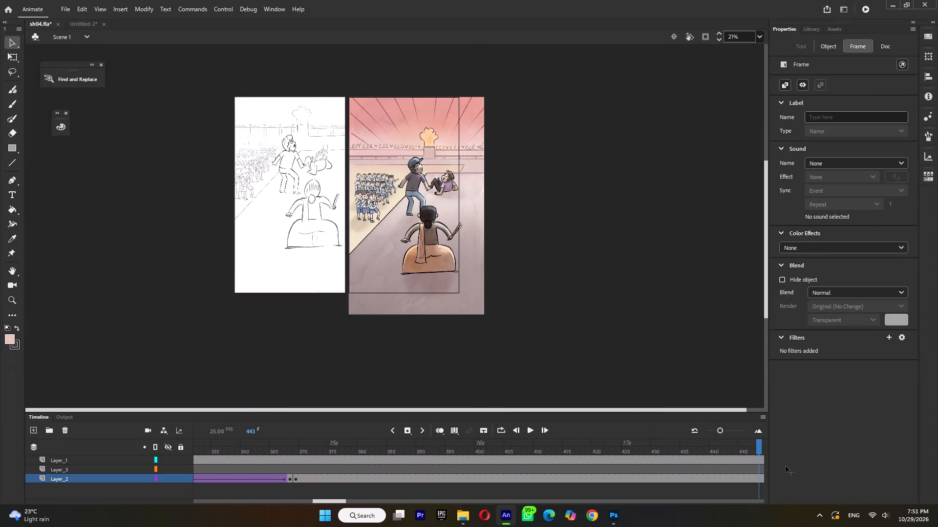
{"action": "left_click_drag", "start_coordinate": [786, 466], "coordinate": [490, 477]}
{"action": "left_click", "coordinate": [448, 266]}
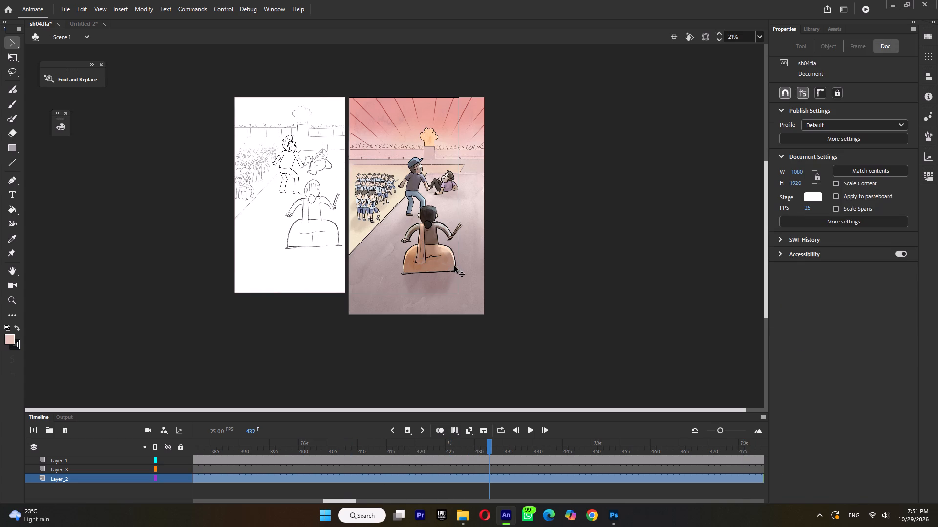
{"action": "left_click_drag", "start_coordinate": [454, 266], "coordinate": [449, 266]}
{"action": "left_click_drag", "start_coordinate": [447, 269], "coordinate": [447, 263]}
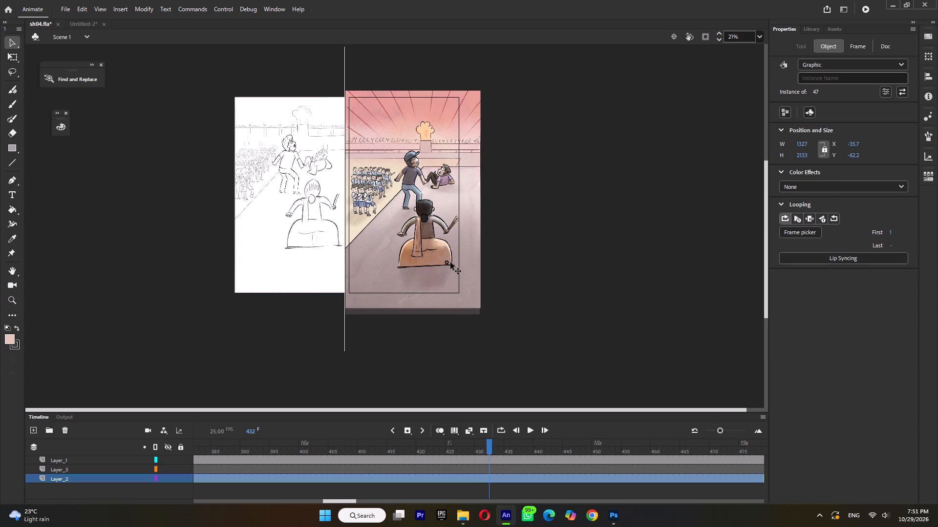
{"action": "left_click_drag", "start_coordinate": [451, 263], "coordinate": [445, 263]}
Scale symbol 47 down proportionally with Free Transform to about 1177 wide by 1891 high.
{"action": "left_click", "coordinate": [8, 53]}
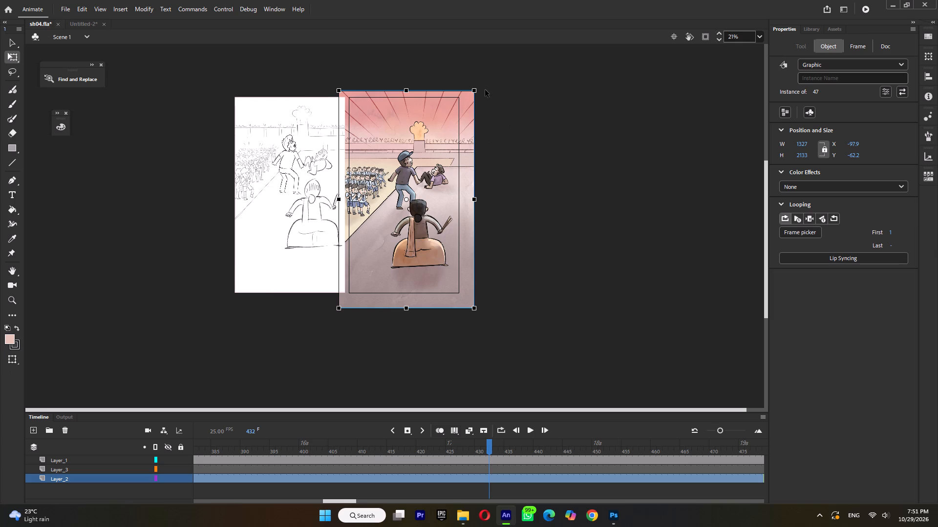
{"action": "left_click_drag", "start_coordinate": [474, 90], "coordinate": [474, 95], "text": "shift"}
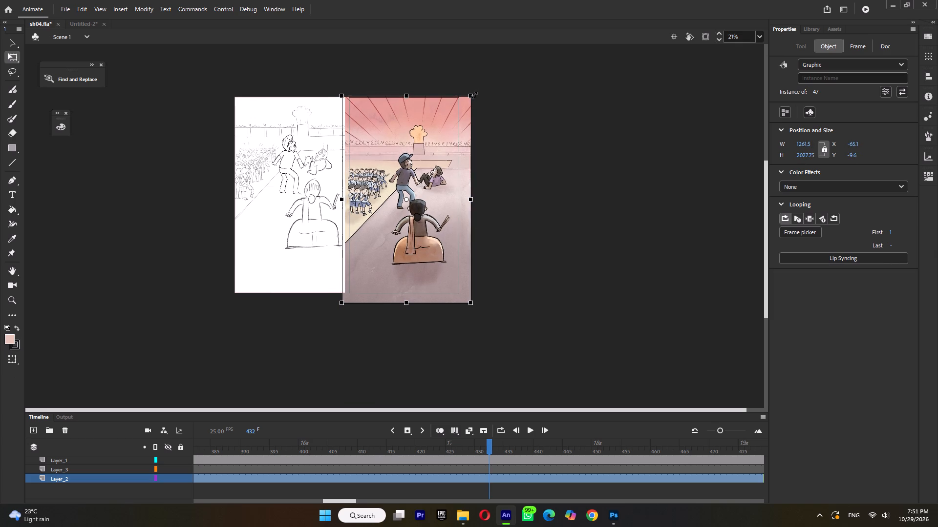
{"action": "left_click_drag", "start_coordinate": [474, 95], "coordinate": [474, 96], "text": "shift"}
Nudge symbol 47 up and to the left to about X -152, Y -75 within the frame outline.
{"action": "key", "text": "Up"}
{"action": "key", "text": "Up"}
{"action": "key", "text": "Up"}
{"action": "key", "text": "Up"}
{"action": "key", "text": "Up"}
{"action": "key", "text": "Up"}
{"action": "key", "text": "Up"}
{"action": "key", "text": "Up"}
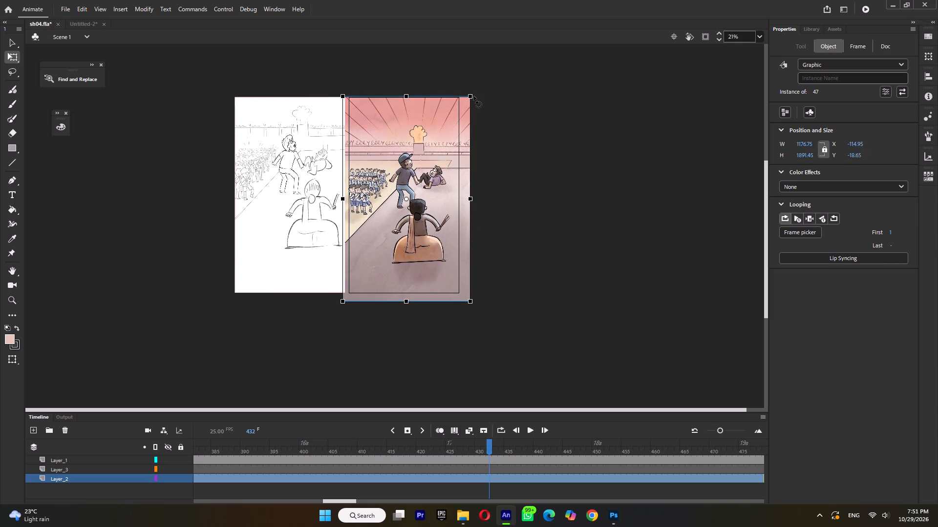
{"action": "key", "text": "Left"}
{"action": "key", "text": "Left"}
{"action": "key", "text": "Left"}
{"action": "key", "text": "Left"}
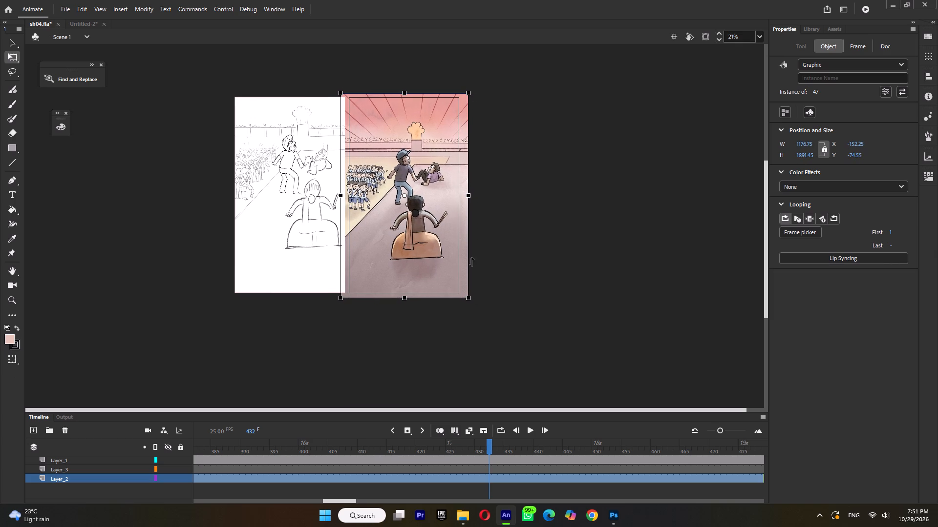
Enlarge the timeline area, locate where the next storyboard sketch begins, and select frame 458 on Layer_2.
{"action": "left_click_drag", "start_coordinate": [495, 413], "coordinate": [499, 336]}
{"action": "left_click_drag", "start_coordinate": [483, 374], "coordinate": [707, 407]}
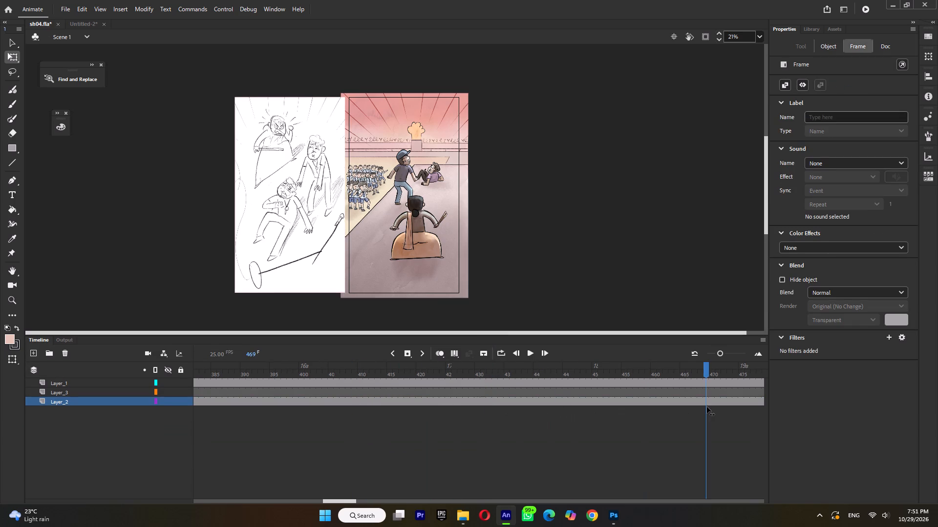
{"action": "left_click_drag", "start_coordinate": [707, 407], "coordinate": [634, 422]}
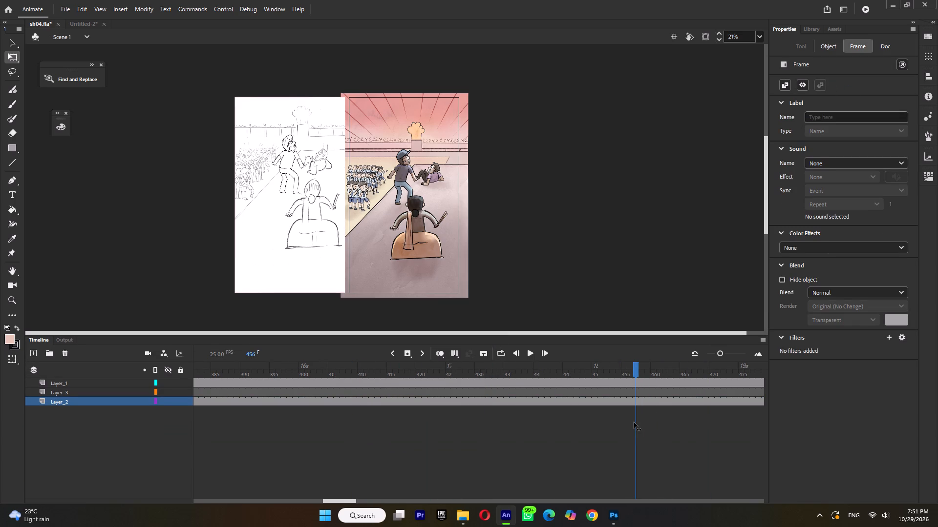
{"action": "left_click_drag", "start_coordinate": [634, 422], "coordinate": [640, 423]}
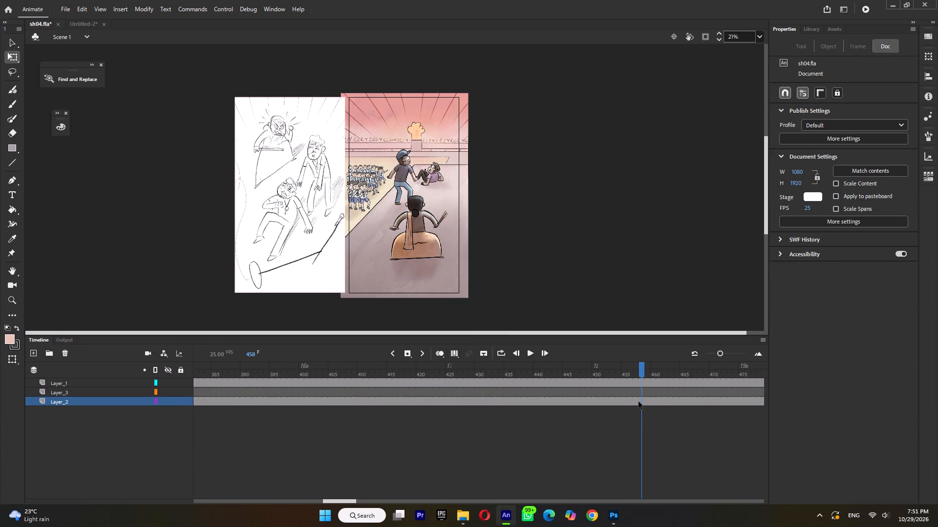
{"action": "left_click", "coordinate": [640, 401]}
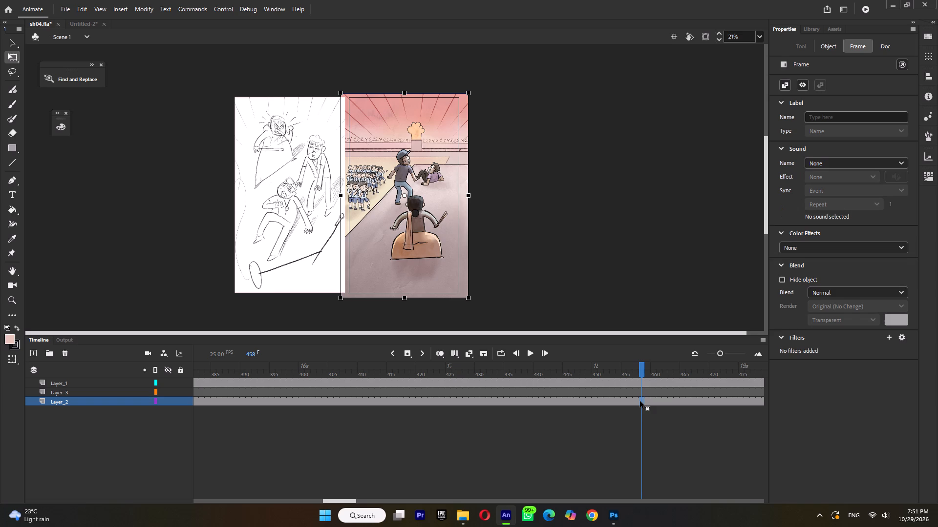
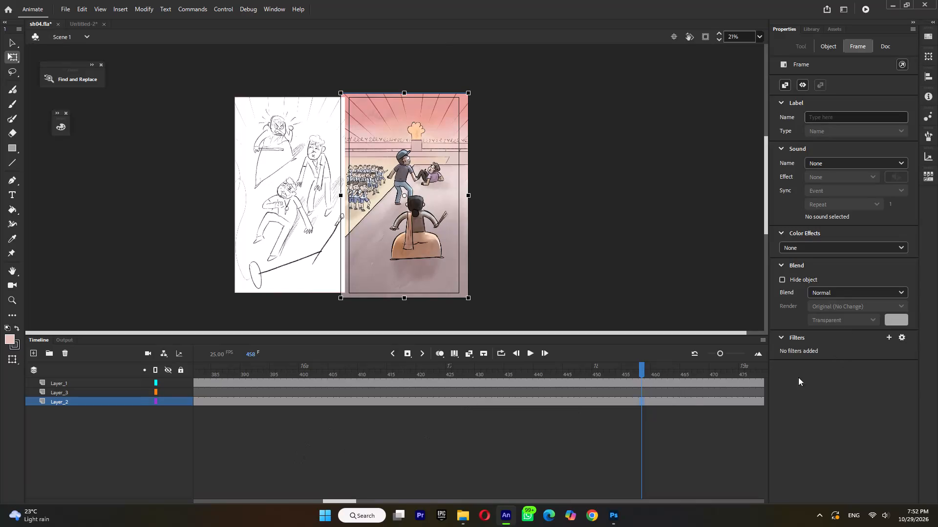
Insert a blank keyframe at frame 458 on Layer_2.
{"action": "left_click", "coordinate": [638, 371]}
{"action": "left_click", "coordinate": [640, 372]}
{"action": "left_click", "coordinate": [642, 403]}
{"action": "key", "text": "F7"}
Hide layer 47 and show layer 48 in Untitled-2, copy symbol 48, and paste it in place at frame 458 in sh04.fla.
{"action": "left_click", "coordinate": [74, 24]}
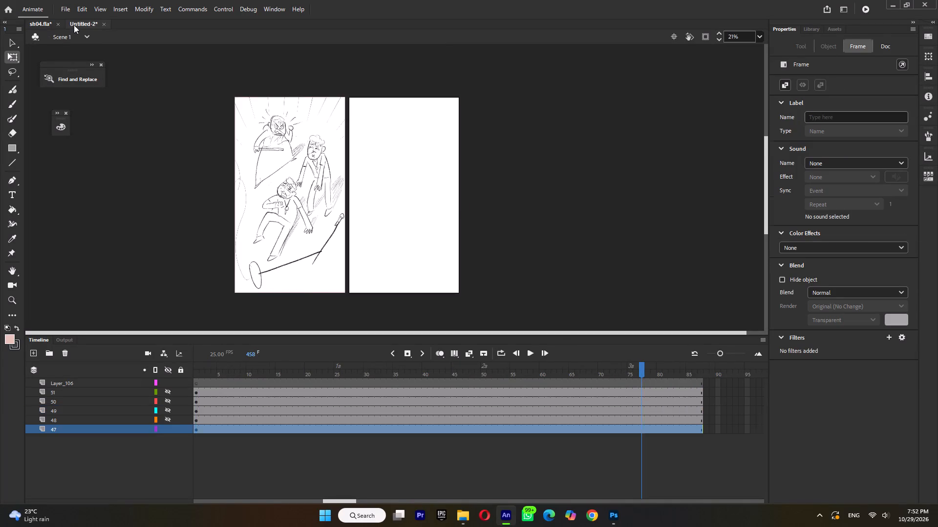
{"action": "left_click", "coordinate": [167, 428]}
{"action": "left_click", "coordinate": [167, 421]}
{"action": "left_click", "coordinate": [115, 420]}
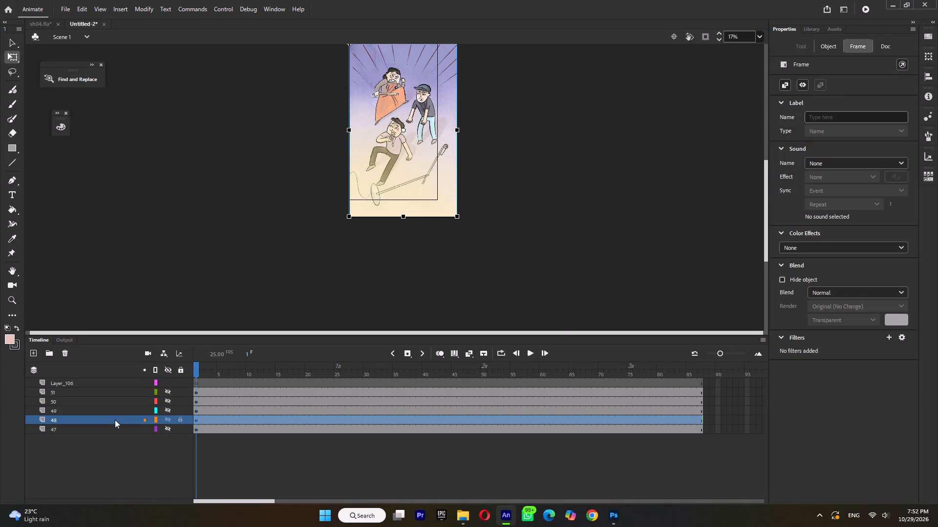
{"action": "right_click", "coordinate": [407, 127]}
{"action": "left_click", "coordinate": [431, 150]}
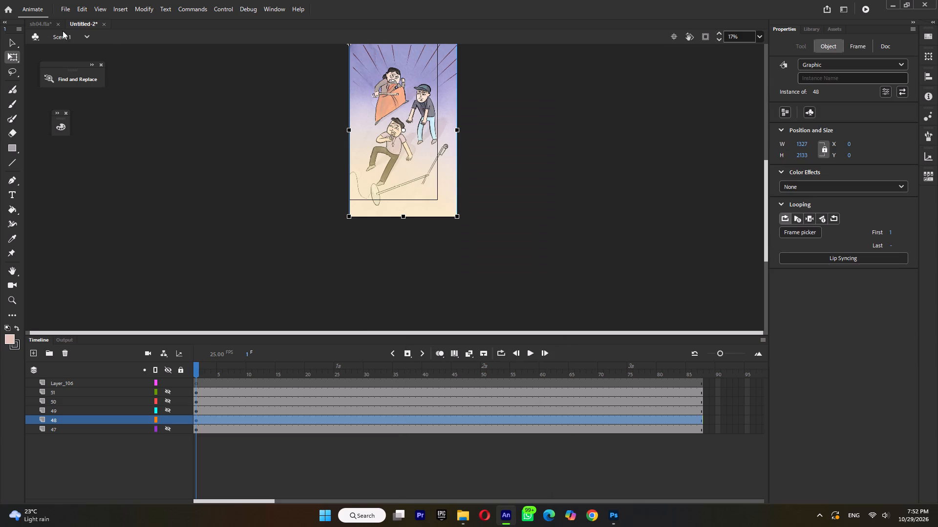
{"action": "left_click", "coordinate": [38, 22]}
{"action": "right_click", "coordinate": [155, 208]}
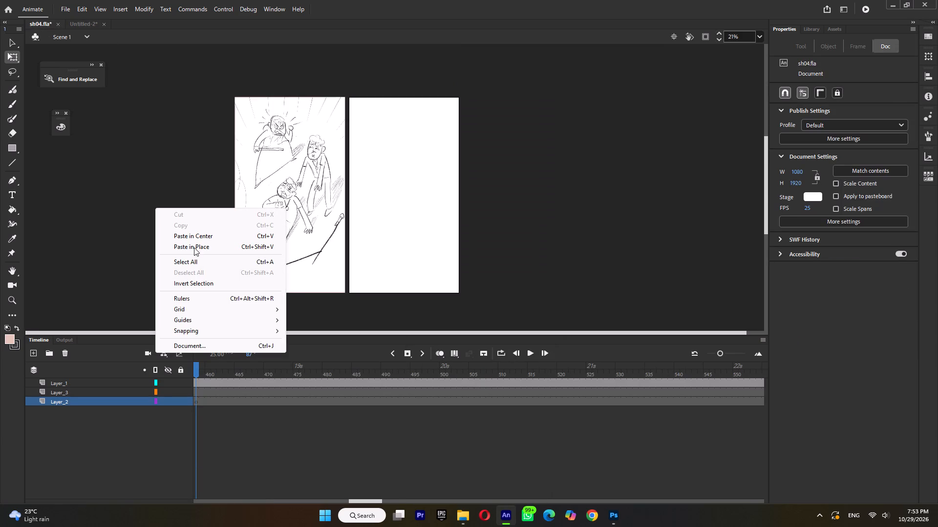
{"action": "left_click", "coordinate": [194, 247]}
Move symbol 48 up and to the left over the frame outline, to about X -77, Y -144.
{"action": "left_click_drag", "start_coordinate": [412, 244], "coordinate": [403, 229]}
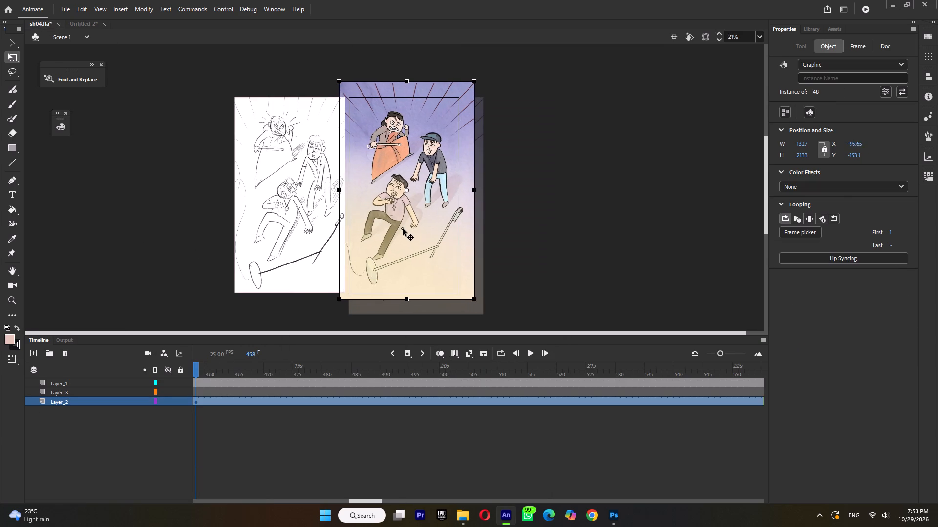
{"action": "left_click_drag", "start_coordinate": [403, 229], "coordinate": [405, 230]}
Inside symbol 48, try Multiply on the lower colour wash's frame, set its blend mode to Overlay, and return to the main scene.
{"action": "double_click", "coordinate": [427, 251]}
{"action": "left_click", "coordinate": [432, 285]}
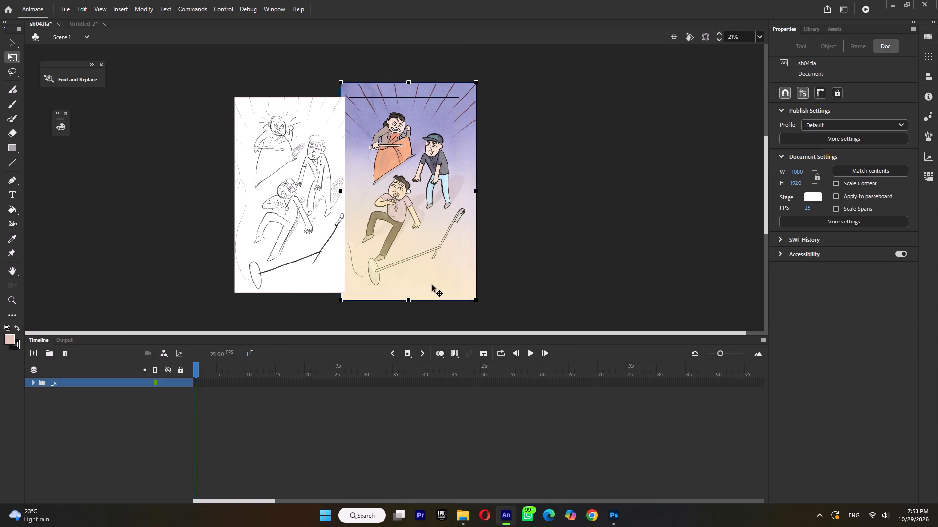
{"action": "left_click_drag", "start_coordinate": [436, 285], "coordinate": [459, 285]}
{"action": "key", "text": "ctrl+z"}
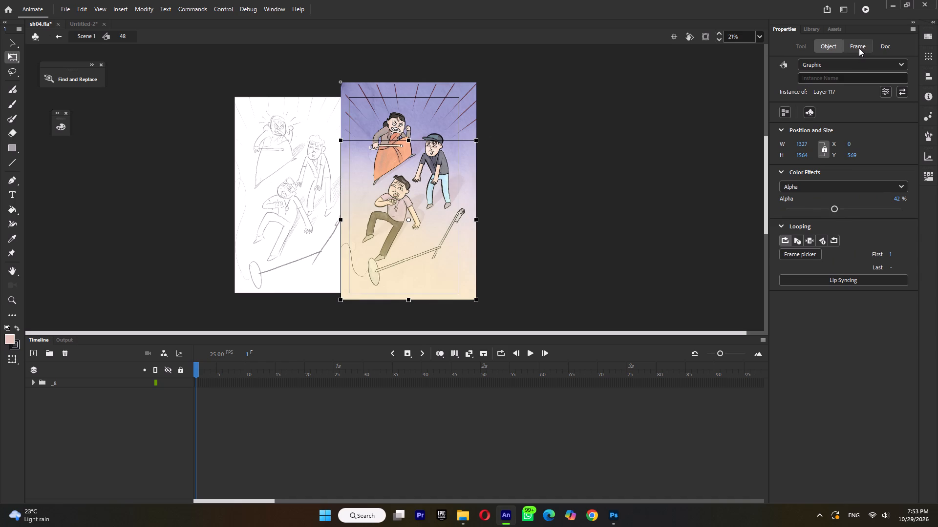
{"action": "left_click", "coordinate": [859, 48]}
{"action": "left_click", "coordinate": [856, 295]}
{"action": "left_click", "coordinate": [844, 345]}
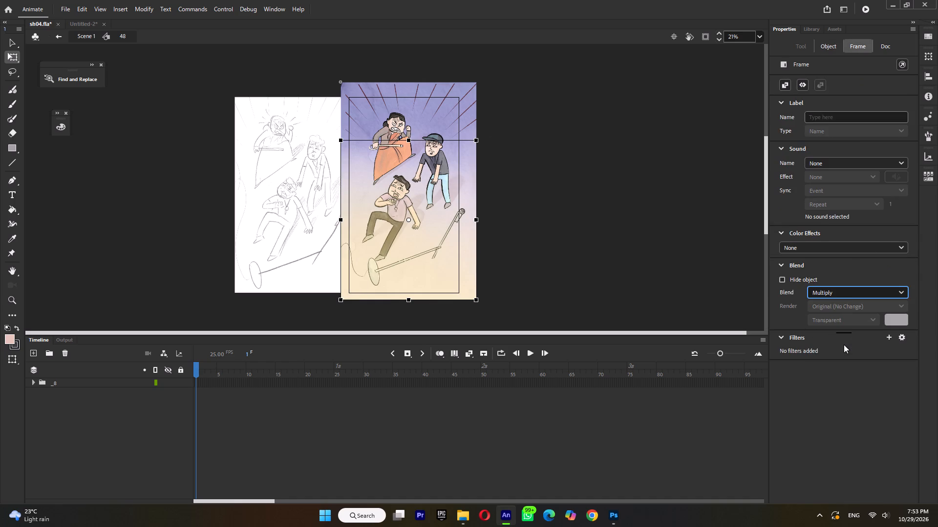
{"action": "left_click", "coordinate": [852, 293]}
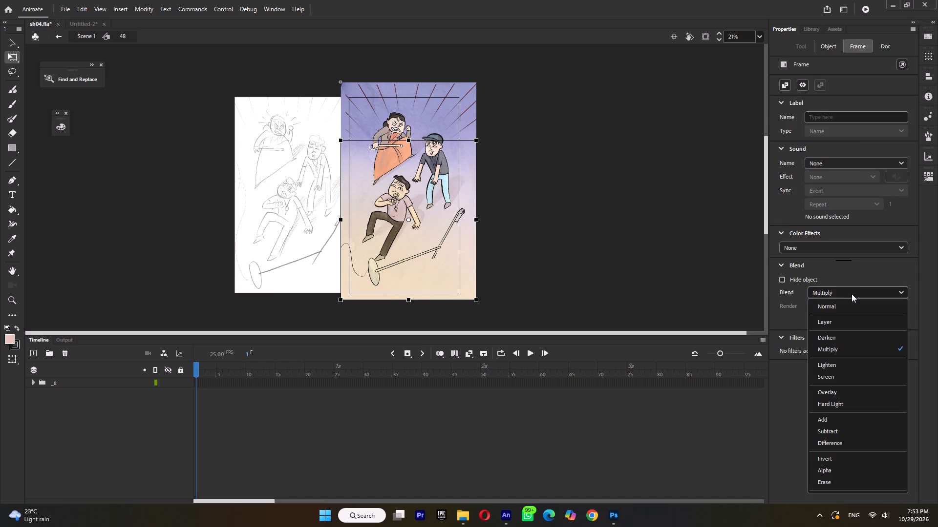
{"action": "left_click", "coordinate": [841, 390]}
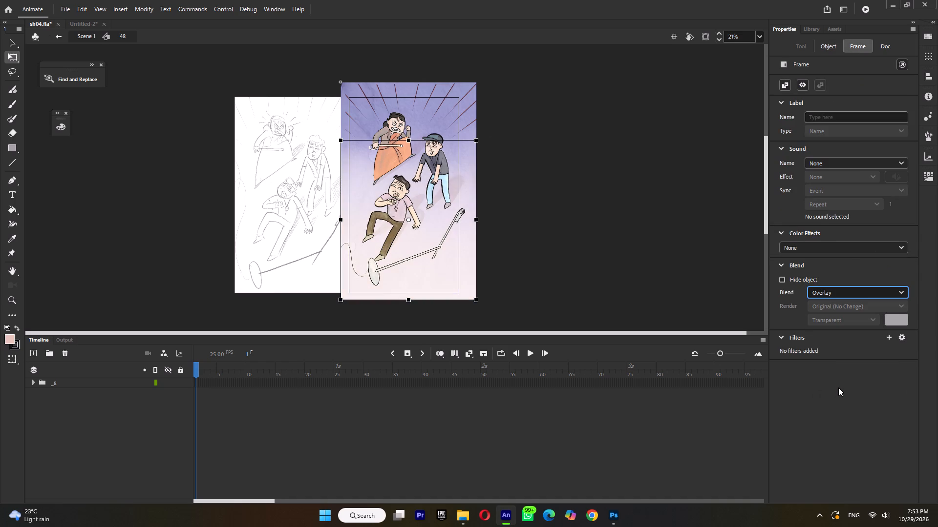
{"action": "double_click", "coordinate": [521, 204]}
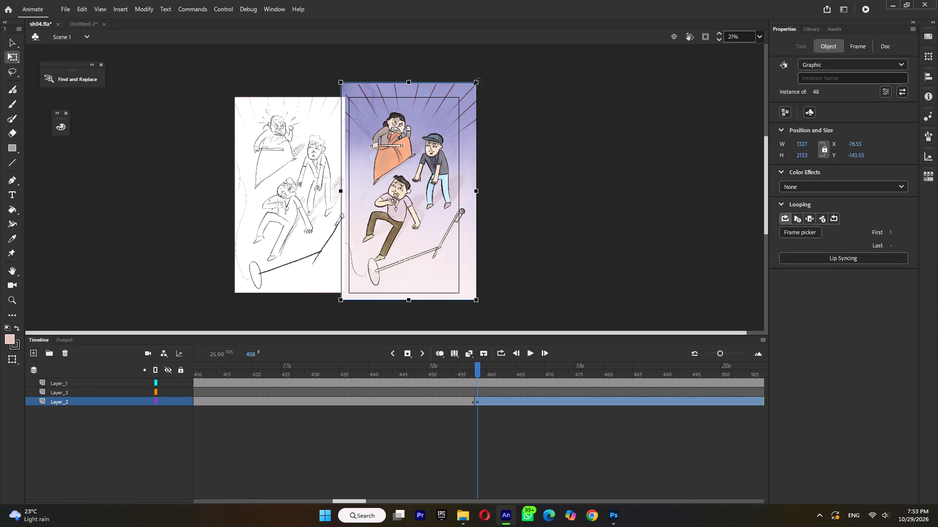
Scale symbol 48 down proportionally to about 1232 wide by 1980 high and shift it left to about X -77, Y -60.
{"action": "left_click_drag", "start_coordinate": [477, 81], "coordinate": [476, 89], "text": "shift"}
{"action": "left_click_drag", "start_coordinate": [460, 128], "coordinate": [455, 129]}
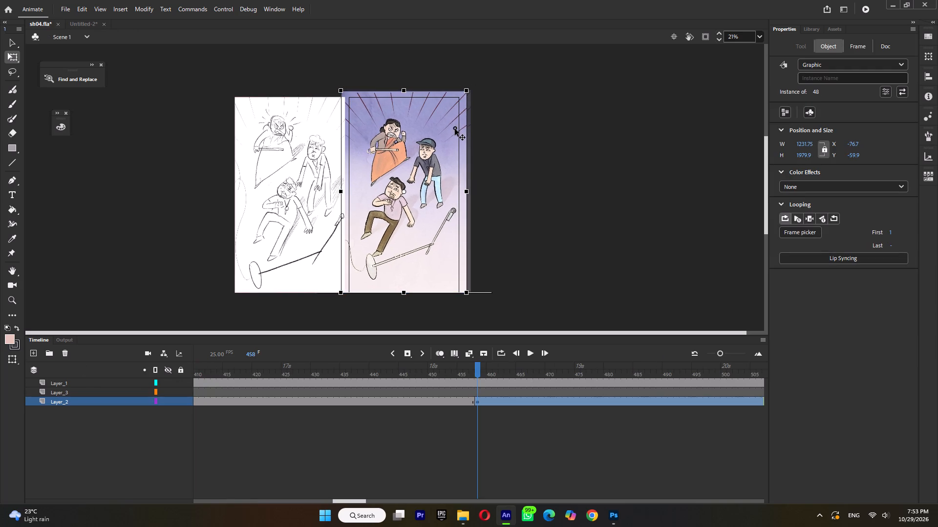
{"action": "left_click_drag", "start_coordinate": [455, 129], "coordinate": [455, 129]}
Nudge symbol 48 down and to the right to about X -62, Y -31 so it covers the frame outline.
{"action": "key", "text": "Down"}
{"action": "key", "text": "Down"}
{"action": "key", "text": "Down"}
{"action": "key", "text": "Down"}
{"action": "key", "text": "Down"}
{"action": "key", "text": "Down"}
{"action": "key", "text": "Down"}
{"action": "key", "text": "Down"}
{"action": "key", "text": "Down"}
{"action": "key", "text": "Down"}
{"action": "key", "text": "Down"}
{"action": "key", "text": "Down"}
{"action": "key", "text": "Down"}
{"action": "key", "text": "Up"}
{"action": "key", "text": "Up"}
{"action": "key", "text": "Up"}
{"action": "key", "text": "Up"}
{"action": "key", "text": "Up"}
{"action": "key", "text": "Up"}
{"action": "key", "text": "Up"}
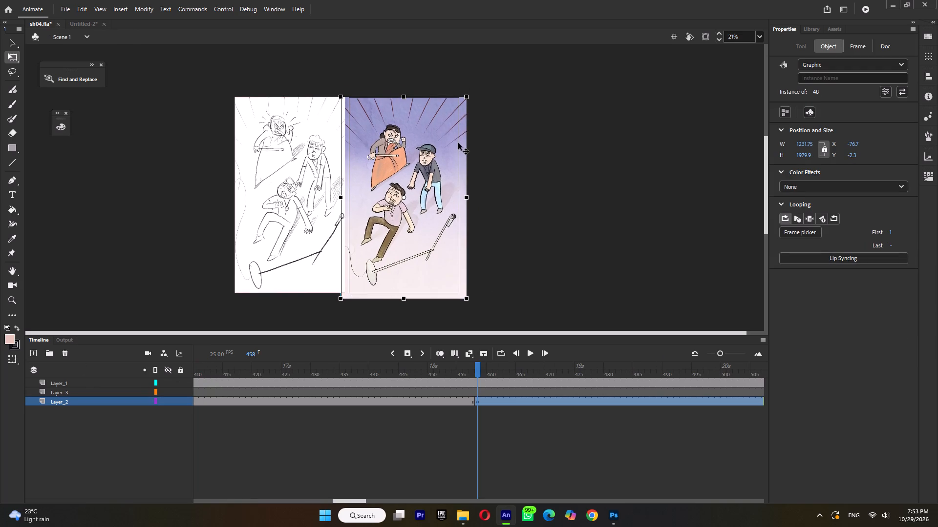
{"action": "key", "text": "Right"}
{"action": "key", "text": "Right"}
{"action": "key", "text": "Right"}
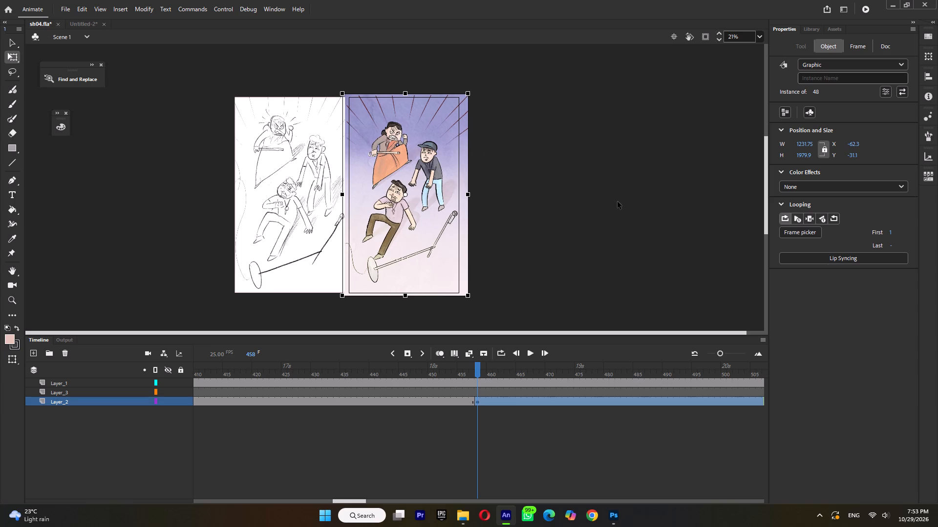
Find where the storyboard sketch changes, insert a blank keyframe at frame 517 on Layer_2, and save sh04.fla.
{"action": "left_click_drag", "start_coordinate": [490, 370], "coordinate": [527, 437]}
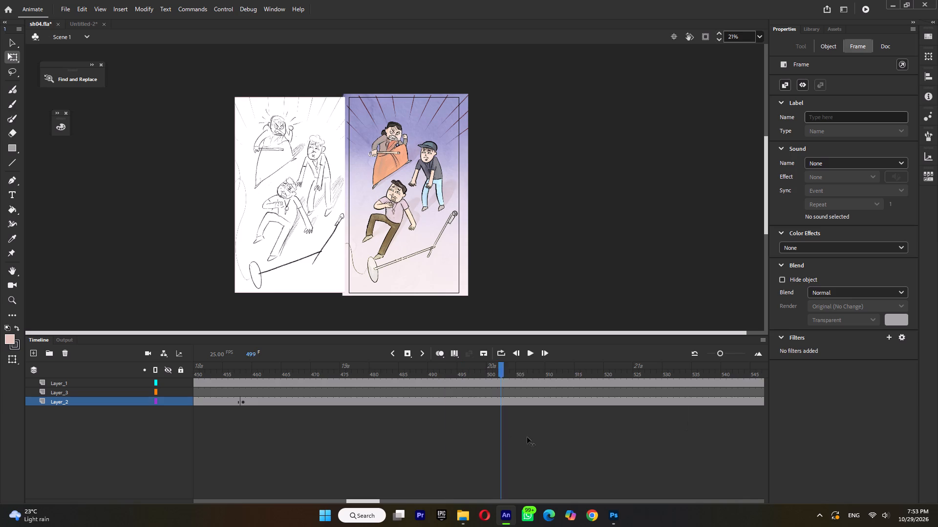
{"action": "left_click_drag", "start_coordinate": [527, 437], "coordinate": [591, 440]}
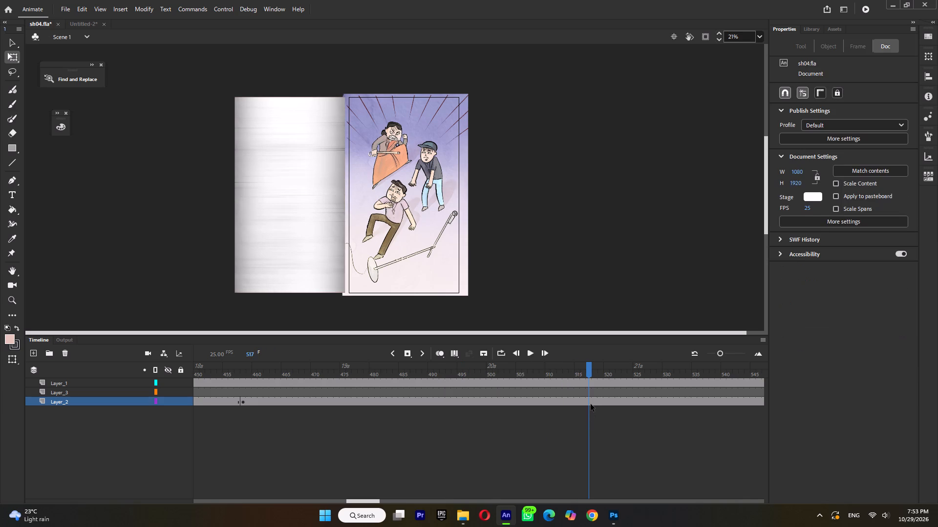
{"action": "left_click", "coordinate": [591, 404]}
{"action": "key", "text": "F7"}
{"action": "key", "text": "ctrl+s"}
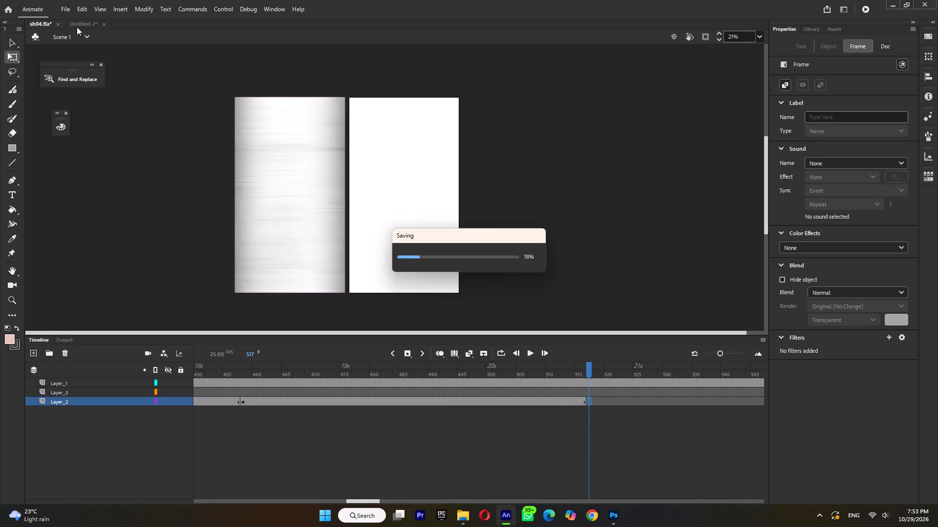
Hide layer 48 and show layer 49 in Untitled-2, copy symbol 49, and paste it in place at frame 517 in sh04.fla.
{"action": "left_click", "coordinate": [77, 24]}
{"action": "left_click", "coordinate": [170, 419]}
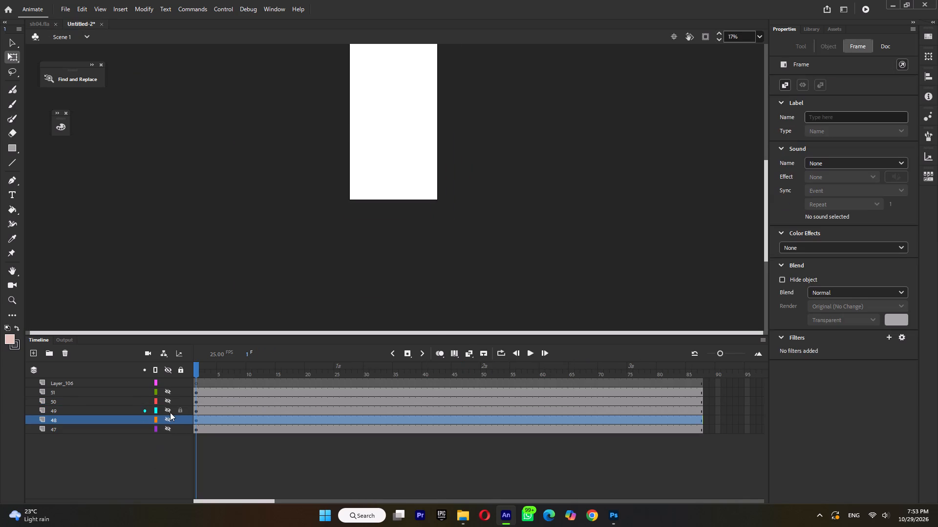
{"action": "left_click", "coordinate": [169, 409]}
{"action": "left_click", "coordinate": [94, 409]}
{"action": "right_click", "coordinate": [379, 158]}
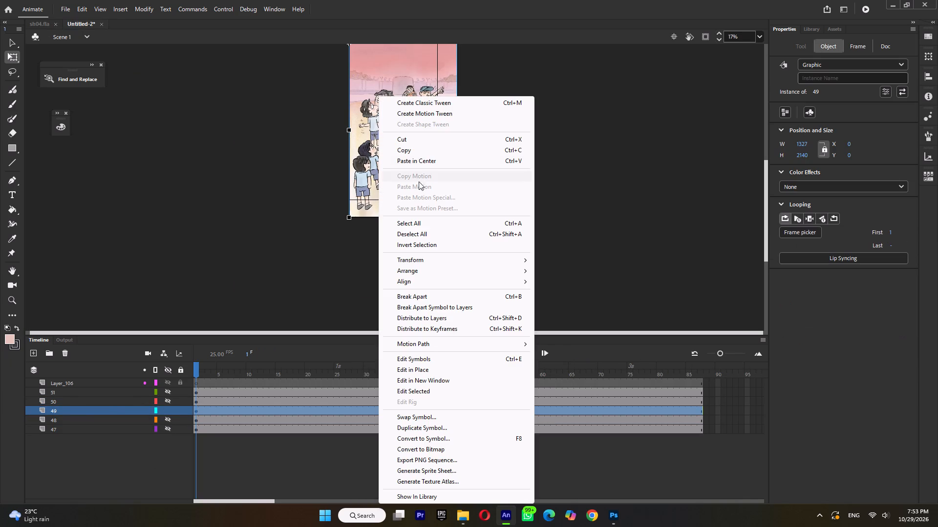
{"action": "left_click", "coordinate": [413, 149]}
{"action": "left_click", "coordinate": [37, 20]}
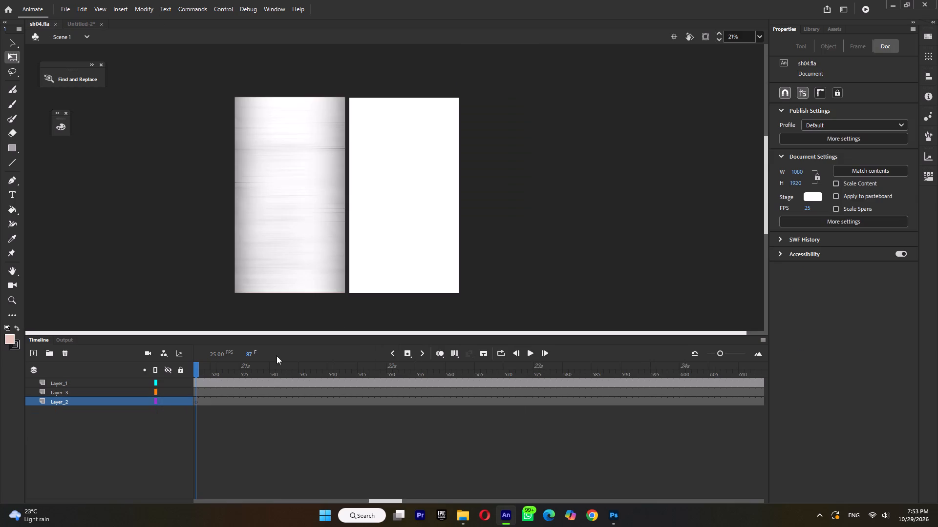
{"action": "right_click", "coordinate": [563, 254]}
{"action": "left_click", "coordinate": [590, 291]}
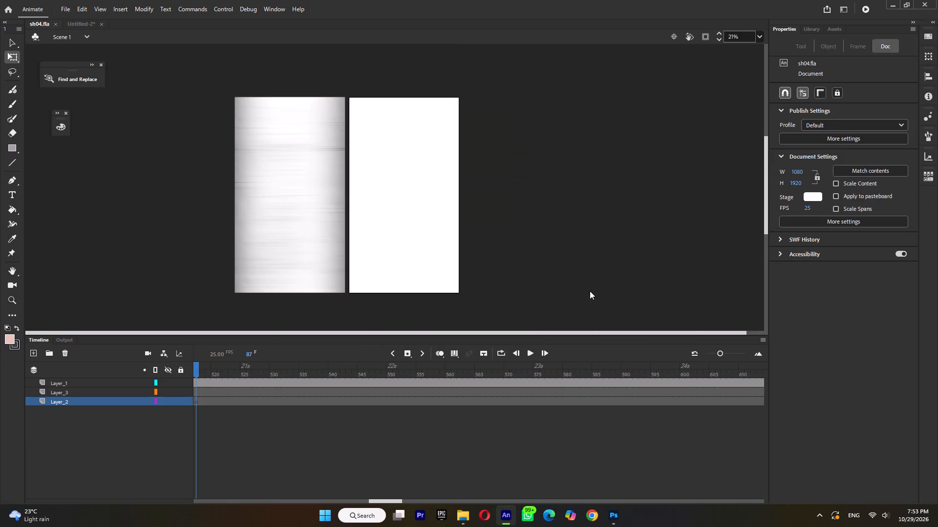
At frame 549, scale symbol 49 to about 1226 wide by 1977 high and position it at about X -64, Y -19.
{"action": "left_click", "coordinate": [385, 376]}
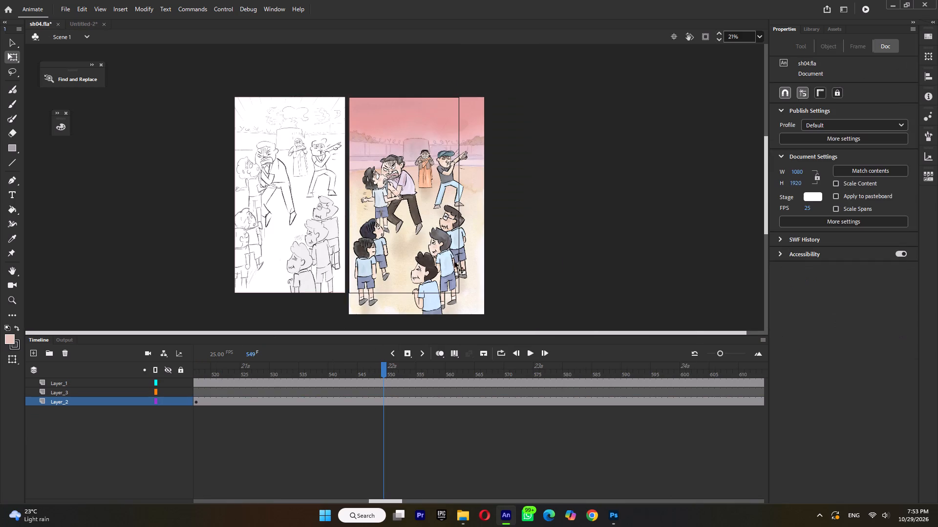
{"action": "left_click_drag", "start_coordinate": [458, 252], "coordinate": [446, 243]}
{"action": "left_click_drag", "start_coordinate": [475, 86], "coordinate": [474, 95], "text": "shift"}
{"action": "key", "text": "Up"}
{"action": "key", "text": "Up"}
{"action": "key", "text": "Up"}
{"action": "key", "text": "Up"}
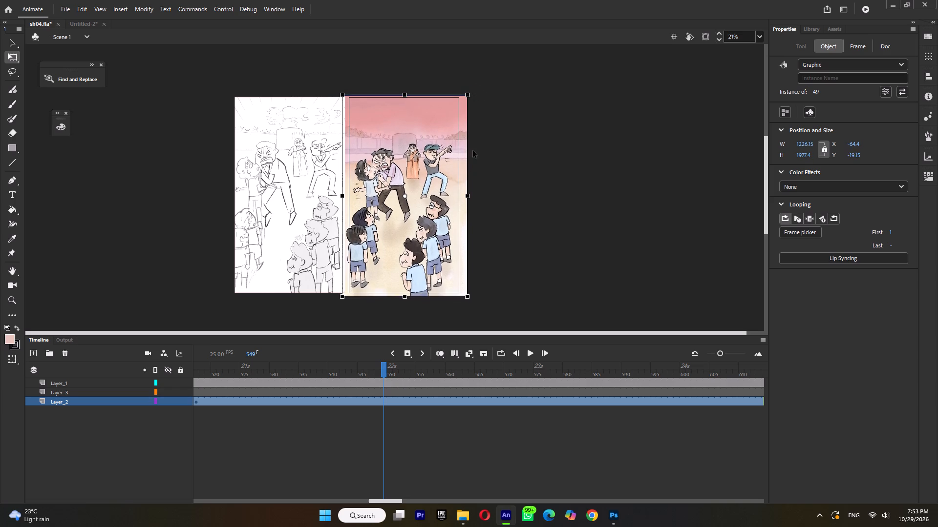
Find where the next storyboard sketch begins, insert a blank keyframe at frame 583 on Layer_2, and save sh04.fla.
{"action": "left_click_drag", "start_coordinate": [381, 370], "coordinate": [625, 384]}
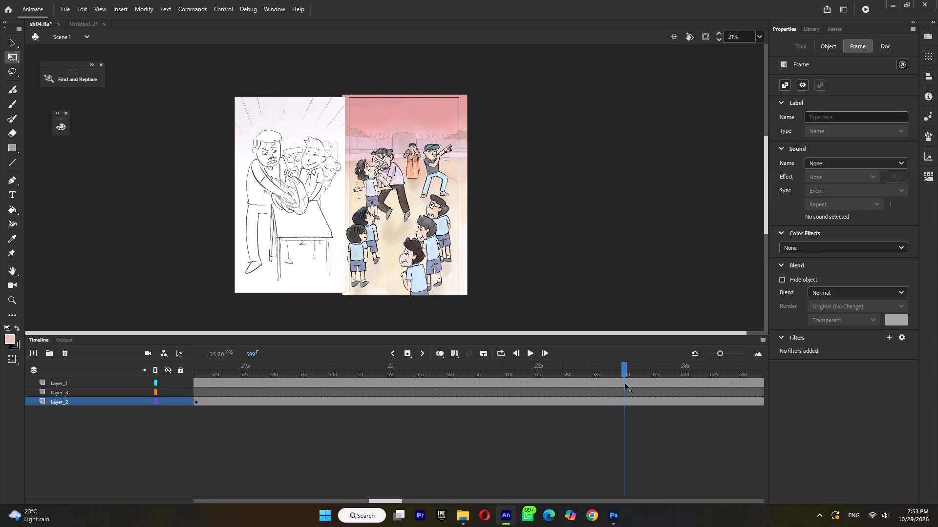
{"action": "left_click_drag", "start_coordinate": [625, 384], "coordinate": [576, 407]}
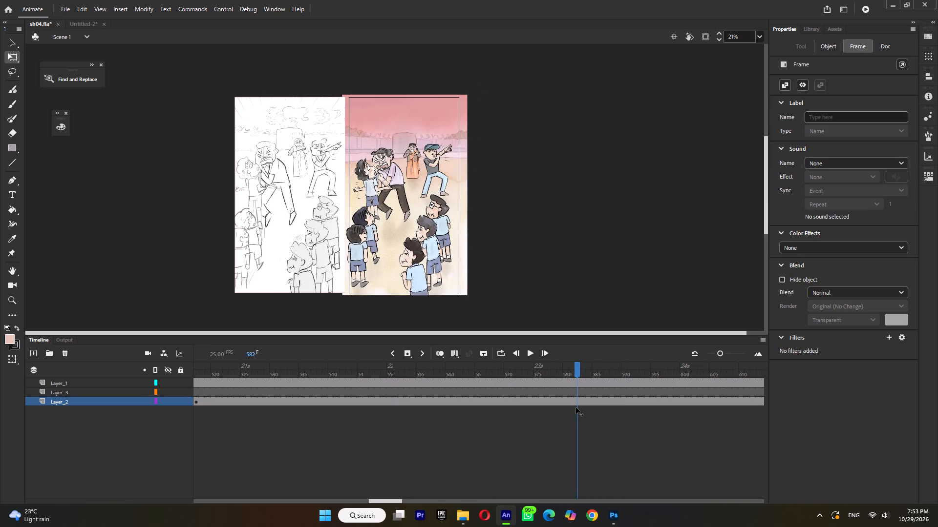
{"action": "left_click_drag", "start_coordinate": [576, 407], "coordinate": [581, 407]}
{"action": "left_click", "coordinate": [582, 398]}
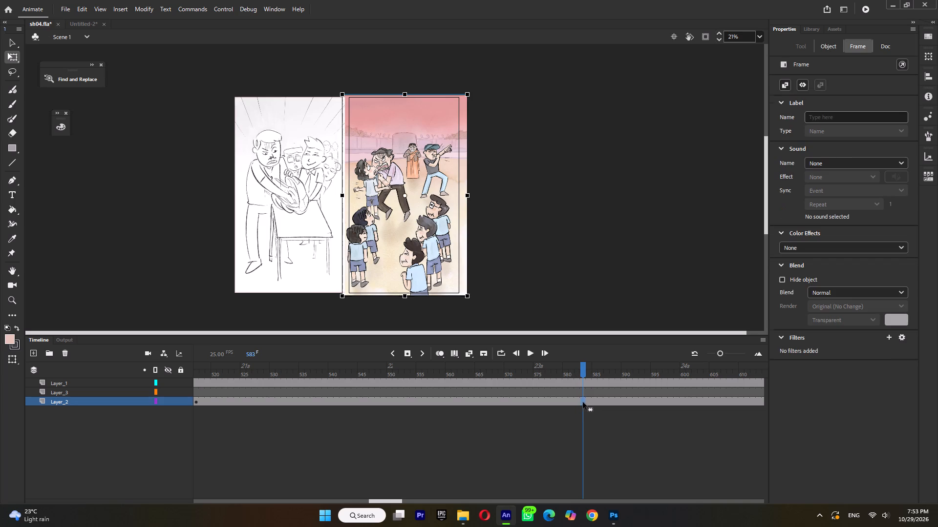
{"action": "key", "text": "F7"}
{"action": "key", "text": "ctrl+s"}
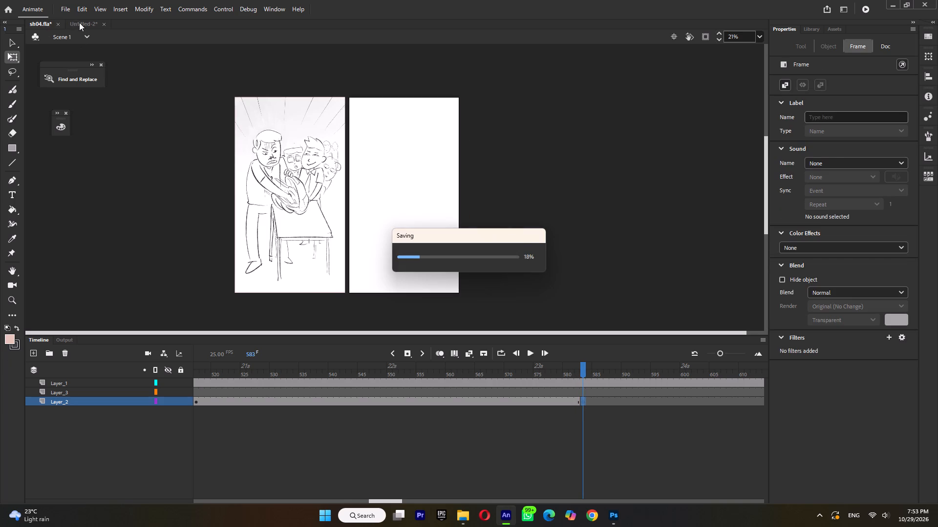
Hide layer 49 and show layer 50 in Untitled-2, copy symbol 50, and paste it in place at frame 583 in sh04.fla.
{"action": "left_click", "coordinate": [81, 23]}
{"action": "left_click", "coordinate": [168, 408]}
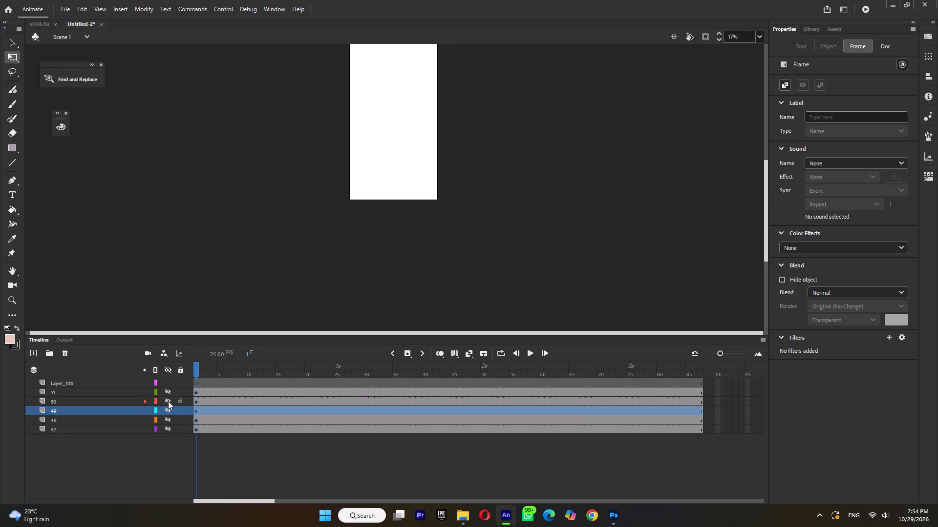
{"action": "left_click", "coordinate": [168, 401]}
{"action": "left_click", "coordinate": [91, 399]}
{"action": "right_click", "coordinate": [393, 158]}
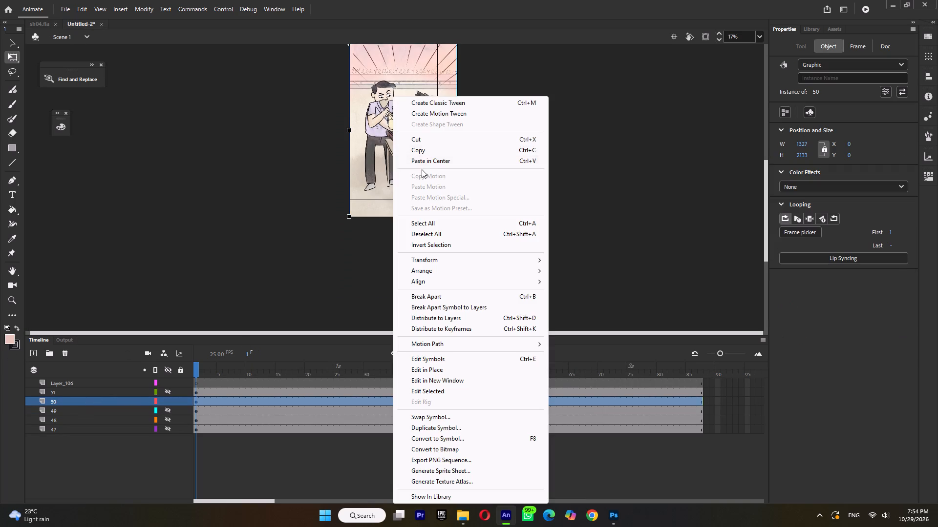
{"action": "left_click", "coordinate": [420, 150]}
{"action": "left_click", "coordinate": [45, 24]}
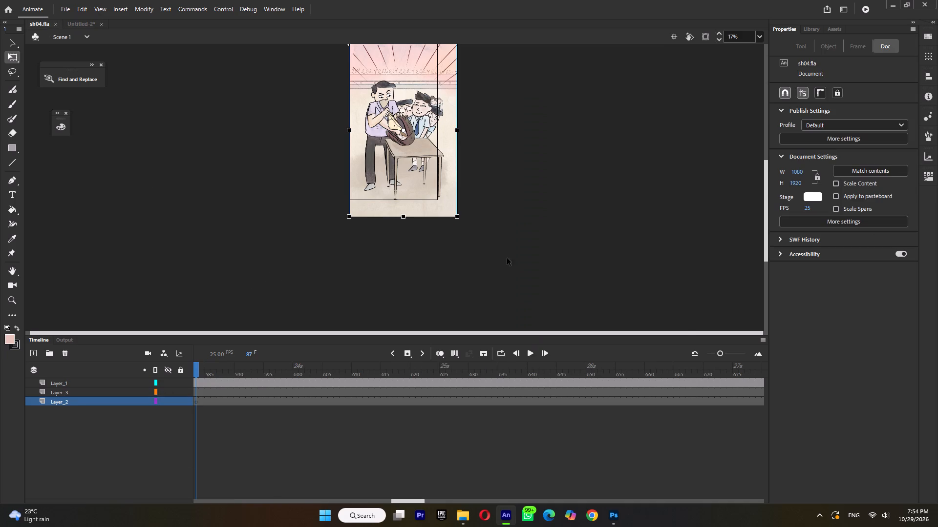
{"action": "right_click", "coordinate": [557, 234]}
{"action": "left_click", "coordinate": [582, 270]}
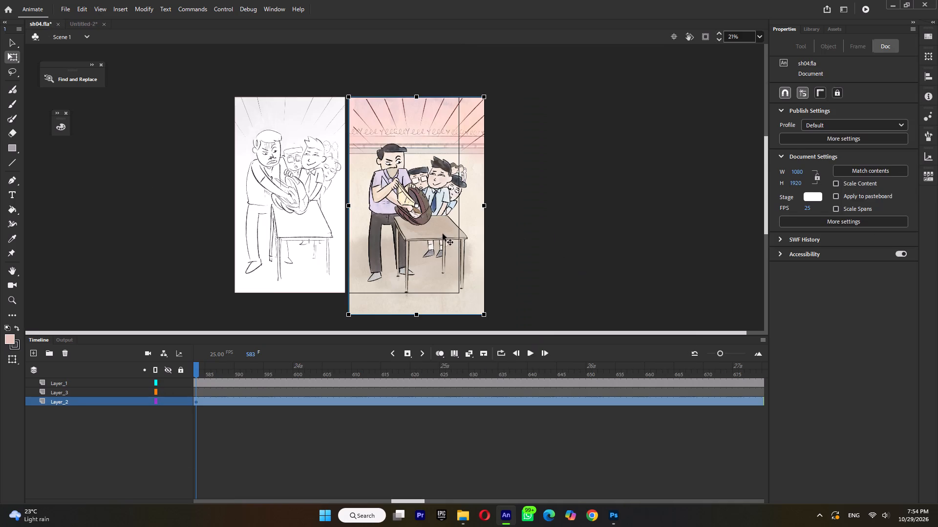
Scale symbol 50 to about 1256 wide by 2018 high and position it over the frame outline at about X -74, Y -43.
{"action": "left_click_drag", "start_coordinate": [443, 234], "coordinate": [434, 224]}
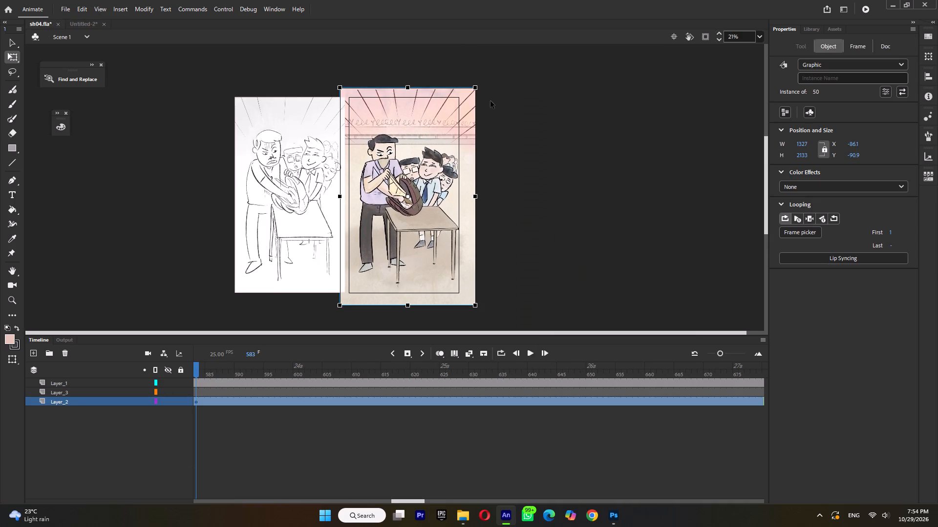
{"action": "left_click_drag", "start_coordinate": [478, 88], "coordinate": [476, 94], "text": "shift"}
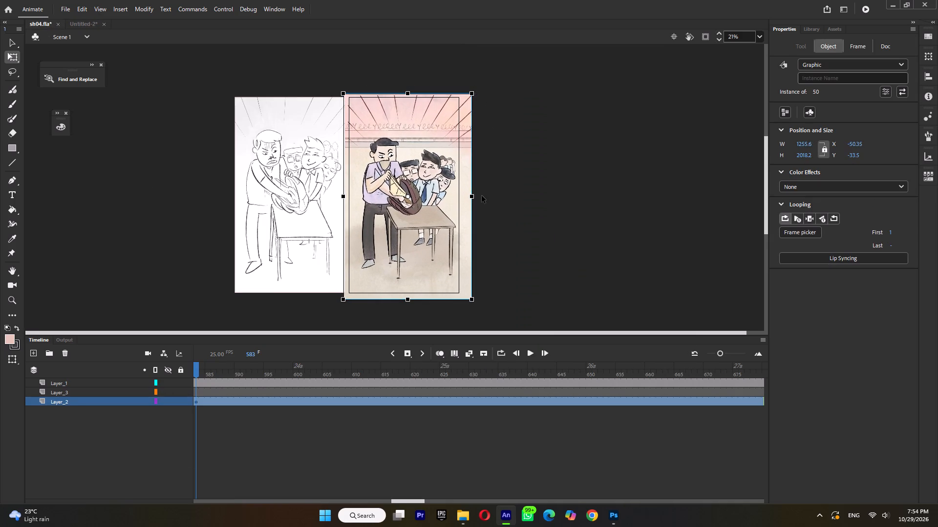
{"action": "key", "text": "Left"}
{"action": "key", "text": "Left"}
{"action": "key", "text": "Left"}
{"action": "key", "text": "Left"}
{"action": "key", "text": "Left"}
{"action": "key", "text": "Up"}
{"action": "key", "text": "Up"}
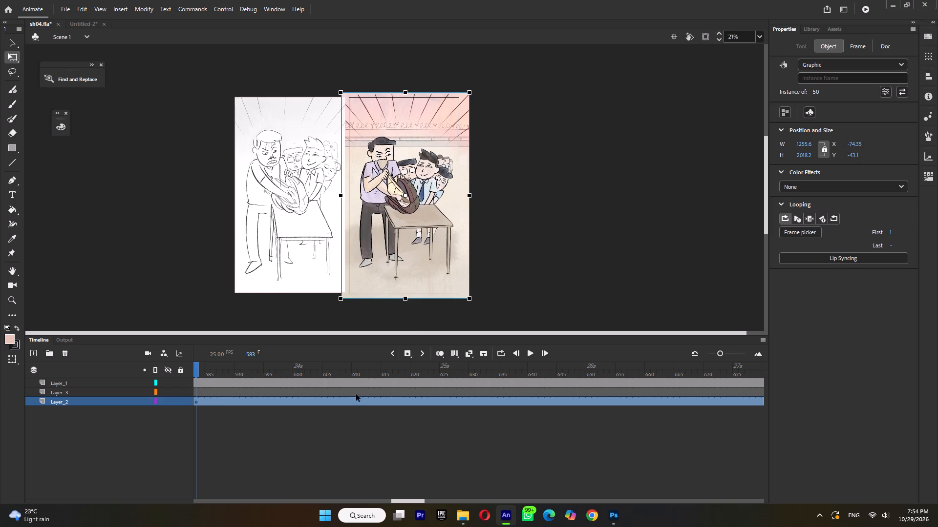
Find where the next storyboard sketch begins and insert a blank keyframe at frame 665 on Layer_2.
{"action": "left_click_drag", "start_coordinate": [206, 368], "coordinate": [592, 390]}
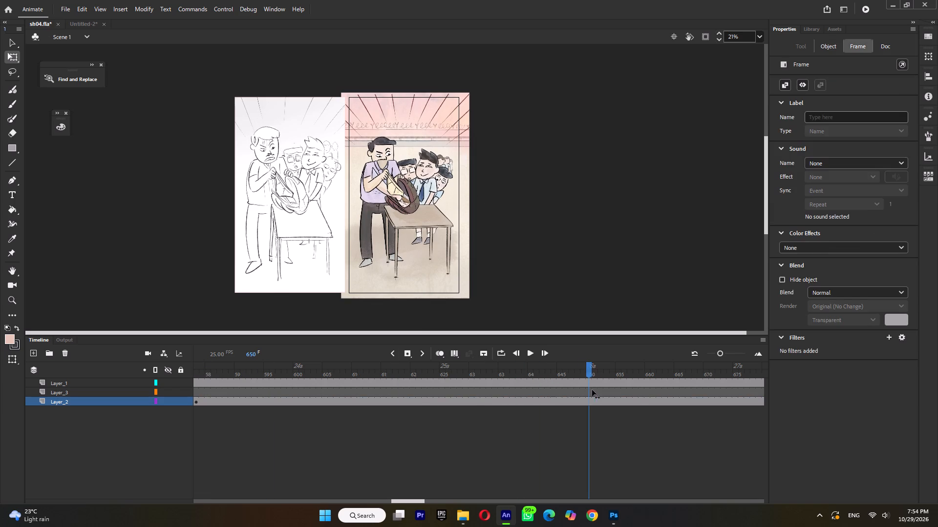
{"action": "left_click_drag", "start_coordinate": [592, 390], "coordinate": [328, 410]}
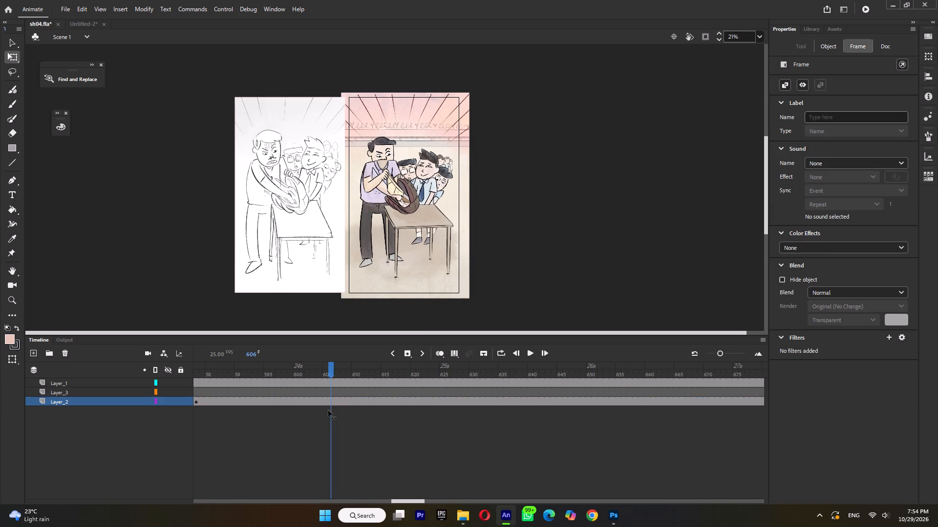
{"action": "left_click_drag", "start_coordinate": [328, 410], "coordinate": [352, 410]}
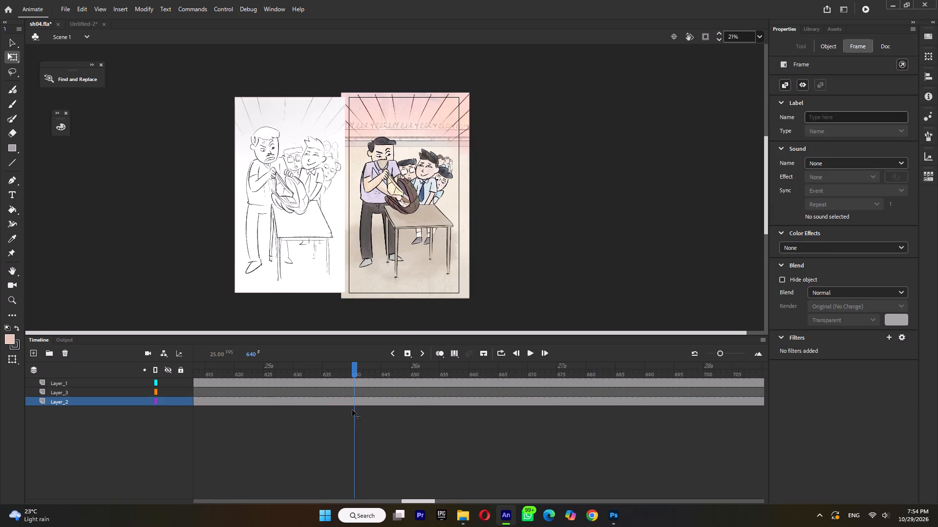
{"action": "left_click_drag", "start_coordinate": [352, 410], "coordinate": [396, 417]}
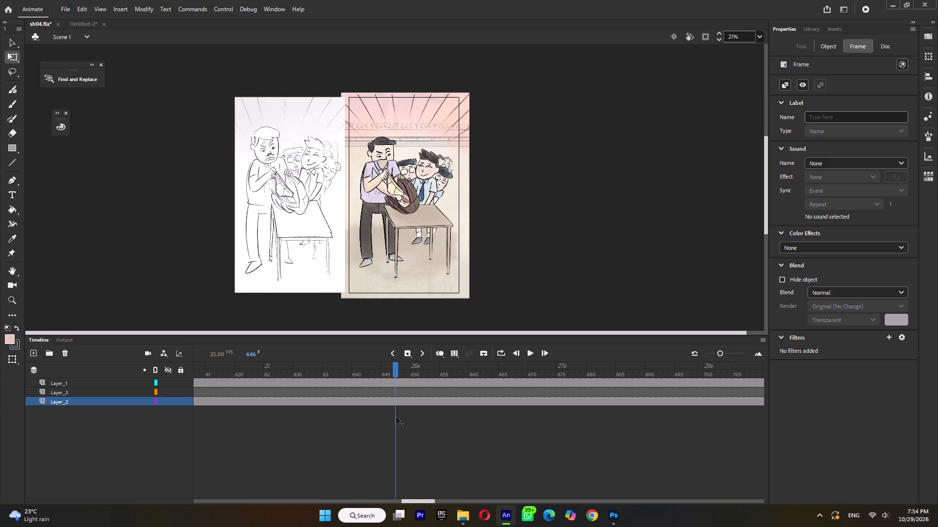
{"action": "left_click_drag", "start_coordinate": [396, 417], "coordinate": [490, 430]}
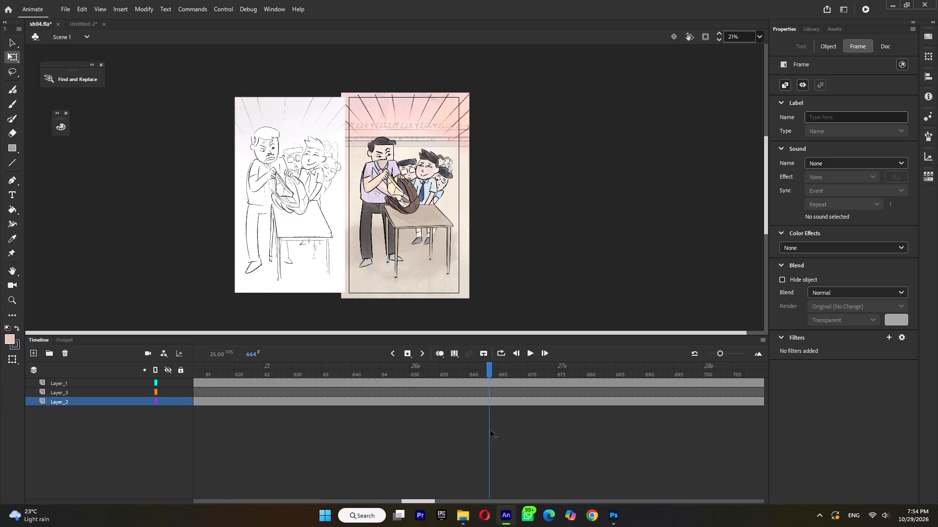
{"action": "left_click_drag", "start_coordinate": [490, 430], "coordinate": [499, 429]}
{"action": "left_click", "coordinate": [498, 399]}
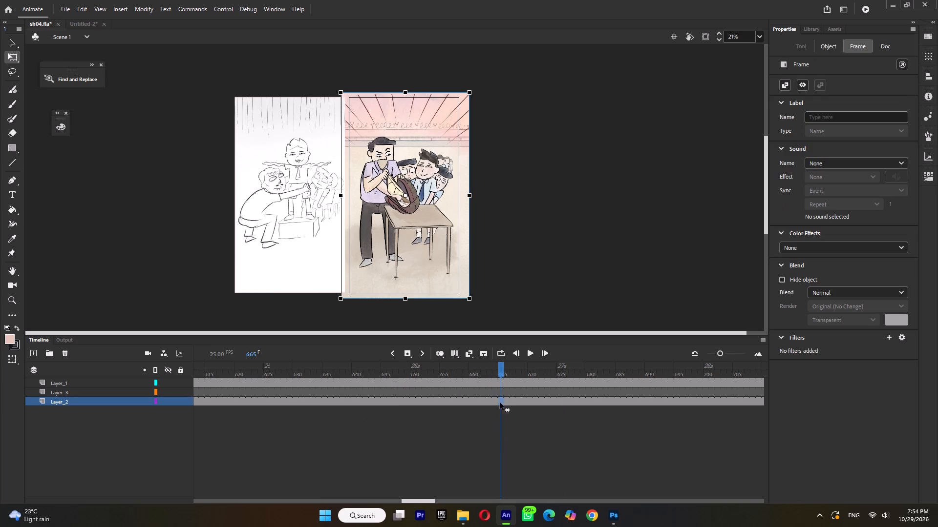
{"action": "key", "text": "F7"}
Hide layer 50 and show layer 51 in Untitled-2, copy symbol 51, and paste it in place at frame 665 in sh04.fla.
{"action": "left_click", "coordinate": [81, 27]}
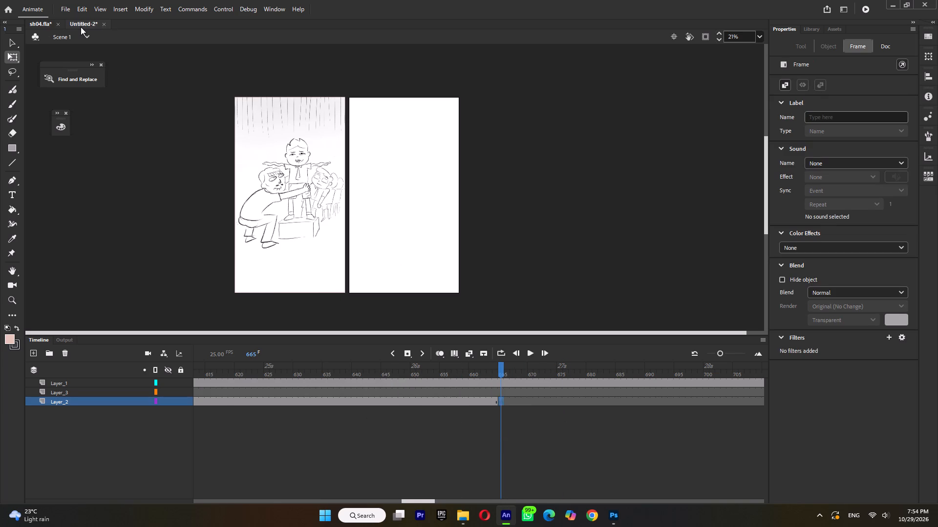
{"action": "left_click", "coordinate": [168, 400]}
{"action": "left_click", "coordinate": [168, 392]}
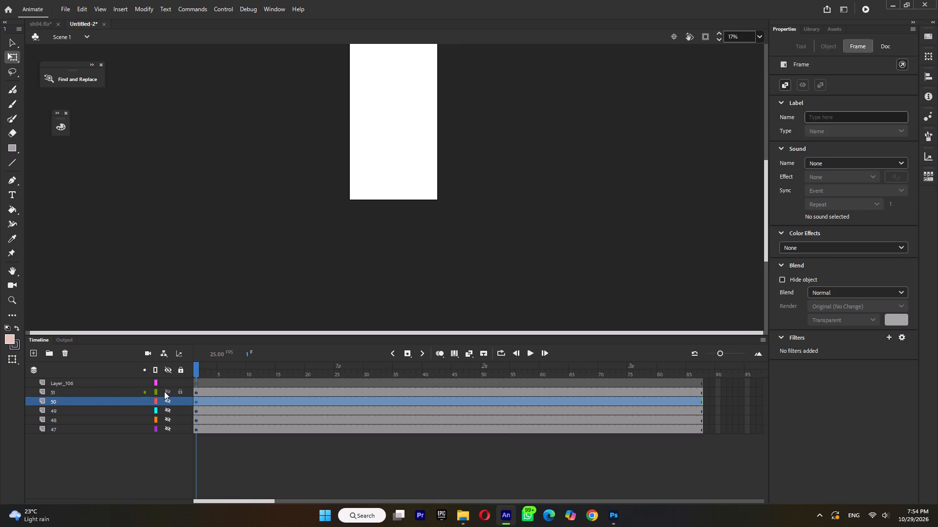
{"action": "left_click", "coordinate": [101, 392]}
{"action": "right_click", "coordinate": [430, 116]}
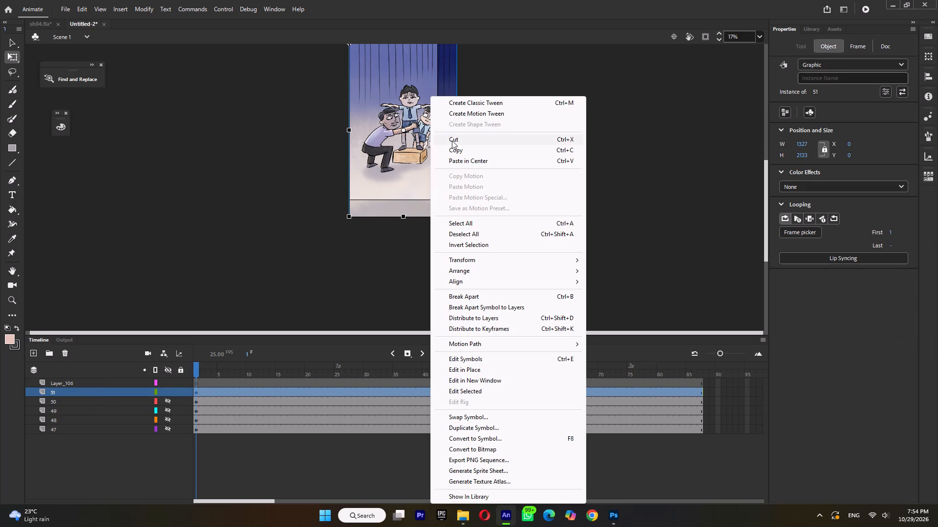
{"action": "left_click", "coordinate": [453, 146]}
{"action": "left_click", "coordinate": [43, 27]}
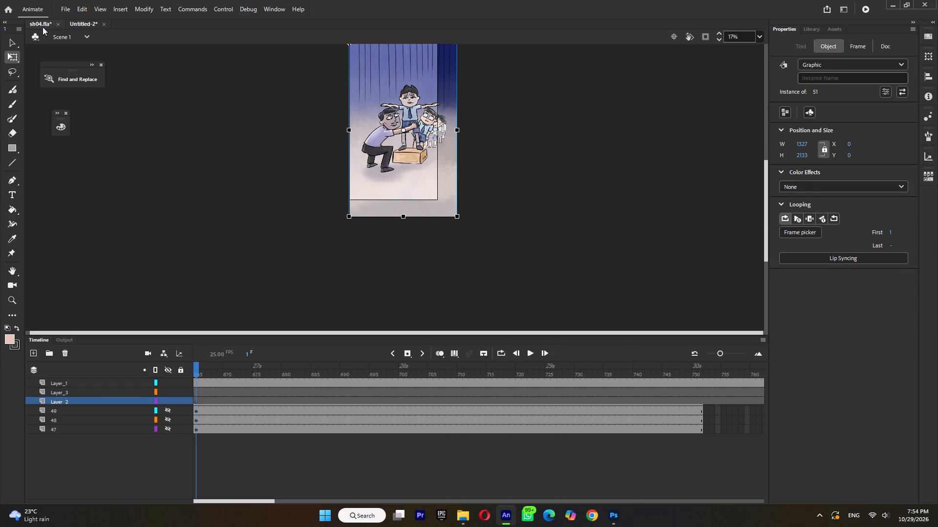
{"action": "right_click", "coordinate": [599, 272]}
{"action": "left_click", "coordinate": [622, 309]}
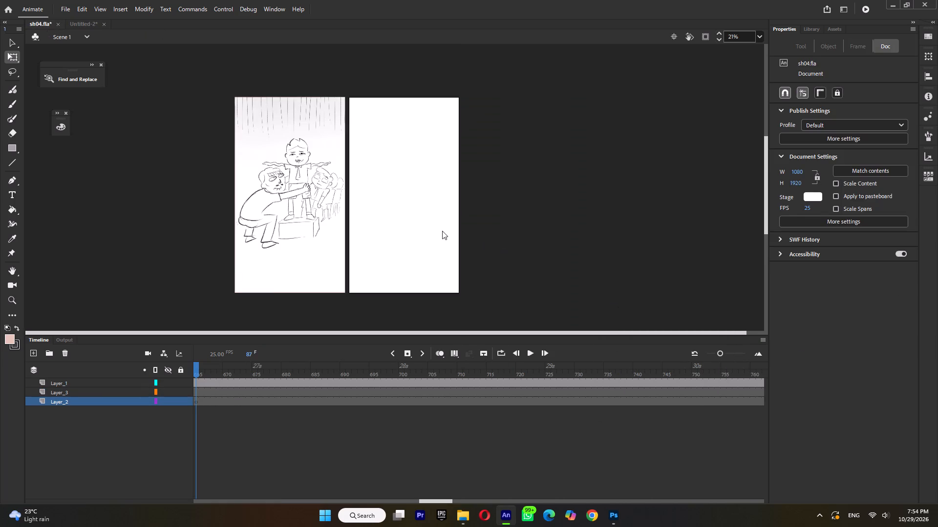
Scale symbol 51 to about 1226 wide by 1970 high and position it over the frame outline at about X -69, Y -38.
{"action": "left_click_drag", "start_coordinate": [445, 245], "coordinate": [432, 233]}
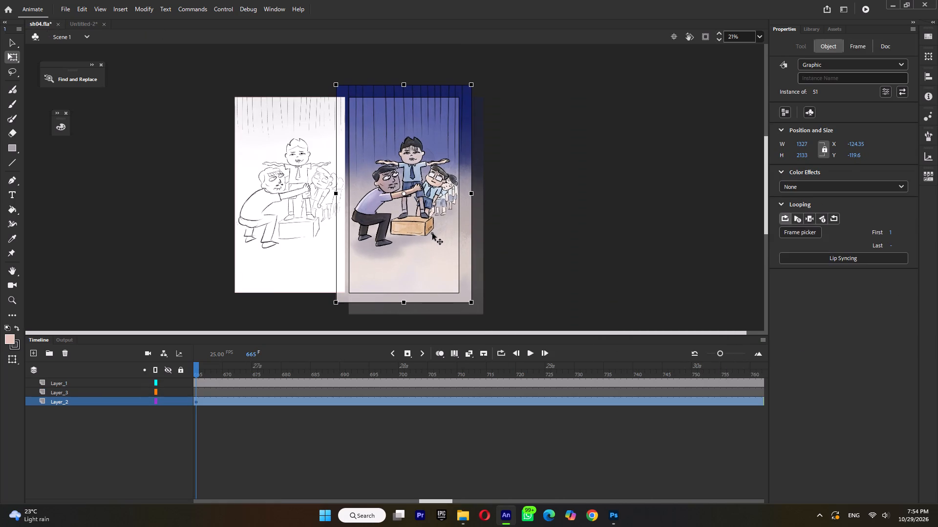
{"action": "left_click_drag", "start_coordinate": [432, 233], "coordinate": [433, 233]}
{"action": "left_click_drag", "start_coordinate": [474, 83], "coordinate": [472, 92], "text": "shift"}
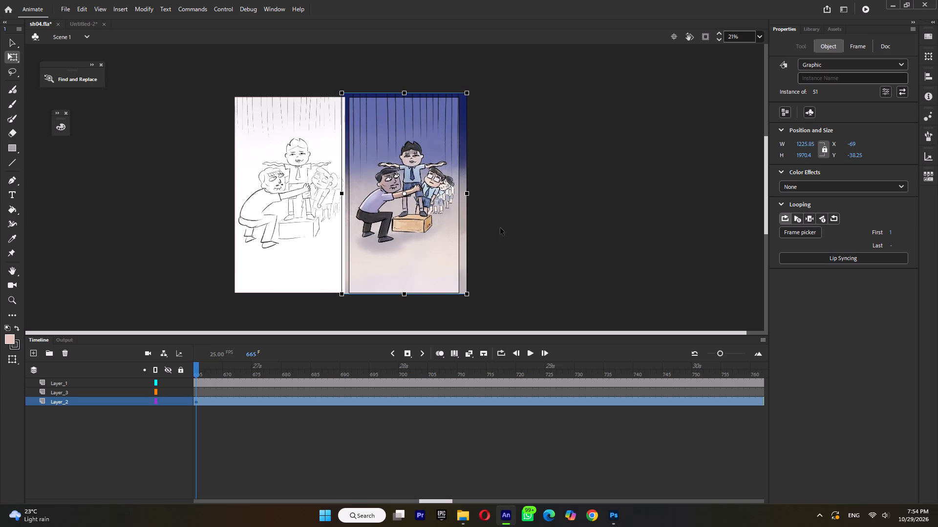
Find where the following storyboard sketch begins, insert a blank keyframe at frame 723 on Layer_2, and save sh04.fla.
{"action": "left_click_drag", "start_coordinate": [206, 372], "coordinate": [570, 406]}
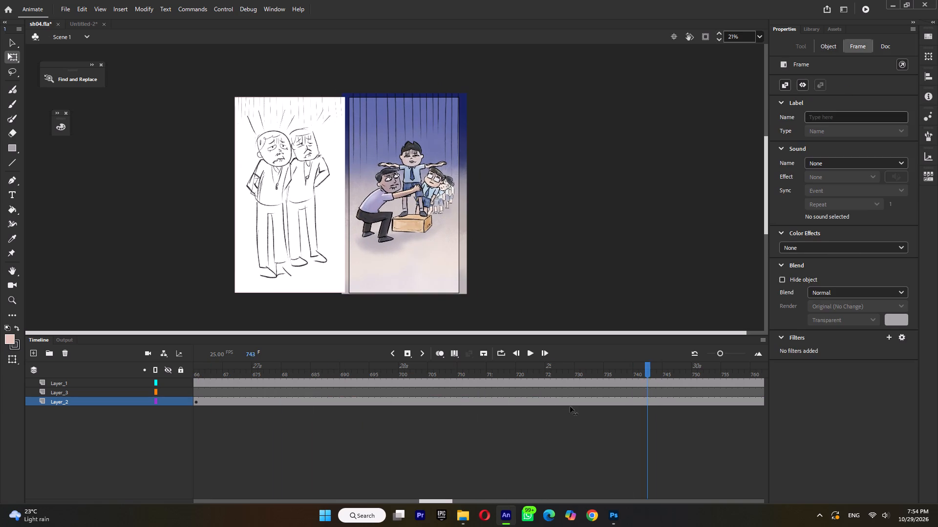
{"action": "left_click_drag", "start_coordinate": [570, 406], "coordinate": [525, 417]}
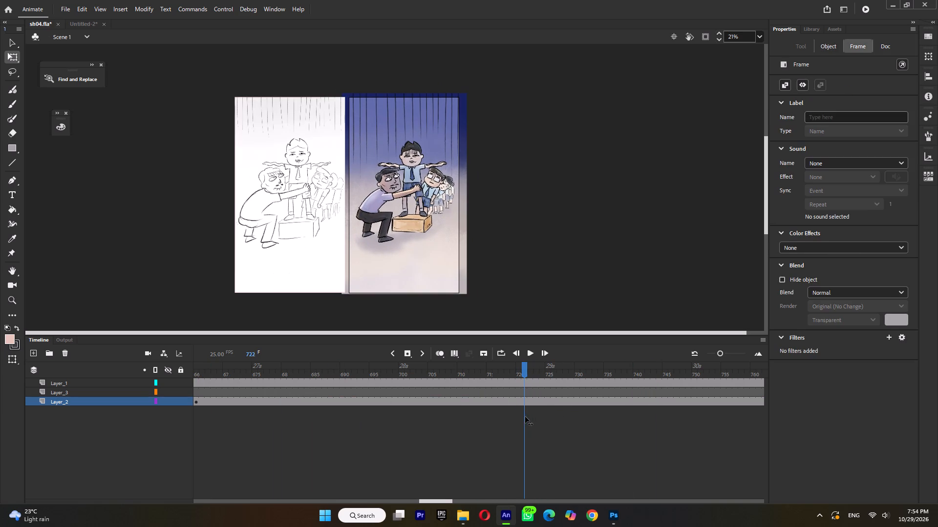
{"action": "left_click_drag", "start_coordinate": [525, 417], "coordinate": [535, 417]}
{"action": "left_click", "coordinate": [534, 403]}
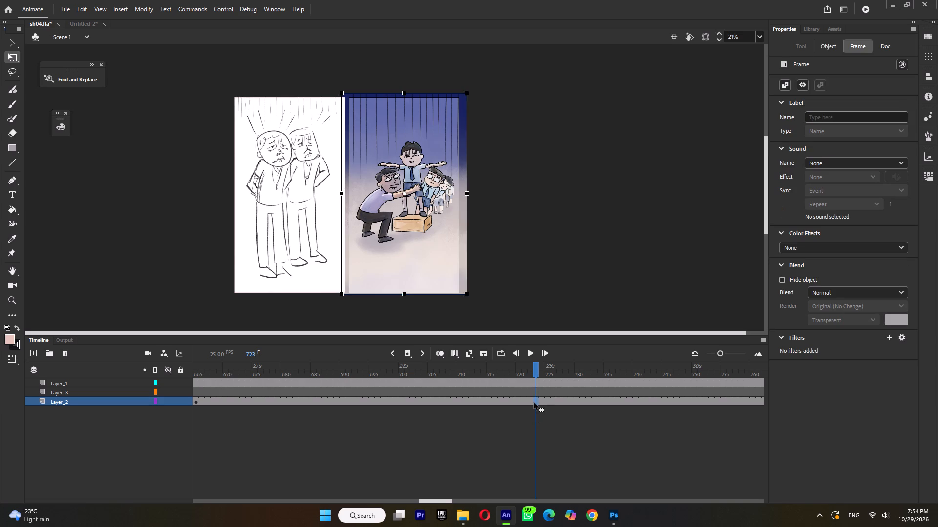
{"action": "key", "text": "F7"}
{"action": "key", "text": "ctrl+s"}
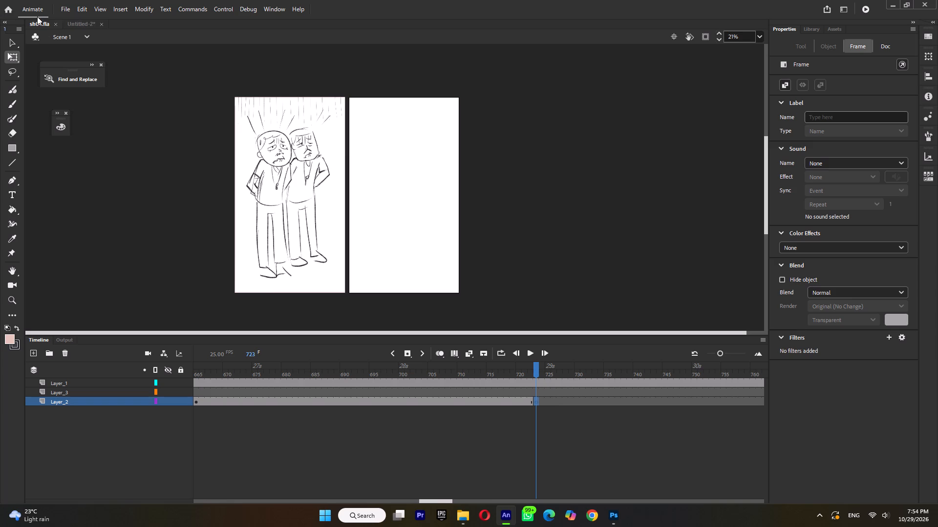
Delete all the imported layers, from Layer_106 down to 47, in Untitled-2.
{"action": "left_click", "coordinate": [75, 24]}
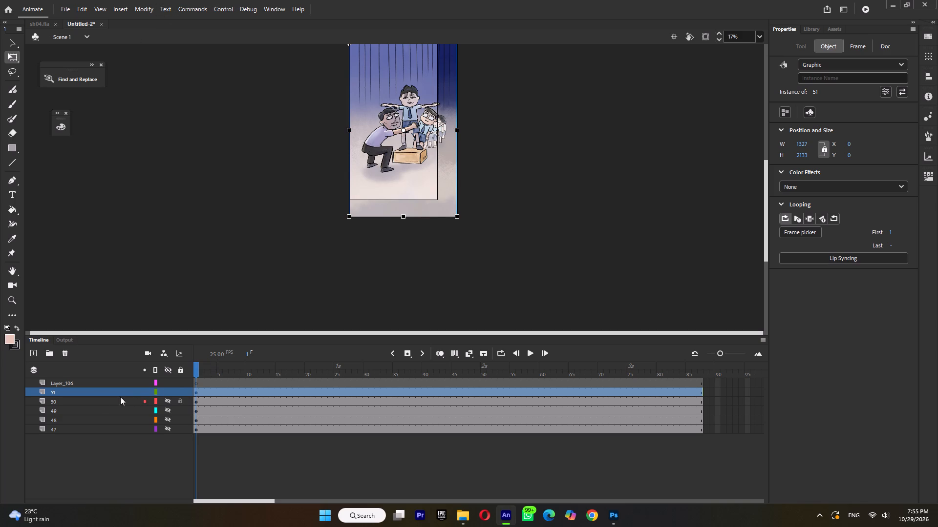
{"action": "left_click", "coordinate": [85, 384]}
{"action": "left_click", "coordinate": [68, 426], "text": "shift"}
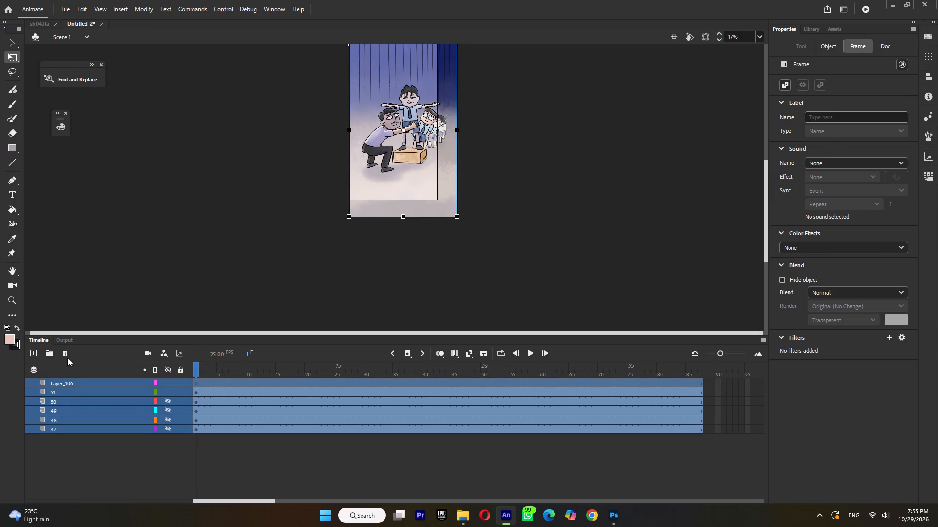
{"action": "left_click", "coordinate": [66, 356]}
Start importing 52-57-Recovered.psd from the Diwali km folder onto the Untitled-2 stage, with all its layers included.
{"action": "left_click", "coordinate": [469, 517]}
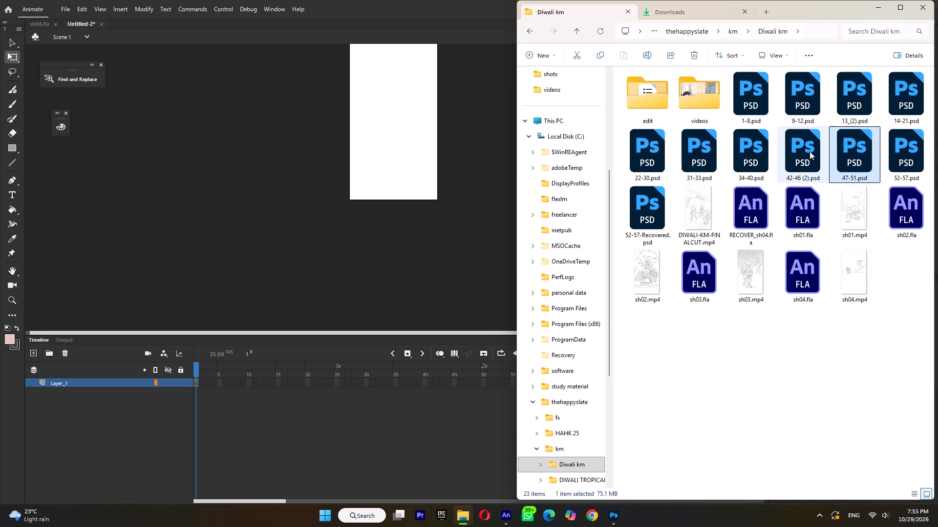
{"action": "left_click", "coordinate": [645, 207]}
{"action": "left_click_drag", "start_coordinate": [647, 213], "coordinate": [366, 203]}
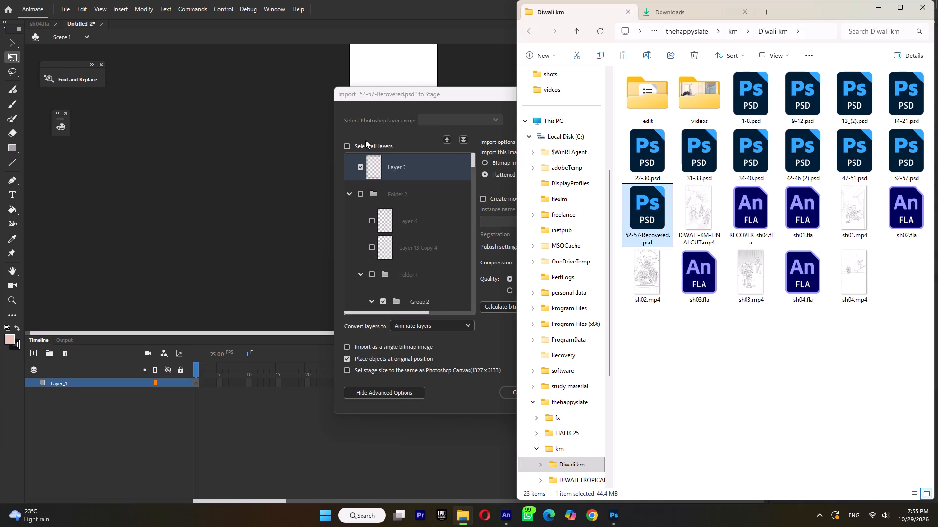
{"action": "left_click", "coordinate": [364, 143]}
Highlight every layer in the import list, excluding the folders 52, principal, teachers, 53 and 54 from the highlight.
{"action": "scroll", "coordinate": [402, 242], "scroll_direction": "down", "scroll_amount": 20}
{"action": "scroll", "coordinate": [402, 242], "scroll_direction": "down", "scroll_amount": 6}
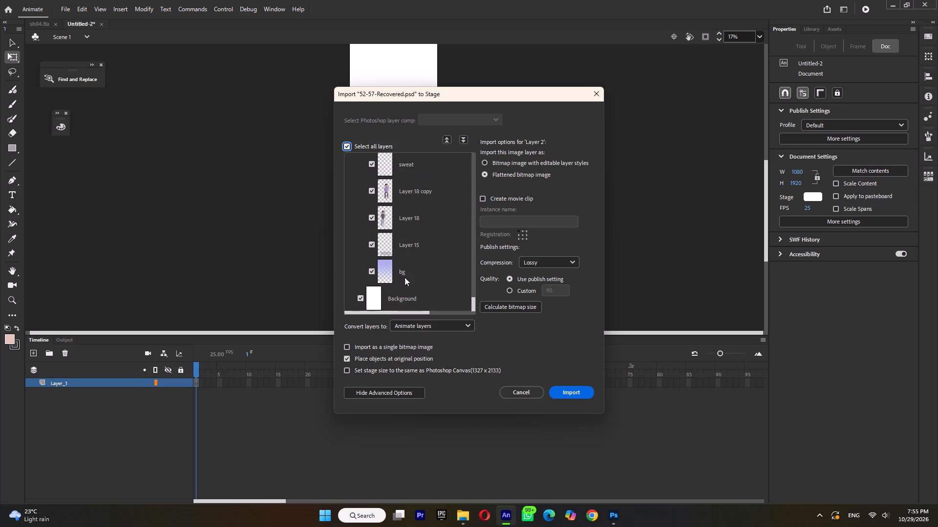
{"action": "left_click", "coordinate": [398, 296], "text": "shift"}
{"action": "scroll", "coordinate": [419, 289], "scroll_direction": "up", "scroll_amount": 2}
{"action": "left_click", "coordinate": [407, 195], "text": "ctrl"}
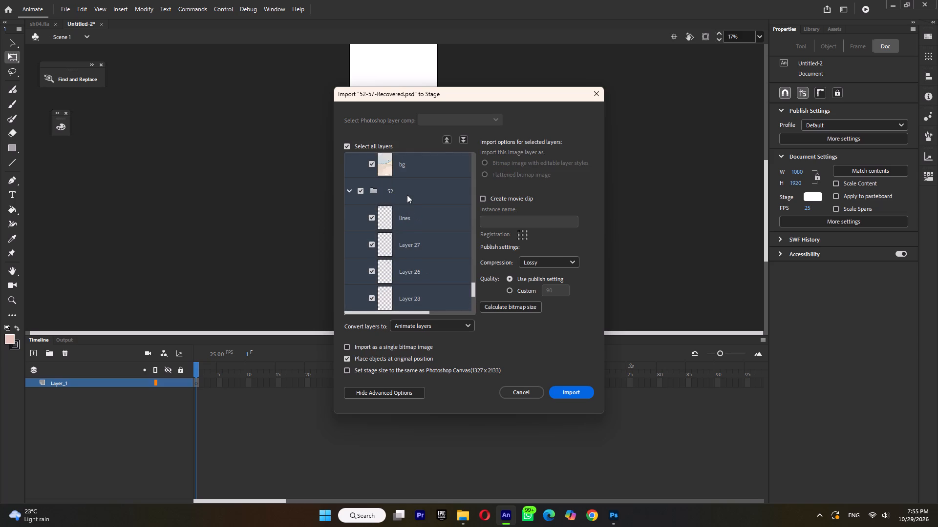
{"action": "scroll", "coordinate": [413, 220], "scroll_direction": "up", "scroll_amount": 2}
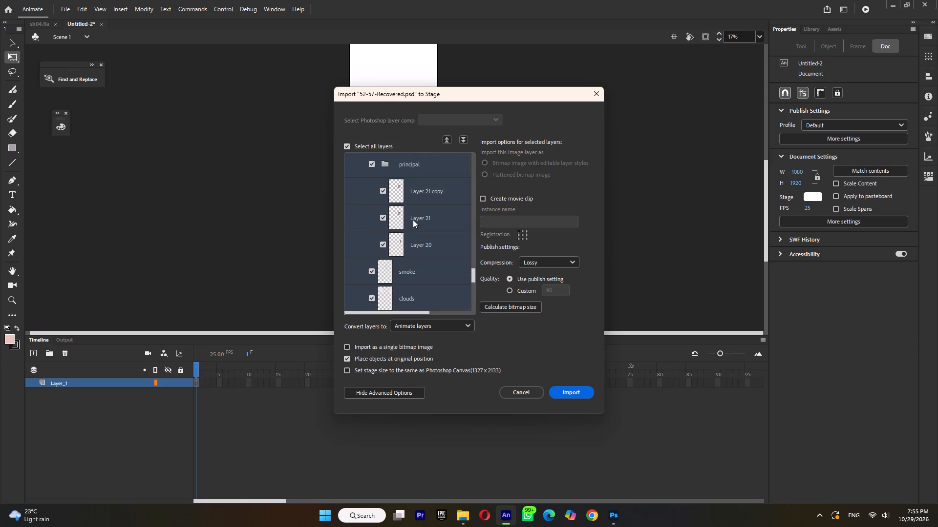
{"action": "left_click", "coordinate": [415, 164], "text": "ctrl"}
{"action": "scroll", "coordinate": [423, 206], "scroll_direction": "up", "scroll_amount": 3}
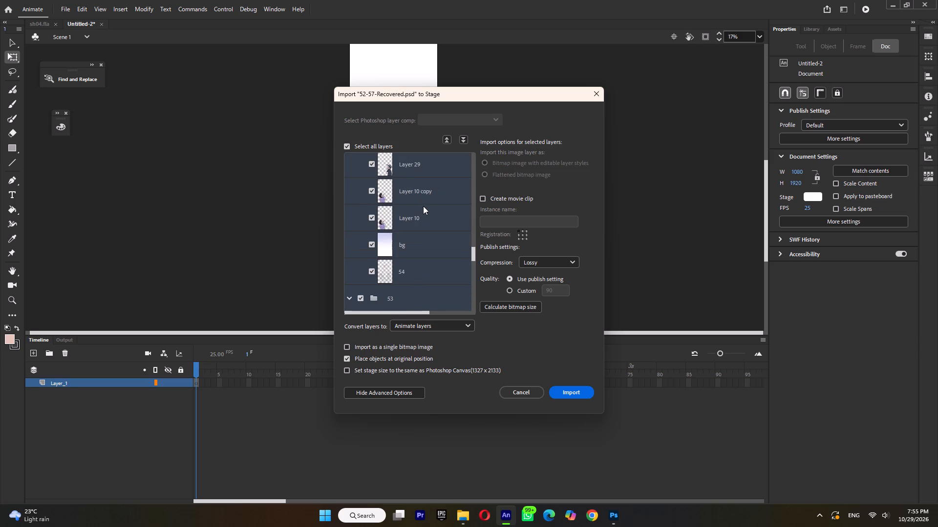
{"action": "scroll", "coordinate": [423, 206], "scroll_direction": "down", "scroll_amount": 1}
{"action": "left_click", "coordinate": [395, 219], "text": "ctrl"}
{"action": "left_click", "coordinate": [406, 248], "text": "ctrl"}
{"action": "left_click_drag", "start_coordinate": [475, 260], "coordinate": [475, 261]}
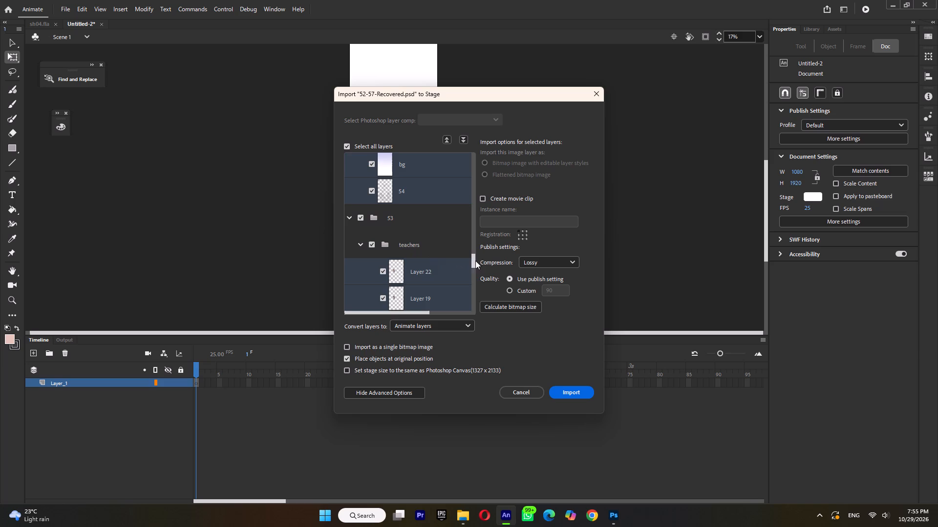
{"action": "left_click_drag", "start_coordinate": [475, 261], "coordinate": [474, 266]}
{"action": "left_click_drag", "start_coordinate": [472, 261], "coordinate": [474, 246]}
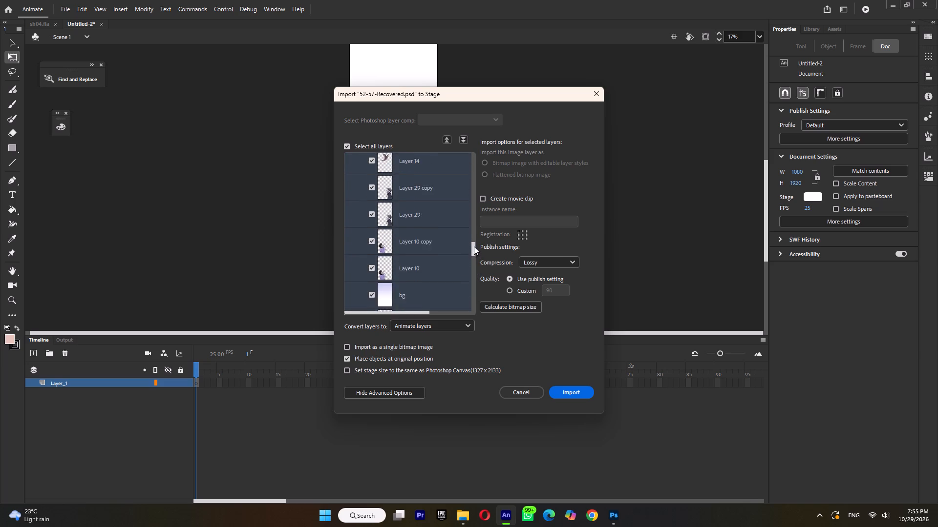
{"action": "left_click_drag", "start_coordinate": [474, 246], "coordinate": [474, 234]}
{"action": "left_click", "coordinate": [394, 257], "text": "ctrl"}
Exclude Groups 1 to 4, Folder 1 and Folder 2 from the highlight, and set the highlighted layers to bitmap images with editable layer styles.
{"action": "scroll", "coordinate": [417, 243], "scroll_direction": "up", "scroll_amount": 1}
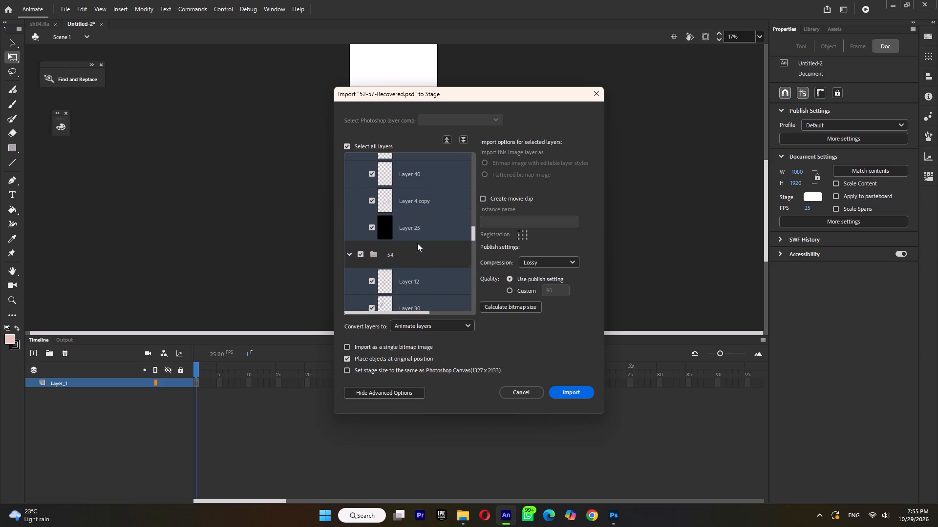
{"action": "left_click", "coordinate": [411, 205], "text": "ctrl"}
{"action": "scroll", "coordinate": [416, 214], "scroll_direction": "up", "scroll_amount": 1}
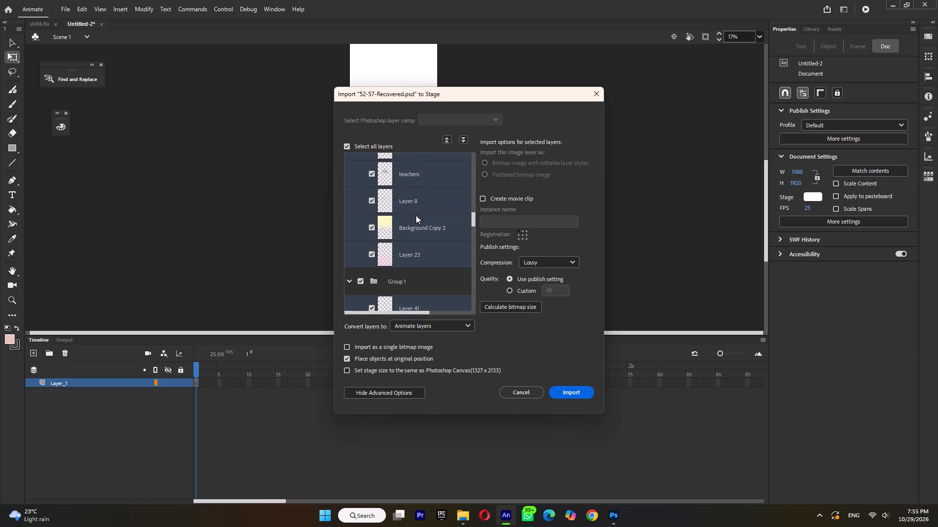
{"action": "scroll", "coordinate": [416, 215], "scroll_direction": "up", "scroll_amount": 4}
{"action": "left_click", "coordinate": [415, 287], "text": "ctrl"}
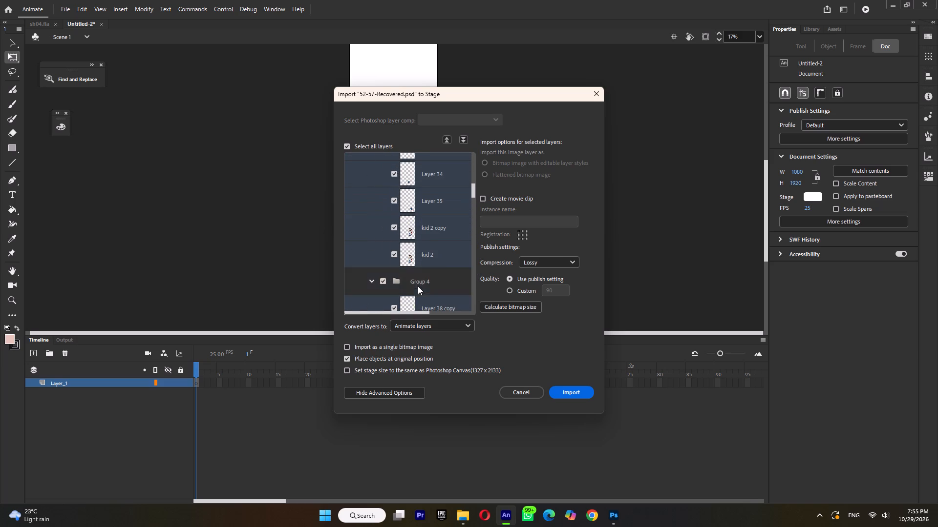
{"action": "scroll", "coordinate": [434, 267], "scroll_direction": "up", "scroll_amount": 1}
{"action": "left_click", "coordinate": [420, 193], "text": "ctrl"}
{"action": "scroll", "coordinate": [426, 216], "scroll_direction": "up", "scroll_amount": 1}
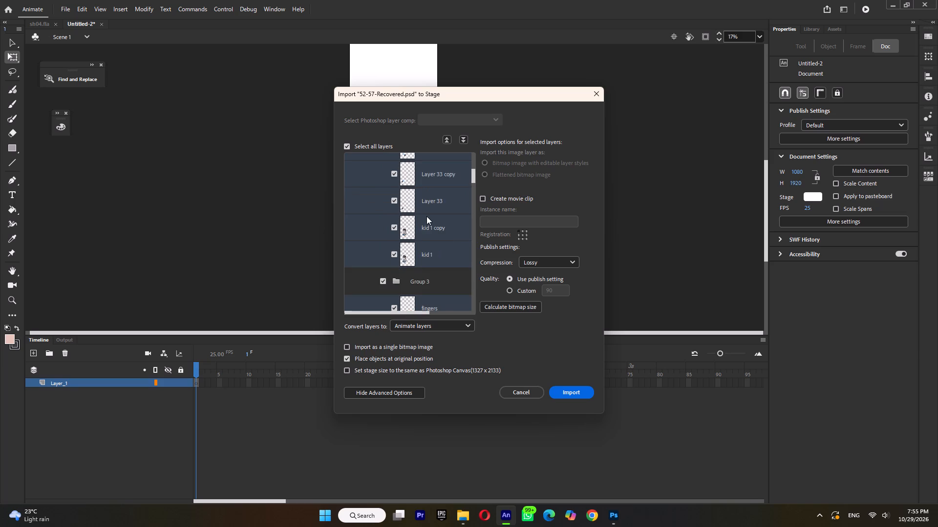
{"action": "scroll", "coordinate": [426, 216], "scroll_direction": "up", "scroll_amount": 1}
{"action": "left_click", "coordinate": [416, 198], "text": "ctrl"}
{"action": "left_click", "coordinate": [416, 179], "text": "ctrl"}
{"action": "scroll", "coordinate": [423, 206], "scroll_direction": "up", "scroll_amount": 1}
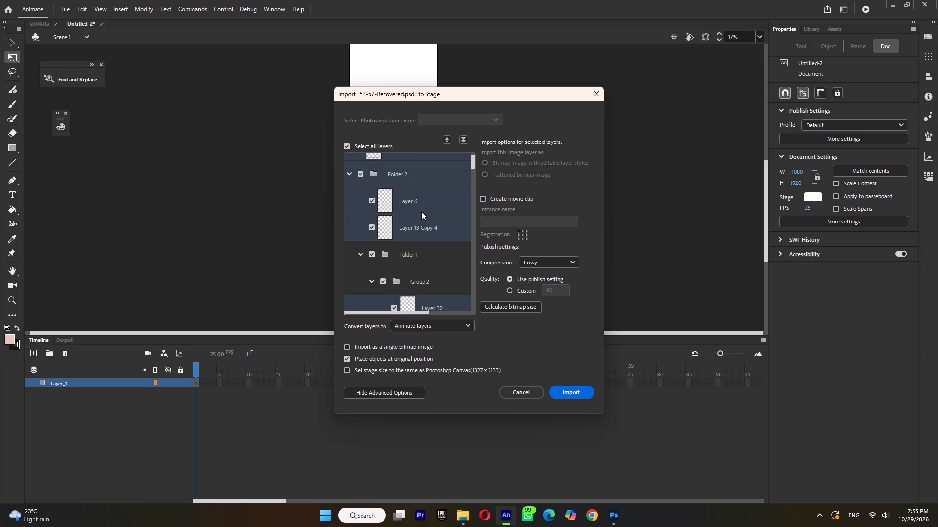
{"action": "left_click", "coordinate": [405, 177], "text": "ctrl"}
{"action": "scroll", "coordinate": [427, 208], "scroll_direction": "up", "scroll_amount": 1}
{"action": "left_click", "coordinate": [502, 158]}
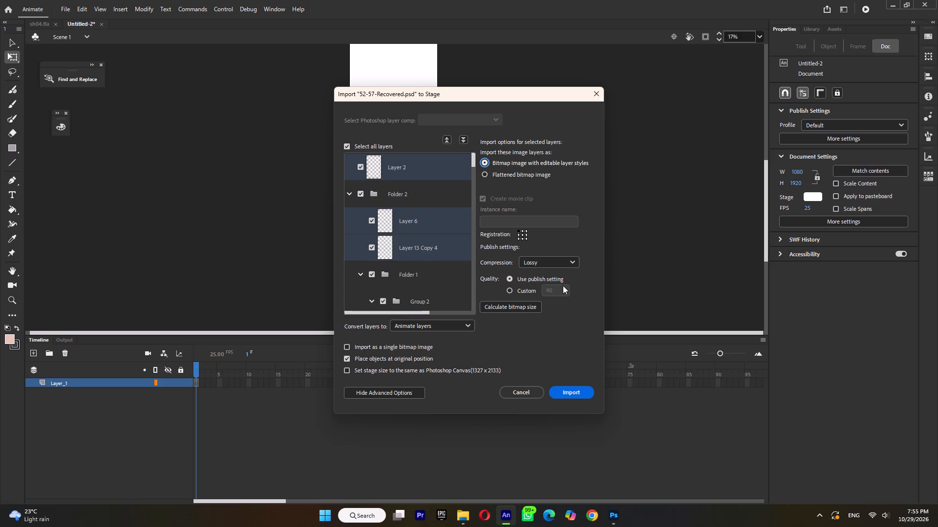
Set the highlighted layers' compression to Lossless and import the PSD onto the stage without replacing existing library items.
{"action": "left_click", "coordinate": [553, 260]}
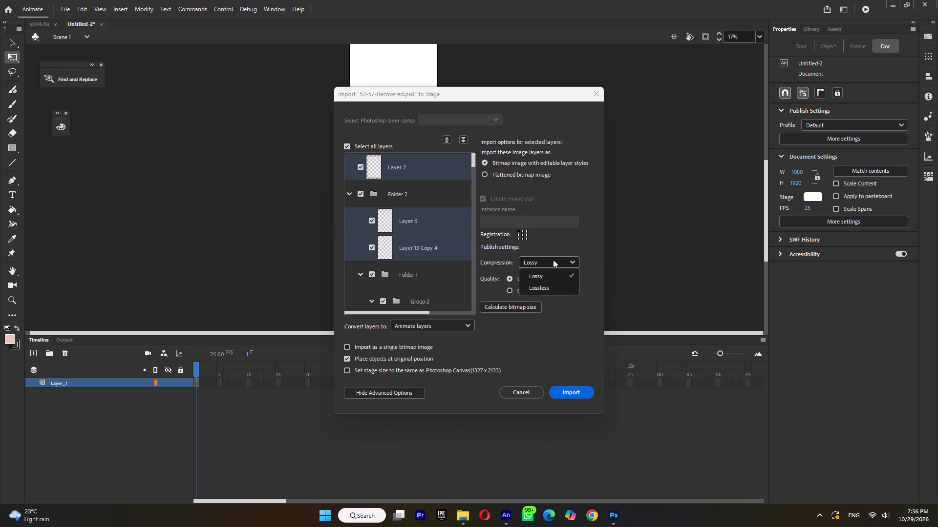
{"action": "left_click", "coordinate": [541, 288]}
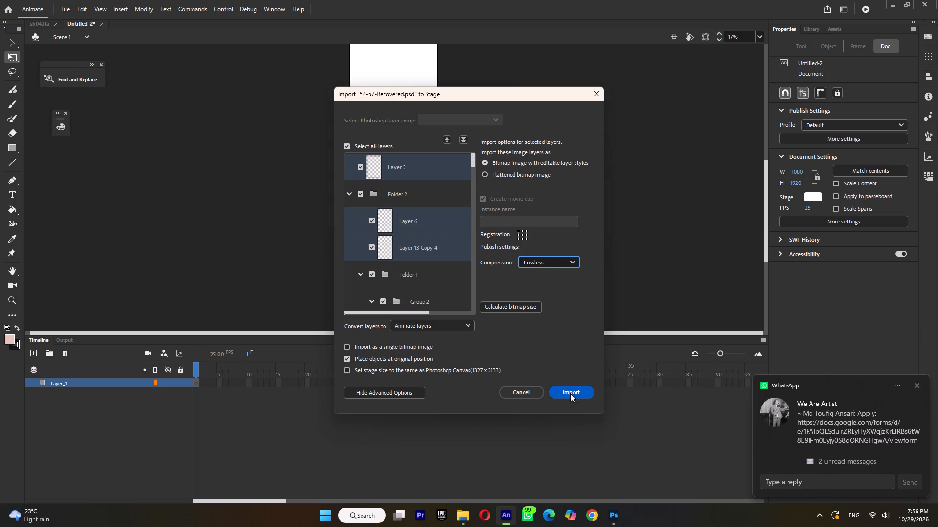
{"action": "left_click", "coordinate": [571, 392]}
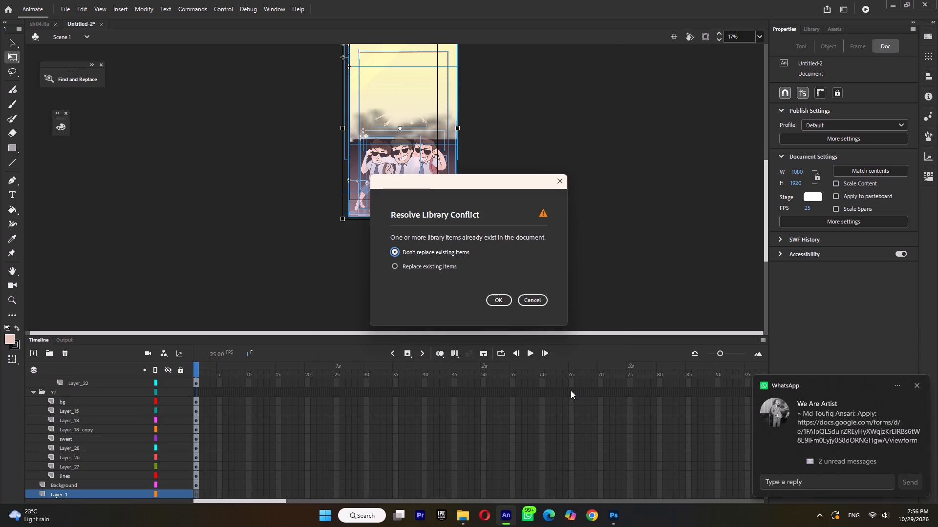
{"action": "left_click", "coordinate": [503, 298]}
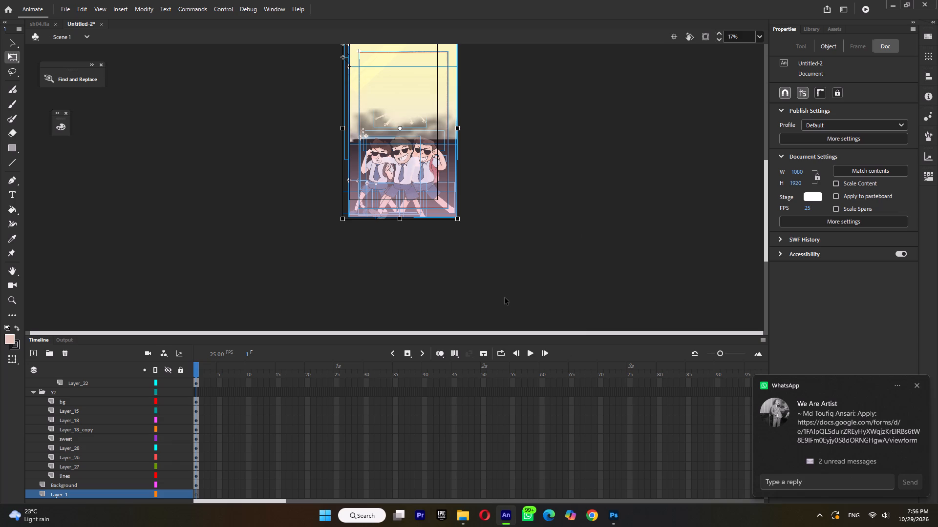
Examine the imported layers and folders in the timeline, up to the top of the layer stack.
{"action": "scroll", "coordinate": [78, 417], "scroll_direction": "up", "scroll_amount": 9}
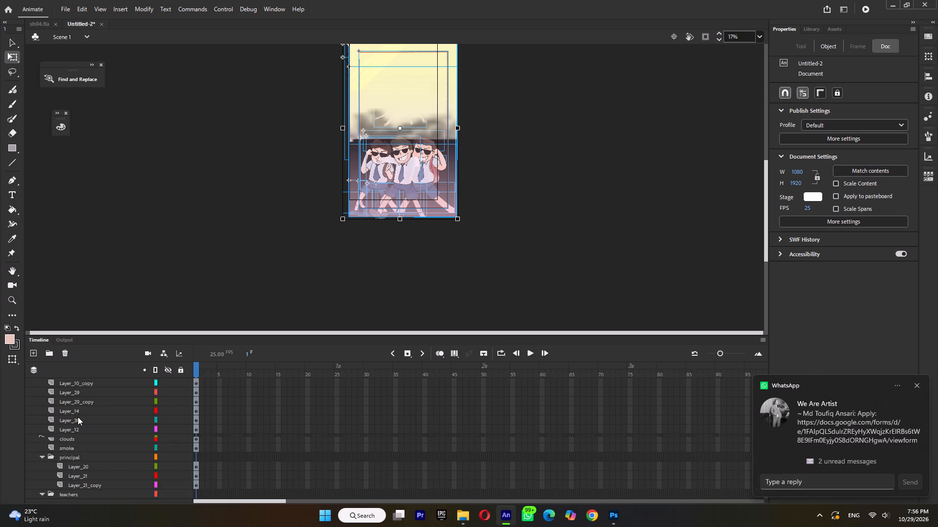
{"action": "scroll", "coordinate": [78, 417], "scroll_direction": "up", "scroll_amount": 18}
{"action": "scroll", "coordinate": [78, 417], "scroll_direction": "up", "scroll_amount": 8}
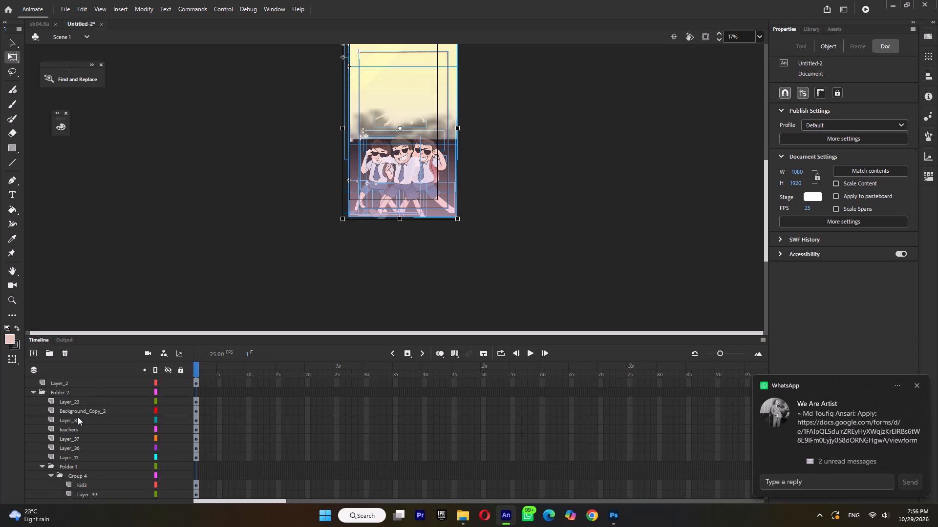
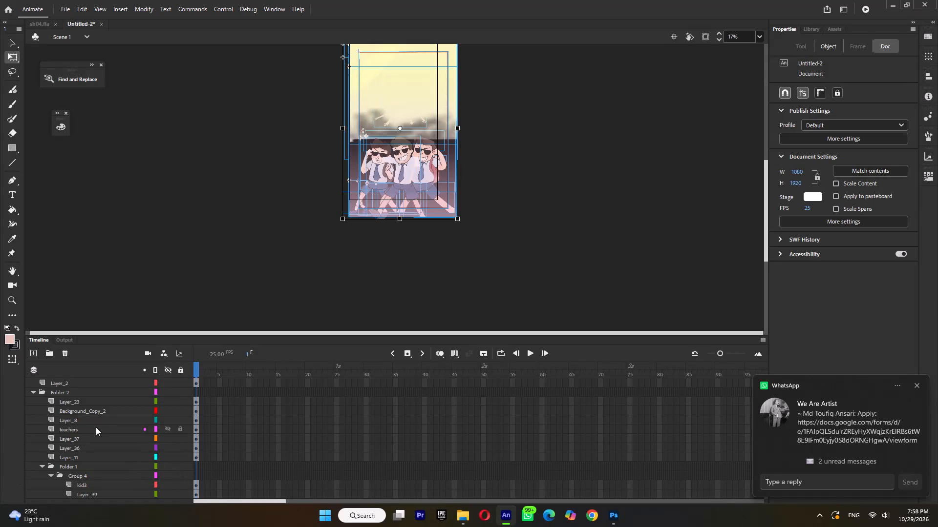
Enlarge the timeline and collapse Folder 2, Group 1, 54 and 53, leaving only folder 52 expanded.
{"action": "scroll", "coordinate": [99, 418], "scroll_direction": "up", "scroll_amount": 5}
{"action": "left_click", "coordinate": [32, 391]}
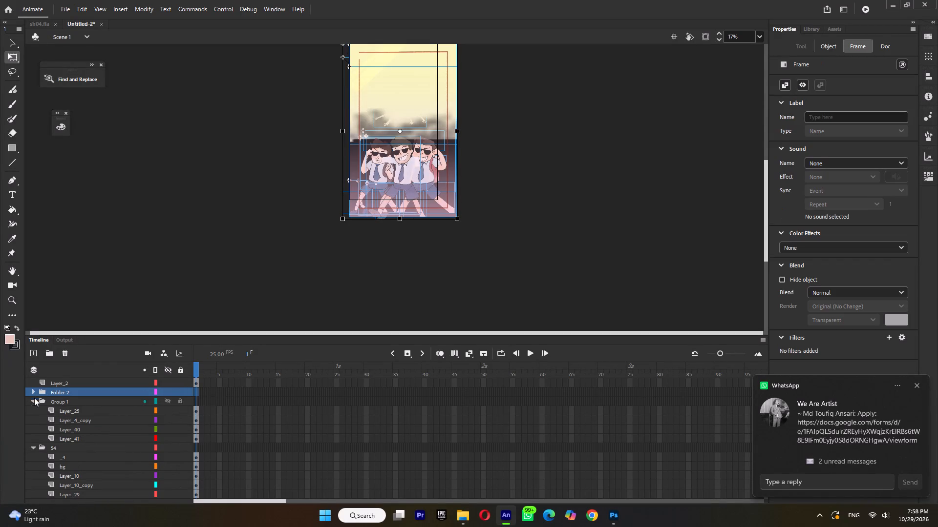
{"action": "left_click_drag", "start_coordinate": [104, 335], "coordinate": [124, 230]}
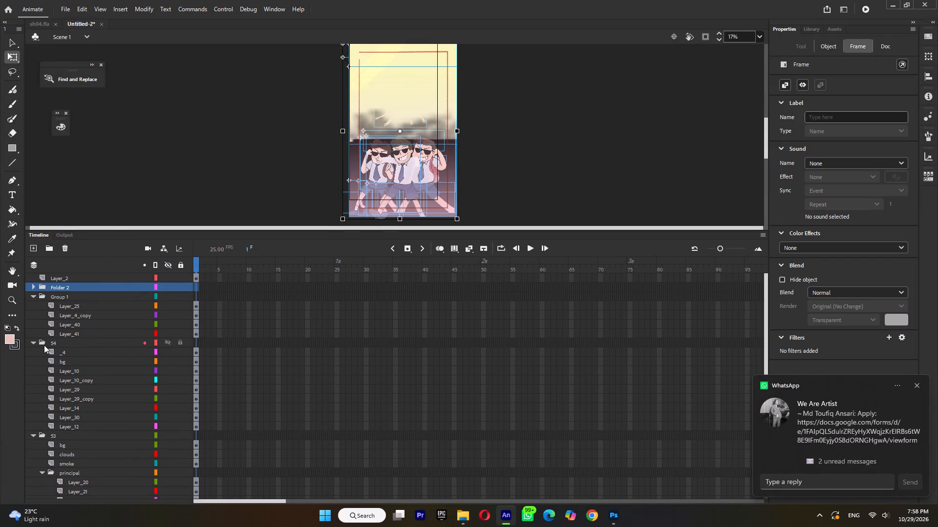
{"action": "left_click", "coordinate": [32, 295]}
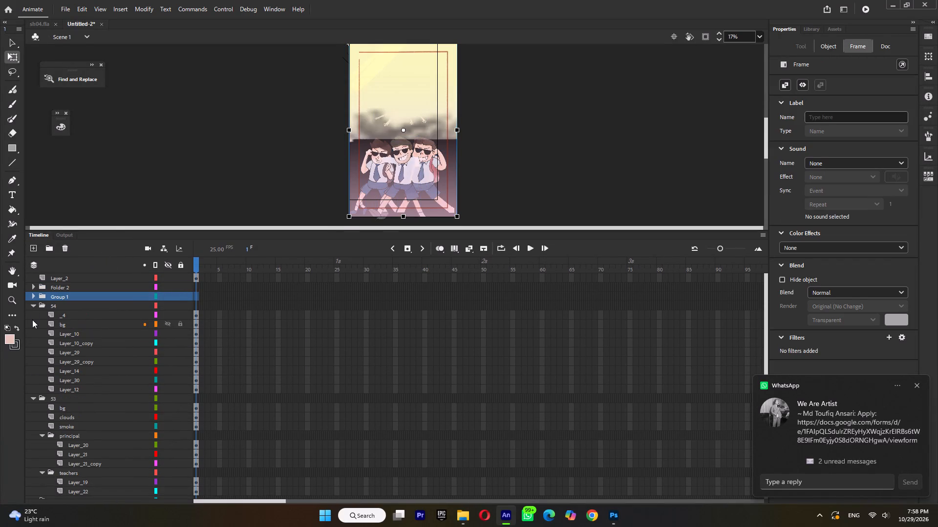
{"action": "left_click", "coordinate": [33, 305]}
{"action": "left_click", "coordinate": [33, 315]}
{"action": "left_click", "coordinate": [33, 325]}
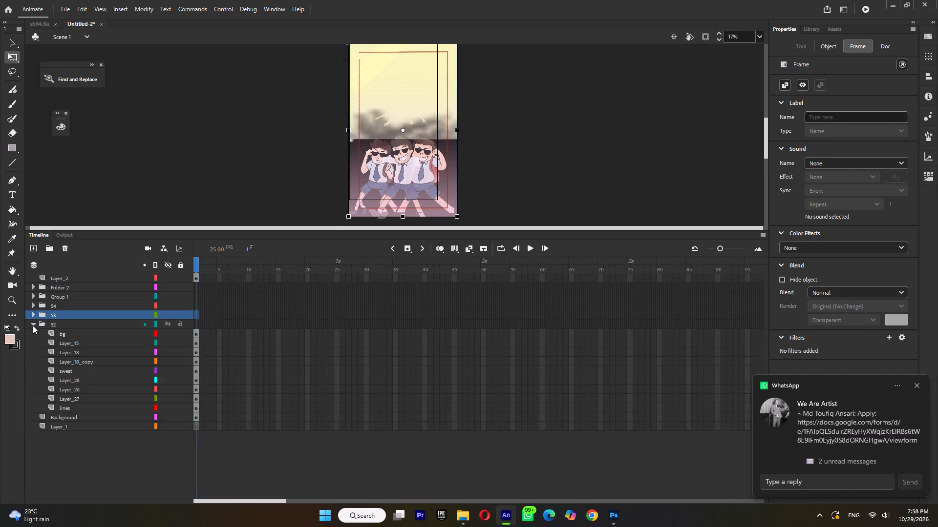
{"action": "left_click", "coordinate": [33, 325]}
{"action": "left_click", "coordinate": [65, 338]}
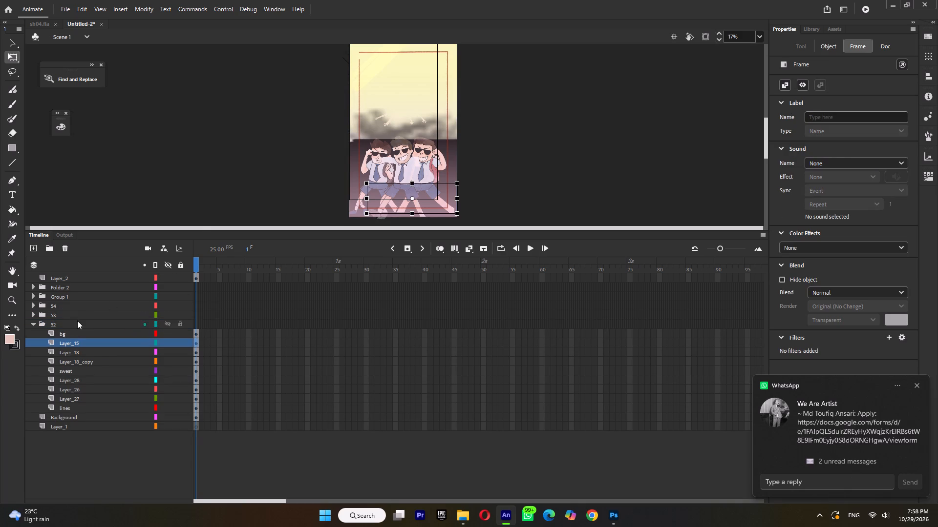
Select all the imported artwork on the stage and change its instance type to Graphic.
{"action": "scroll", "coordinate": [304, 152], "scroll_direction": "down", "scroll_amount": 2, "text": "ctrl"}
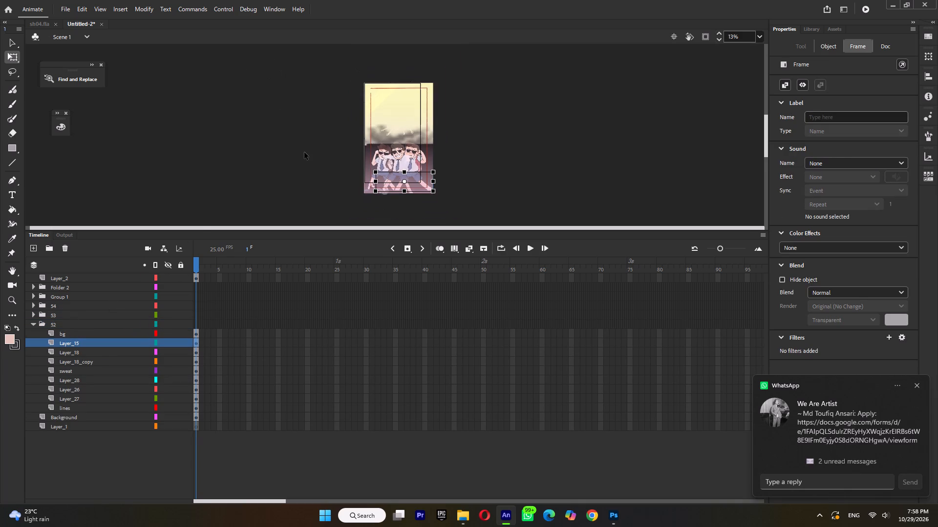
{"action": "left_click_drag", "start_coordinate": [289, 76], "coordinate": [529, 256]}
{"action": "left_click", "coordinate": [829, 64]}
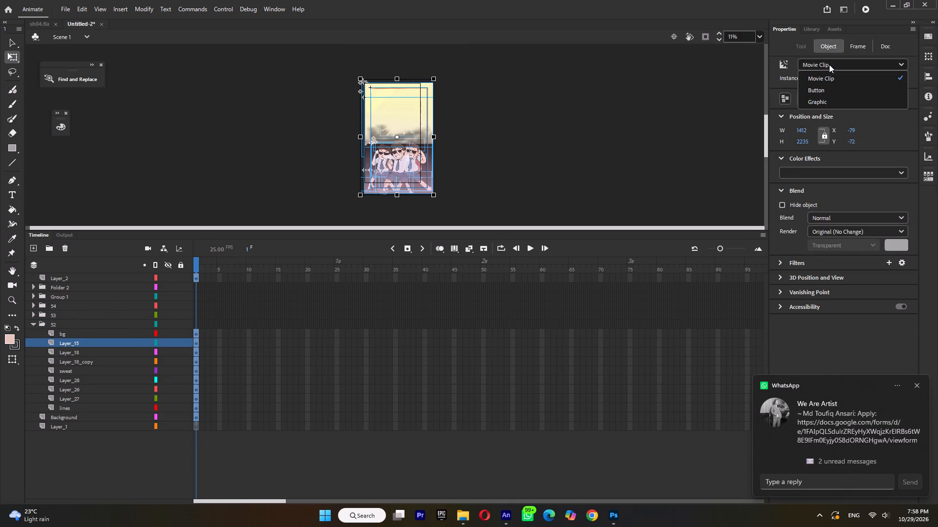
{"action": "left_click", "coordinate": [829, 99]}
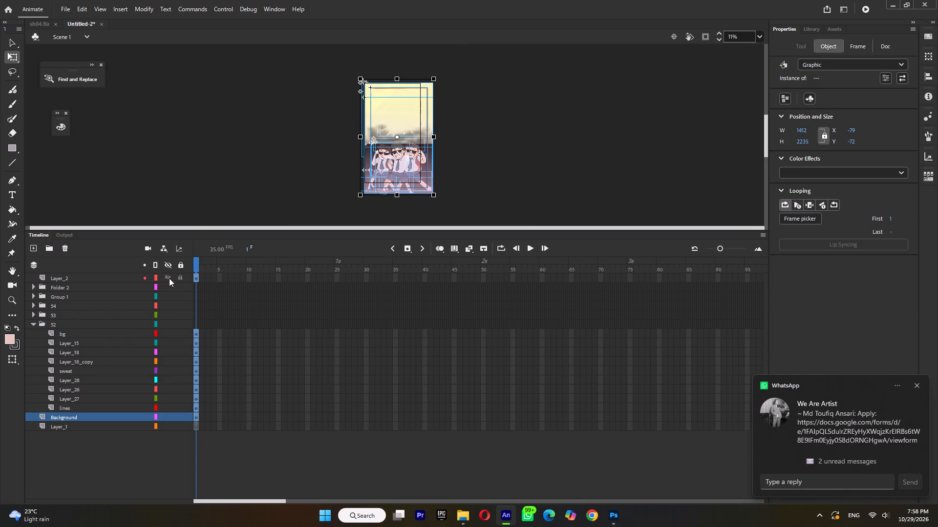
Hide Layer_2, Folder 2, Group 1, 54 and 53 above folder 52.
{"action": "left_click_drag", "start_coordinate": [169, 277], "coordinate": [168, 312]}
Move bg to the bottom of folder 52, with Layer_15 directly above it and Layer_18 above that.
{"action": "left_click", "coordinate": [75, 337]}
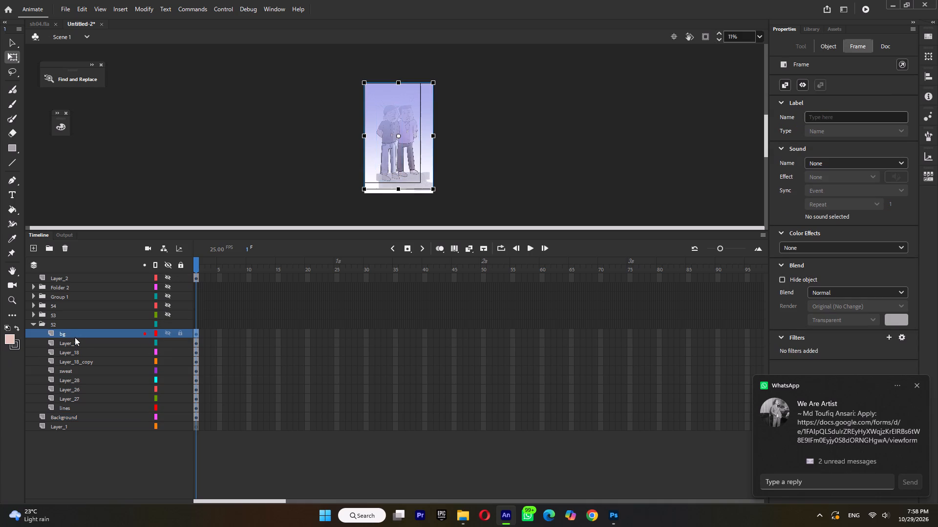
{"action": "left_click_drag", "start_coordinate": [72, 335], "coordinate": [66, 417]}
{"action": "left_click", "coordinate": [73, 332]}
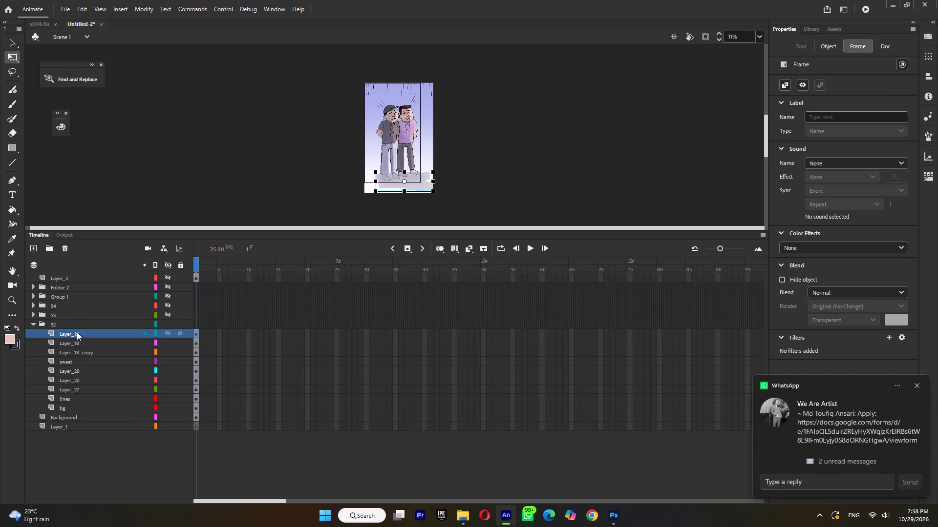
{"action": "left_click_drag", "start_coordinate": [75, 334], "coordinate": [72, 408]}
{"action": "left_click", "coordinate": [77, 329]}
{"action": "left_click_drag", "start_coordinate": [78, 333], "coordinate": [76, 355]}
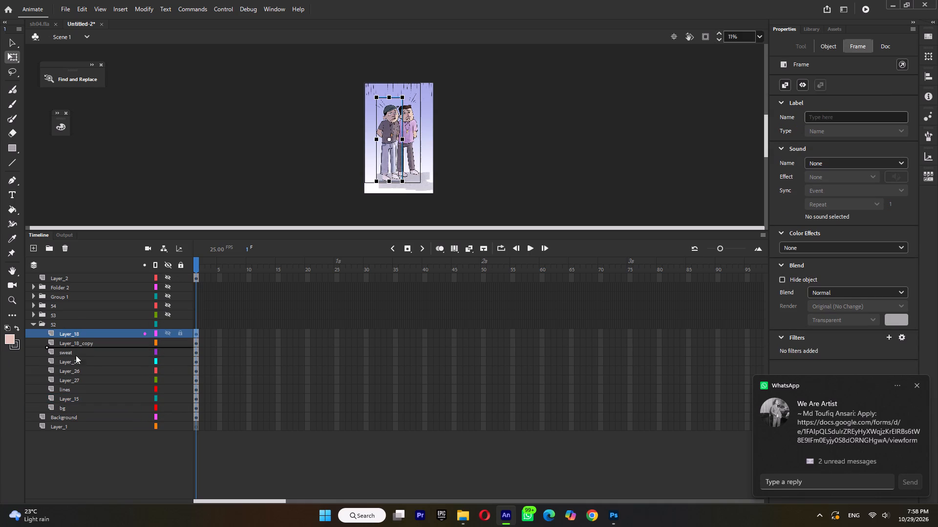
{"action": "left_click_drag", "start_coordinate": [76, 355], "coordinate": [73, 392]}
Reverse the remaining layers in folder 52 to run lines, Layer_27, Layer_26, Layer_28, sweat, Layer_18_copy from the top, and collapse the folder.
{"action": "left_click", "coordinate": [80, 335]}
{"action": "left_click_drag", "start_coordinate": [84, 335], "coordinate": [80, 385]}
{"action": "left_click", "coordinate": [83, 331]}
{"action": "left_click_drag", "start_coordinate": [83, 334], "coordinate": [85, 373]}
{"action": "left_click", "coordinate": [82, 330]}
{"action": "left_click_drag", "start_coordinate": [83, 334], "coordinate": [80, 365]}
{"action": "left_click", "coordinate": [83, 330]}
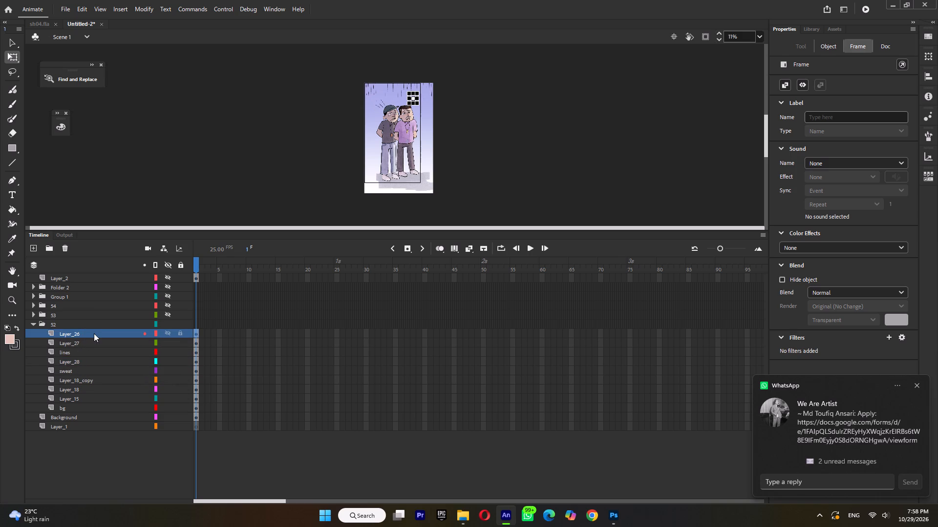
{"action": "left_click_drag", "start_coordinate": [88, 333], "coordinate": [86, 355]}
{"action": "left_click", "coordinate": [86, 334]}
{"action": "left_click_drag", "start_coordinate": [83, 335], "coordinate": [83, 345]}
{"action": "left_click", "coordinate": [32, 323]}
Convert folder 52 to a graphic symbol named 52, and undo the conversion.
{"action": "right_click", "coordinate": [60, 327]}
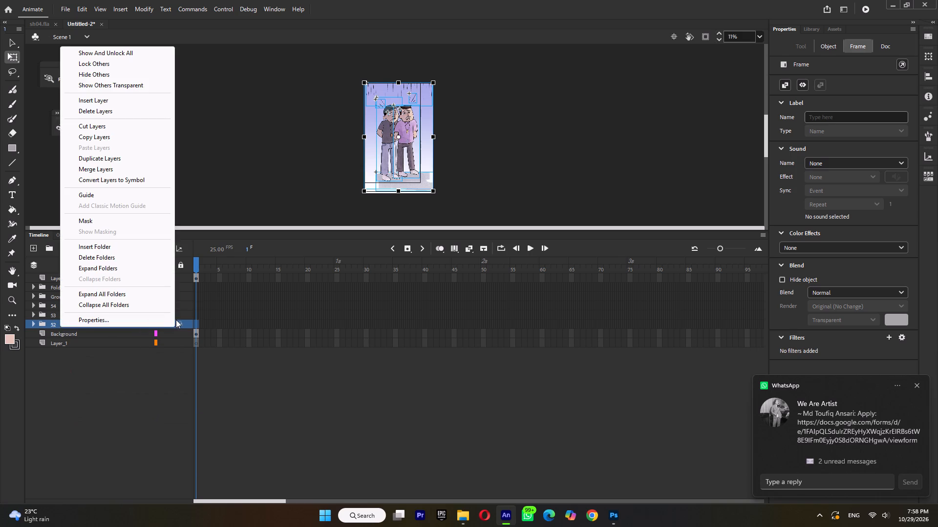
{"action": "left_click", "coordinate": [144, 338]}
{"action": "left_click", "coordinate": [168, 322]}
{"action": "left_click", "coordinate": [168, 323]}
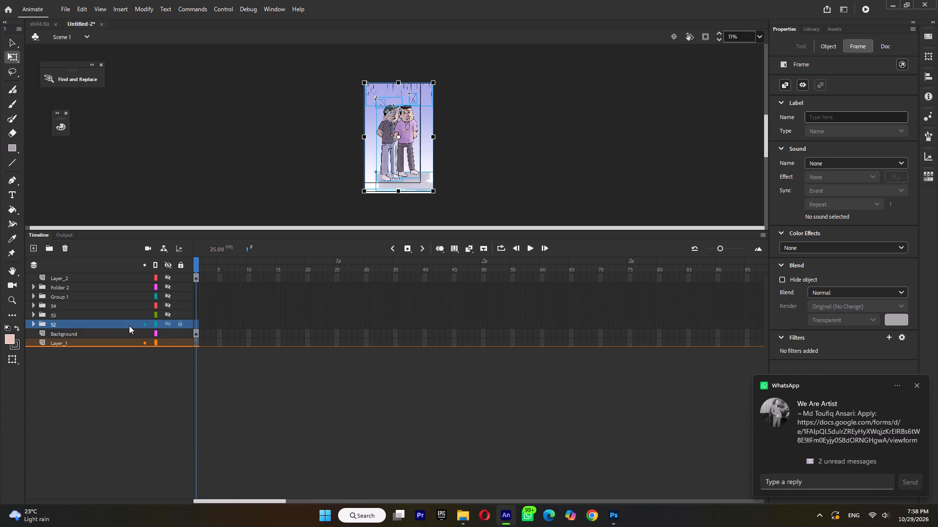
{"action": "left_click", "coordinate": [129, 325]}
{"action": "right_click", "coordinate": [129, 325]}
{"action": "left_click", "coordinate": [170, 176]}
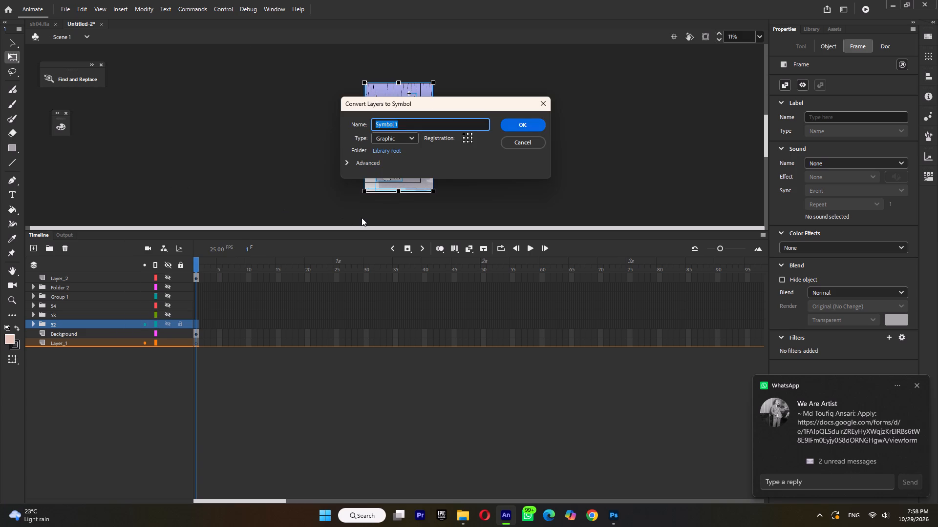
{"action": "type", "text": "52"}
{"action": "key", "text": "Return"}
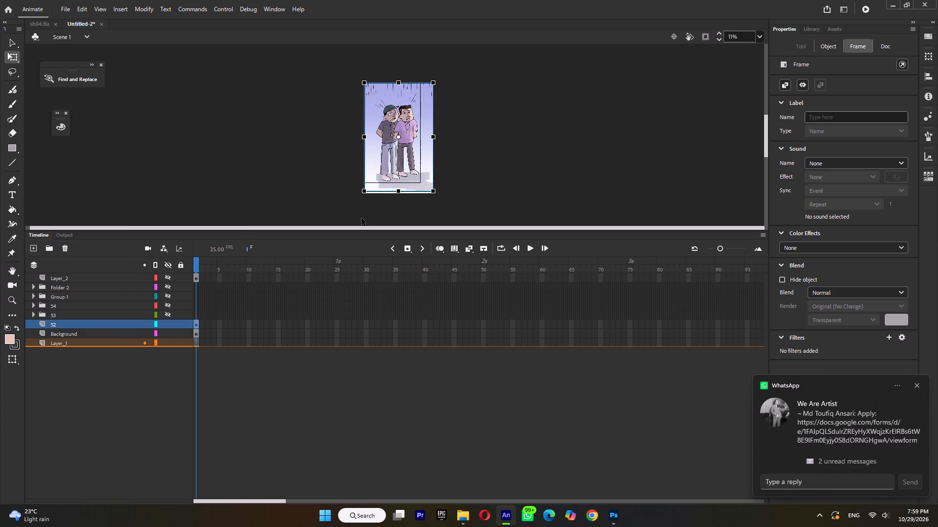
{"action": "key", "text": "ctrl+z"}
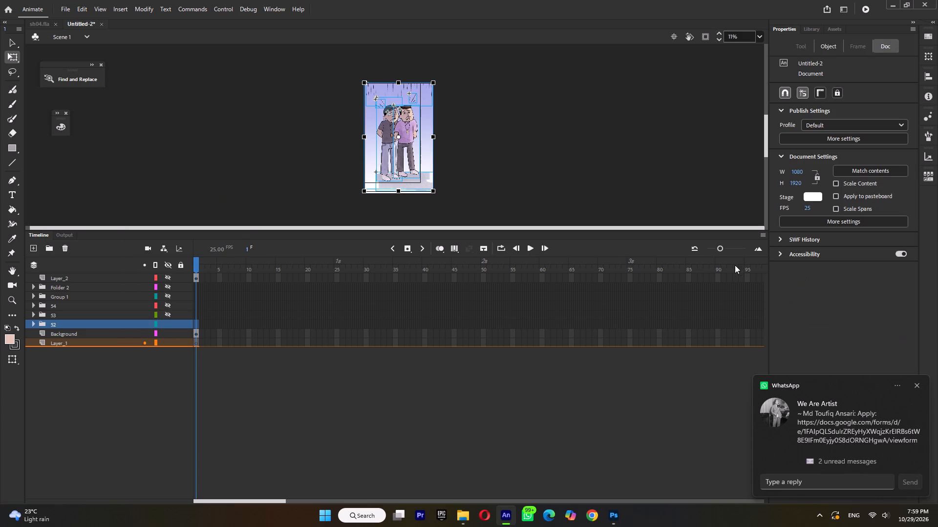
Extend all layers to frame 94, clearing the extra keyframes inserted there.
{"action": "double_click", "coordinate": [741, 267]}
{"action": "key", "text": "F6"}
{"action": "left_click_drag", "start_coordinate": [721, 270], "coordinate": [152, 314]}
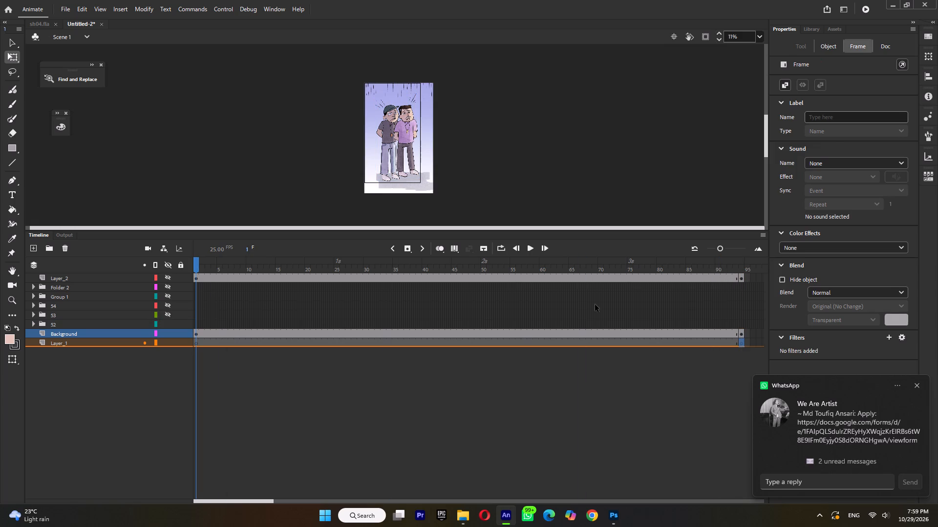
{"action": "double_click", "coordinate": [743, 265]}
{"action": "key", "text": "shift+F6"}
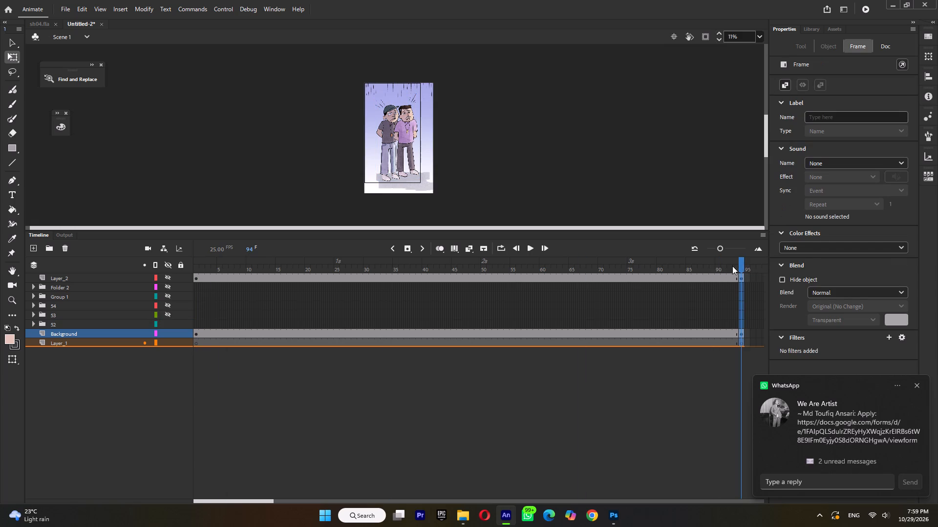
{"action": "left_click_drag", "start_coordinate": [727, 267], "coordinate": [4, 324]}
Convert folder 52 with its layers to a graphic symbol named 52.
{"action": "left_click", "coordinate": [43, 324]}
{"action": "right_click", "coordinate": [43, 324]}
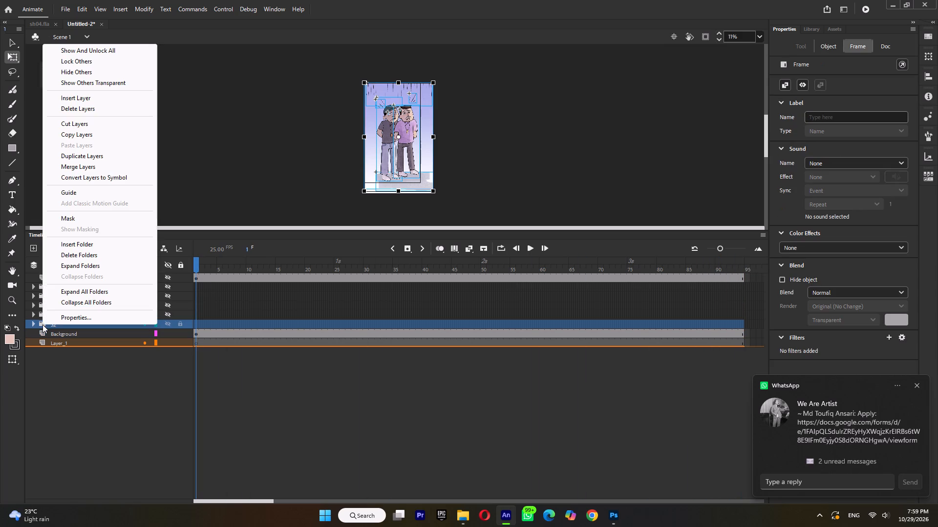
{"action": "left_click", "coordinate": [111, 175]}
{"action": "type", "text": "52"}
{"action": "key", "text": "Return"}
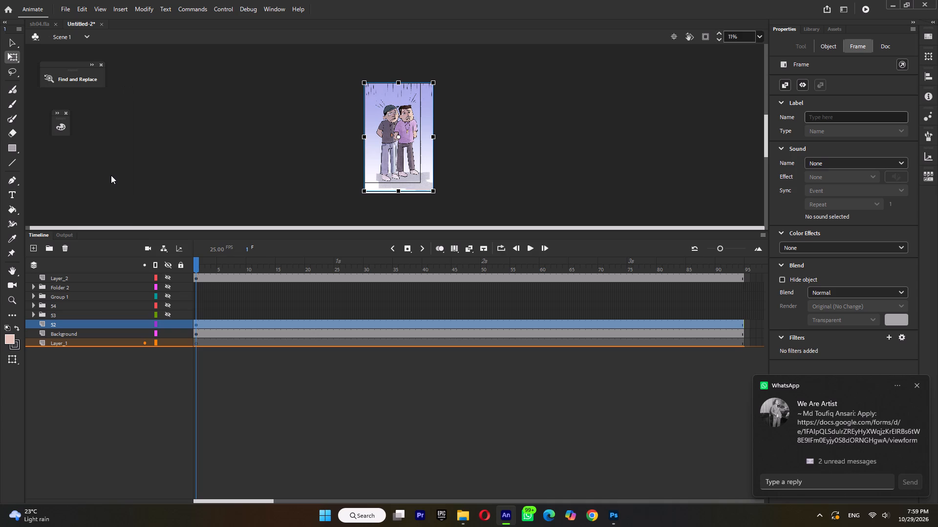
Show folder 53 and convert its layers to a graphic symbol named 53.
{"action": "left_click", "coordinate": [167, 314]}
{"action": "left_click", "coordinate": [65, 316]}
{"action": "right_click", "coordinate": [65, 316]}
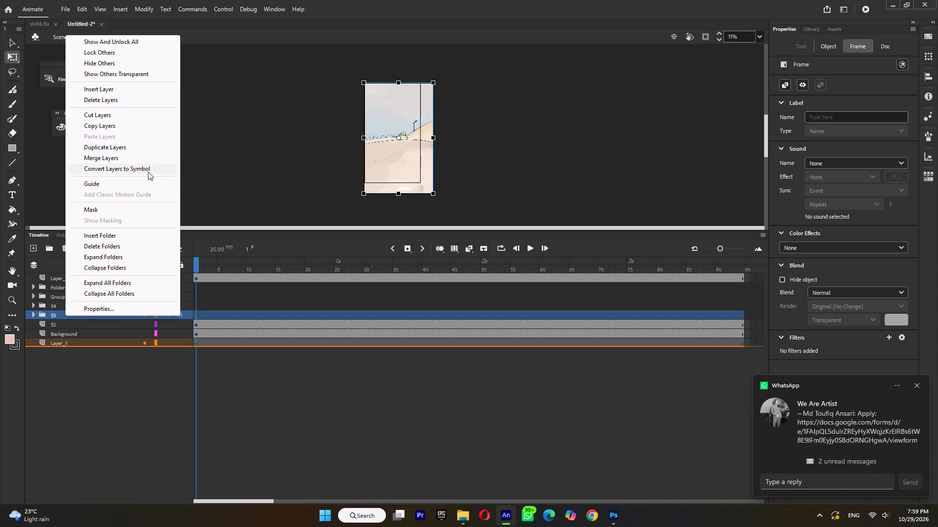
{"action": "left_click", "coordinate": [148, 172]}
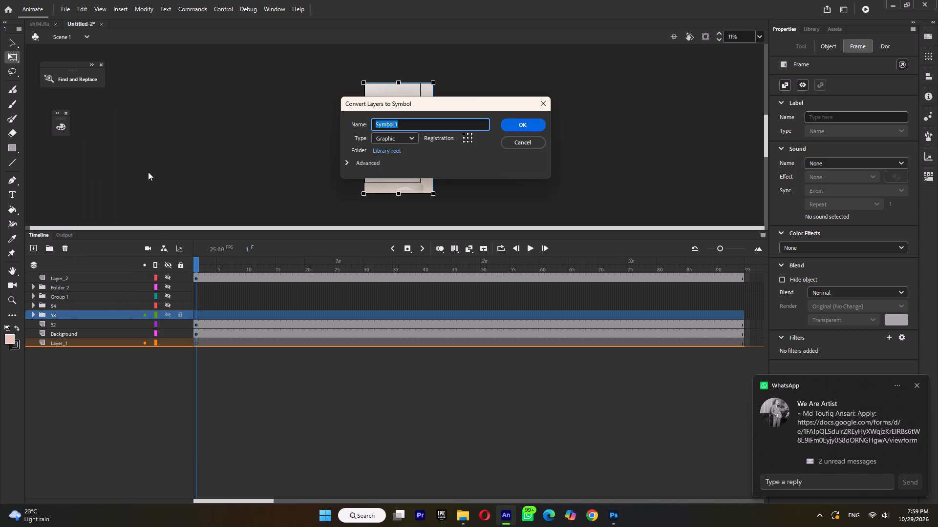
{"action": "type", "text": "53"}
{"action": "key", "text": "Return"}
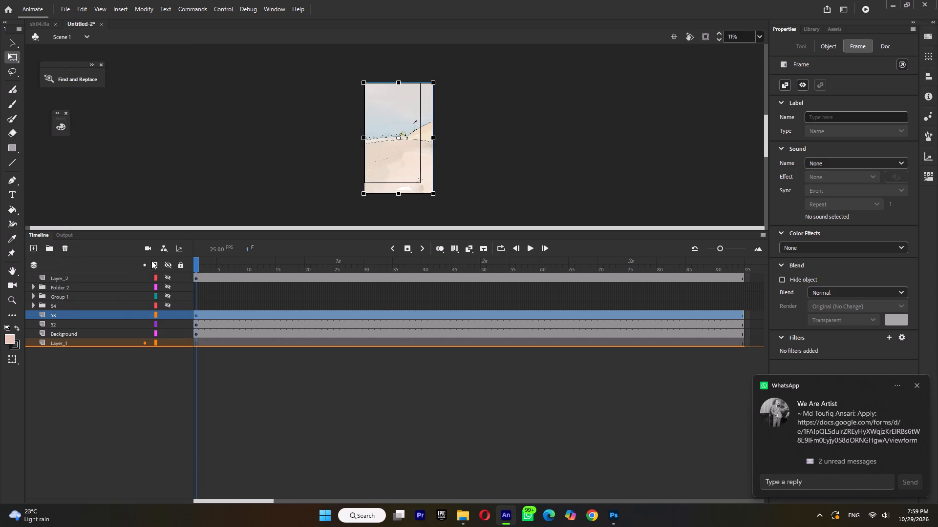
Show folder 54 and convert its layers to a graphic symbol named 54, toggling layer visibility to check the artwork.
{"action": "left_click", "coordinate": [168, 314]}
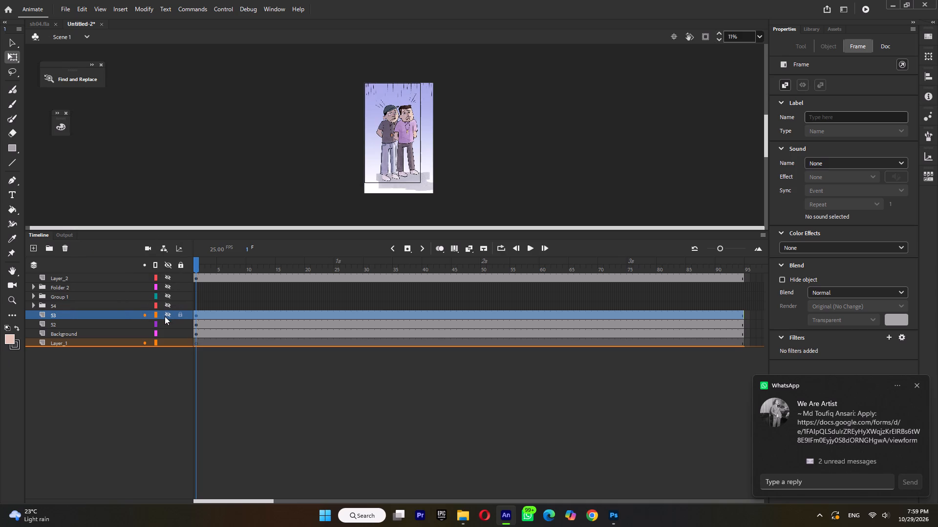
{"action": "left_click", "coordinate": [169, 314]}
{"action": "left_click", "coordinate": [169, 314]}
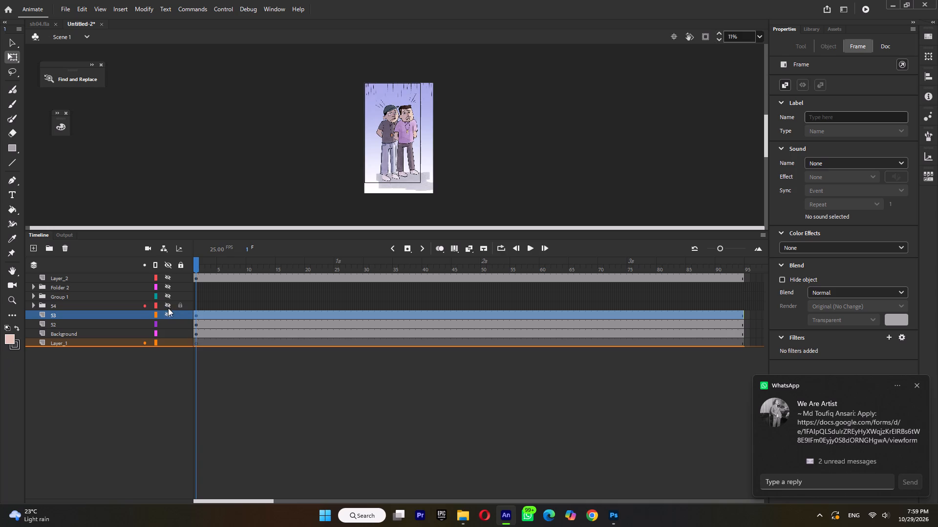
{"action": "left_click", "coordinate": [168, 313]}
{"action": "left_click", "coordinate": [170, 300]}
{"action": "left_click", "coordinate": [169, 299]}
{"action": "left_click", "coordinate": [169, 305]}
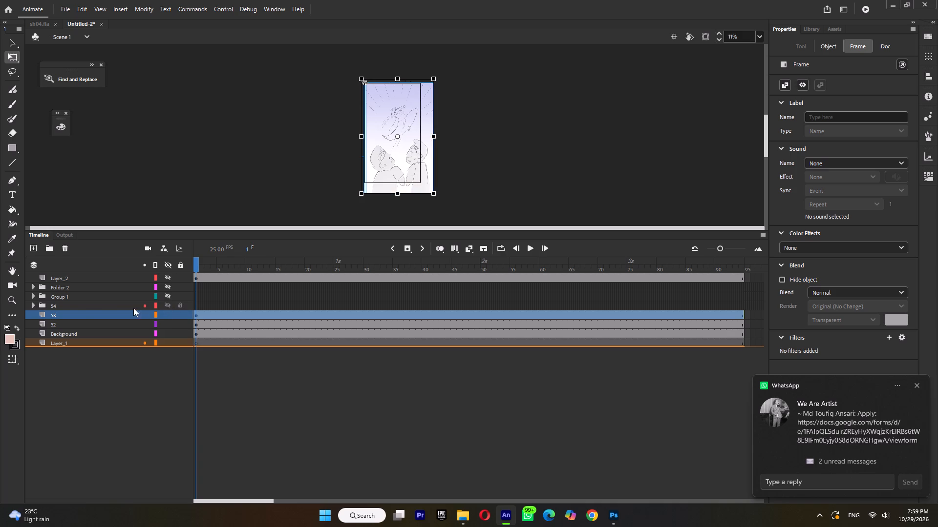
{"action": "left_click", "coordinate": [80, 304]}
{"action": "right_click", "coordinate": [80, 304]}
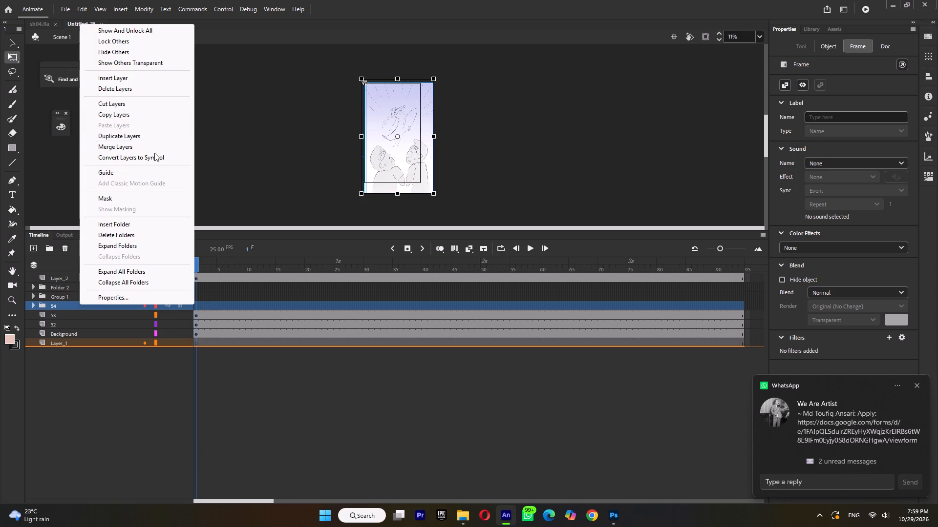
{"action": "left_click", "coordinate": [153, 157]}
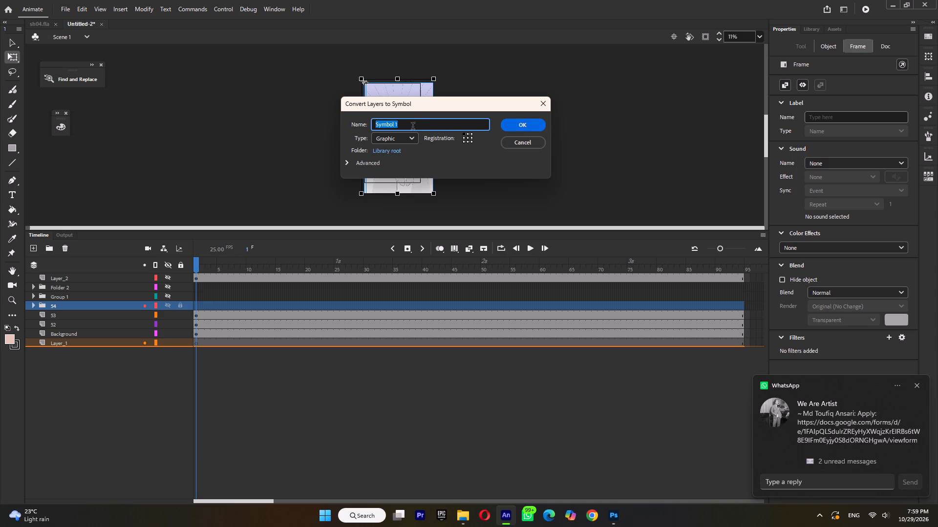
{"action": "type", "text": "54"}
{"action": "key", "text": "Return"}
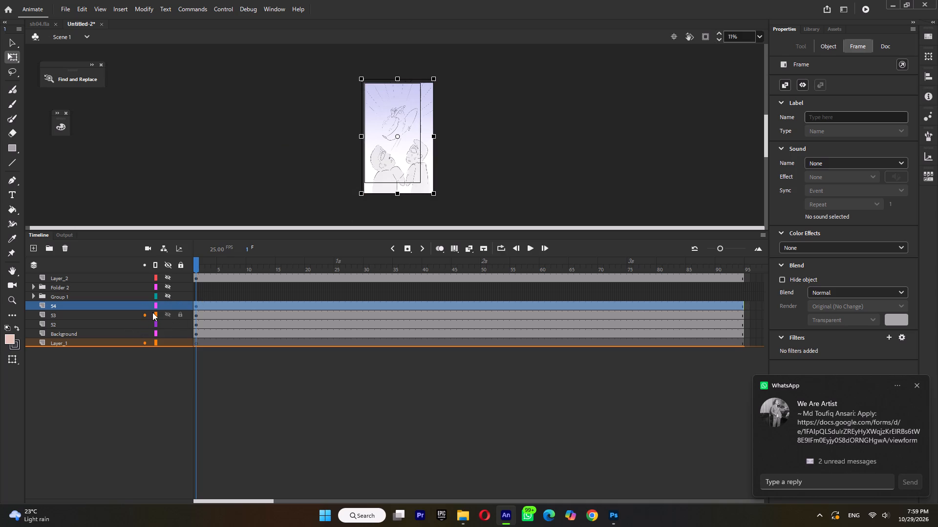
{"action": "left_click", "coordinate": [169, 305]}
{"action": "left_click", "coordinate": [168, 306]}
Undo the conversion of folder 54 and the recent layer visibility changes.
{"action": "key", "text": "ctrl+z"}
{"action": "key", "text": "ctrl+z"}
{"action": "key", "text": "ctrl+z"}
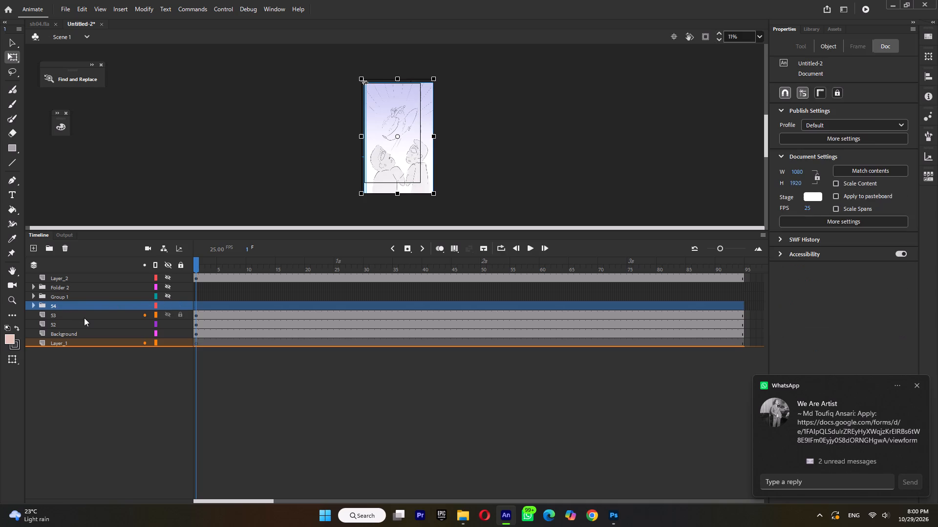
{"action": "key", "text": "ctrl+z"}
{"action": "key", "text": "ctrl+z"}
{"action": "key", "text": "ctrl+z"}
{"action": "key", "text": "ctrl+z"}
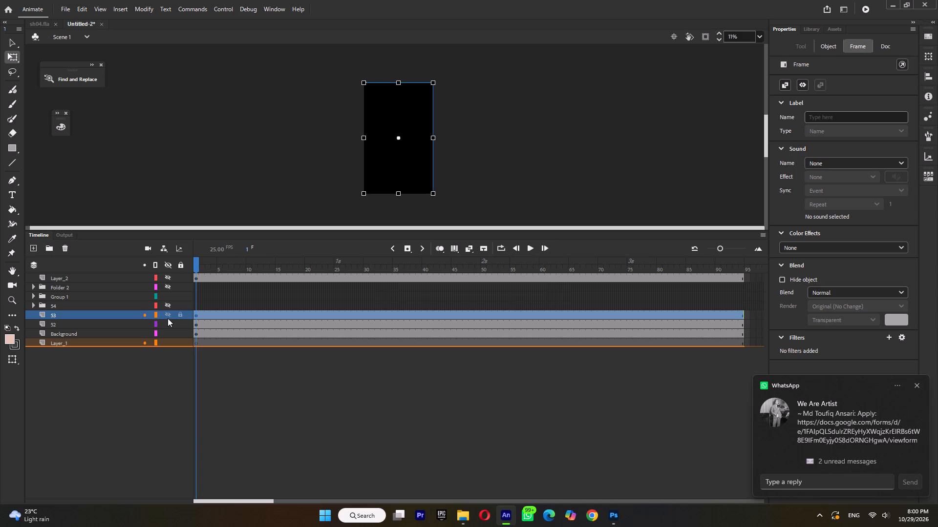
Undo the conversion of folder 53 to a symbol, restoring the folder with its layers.
{"action": "key", "text": "ctrl+z"}
{"action": "key", "text": "ctrl+z"}
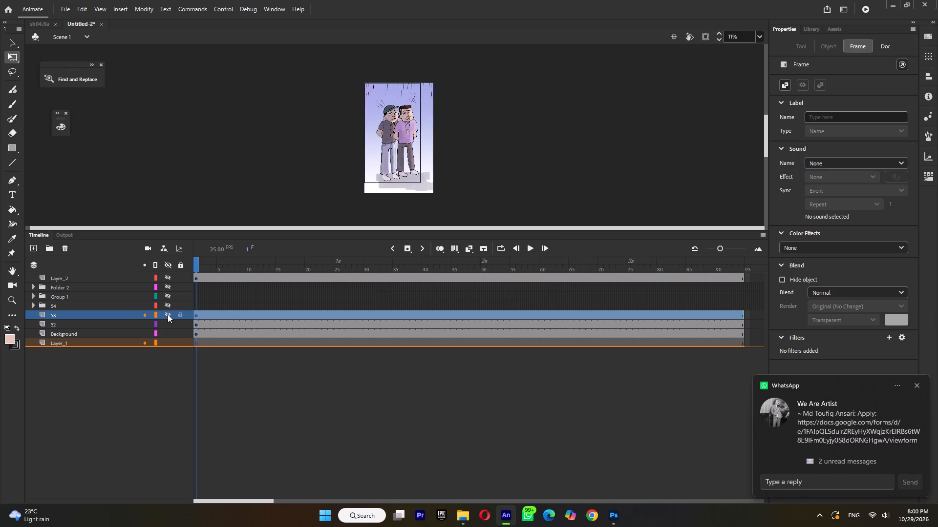
{"action": "key", "text": "ctrl+z"}
{"action": "key", "text": "ctrl+z"}
{"action": "key", "text": "ctrl+z"}
{"action": "key", "text": "ctrl+z"}
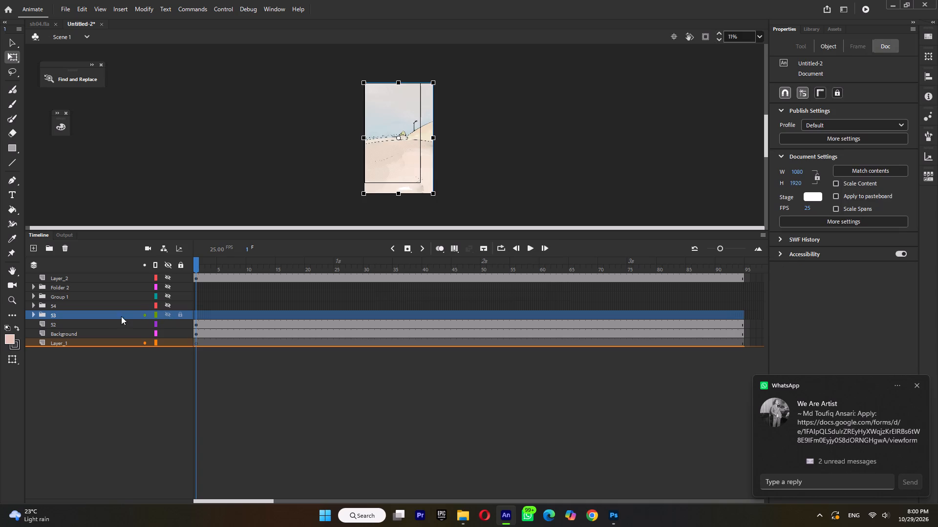
Toggle folder 53's visibility to compare its artwork with layer 52 beneath it.
{"action": "left_click", "coordinate": [61, 325]}
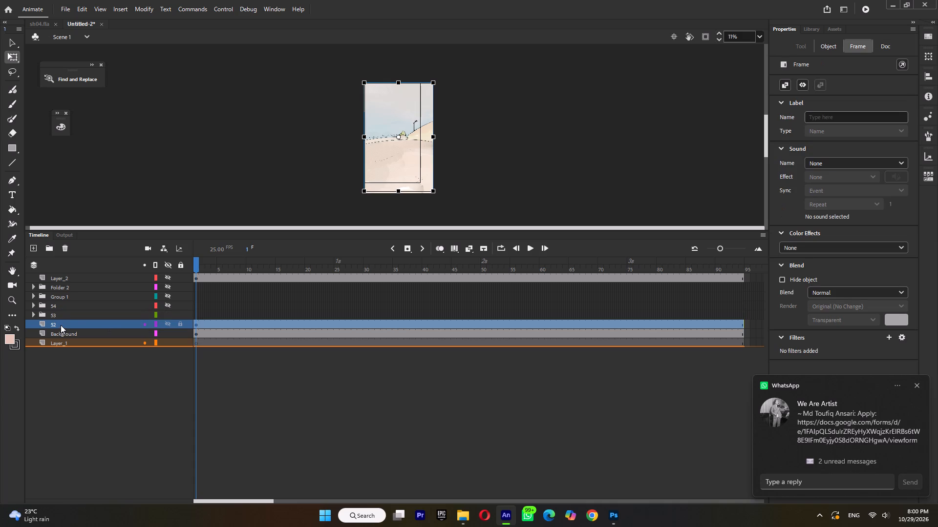
{"action": "left_click", "coordinate": [169, 315]}
{"action": "left_click", "coordinate": [169, 315]}
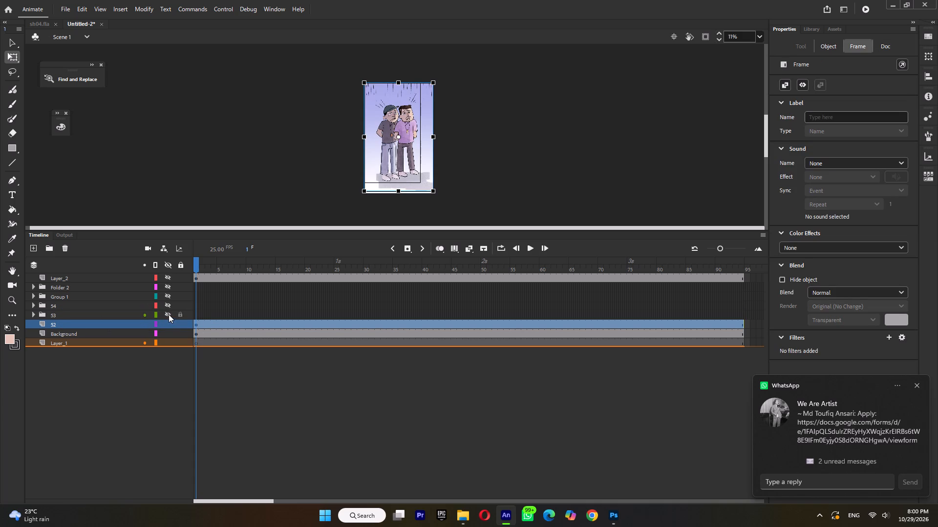
{"action": "left_click", "coordinate": [169, 314]}
Inside folder 53, move the bg layer to the bottom and the clouds layer directly above it.
{"action": "left_click", "coordinate": [34, 314]}
{"action": "left_click", "coordinate": [82, 325]}
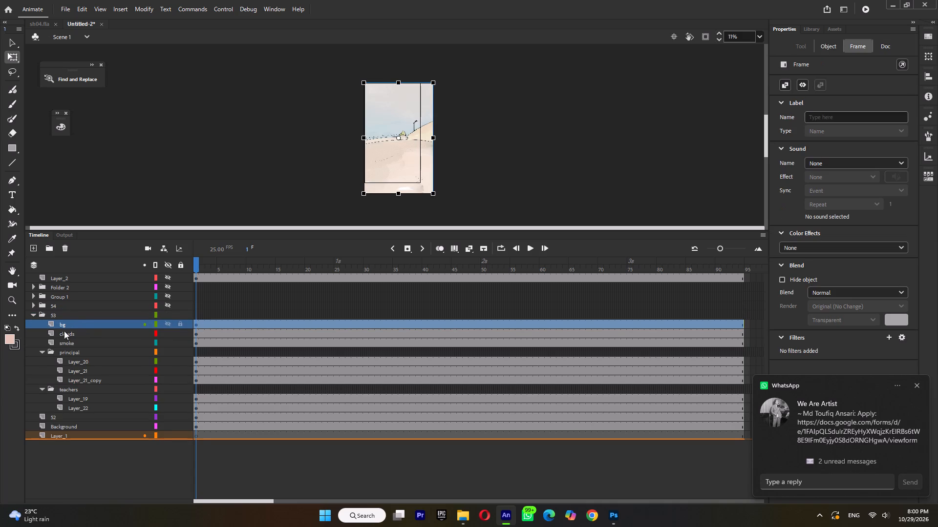
{"action": "left_click", "coordinate": [43, 350]}
{"action": "left_click", "coordinate": [41, 358]}
{"action": "left_click", "coordinate": [41, 361]}
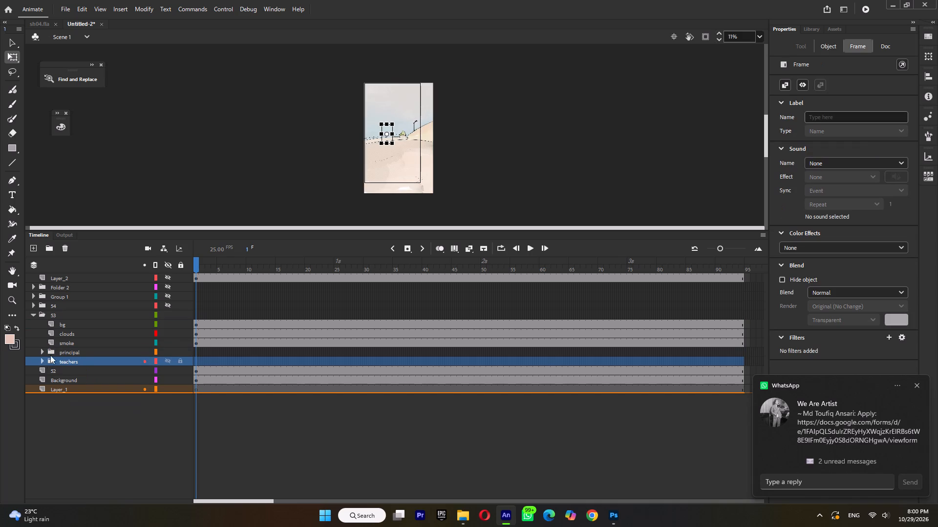
{"action": "left_click", "coordinate": [65, 328]}
{"action": "left_click", "coordinate": [69, 323]}
{"action": "left_click_drag", "start_coordinate": [64, 322], "coordinate": [57, 345]}
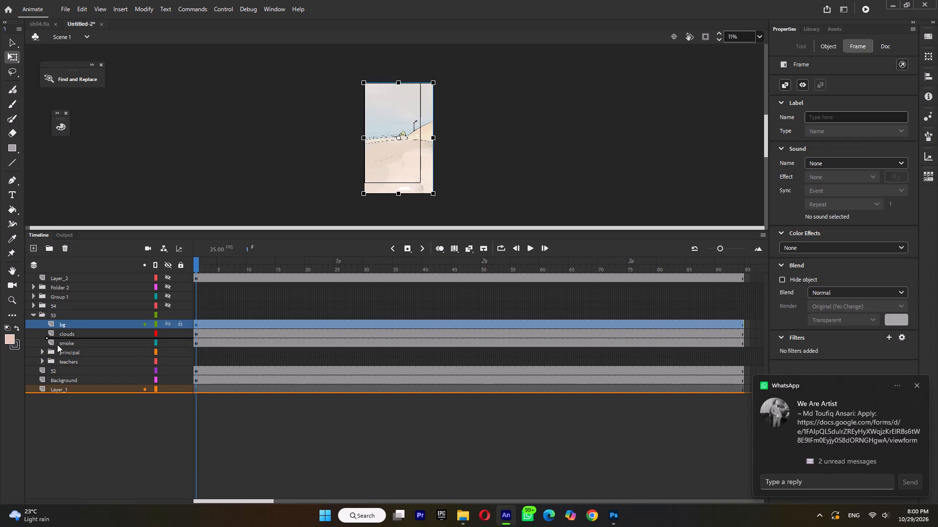
{"action": "left_click_drag", "start_coordinate": [57, 345], "coordinate": [45, 364]}
{"action": "left_click", "coordinate": [63, 321]}
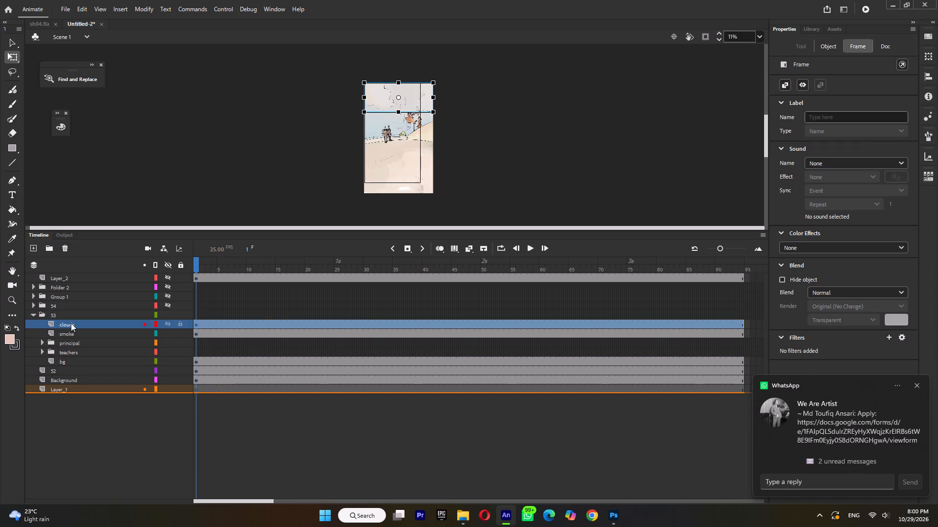
{"action": "left_click_drag", "start_coordinate": [70, 323], "coordinate": [45, 358]}
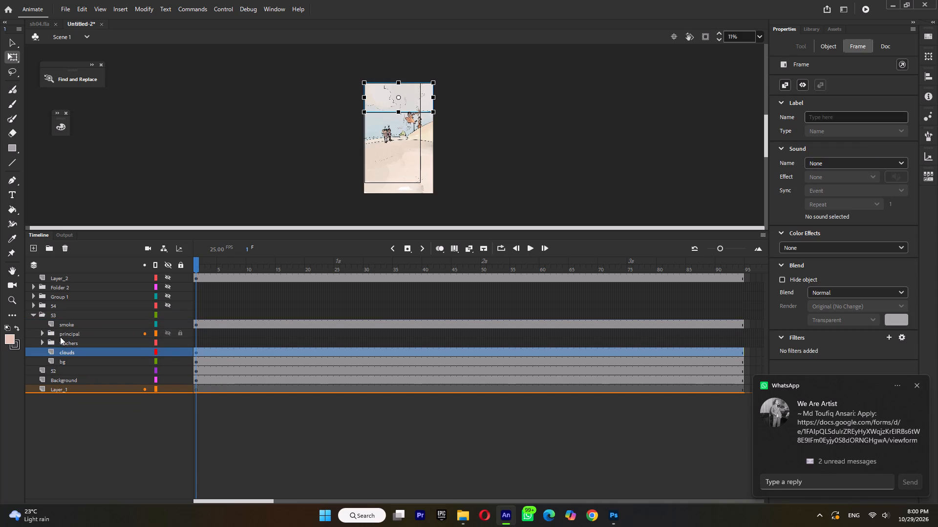
In folder 53, place the smoke layer directly above clouds and the principal folder between teachers and smoke.
{"action": "left_click", "coordinate": [63, 324]}
{"action": "left_click_drag", "start_coordinate": [69, 323], "coordinate": [51, 345]}
{"action": "left_click", "coordinate": [66, 318]}
{"action": "left_click", "coordinate": [71, 324]}
{"action": "left_click_drag", "start_coordinate": [66, 325], "coordinate": [52, 340]}
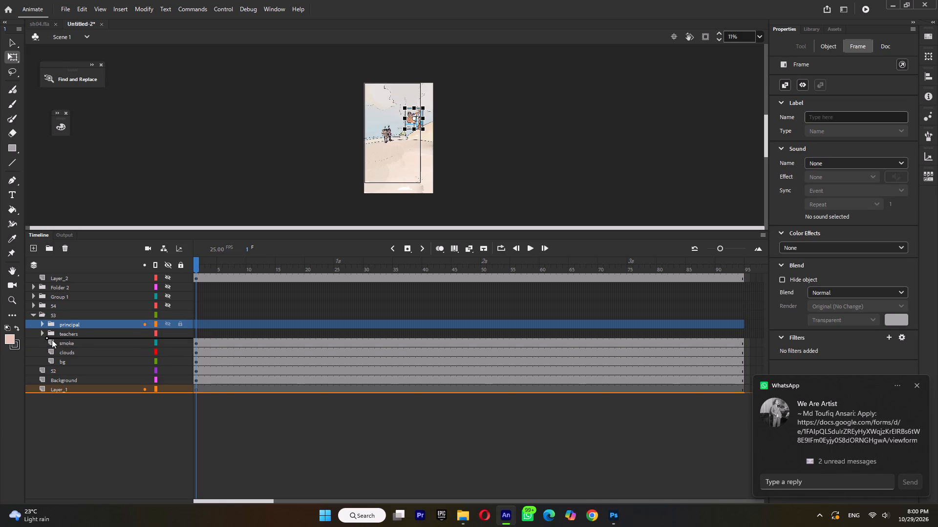
{"action": "left_click_drag", "start_coordinate": [52, 340], "coordinate": [50, 340]}
In the teachers folder, move Layer_19 below Layer_22.
{"action": "left_click", "coordinate": [40, 322]}
{"action": "left_click", "coordinate": [65, 332]}
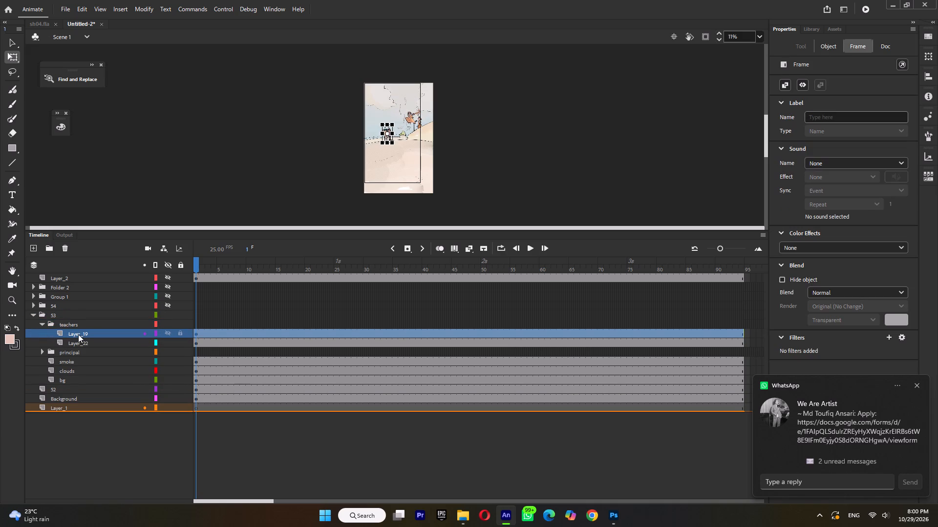
{"action": "left_click_drag", "start_coordinate": [78, 334], "coordinate": [78, 345]}
{"action": "left_click", "coordinate": [40, 323]}
Reverse the layer order in the principal folder to Layer_21_copy, Layer_21, Layer_20 from top to bottom.
{"action": "left_click", "coordinate": [44, 333]}
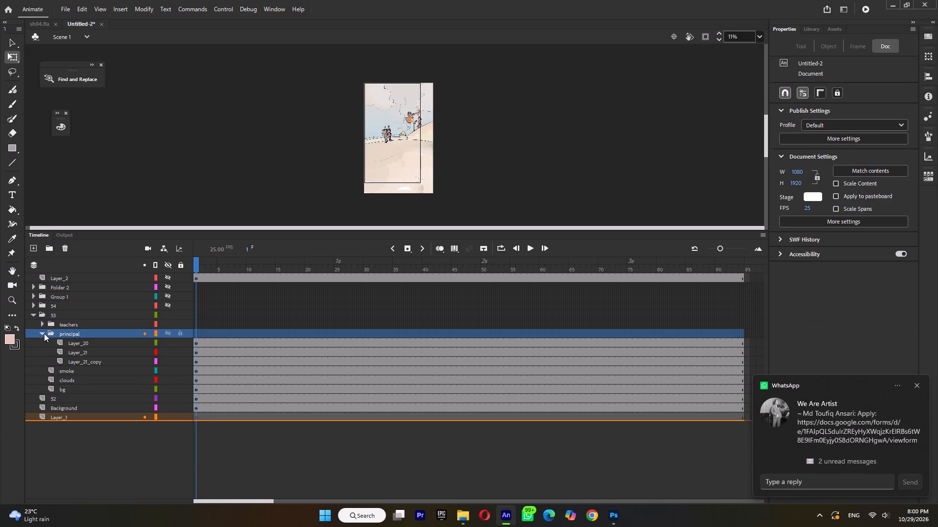
{"action": "left_click", "coordinate": [79, 342]}
{"action": "left_click_drag", "start_coordinate": [82, 343], "coordinate": [82, 364]}
{"action": "left_click", "coordinate": [85, 344]}
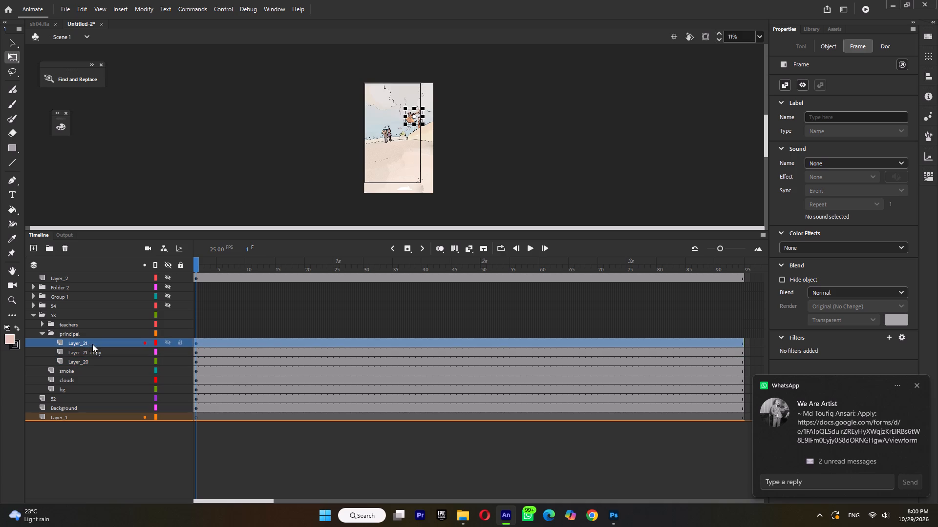
{"action": "left_click_drag", "start_coordinate": [85, 344], "coordinate": [84, 357]}
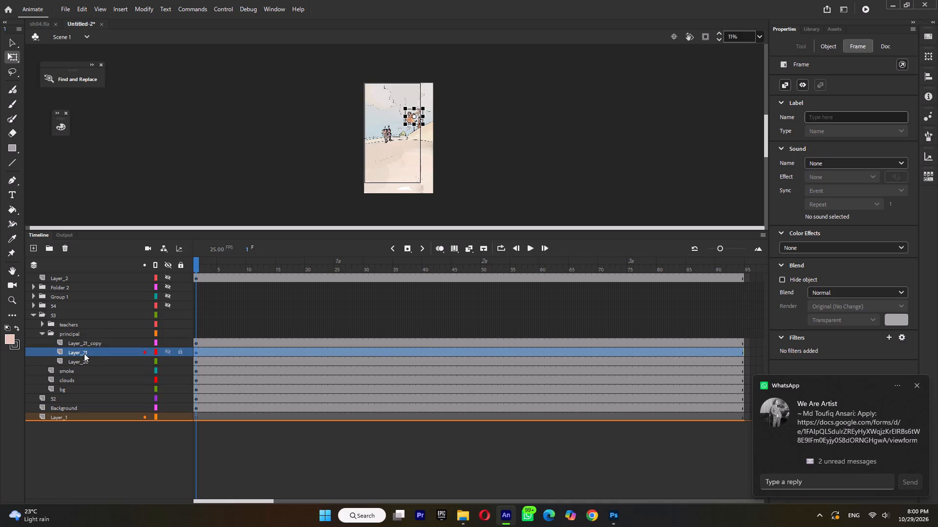
{"action": "left_click", "coordinate": [43, 334]}
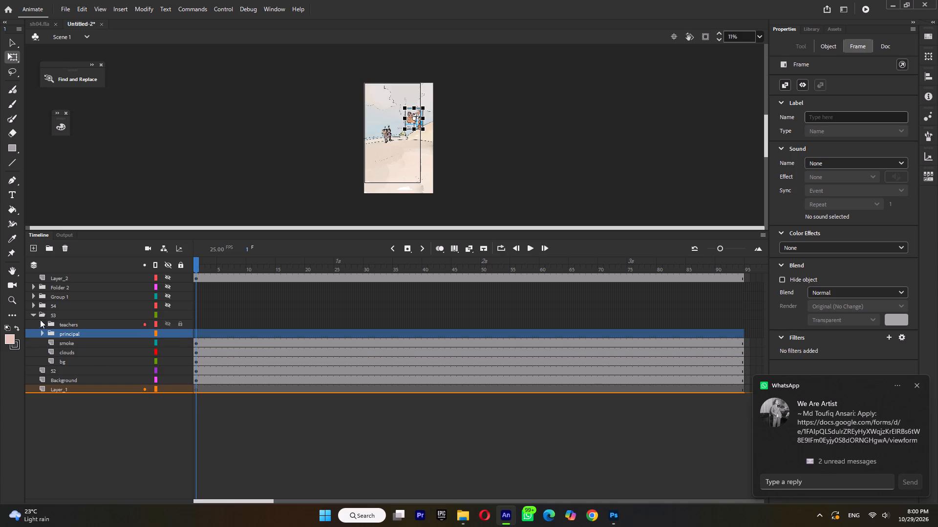
Convert folder 53 with its reordered layers to a graphic symbol named 53.
{"action": "left_click", "coordinate": [33, 314]}
{"action": "right_click", "coordinate": [70, 318]}
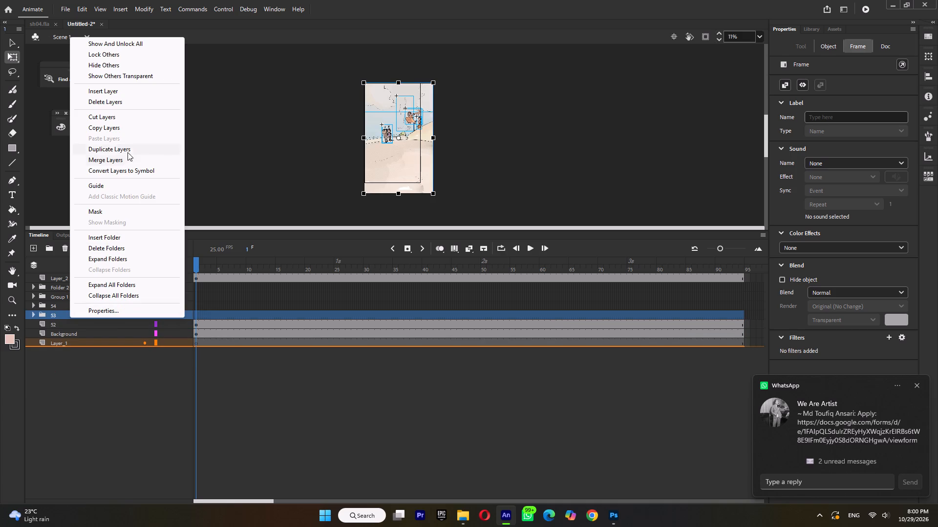
{"action": "left_click", "coordinate": [129, 168]}
{"action": "type", "text": "53"}
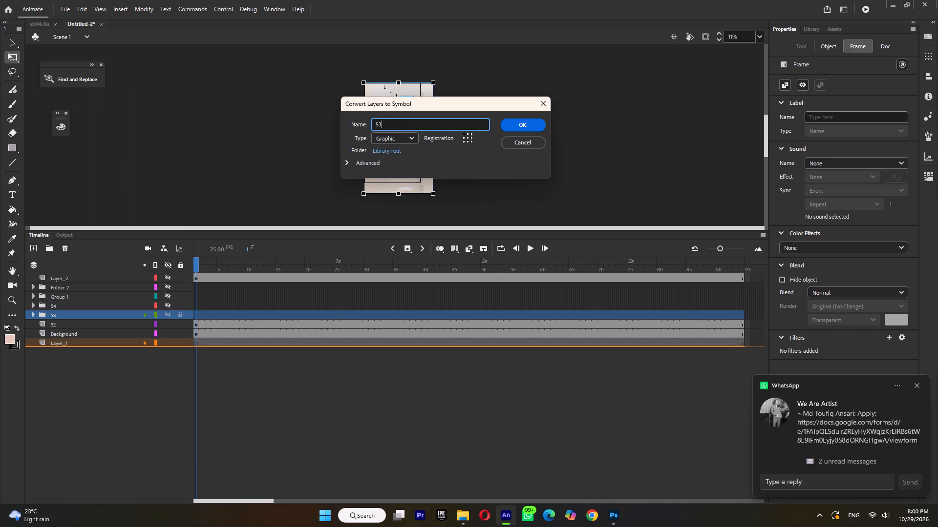
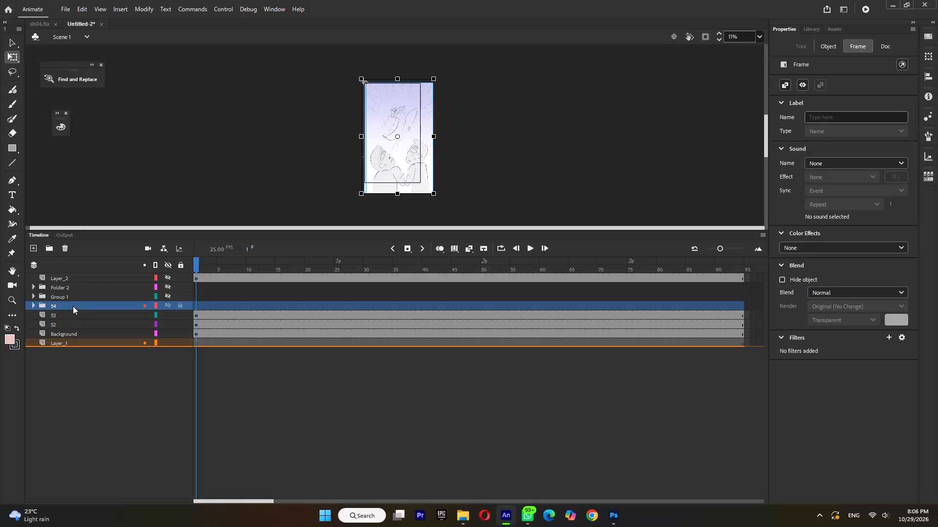
In folder 54, move _4, bg, Layer_10 and Layer_10_copy below the other layers, stacked in that order from the bottom up.
{"action": "left_click", "coordinate": [34, 303]}
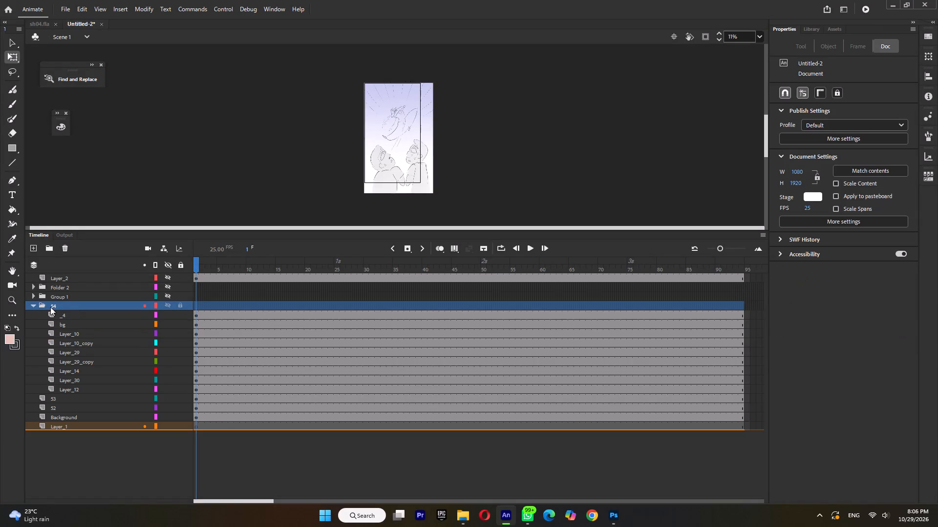
{"action": "left_click", "coordinate": [64, 314]}
{"action": "left_click_drag", "start_coordinate": [68, 314], "coordinate": [64, 393]}
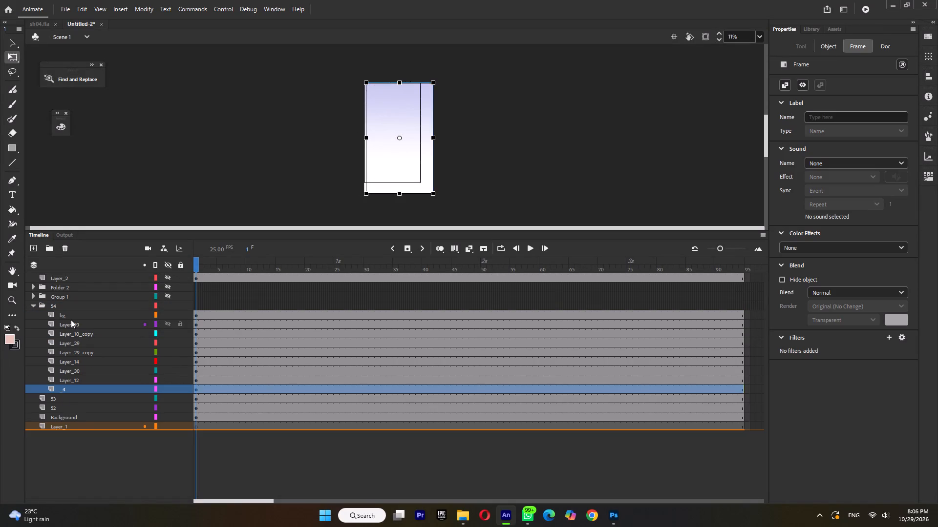
{"action": "left_click", "coordinate": [72, 317]}
{"action": "left_click_drag", "start_coordinate": [75, 315], "coordinate": [74, 385]}
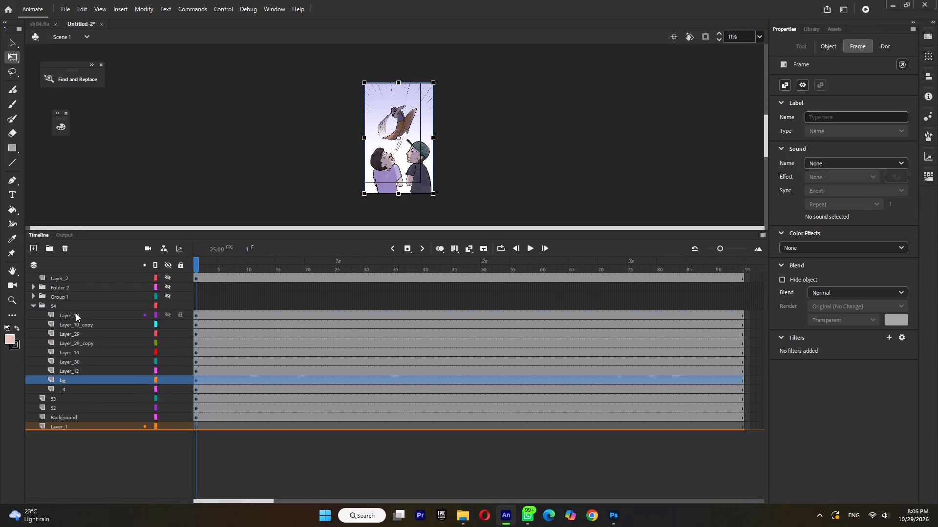
{"action": "left_click", "coordinate": [76, 313]}
{"action": "left_click_drag", "start_coordinate": [75, 315], "coordinate": [71, 375]}
{"action": "left_click", "coordinate": [78, 317]}
{"action": "left_click_drag", "start_coordinate": [82, 314], "coordinate": [80, 328]}
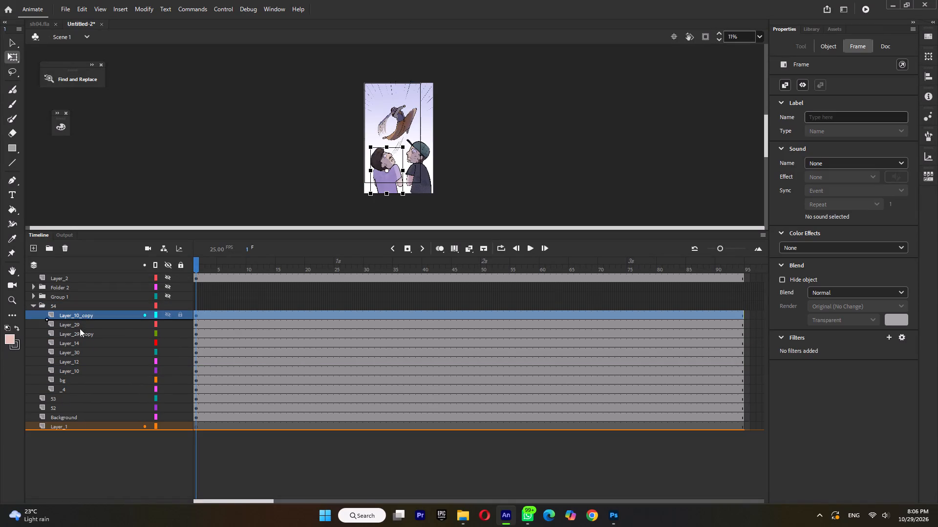
{"action": "left_click_drag", "start_coordinate": [80, 328], "coordinate": [78, 365]}
Order folder 54's layers above Layer_10_copy as Layer_12, Layer_30, Layer_14, Layer_29_copy, Layer_29 from top to bottom.
{"action": "left_click", "coordinate": [86, 314]}
{"action": "left_click_drag", "start_coordinate": [84, 313], "coordinate": [82, 330]}
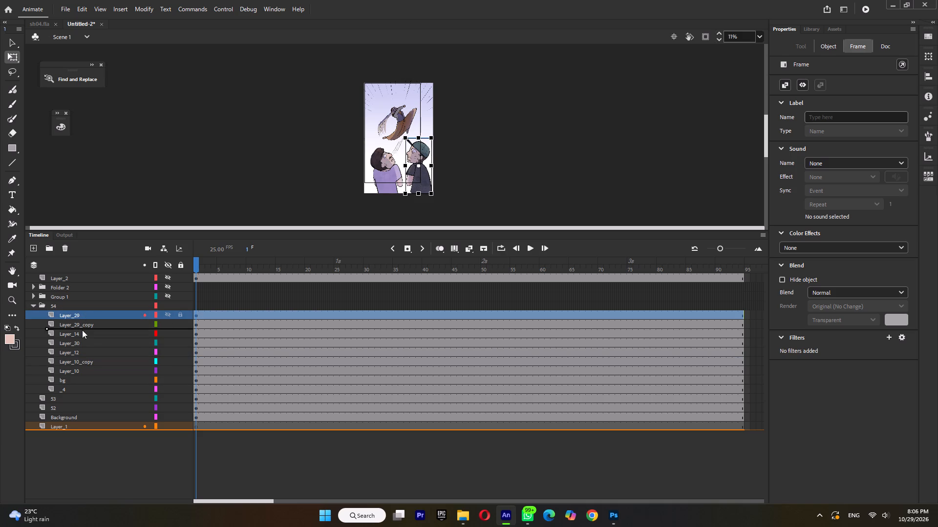
{"action": "left_click_drag", "start_coordinate": [82, 330], "coordinate": [79, 354]}
{"action": "left_click", "coordinate": [86, 316]}
{"action": "left_click_drag", "start_coordinate": [89, 315], "coordinate": [84, 349]}
{"action": "left_click", "coordinate": [87, 314]}
{"action": "left_click_drag", "start_coordinate": [90, 311], "coordinate": [88, 335]}
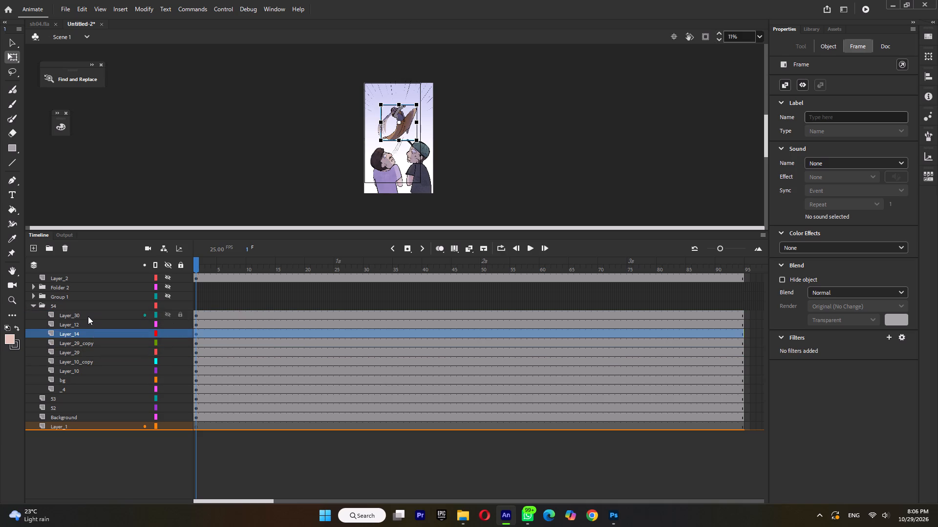
{"action": "left_click", "coordinate": [88, 315]}
{"action": "left_click_drag", "start_coordinate": [86, 313], "coordinate": [85, 326]}
Convert folder 54 with its reordered layers to a symbol named 54.
{"action": "left_click", "coordinate": [34, 305]}
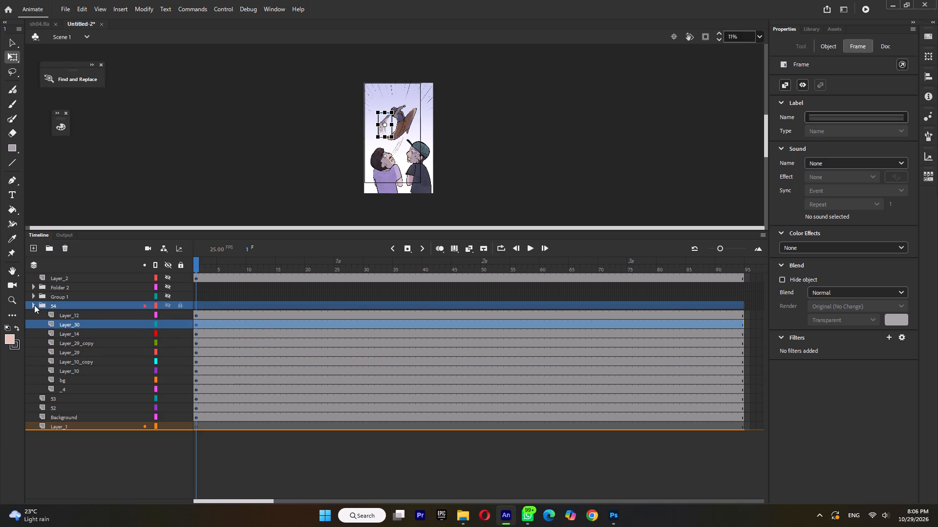
{"action": "right_click", "coordinate": [61, 305]}
{"action": "left_click", "coordinate": [118, 157]}
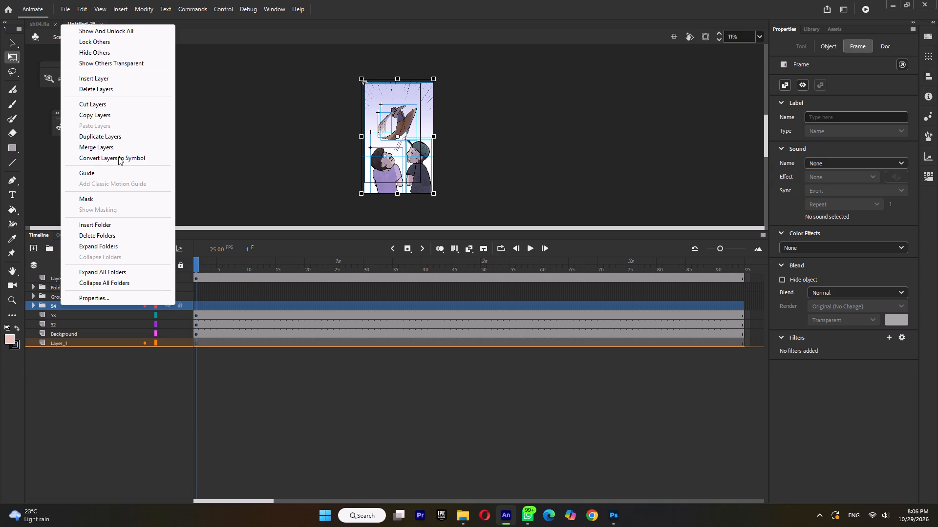
{"action": "type", "text": "54"}
{"action": "key", "text": "Return"}
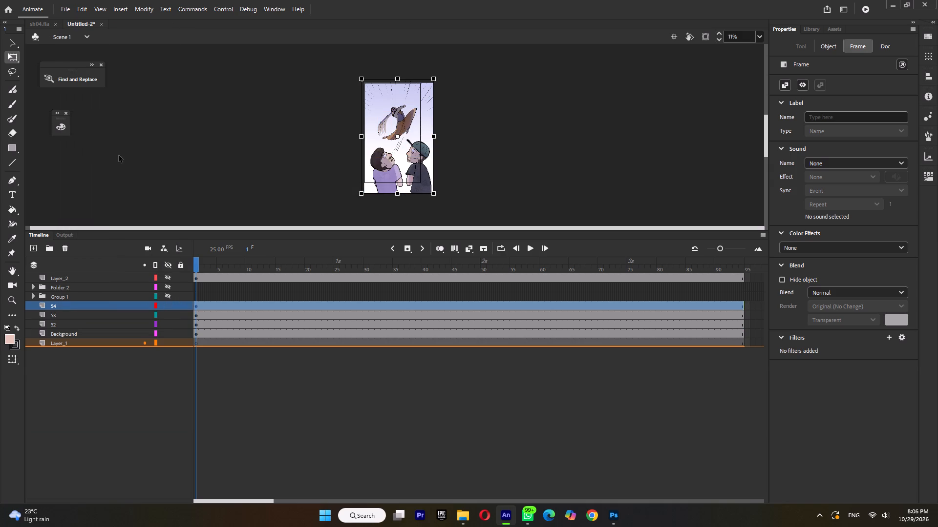
With layer 54 hidden and Group 1 shown, reorder Group 1 as Layer_41, Layer_40, Layer_4_copy, Layer_25 from top to bottom.
{"action": "left_click", "coordinate": [167, 304]}
{"action": "left_click", "coordinate": [168, 296]}
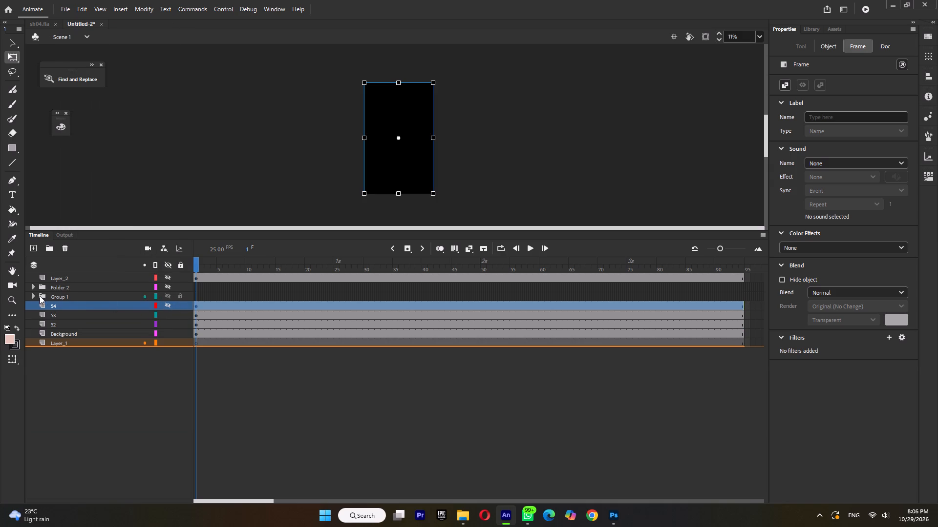
{"action": "left_click", "coordinate": [34, 295]}
{"action": "left_click", "coordinate": [86, 304]}
{"action": "left_click_drag", "start_coordinate": [83, 304], "coordinate": [81, 337]}
{"action": "left_click", "coordinate": [81, 301]}
{"action": "left_click_drag", "start_coordinate": [81, 304], "coordinate": [79, 325]}
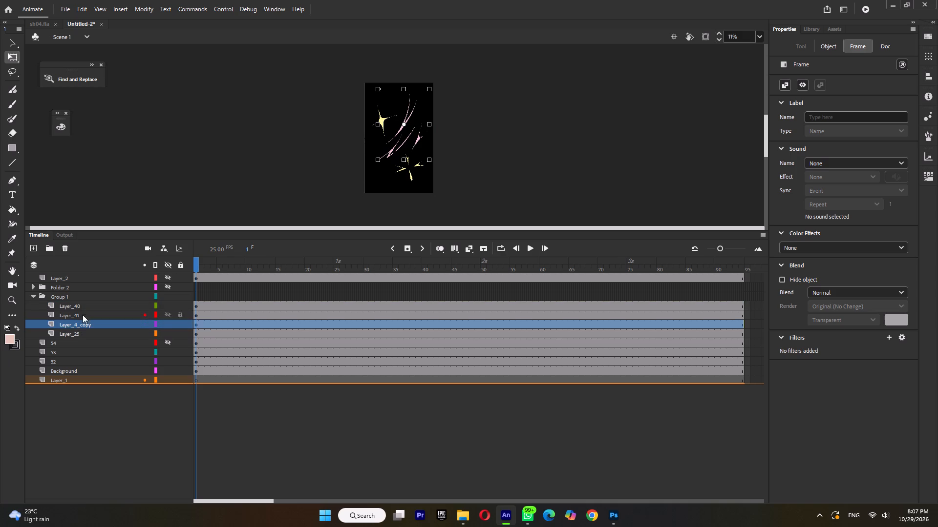
{"action": "left_click", "coordinate": [84, 306]}
{"action": "left_click_drag", "start_coordinate": [86, 304], "coordinate": [85, 316]}
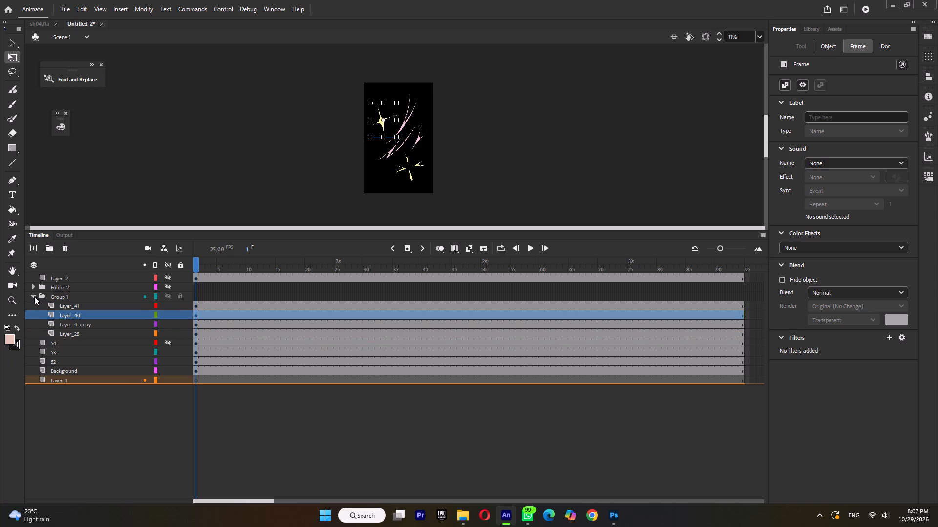
Convert the Group 1 folder with its reordered layers to a symbol named 55.
{"action": "left_click", "coordinate": [34, 296]}
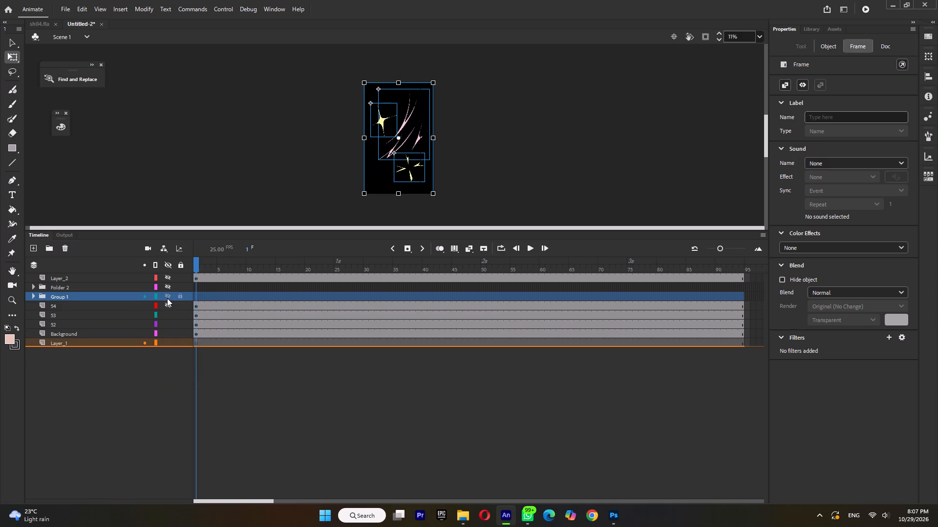
{"action": "right_click", "coordinate": [103, 293]}
{"action": "left_click", "coordinate": [153, 144]}
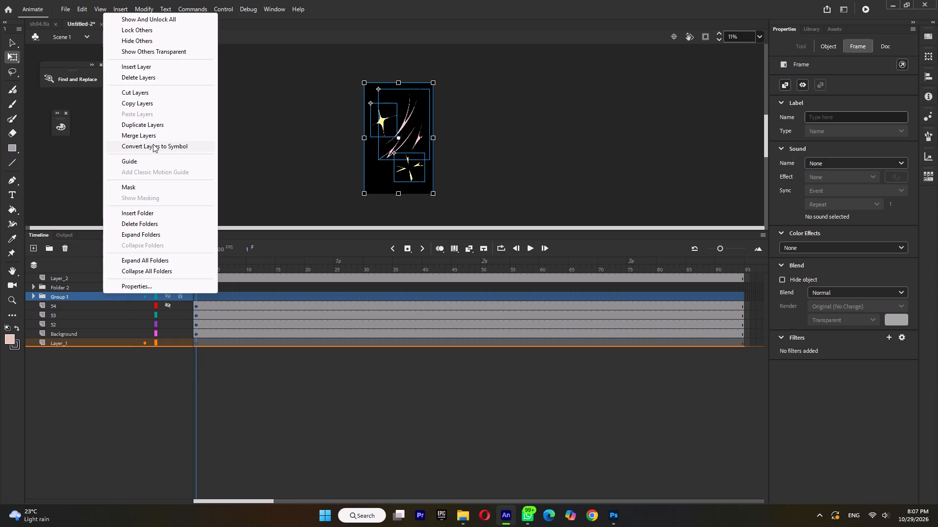
{"action": "type", "text": "55"}
{"action": "key", "text": "Return"}
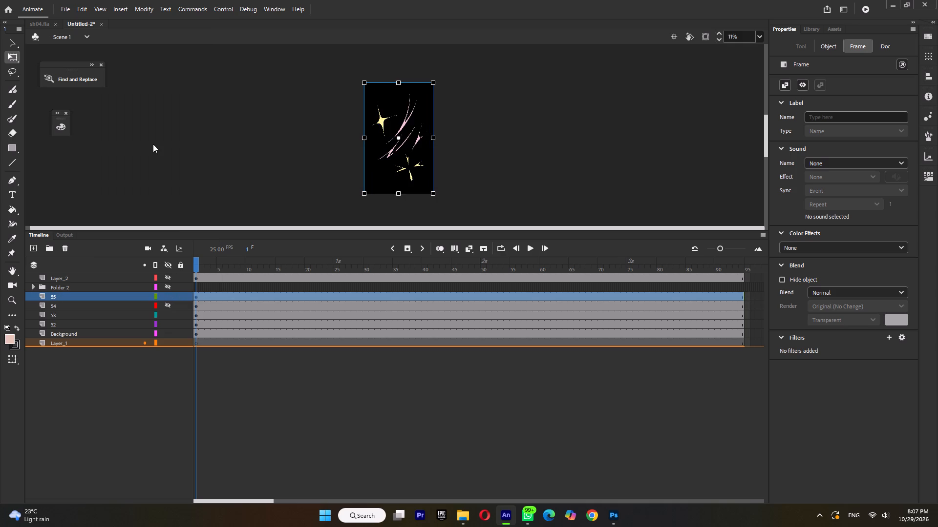
Show Folder 2 and layer 54, and expand Folder 2 with its nested Folder 1 collapsed.
{"action": "left_click", "coordinate": [167, 285]}
{"action": "left_click", "coordinate": [167, 305]}
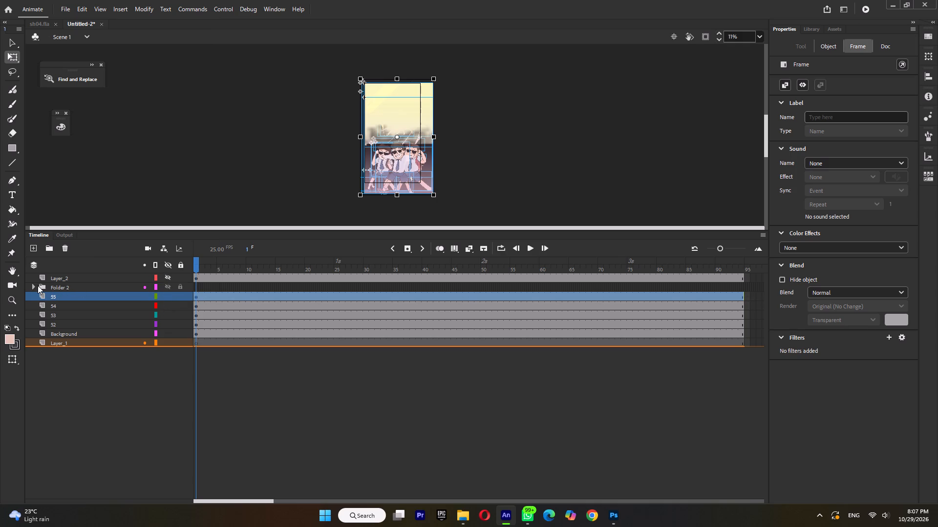
{"action": "left_click", "coordinate": [34, 285]}
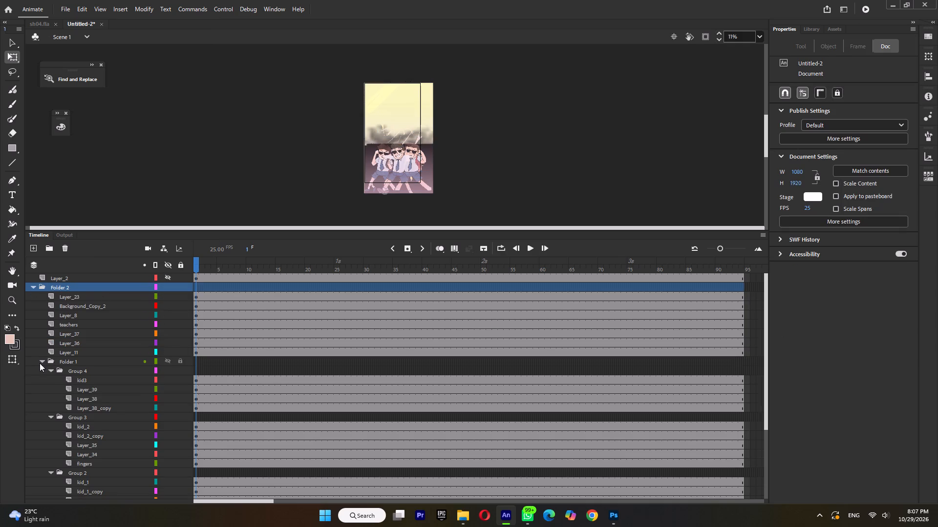
{"action": "left_click", "coordinate": [42, 363]}
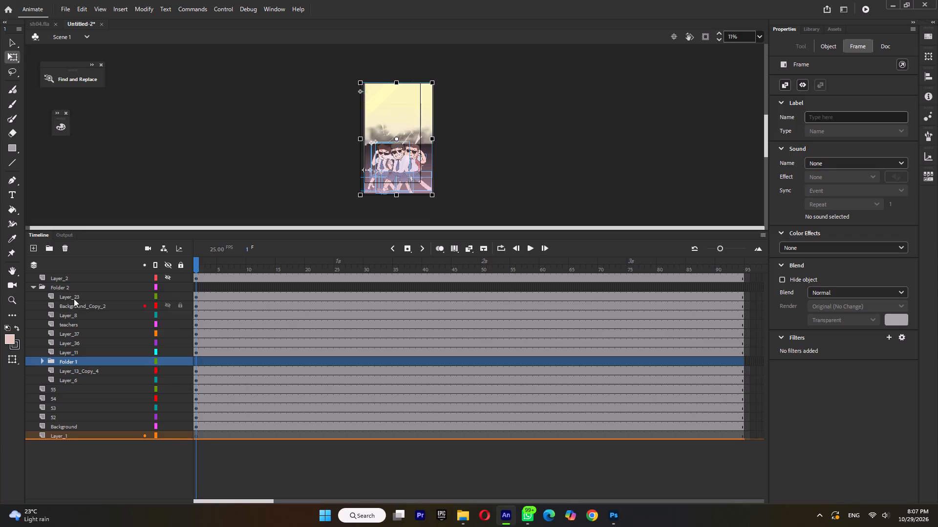
Move Layer_23, Background_Copy_2 and Layer_8 below Layer_6 in Folder 2, ordered Layer_8, Background_Copy_2, Layer_23 from top to bottom.
{"action": "left_click", "coordinate": [74, 298]}
{"action": "left_click_drag", "start_coordinate": [74, 297], "coordinate": [68, 379]}
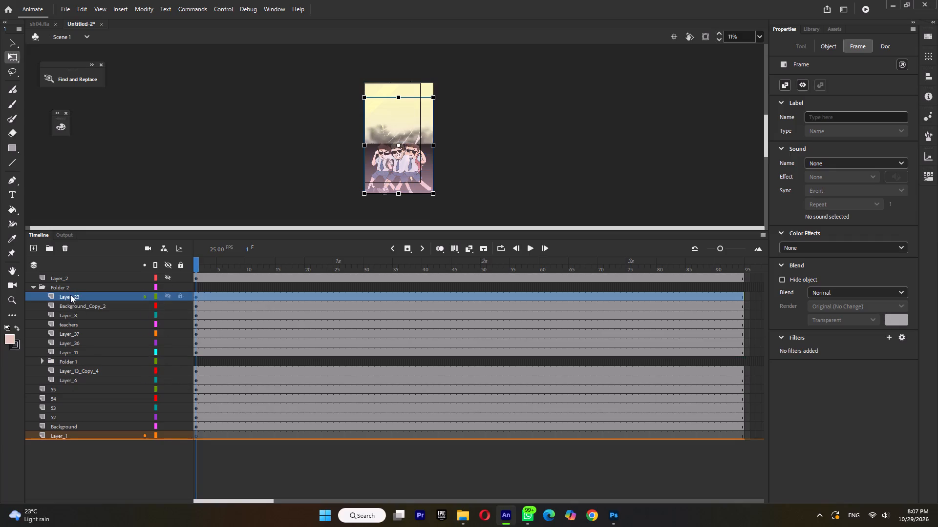
{"action": "left_click_drag", "start_coordinate": [70, 295], "coordinate": [67, 384]}
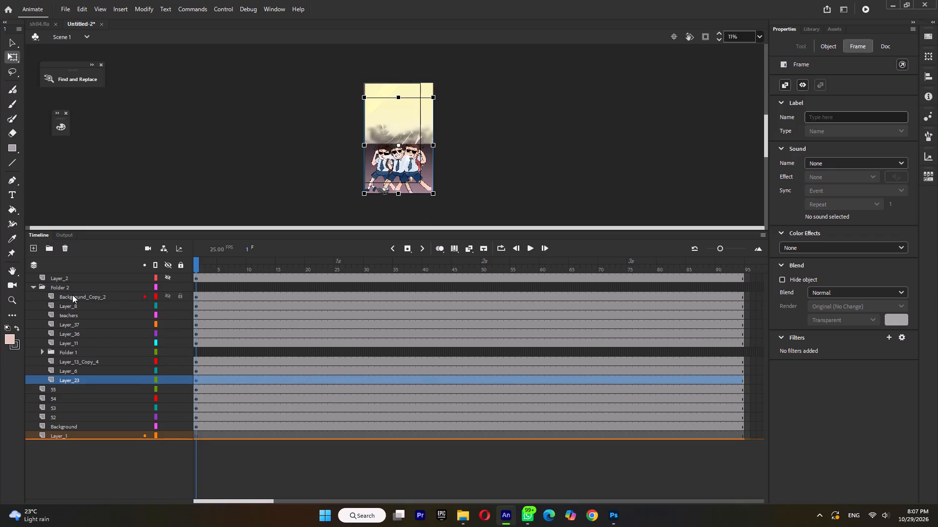
{"action": "left_click", "coordinate": [73, 292]}
{"action": "left_click_drag", "start_coordinate": [74, 295], "coordinate": [69, 374]}
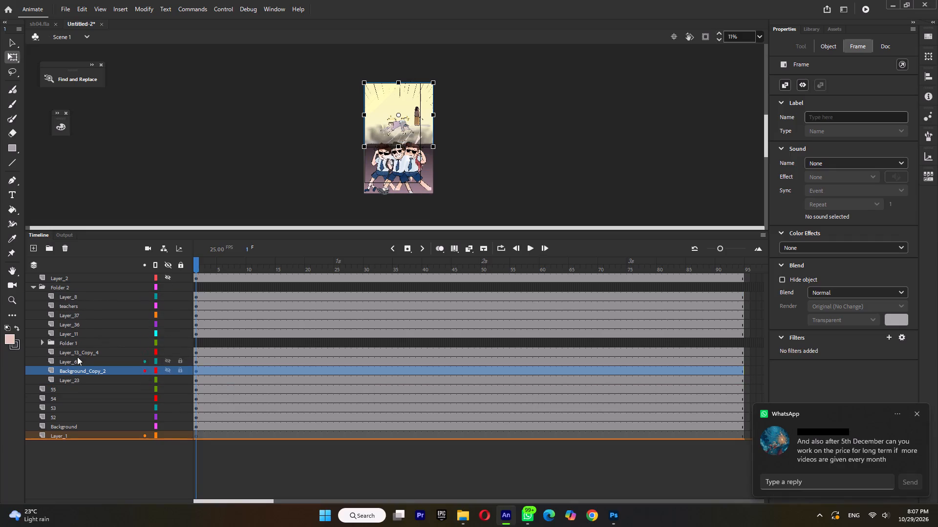
{"action": "left_click", "coordinate": [77, 294]}
{"action": "left_click_drag", "start_coordinate": [78, 295], "coordinate": [76, 364]}
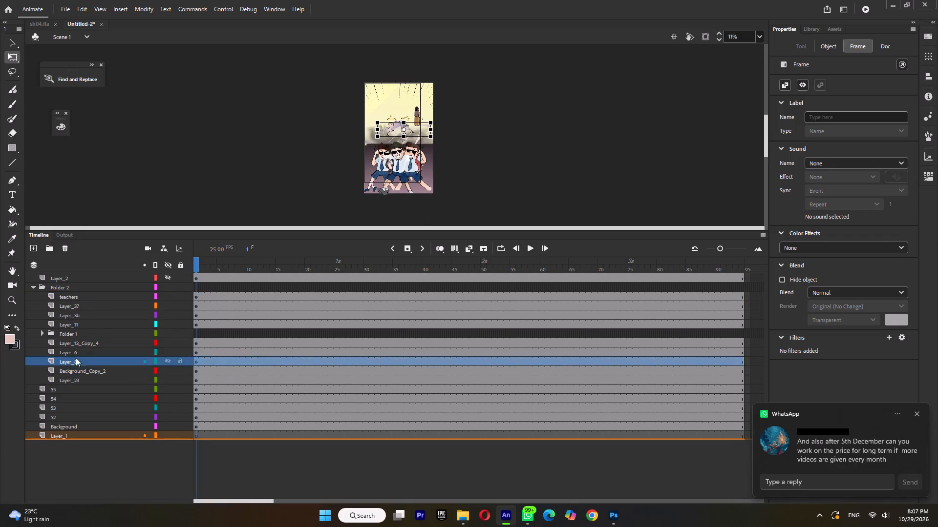
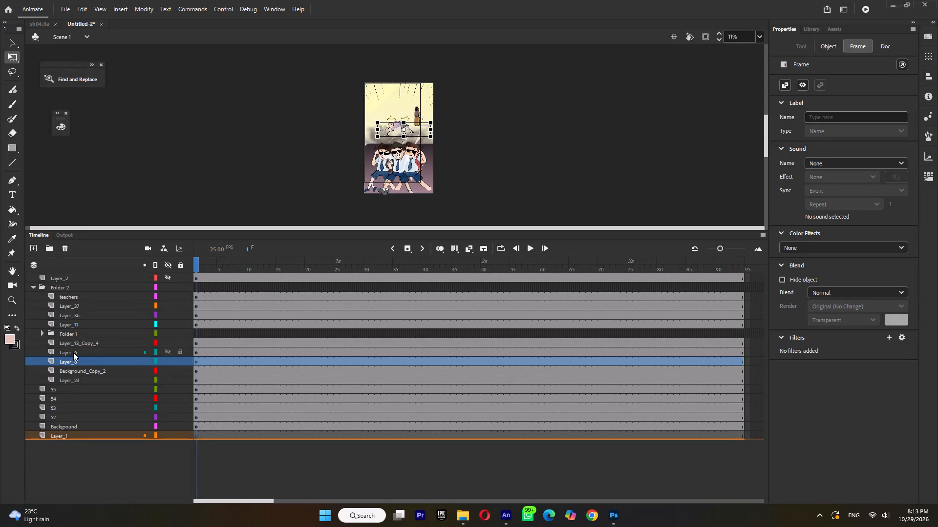
In Folder 2, move teachers, Layer_37, Layer_36 and Layer_11 below Layer_6, stacked as Layer_11, Layer_36, Layer_37, teachers above Layer_8.
{"action": "left_click", "coordinate": [73, 352]}
{"action": "left_click", "coordinate": [77, 294]}
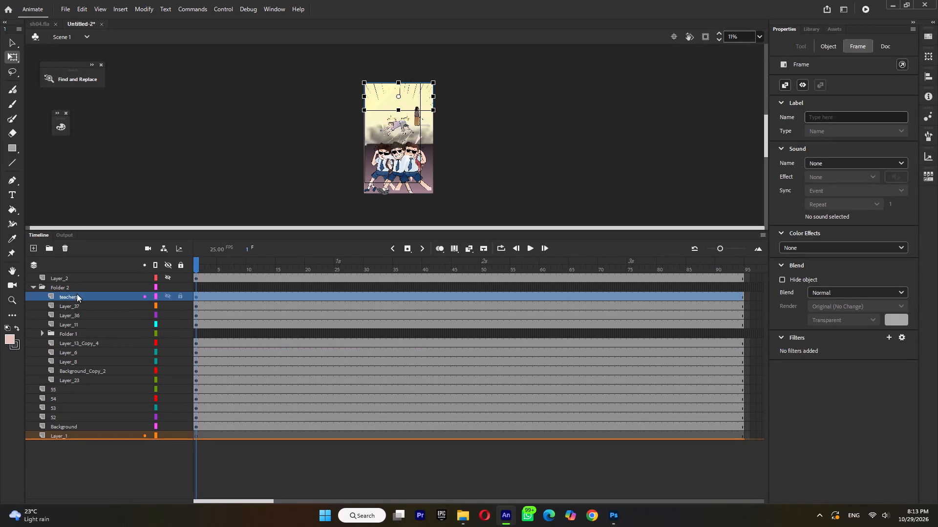
{"action": "left_click_drag", "start_coordinate": [79, 294], "coordinate": [67, 356]}
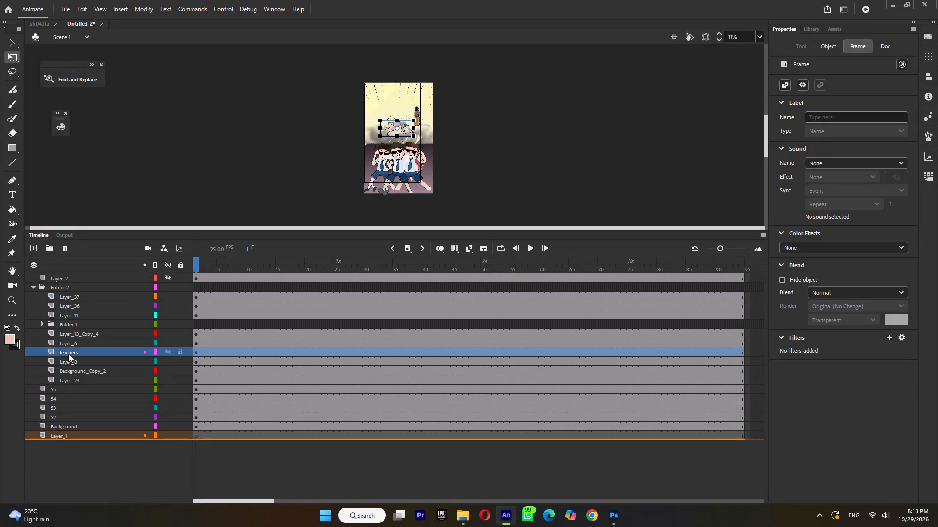
{"action": "left_click", "coordinate": [72, 294]}
{"action": "left_click_drag", "start_coordinate": [76, 295], "coordinate": [66, 349]}
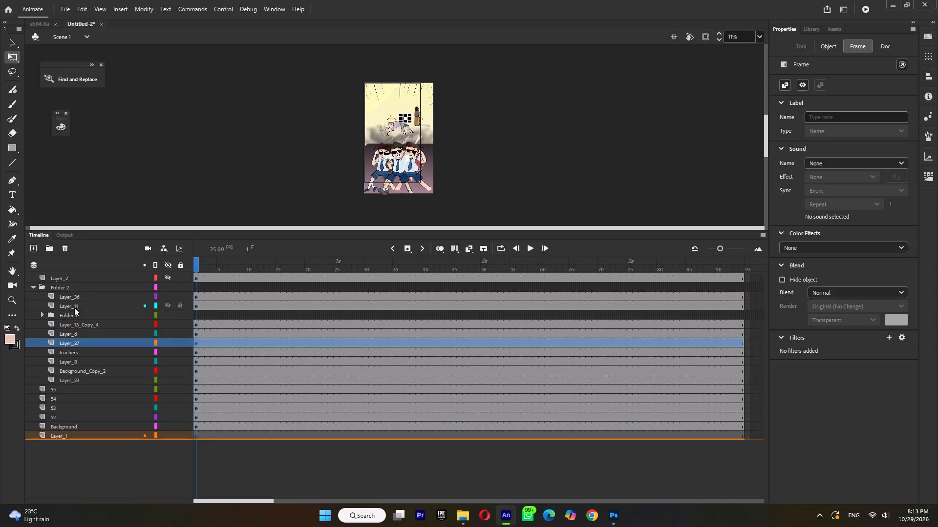
{"action": "left_click", "coordinate": [76, 296]}
{"action": "left_click_drag", "start_coordinate": [74, 296], "coordinate": [70, 336]}
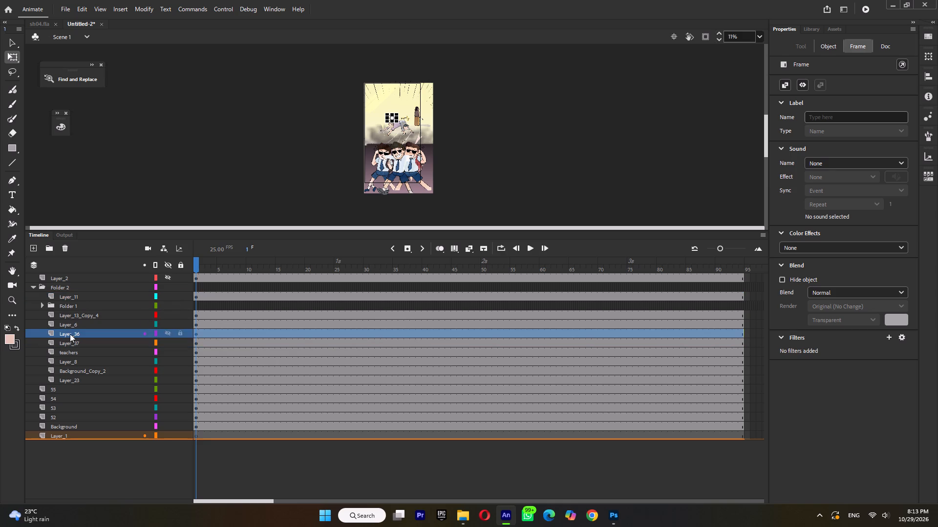
{"action": "left_click", "coordinate": [74, 296]}
{"action": "left_click_drag", "start_coordinate": [75, 298], "coordinate": [70, 327]}
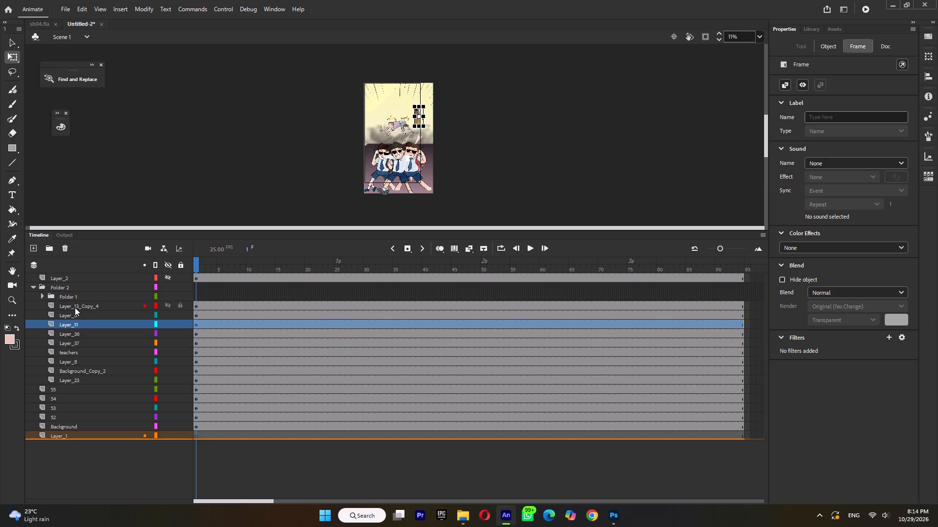
Move Folder 1 and Layer_13_Copy_4 below Layer_6 within Folder 2, with Layer_13_Copy_4 above Folder 1.
{"action": "left_click", "coordinate": [75, 296]}
{"action": "left_click_drag", "start_coordinate": [75, 296], "coordinate": [73, 317]}
{"action": "left_click_drag", "start_coordinate": [65, 297], "coordinate": [65, 313]}
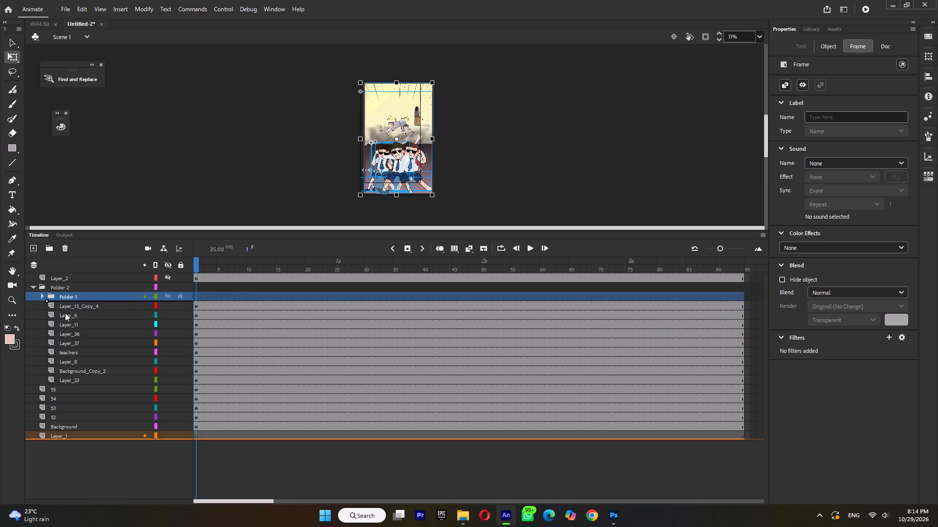
{"action": "left_click_drag", "start_coordinate": [65, 313], "coordinate": [63, 323]}
{"action": "left_click", "coordinate": [71, 295]}
{"action": "left_click_drag", "start_coordinate": [77, 295], "coordinate": [74, 308]}
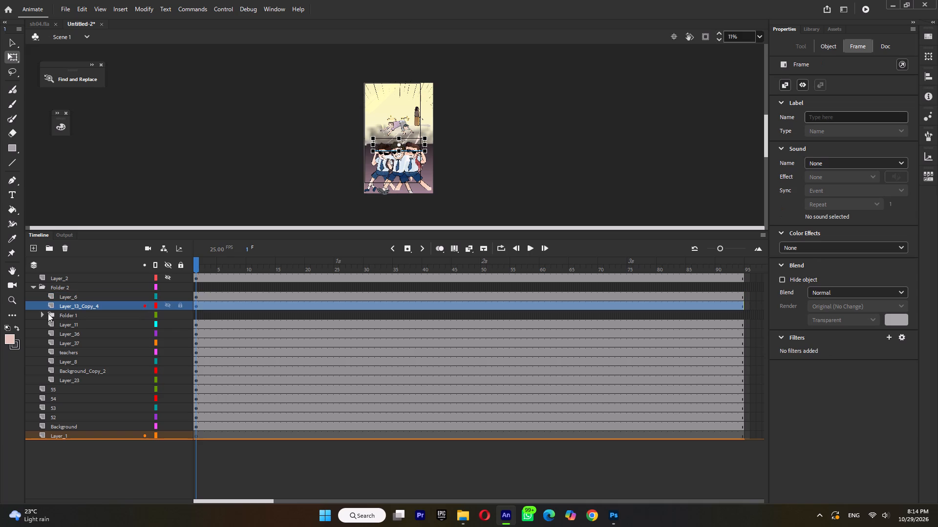
Expand Folder 1 and collapse its nested Group 4, Group 3 and Group 2.
{"action": "left_click", "coordinate": [39, 315]}
{"action": "left_click", "coordinate": [43, 315]}
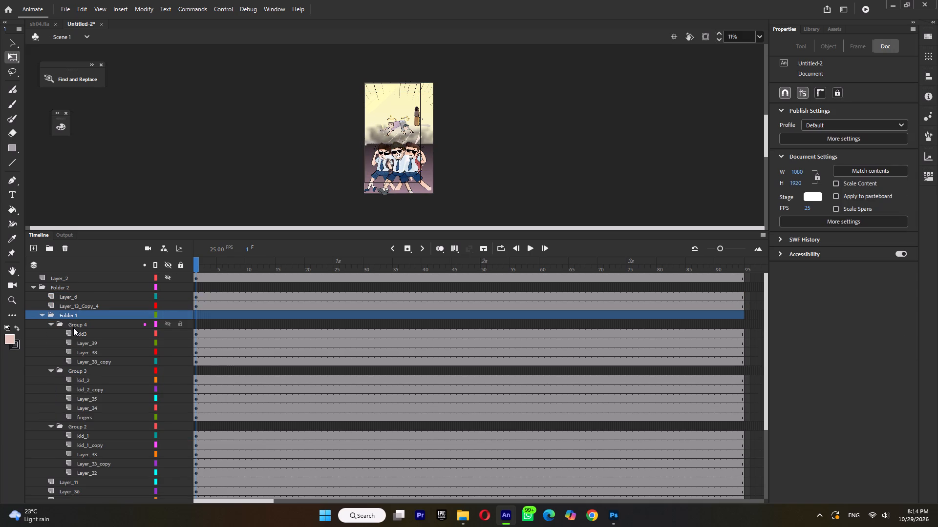
{"action": "left_click", "coordinate": [49, 324]}
{"action": "left_click", "coordinate": [50, 335]}
{"action": "left_click", "coordinate": [51, 339]}
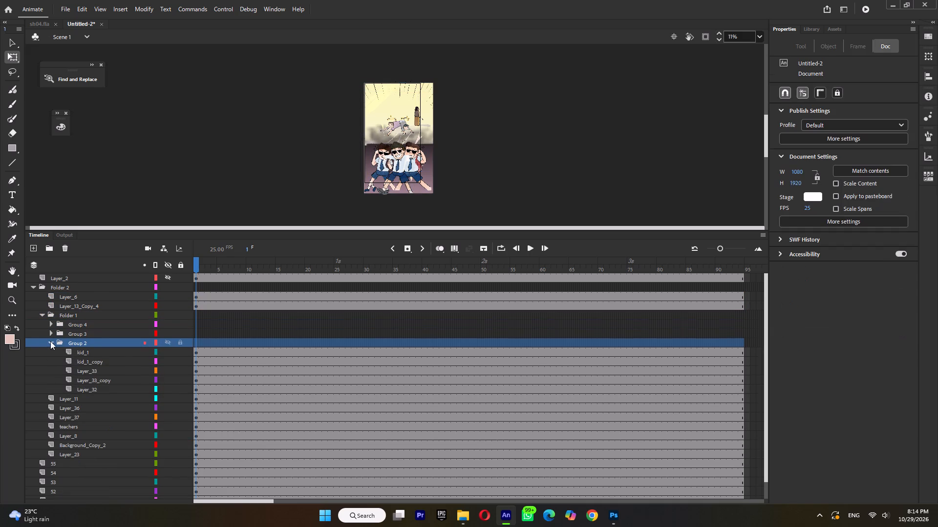
Reorder Group 2 as Layer_32, Layer_33_copy, Layer_33, kid_1_copy, kid_1 from top to bottom, and collapse the group.
{"action": "left_click", "coordinate": [51, 343]}
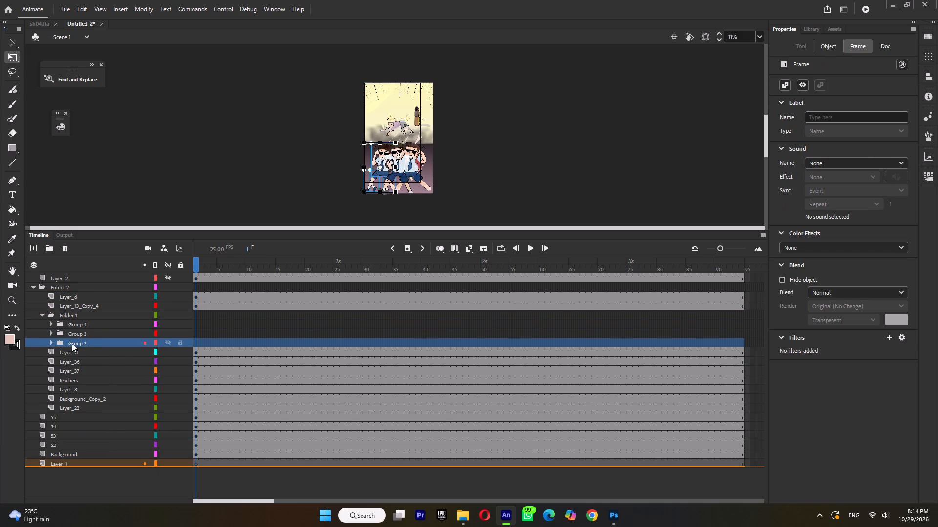
{"action": "left_click", "coordinate": [49, 344]}
{"action": "left_click", "coordinate": [77, 350]}
{"action": "left_click_drag", "start_coordinate": [86, 351], "coordinate": [89, 393]}
{"action": "left_click", "coordinate": [92, 356]}
{"action": "left_click", "coordinate": [98, 353]}
{"action": "left_click_drag", "start_coordinate": [96, 353], "coordinate": [96, 360]}
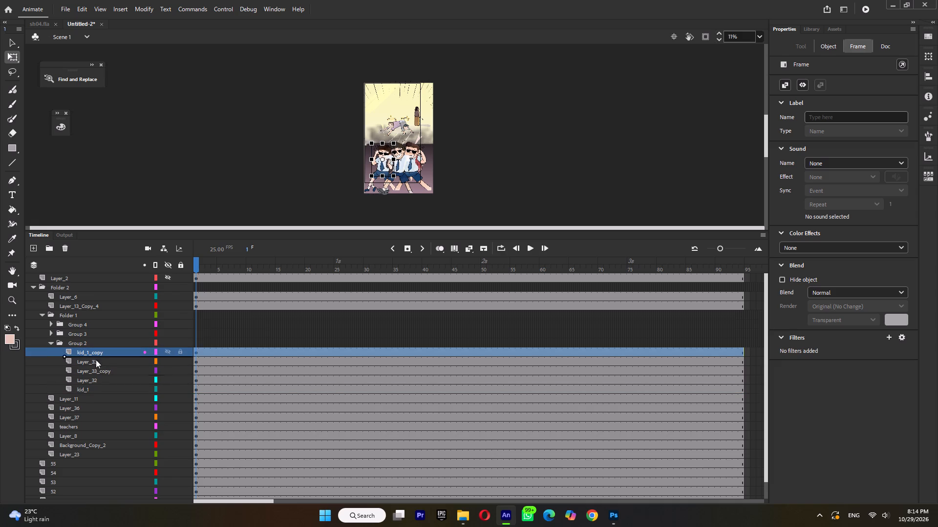
{"action": "left_click_drag", "start_coordinate": [96, 360], "coordinate": [93, 382]}
{"action": "left_click", "coordinate": [101, 353]}
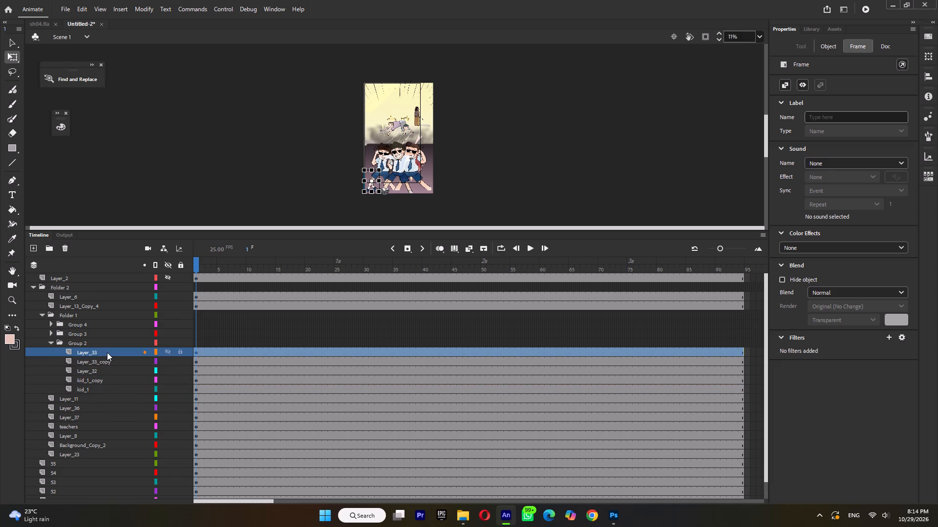
{"action": "left_click_drag", "start_coordinate": [101, 352], "coordinate": [98, 374]}
{"action": "left_click_drag", "start_coordinate": [96, 353], "coordinate": [91, 375]}
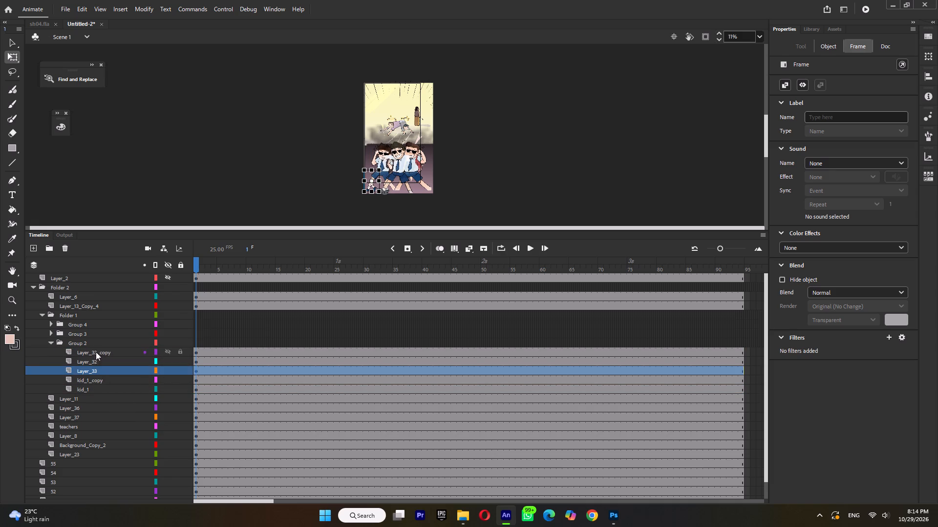
{"action": "left_click", "coordinate": [96, 352]}
{"action": "left_click_drag", "start_coordinate": [92, 351], "coordinate": [89, 364]}
{"action": "left_click", "coordinate": [53, 343]}
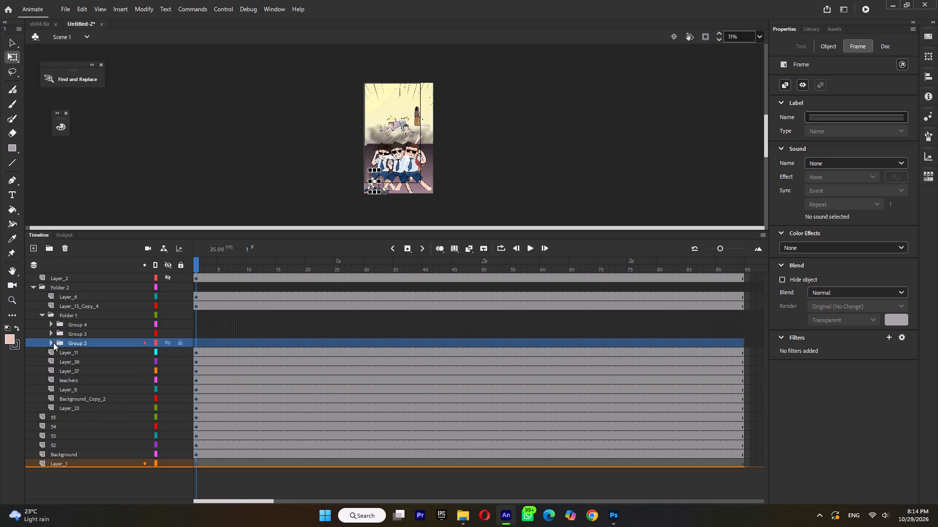
Reorder Group 3 as fingers, Layer_34, Layer_35, kid_2_copy, kid_2 from top to bottom, and collapse the group.
{"action": "left_click", "coordinate": [52, 335]}
{"action": "left_click", "coordinate": [83, 345]}
{"action": "left_click_drag", "start_coordinate": [90, 342], "coordinate": [85, 384]}
{"action": "left_click", "coordinate": [83, 342]}
{"action": "left_click_drag", "start_coordinate": [87, 344], "coordinate": [84, 373]}
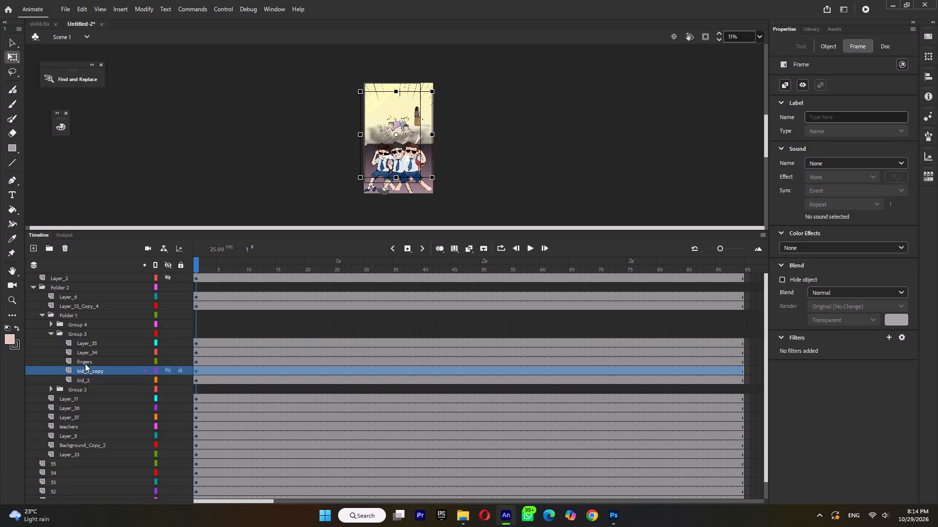
{"action": "left_click", "coordinate": [89, 340]}
{"action": "left_click_drag", "start_coordinate": [90, 340], "coordinate": [86, 362]}
{"action": "left_click_drag", "start_coordinate": [85, 341], "coordinate": [84, 356]}
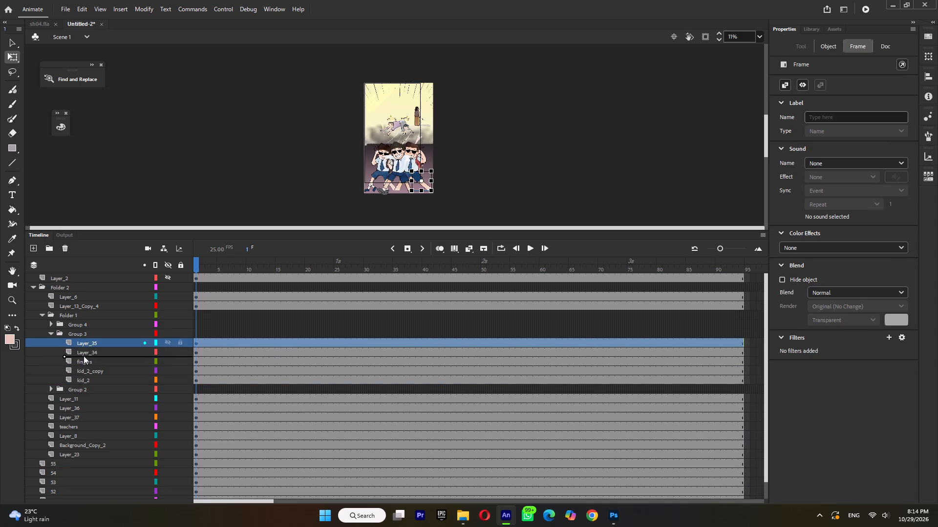
{"action": "left_click_drag", "start_coordinate": [84, 356], "coordinate": [83, 365]}
{"action": "left_click", "coordinate": [86, 344]}
{"action": "left_click_drag", "start_coordinate": [86, 342], "coordinate": [84, 353]}
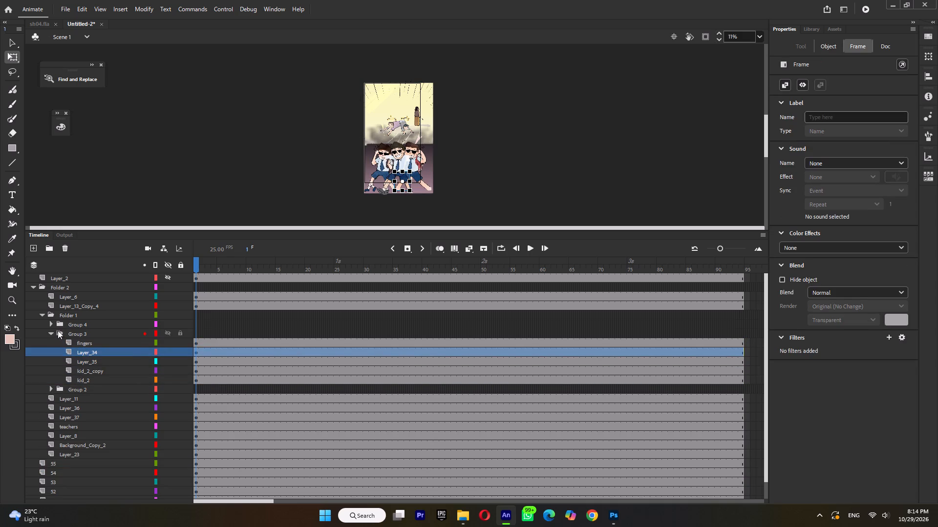
{"action": "left_click", "coordinate": [51, 333]}
Reorder Group 4 as Layer_38_copy, Layer_38, Layer_39, kid3 from top to bottom, and collapse it along with Folder 1.
{"action": "left_click", "coordinate": [49, 322]}
{"action": "left_click", "coordinate": [82, 331]}
{"action": "left_click_drag", "start_coordinate": [87, 333], "coordinate": [88, 361]}
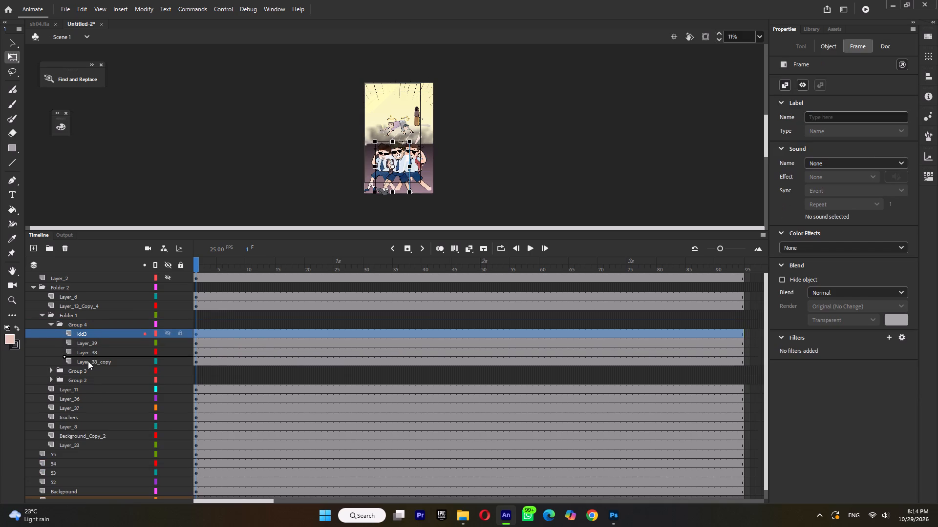
{"action": "left_click_drag", "start_coordinate": [88, 361], "coordinate": [88, 364]}
{"action": "left_click", "coordinate": [90, 334]}
{"action": "left_click_drag", "start_coordinate": [89, 333], "coordinate": [87, 354]}
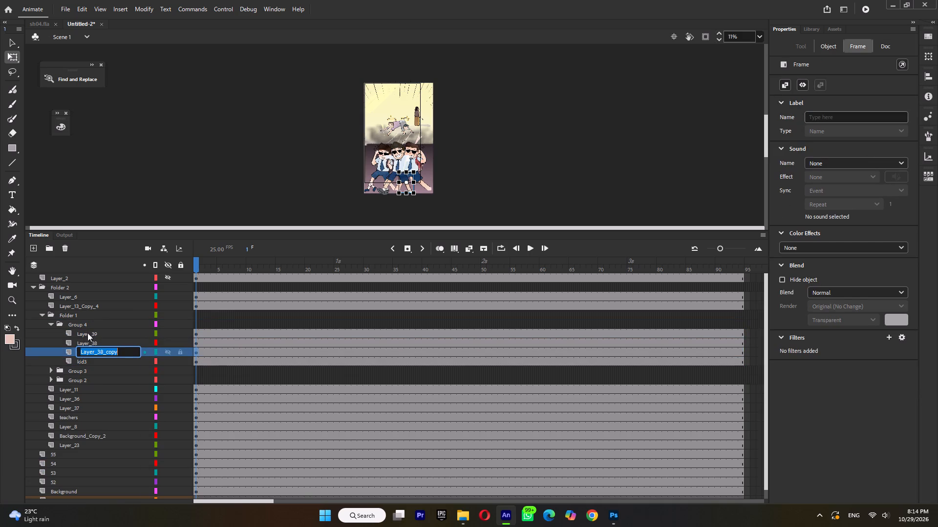
{"action": "left_click", "coordinate": [85, 331]}
{"action": "left_click_drag", "start_coordinate": [81, 331], "coordinate": [80, 353]}
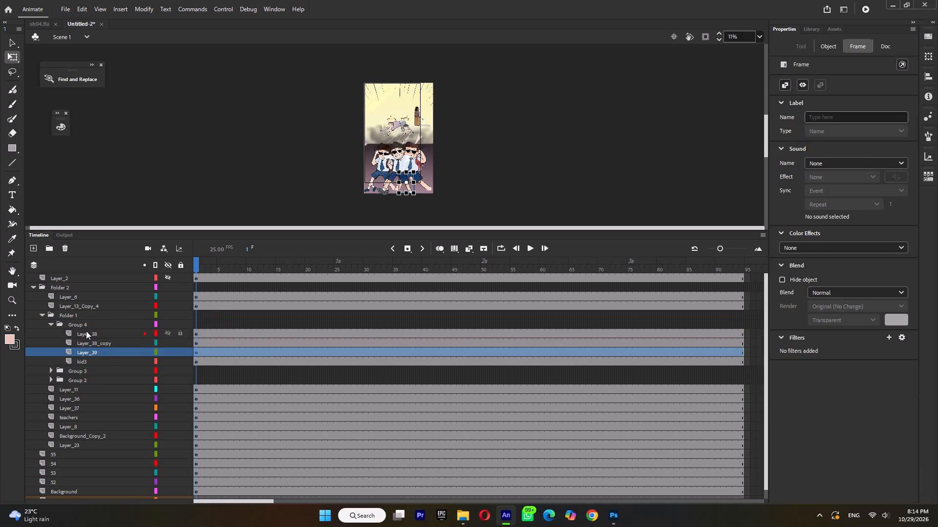
{"action": "left_click", "coordinate": [86, 331]}
{"action": "left_click_drag", "start_coordinate": [86, 331], "coordinate": [85, 345]}
{"action": "left_click", "coordinate": [50, 322]}
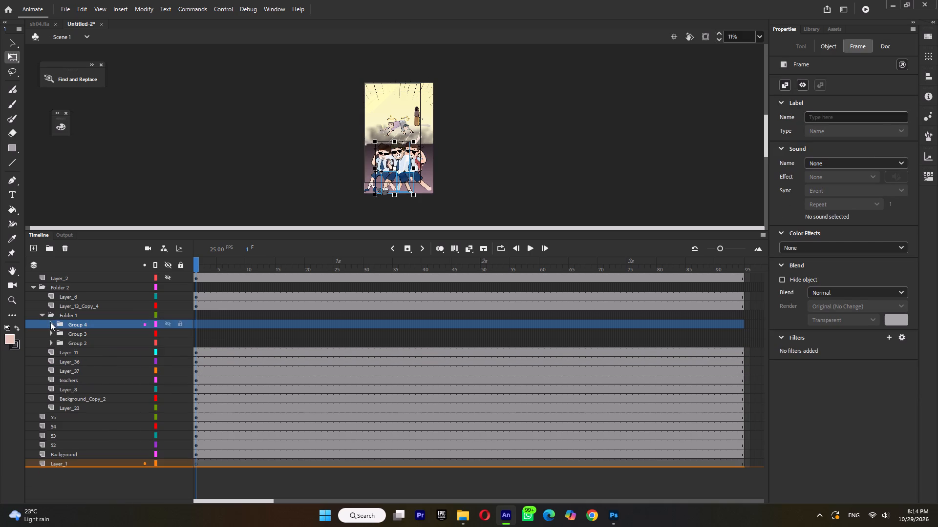
{"action": "left_click", "coordinate": [44, 316]}
{"action": "left_click", "coordinate": [33, 286]}
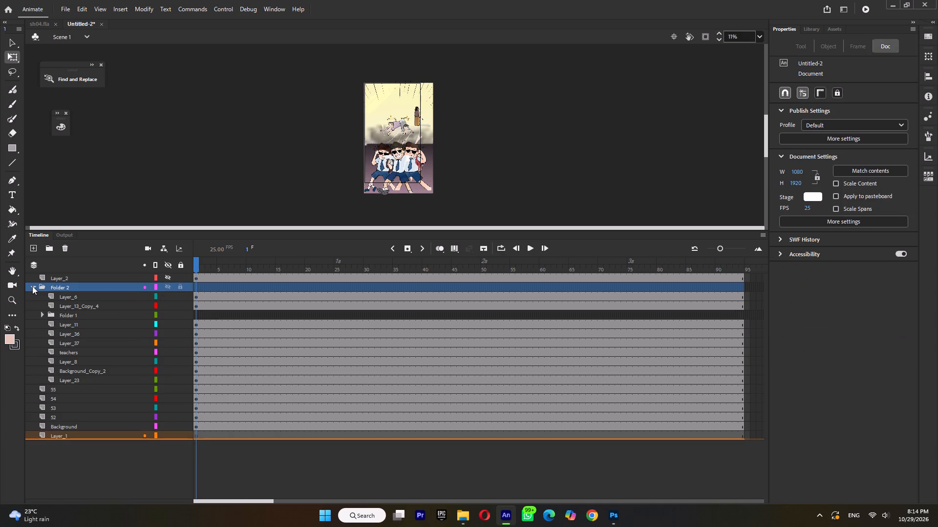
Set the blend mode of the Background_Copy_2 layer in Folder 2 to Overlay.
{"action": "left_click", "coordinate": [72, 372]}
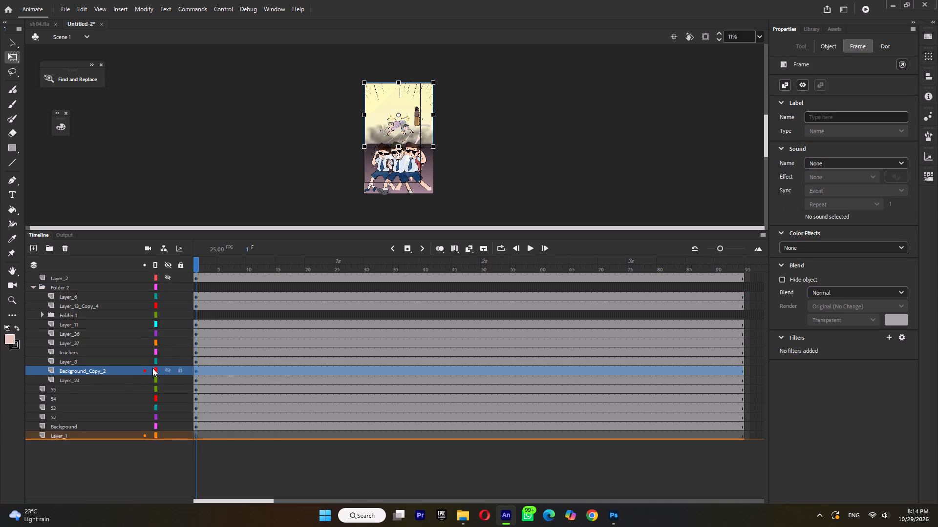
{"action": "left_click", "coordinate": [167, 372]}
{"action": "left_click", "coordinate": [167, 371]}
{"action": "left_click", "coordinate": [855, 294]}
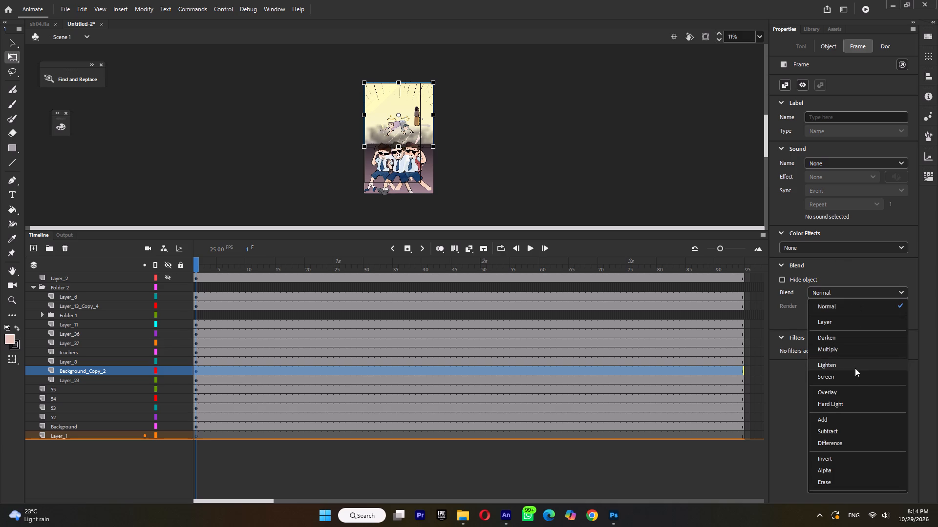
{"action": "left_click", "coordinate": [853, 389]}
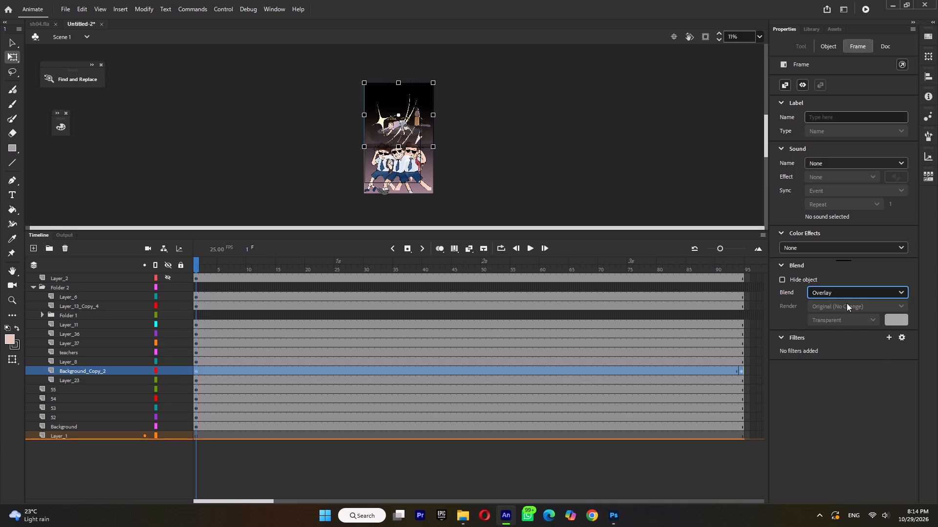
Hide layers 55, 54, 53 and 52 beneath Folder 2 while leaving the Background layer shown.
{"action": "left_click", "coordinate": [169, 425]}
{"action": "left_click", "coordinate": [169, 425]}
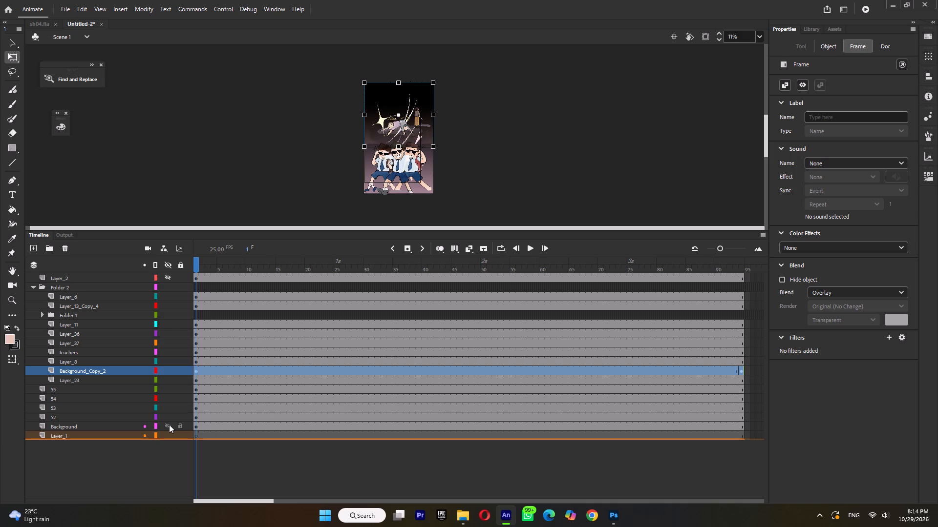
{"action": "left_click", "coordinate": [126, 426]}
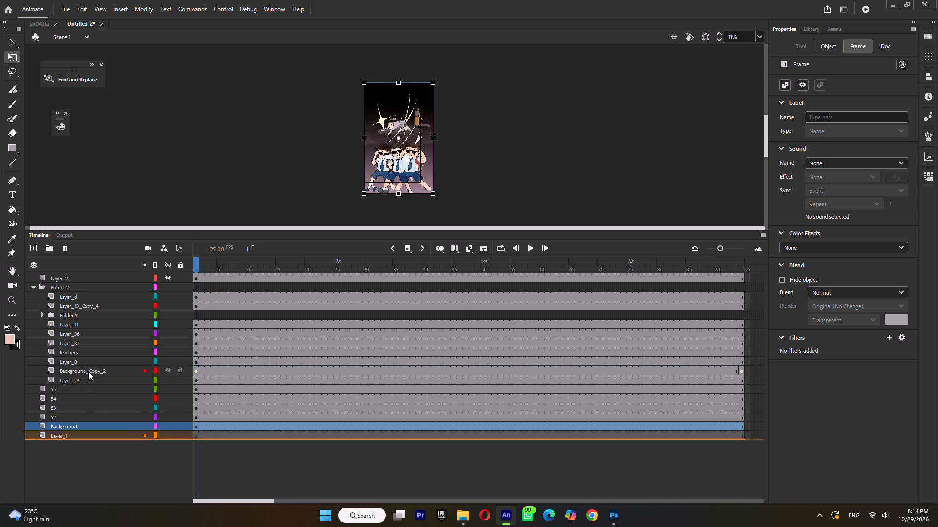
{"action": "left_click_drag", "start_coordinate": [167, 389], "coordinate": [168, 405]}
{"action": "left_click_drag", "start_coordinate": [168, 405], "coordinate": [167, 414]}
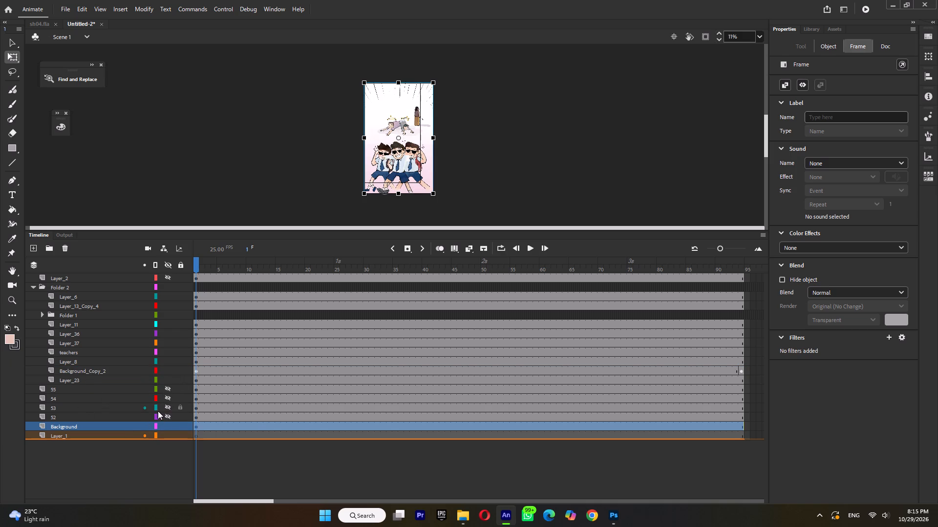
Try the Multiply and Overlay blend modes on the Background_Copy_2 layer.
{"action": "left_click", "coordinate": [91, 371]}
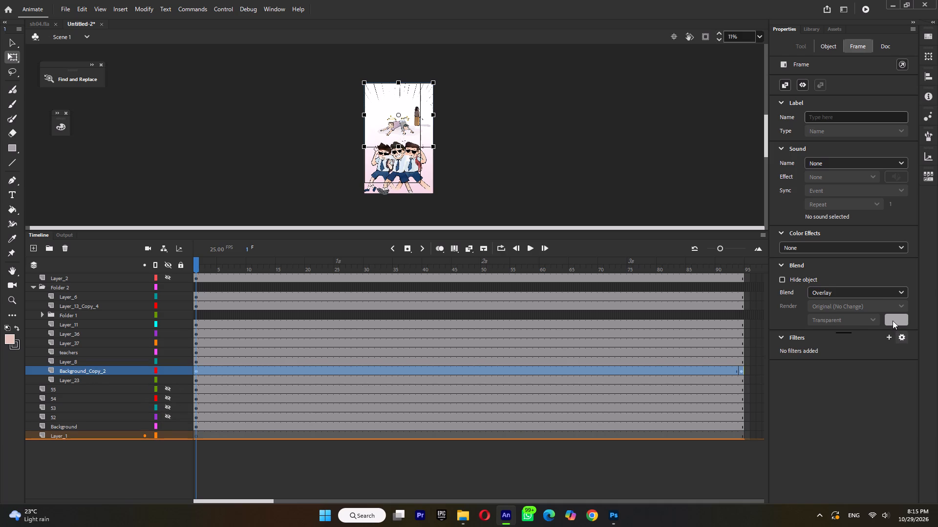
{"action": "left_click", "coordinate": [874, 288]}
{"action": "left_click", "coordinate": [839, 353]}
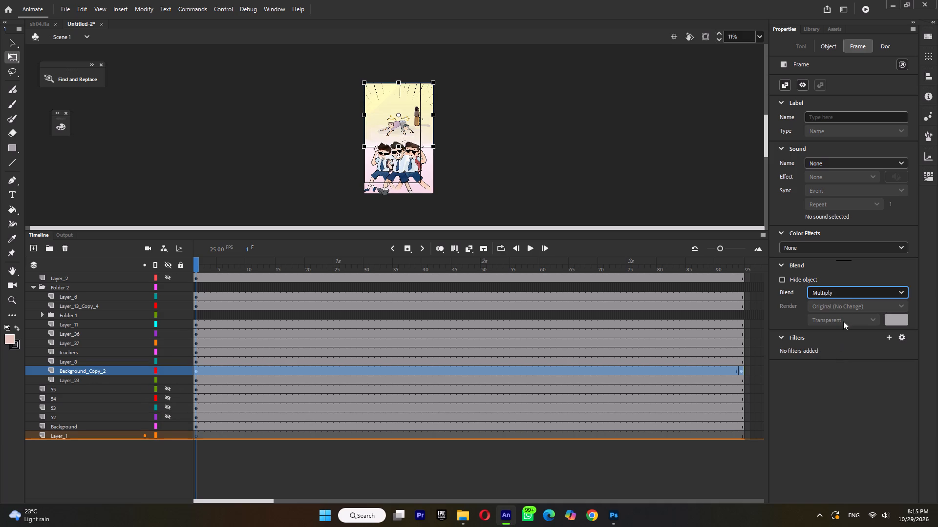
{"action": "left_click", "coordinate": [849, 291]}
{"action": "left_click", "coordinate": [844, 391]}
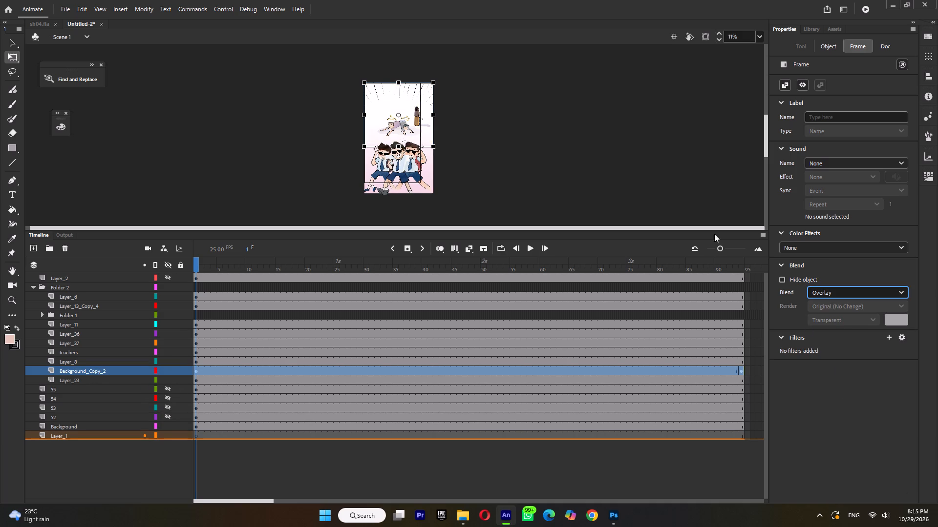
Switch to Photoshop, open 52-57-Recovered, check the blend mode of Background Copy 2, and show Folder 2 for comparison.
{"action": "left_click", "coordinate": [615, 519]}
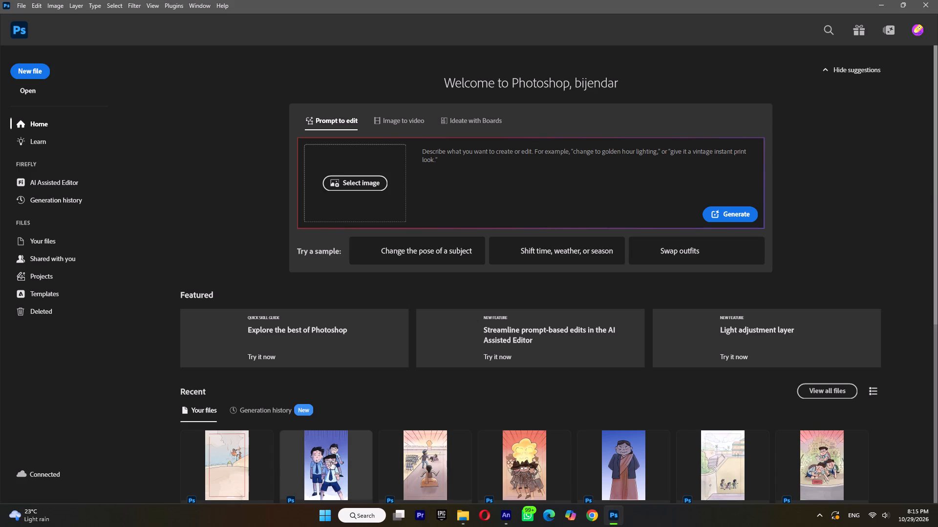
{"action": "scroll", "coordinate": [422, 466], "scroll_direction": "down", "scroll_amount": 6}
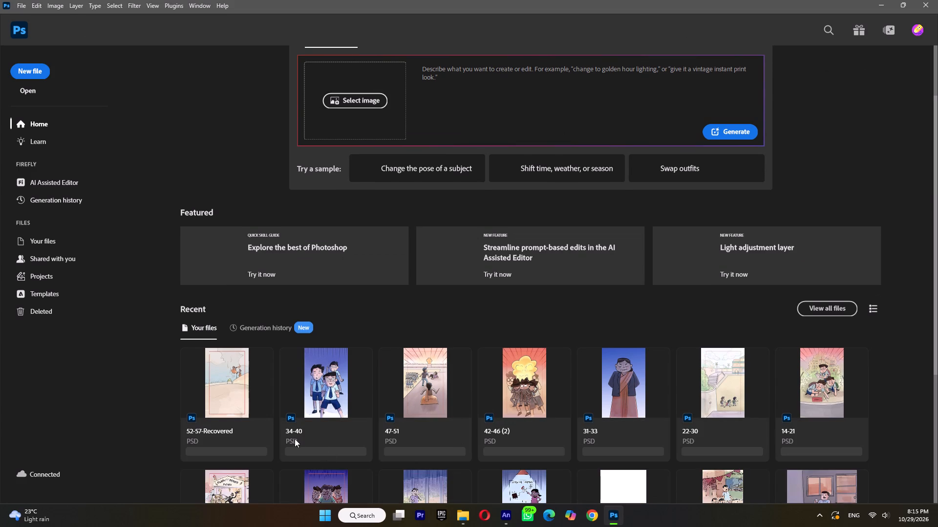
{"action": "left_click", "coordinate": [242, 407]}
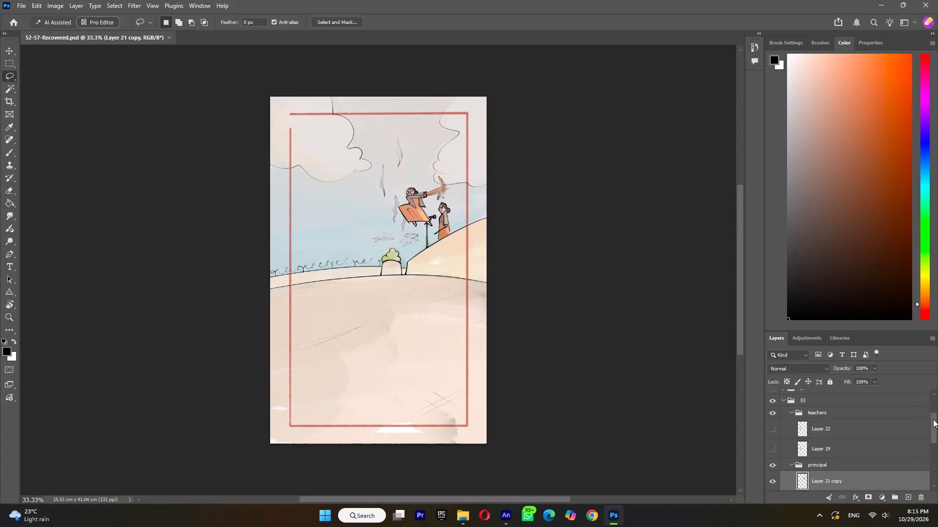
{"action": "scroll", "coordinate": [801, 417], "scroll_direction": "up", "scroll_amount": 3}
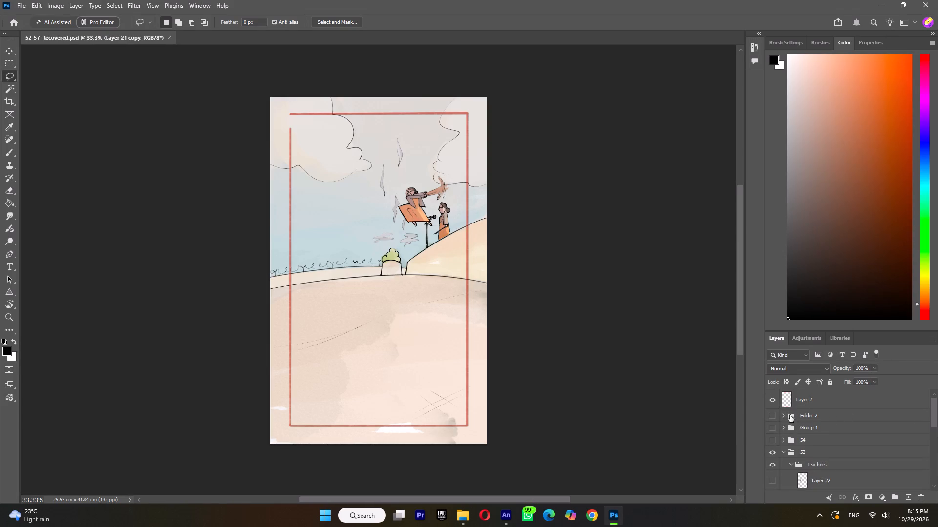
{"action": "left_click", "coordinate": [785, 416]}
{"action": "scroll", "coordinate": [789, 423], "scroll_direction": "down", "scroll_amount": 9}
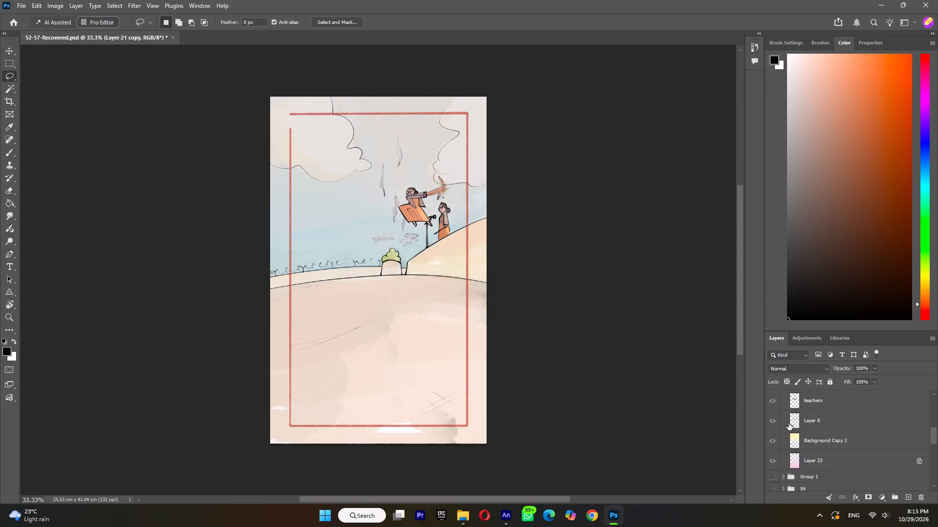
{"action": "left_click", "coordinate": [814, 442]}
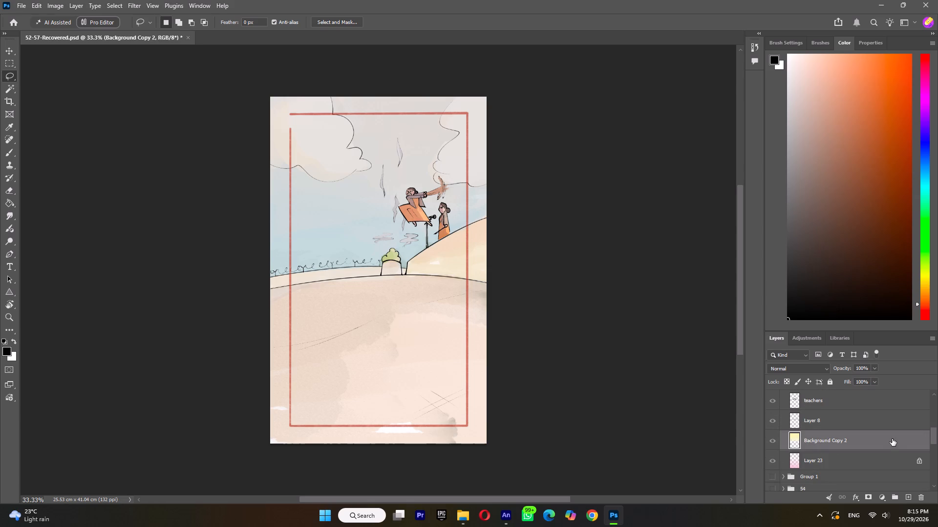
{"action": "scroll", "coordinate": [886, 438], "scroll_direction": "up", "scroll_amount": 9}
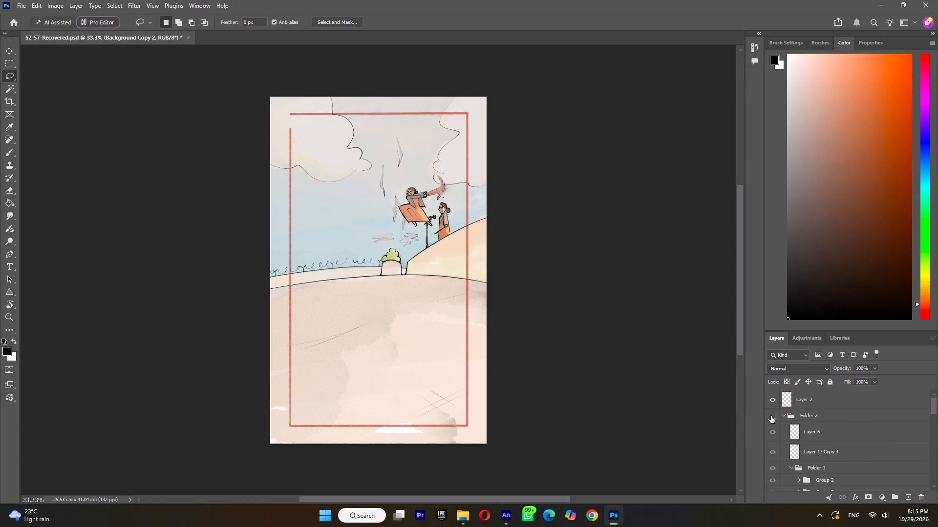
{"action": "left_click", "coordinate": [769, 416]}
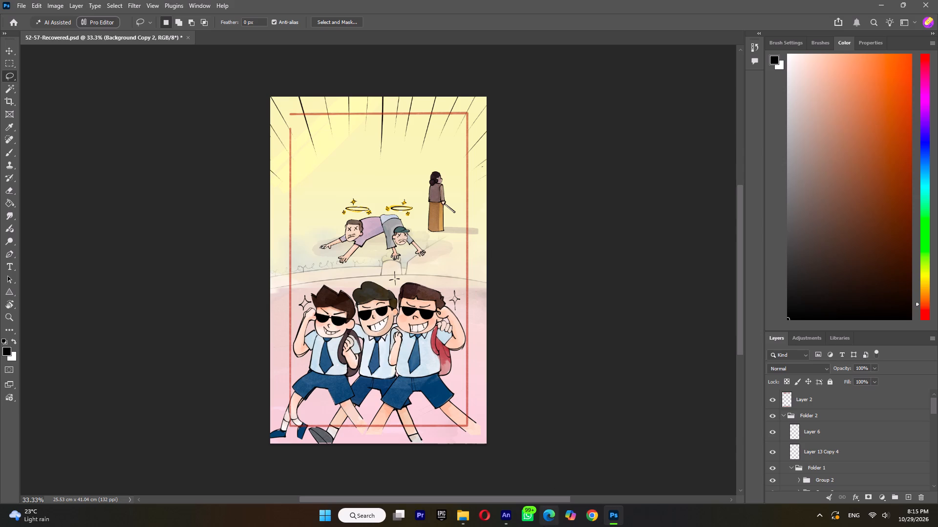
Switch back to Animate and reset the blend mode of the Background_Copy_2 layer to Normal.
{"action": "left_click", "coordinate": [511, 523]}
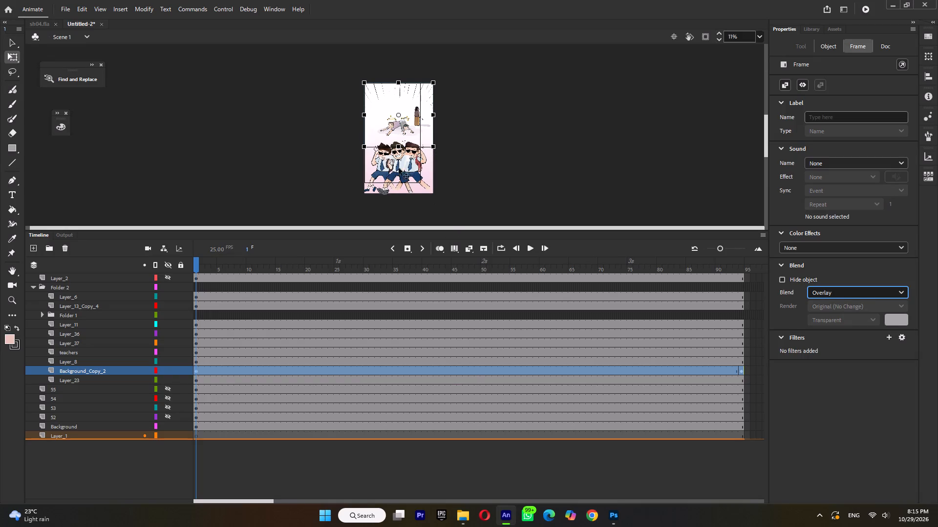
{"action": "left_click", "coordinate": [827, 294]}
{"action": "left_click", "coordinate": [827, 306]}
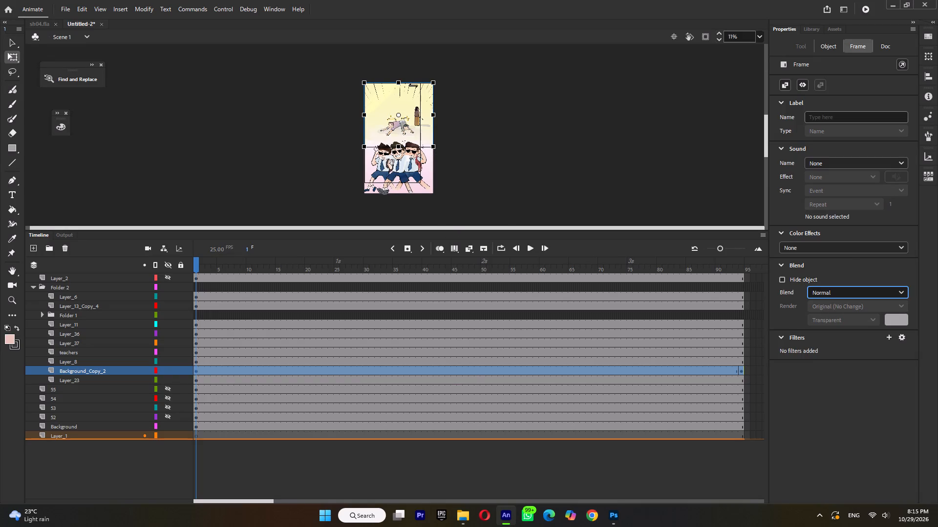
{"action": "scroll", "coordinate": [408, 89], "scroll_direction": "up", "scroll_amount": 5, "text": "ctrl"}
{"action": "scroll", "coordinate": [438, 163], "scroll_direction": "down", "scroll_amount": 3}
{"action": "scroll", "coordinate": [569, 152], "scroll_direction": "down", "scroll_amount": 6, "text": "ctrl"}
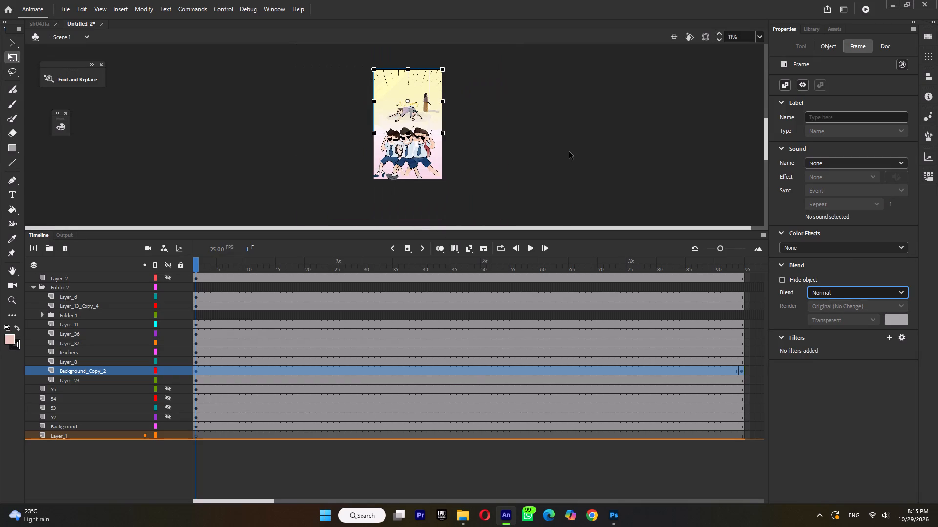
Switch to Photoshop to look at the 52-57-Recovered artwork, and minimise it to return to Animate.
{"action": "left_click", "coordinate": [619, 515]}
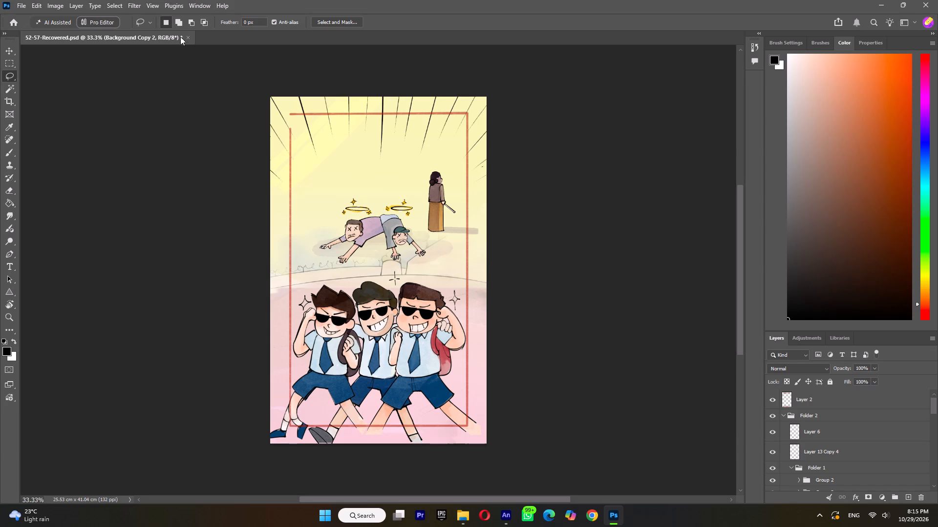
{"action": "left_click", "coordinate": [884, 5]}
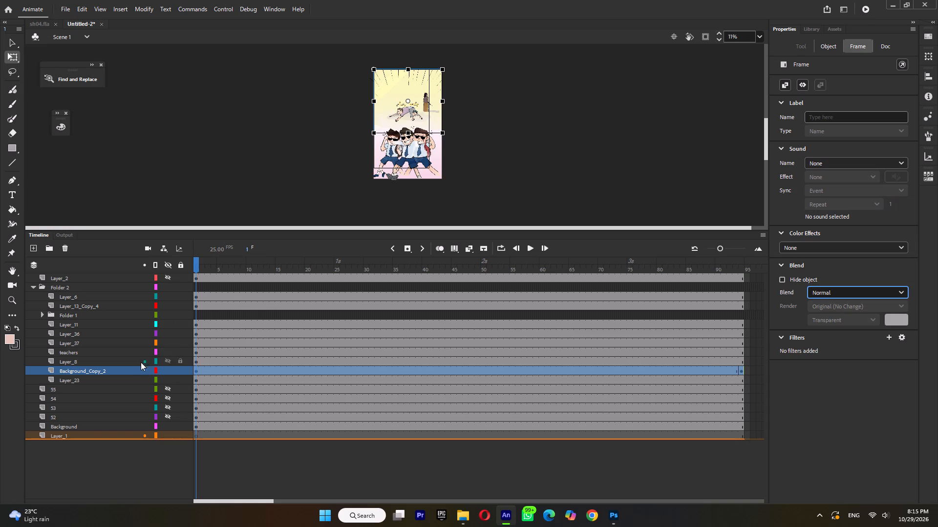
Collapse Folder 2 and convert its layers to a graphic symbol named 56.
{"action": "scroll", "coordinate": [65, 335], "scroll_direction": "up", "scroll_amount": 5}
{"action": "left_click", "coordinate": [34, 285]}
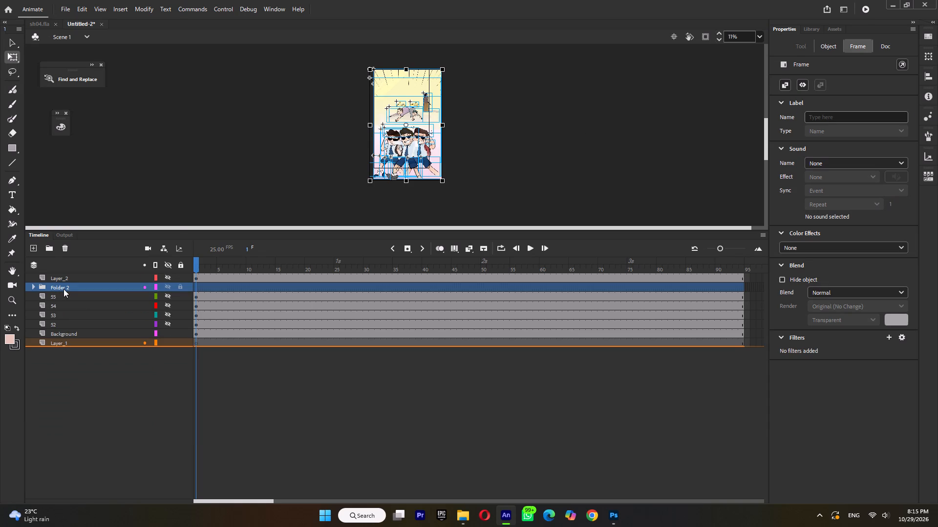
{"action": "right_click", "coordinate": [64, 289]}
{"action": "left_click", "coordinate": [132, 141]}
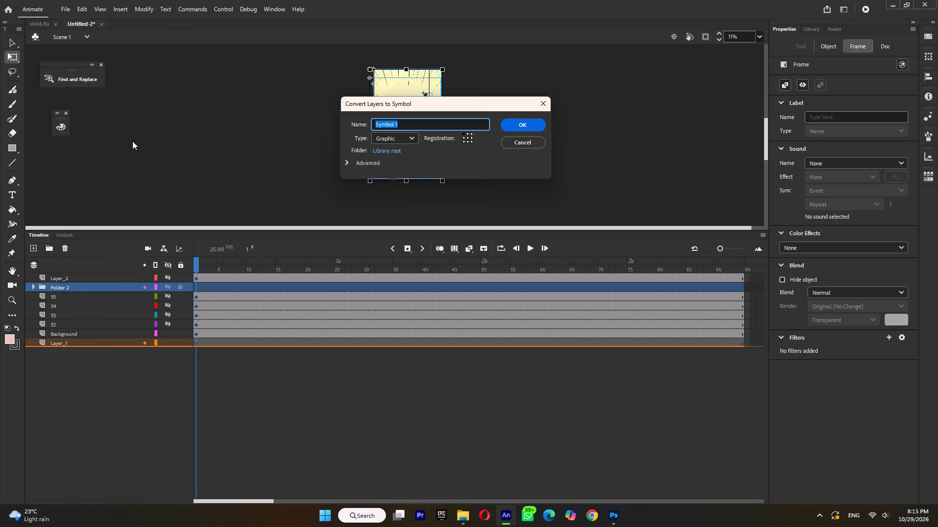
{"action": "type", "text": "56"}
{"action": "key", "text": "Return"}
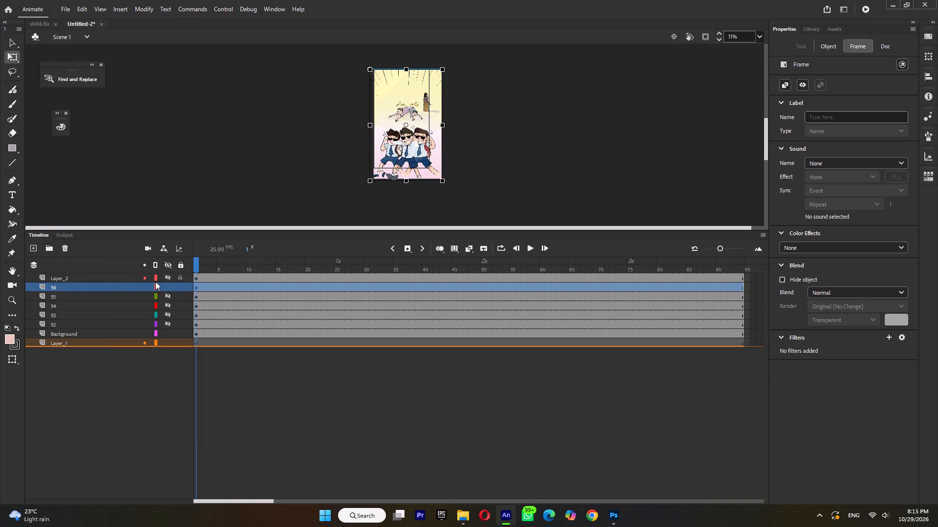
Hide layer 56, show layer 52, and copy its symbol onto Layer_2 at frame 723 of sh04.fla.
{"action": "left_click", "coordinate": [168, 284]}
{"action": "left_click", "coordinate": [166, 324]}
{"action": "left_click", "coordinate": [77, 324]}
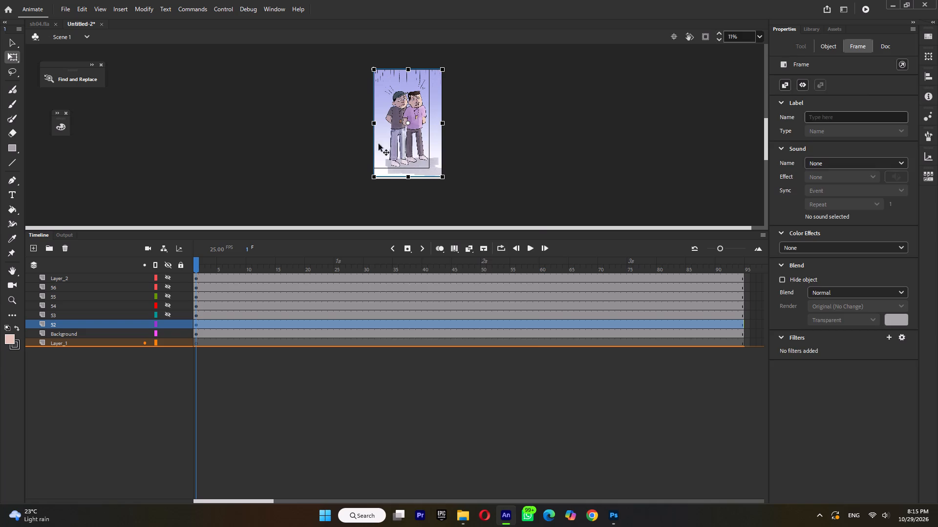
{"action": "right_click", "coordinate": [380, 141]}
{"action": "left_click", "coordinate": [409, 151]}
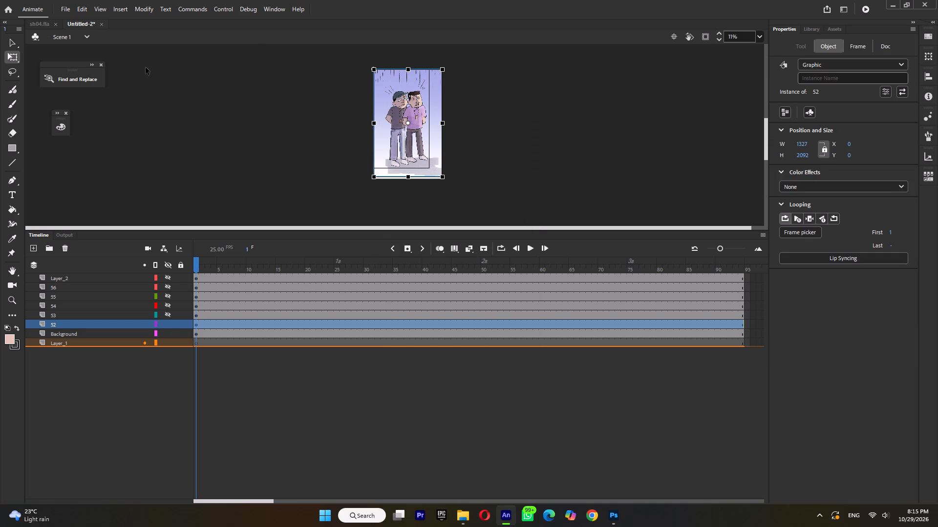
{"action": "left_click", "coordinate": [29, 22]}
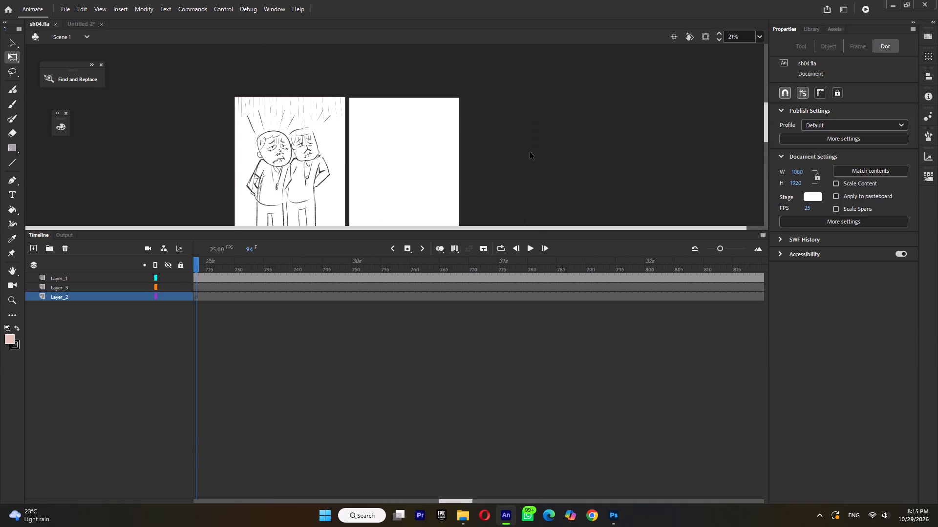
{"action": "right_click", "coordinate": [521, 145]}
{"action": "left_click", "coordinate": [551, 181]}
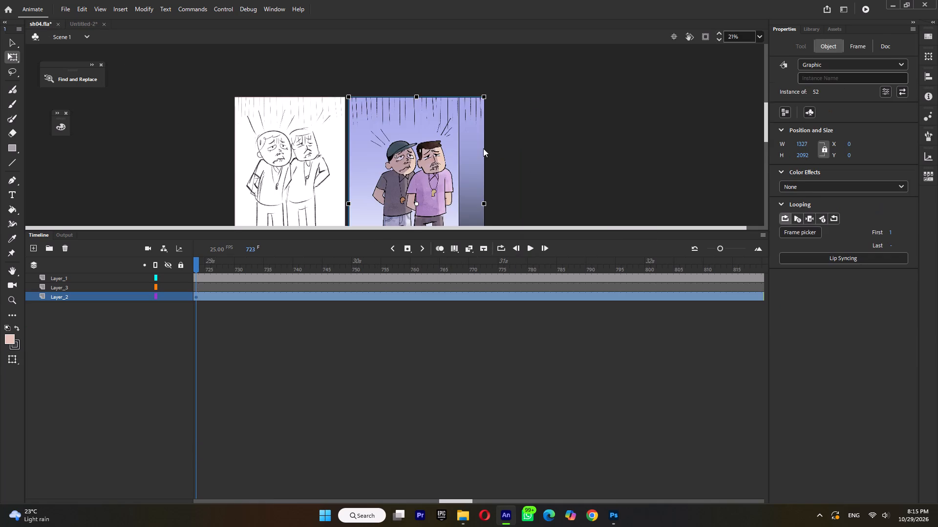
Enlarge symbol 52 to about 1412 × 2226 and position it over the stage at about X -237, Y -133.
{"action": "scroll", "coordinate": [485, 139], "scroll_direction": "down", "scroll_amount": 7, "text": "ctrl"}
{"action": "scroll", "coordinate": [404, 155], "scroll_direction": "up", "scroll_amount": 6, "text": "ctrl"}
{"action": "left_click_drag", "start_coordinate": [422, 171], "coordinate": [407, 162]}
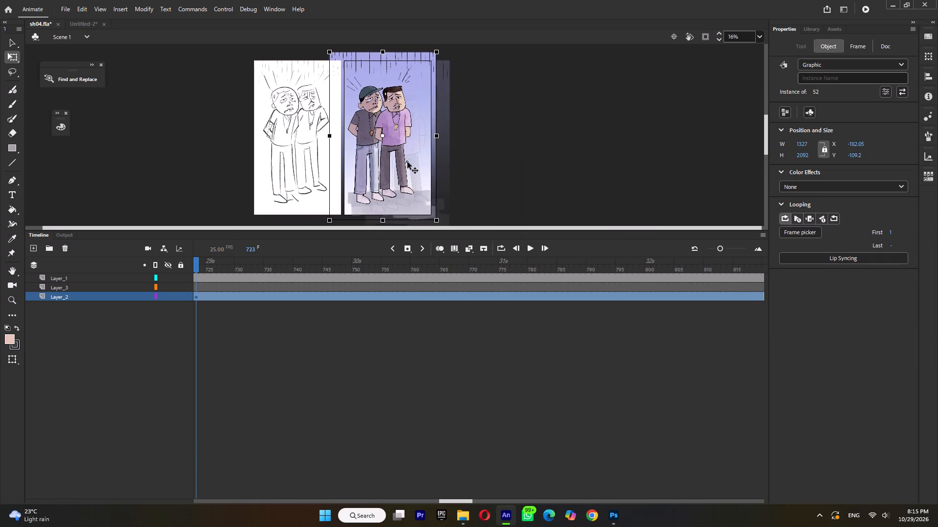
{"action": "left_click_drag", "start_coordinate": [407, 162], "coordinate": [405, 165]}
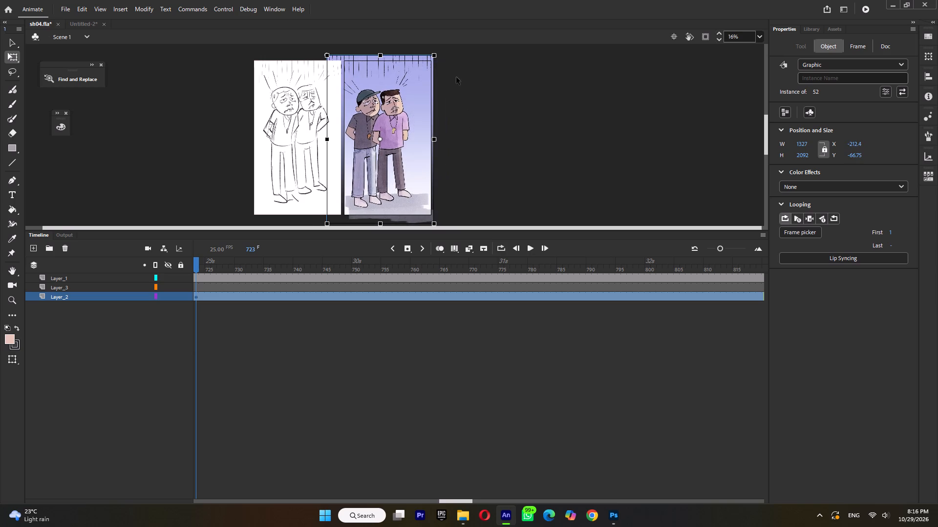
{"action": "left_click_drag", "start_coordinate": [435, 56], "coordinate": [441, 51], "text": "shift"}
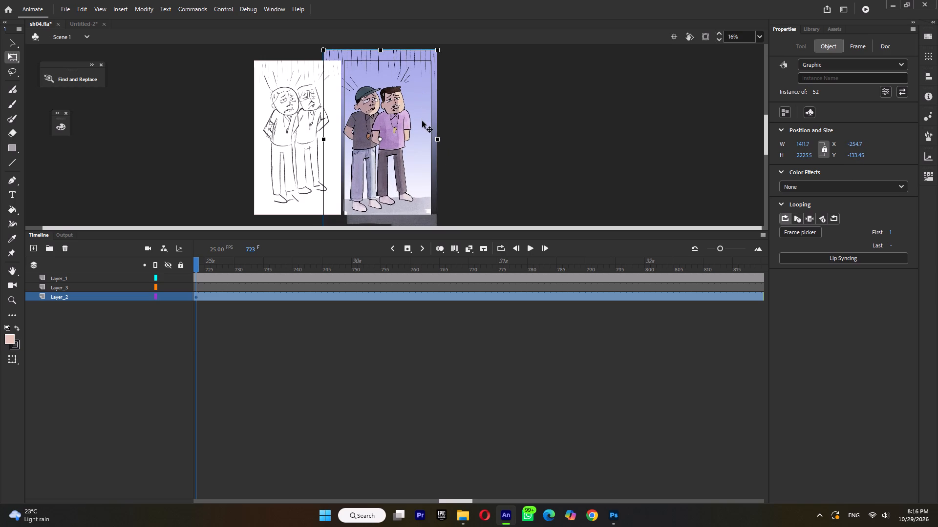
{"action": "key", "text": "Right"}
{"action": "key", "text": "Right"}
{"action": "key", "text": "Right"}
{"action": "key", "text": "Right"}
{"action": "key", "text": "Left"}
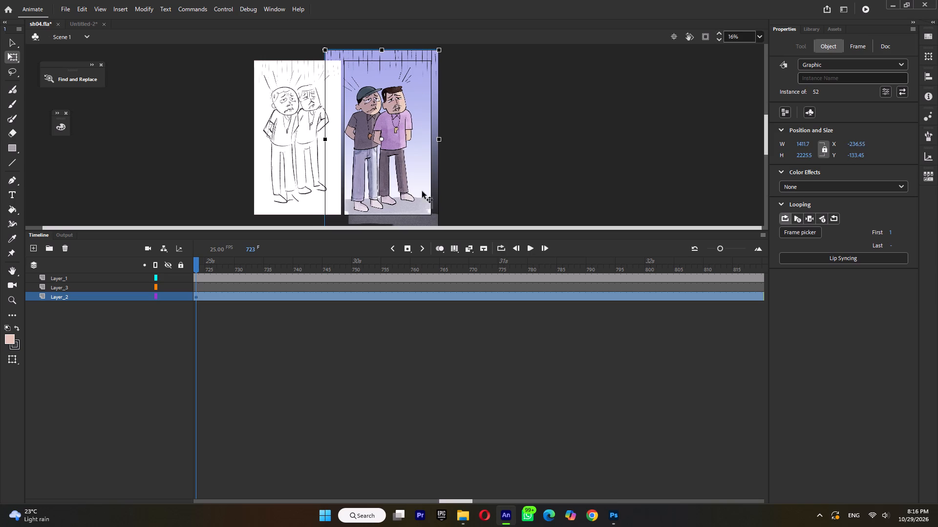
Insert a blank keyframe on Layer_2 at frame 773, where the next storyboard drawing starts.
{"action": "left_click_drag", "start_coordinate": [206, 263], "coordinate": [494, 306]}
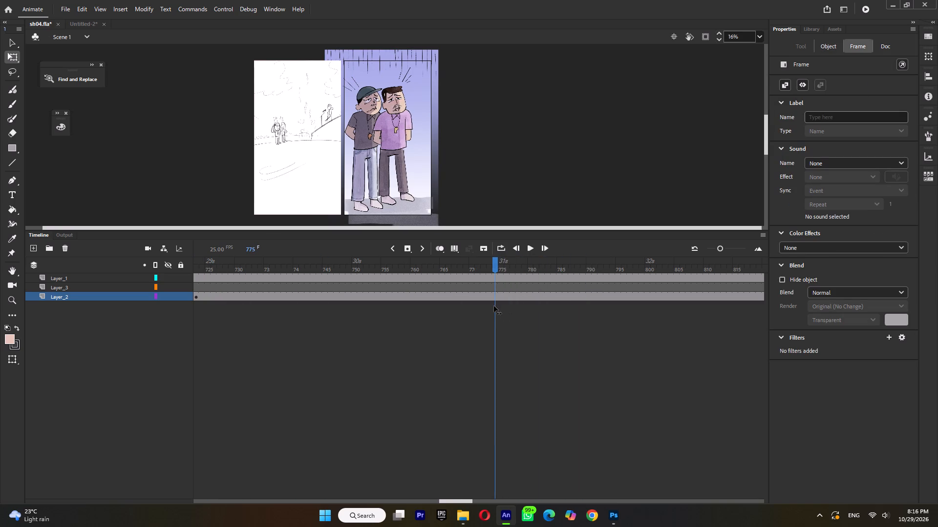
{"action": "left_click_drag", "start_coordinate": [494, 306], "coordinate": [488, 310]}
{"action": "left_click", "coordinate": [488, 295]}
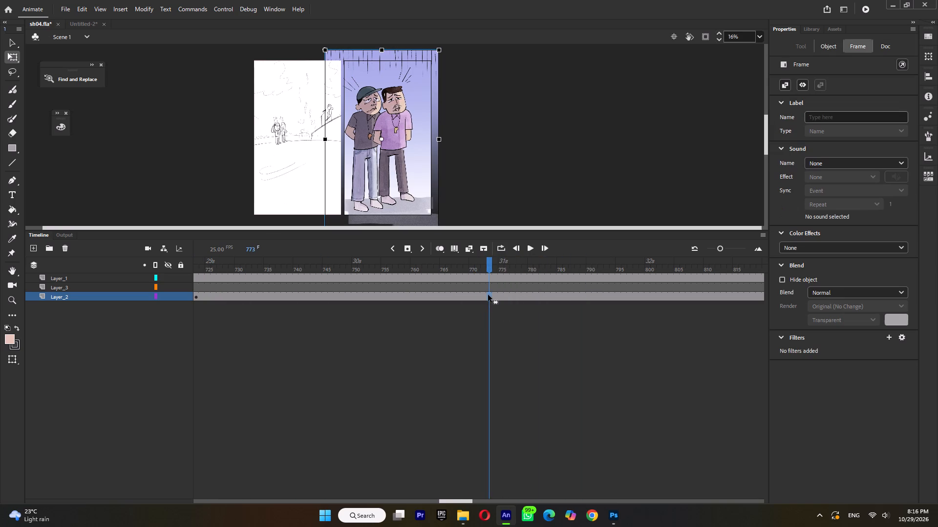
{"action": "key", "text": "F7"}
In Untitled-2, hide layer 52, show layer 53, and copy its symbol onto Layer_2 at frame 773 of sh04.fla.
{"action": "left_click", "coordinate": [87, 24]}
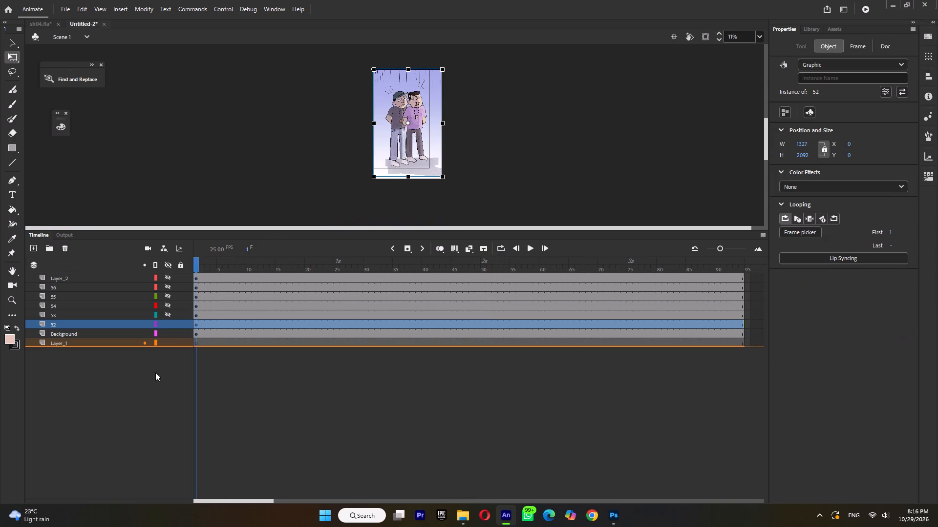
{"action": "left_click", "coordinate": [167, 324]}
{"action": "left_click", "coordinate": [167, 310]}
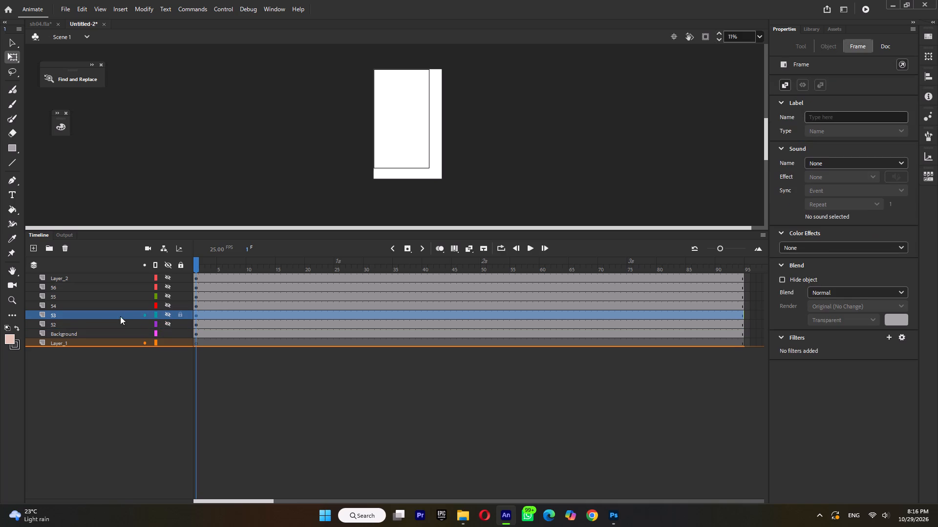
{"action": "left_click", "coordinate": [167, 314]}
{"action": "left_click", "coordinate": [97, 314]}
{"action": "right_click", "coordinate": [405, 133]}
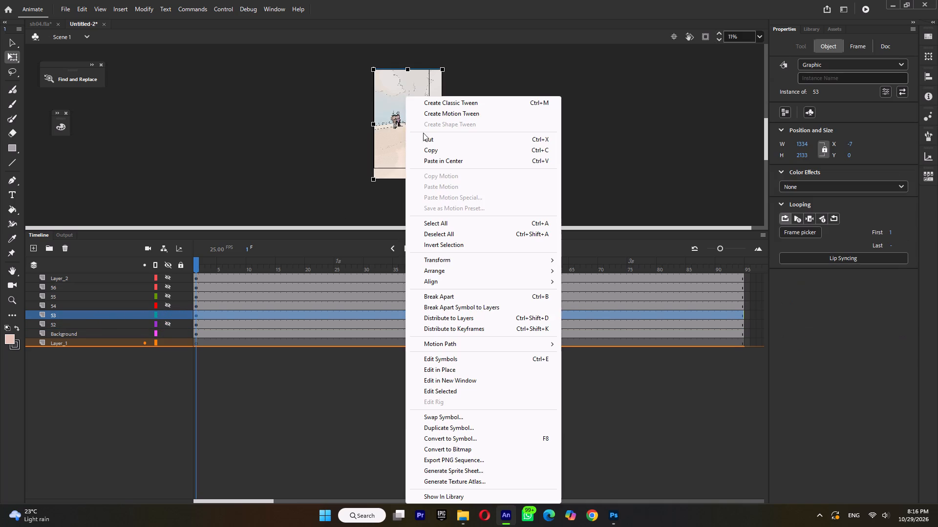
{"action": "left_click", "coordinate": [430, 151]}
{"action": "left_click", "coordinate": [40, 22]}
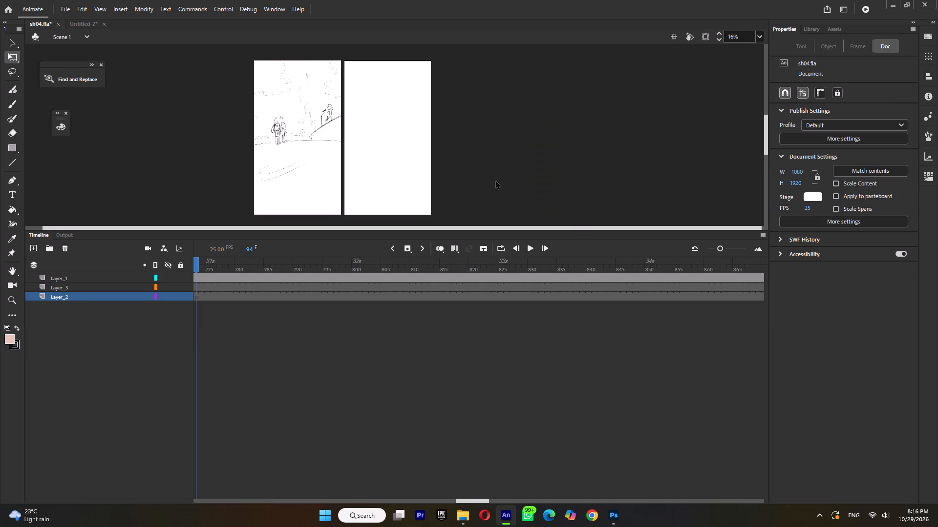
{"action": "key", "text": "ctrl+v"}
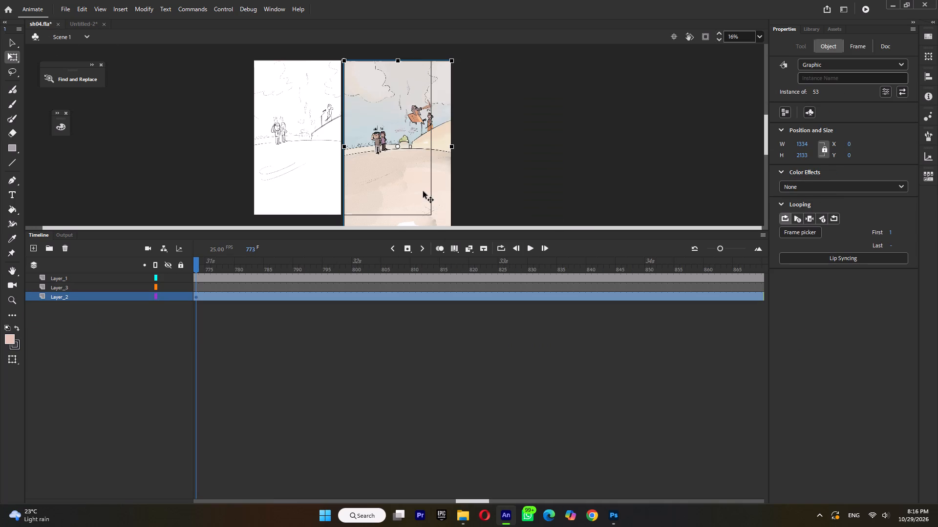
Scale symbol 53 down to about 1311 × 2097 and position it over the stage at about X -134, Y -30.
{"action": "left_click_drag", "start_coordinate": [429, 188], "coordinate": [417, 189]}
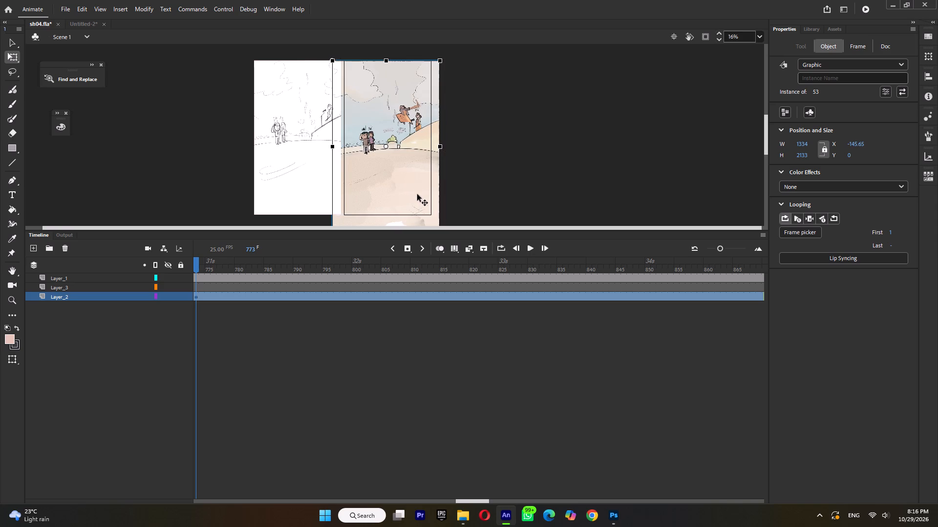
{"action": "left_click_drag", "start_coordinate": [417, 195], "coordinate": [417, 187]}
{"action": "left_click", "coordinate": [417, 187]}
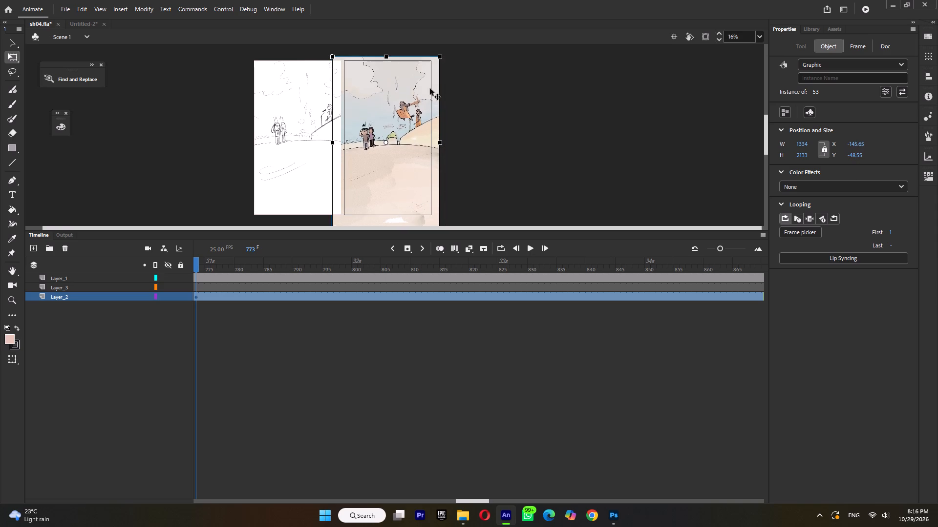
{"action": "left_click", "coordinate": [441, 55], "text": "shift"}
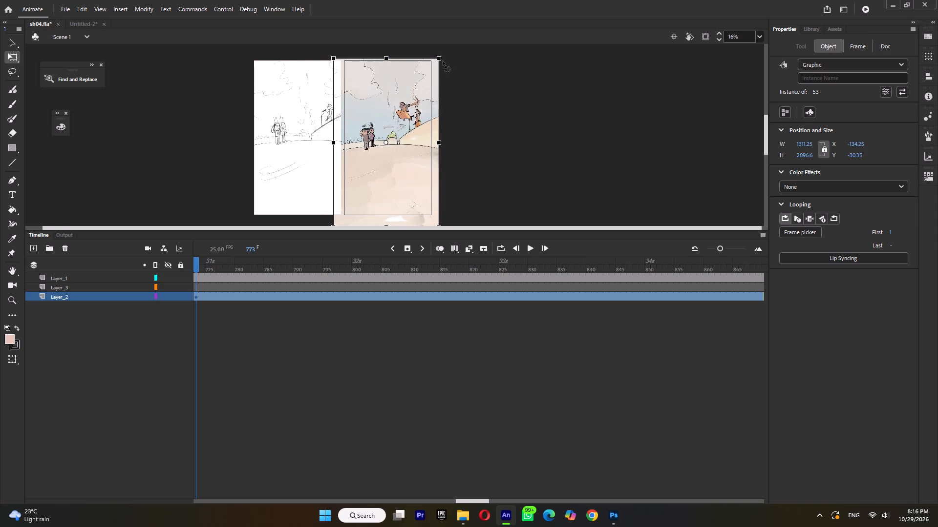
Find the storyboard's next shot change, add a keyframe on Layer_2 at frame 823, and delete the carried-over symbol there.
{"action": "left_click_drag", "start_coordinate": [208, 266], "coordinate": [472, 296]}
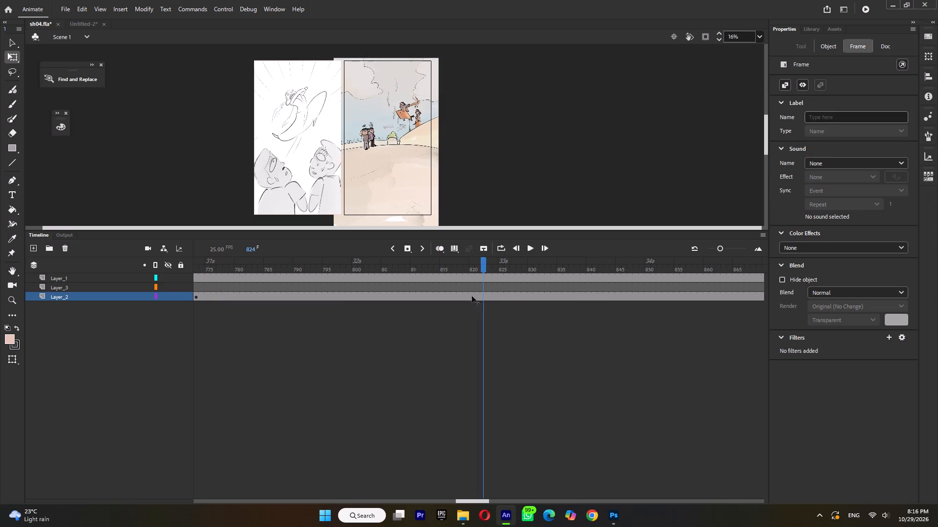
{"action": "left_click_drag", "start_coordinate": [472, 296], "coordinate": [406, 326]}
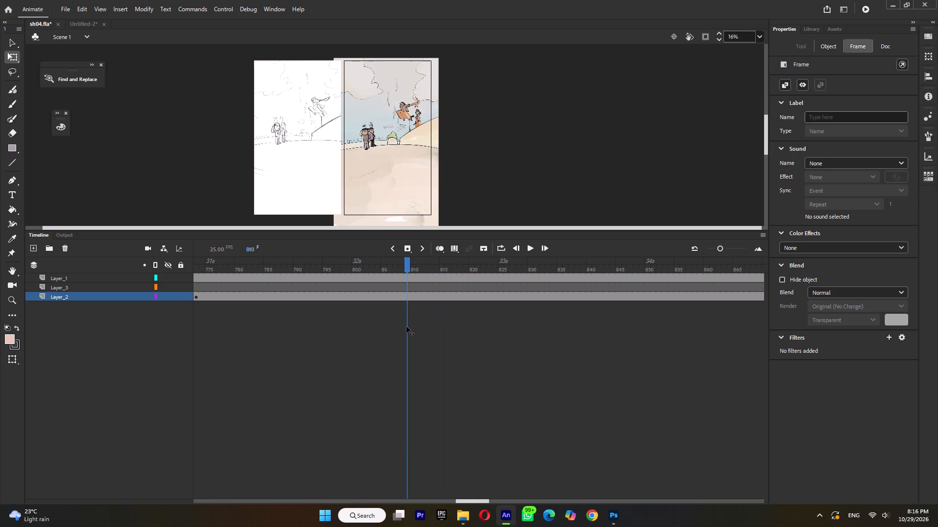
{"action": "left_click_drag", "start_coordinate": [406, 326], "coordinate": [476, 332]}
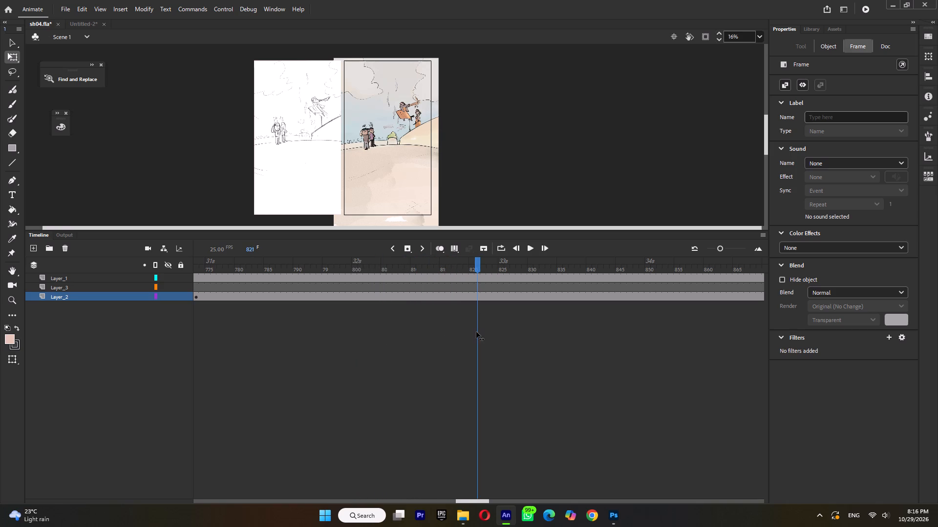
{"action": "left_click_drag", "start_coordinate": [476, 332], "coordinate": [489, 333]}
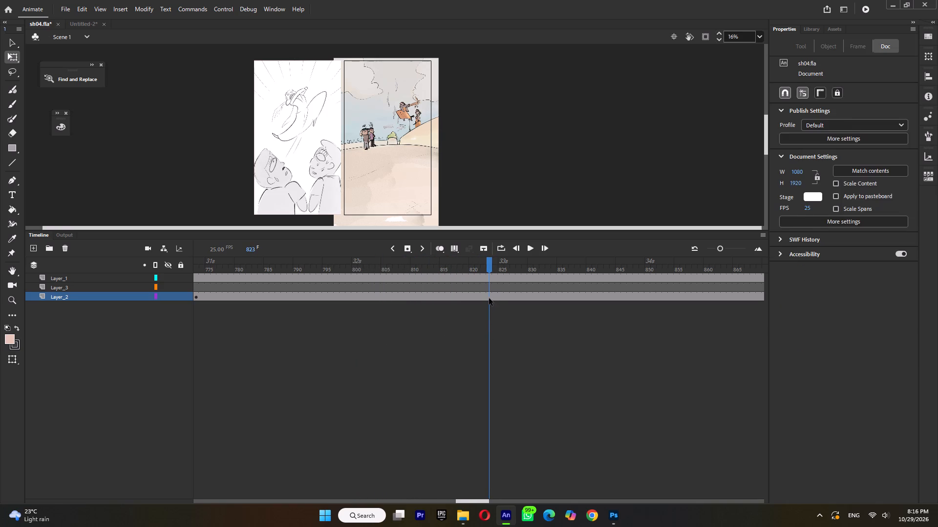
{"action": "left_click", "coordinate": [489, 298]}
{"action": "key", "text": "F6"}
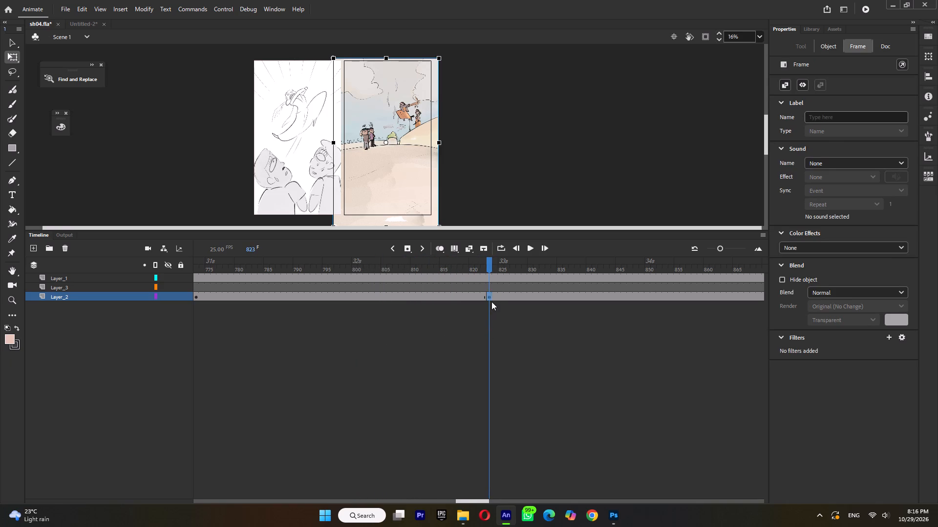
{"action": "key", "text": "Delete"}
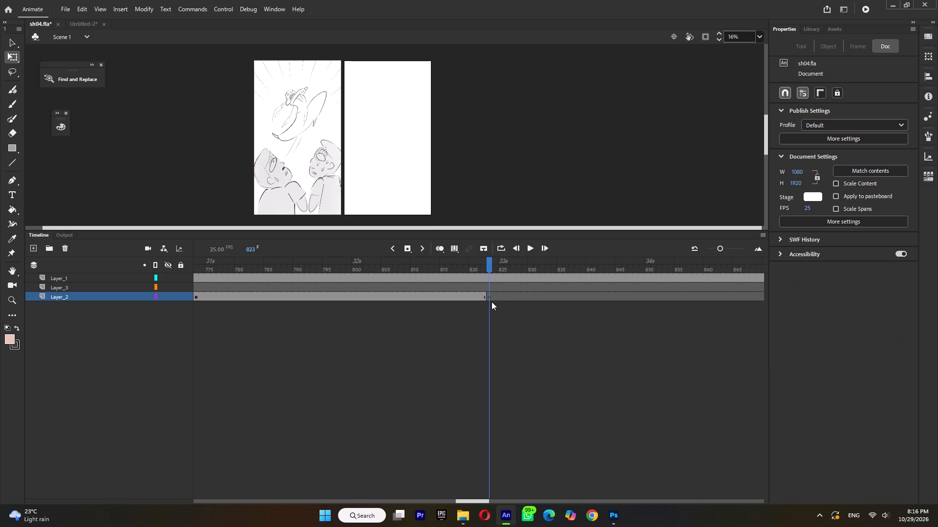
In Untitled-2, hide layer 53, show layer 54, and copy its symbol onto Layer_2 at frame 823 of sh04.fla.
{"action": "left_click", "coordinate": [80, 25]}
{"action": "left_click", "coordinate": [164, 312]}
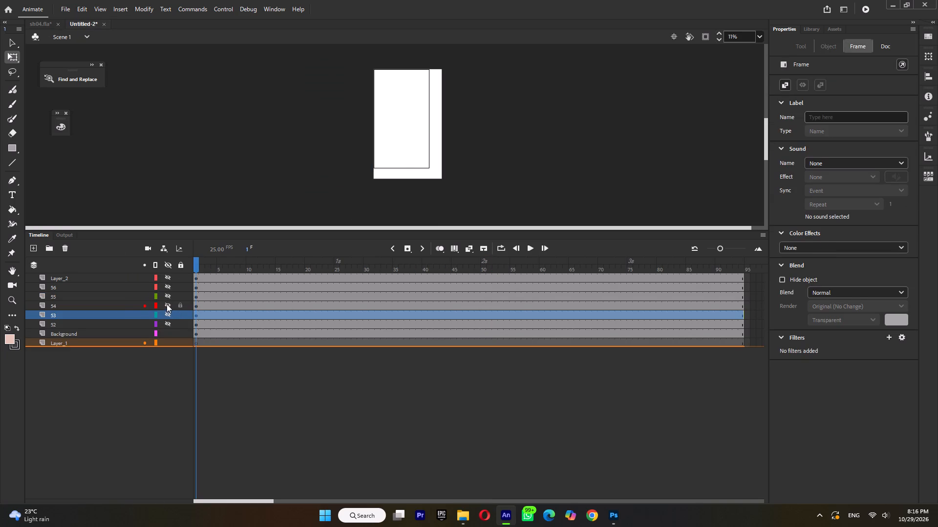
{"action": "left_click", "coordinate": [167, 304]}
{"action": "left_click", "coordinate": [117, 307]}
{"action": "right_click", "coordinate": [403, 118]}
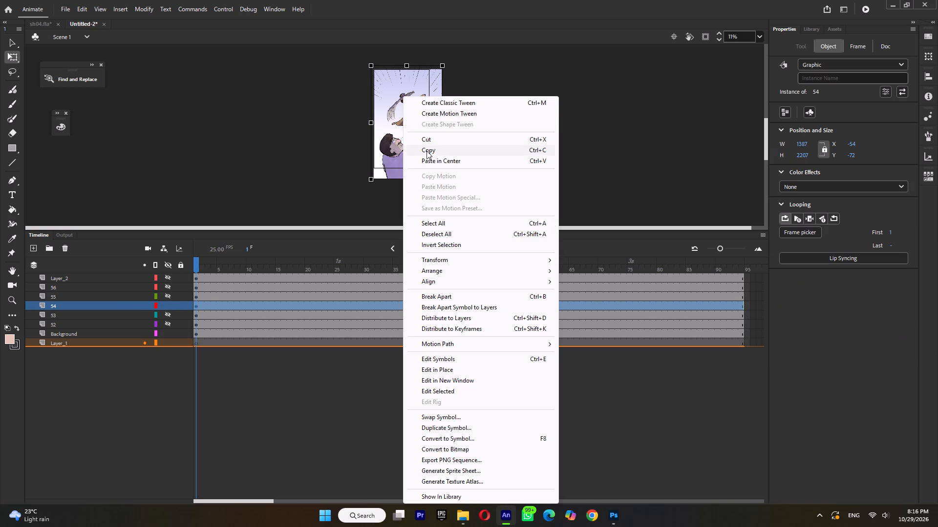
{"action": "left_click", "coordinate": [426, 151]}
{"action": "left_click", "coordinate": [35, 25]}
{"action": "right_click", "coordinate": [172, 176]}
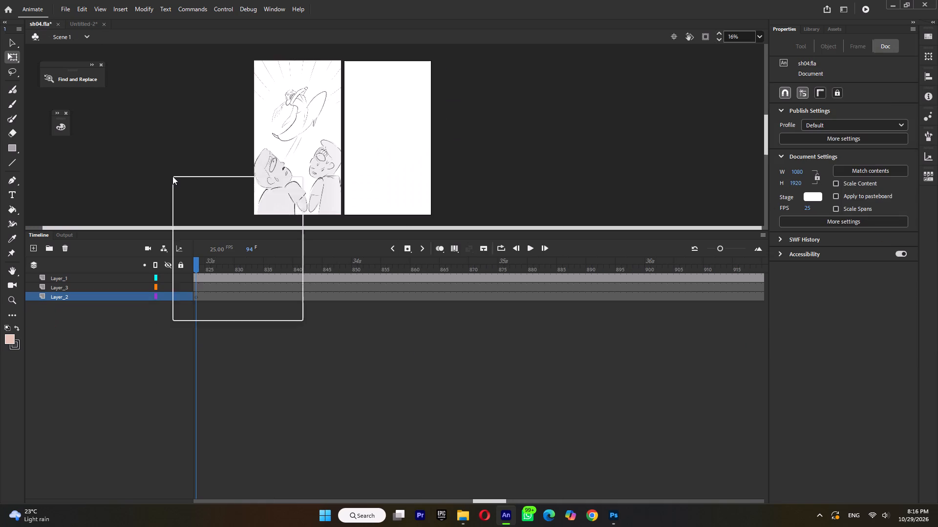
{"action": "left_click", "coordinate": [210, 216]}
Move symbol 54 over the stage and scale it down slightly to match the neighbouring storyboard sketch, at about X -136.
{"action": "left_click_drag", "start_coordinate": [413, 166], "coordinate": [401, 150]}
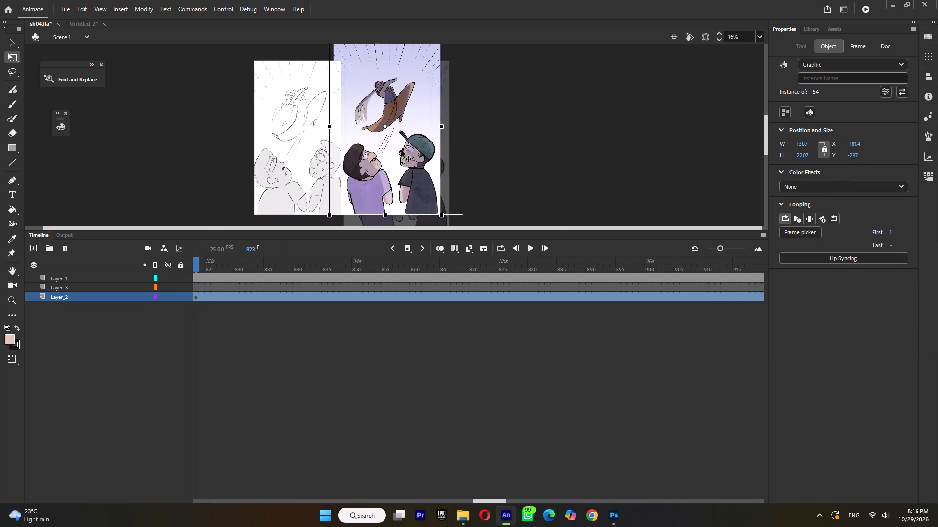
{"action": "left_click_drag", "start_coordinate": [401, 150], "coordinate": [403, 159]}
{"action": "left_click_drag", "start_coordinate": [441, 48], "coordinate": [440, 54], "text": "shift"}
Find the storyboard's next shot change after frame 823 and insert a blank keyframe on Layer_2 at frame 879.
{"action": "left_click_drag", "start_coordinate": [208, 269], "coordinate": [466, 276]}
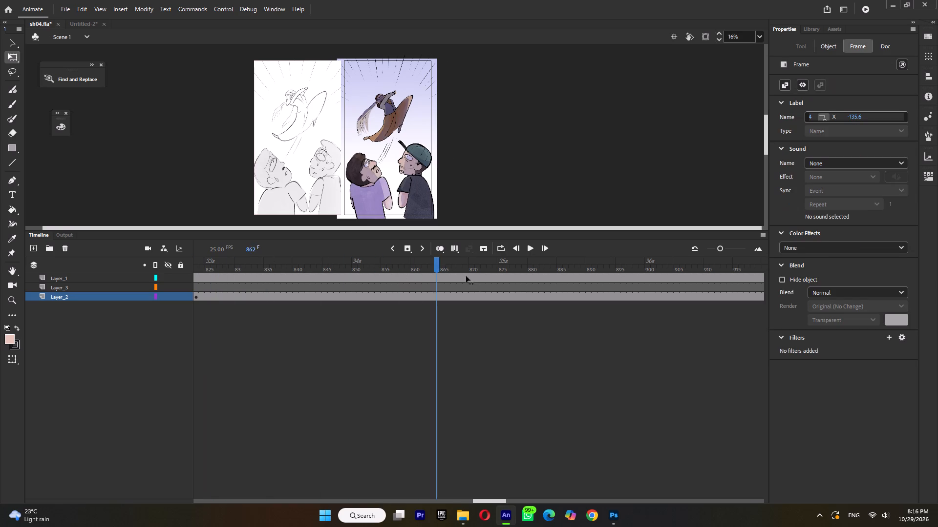
{"action": "left_click_drag", "start_coordinate": [466, 276], "coordinate": [524, 300]}
{"action": "left_click", "coordinate": [525, 296]}
{"action": "key", "text": "F7"}
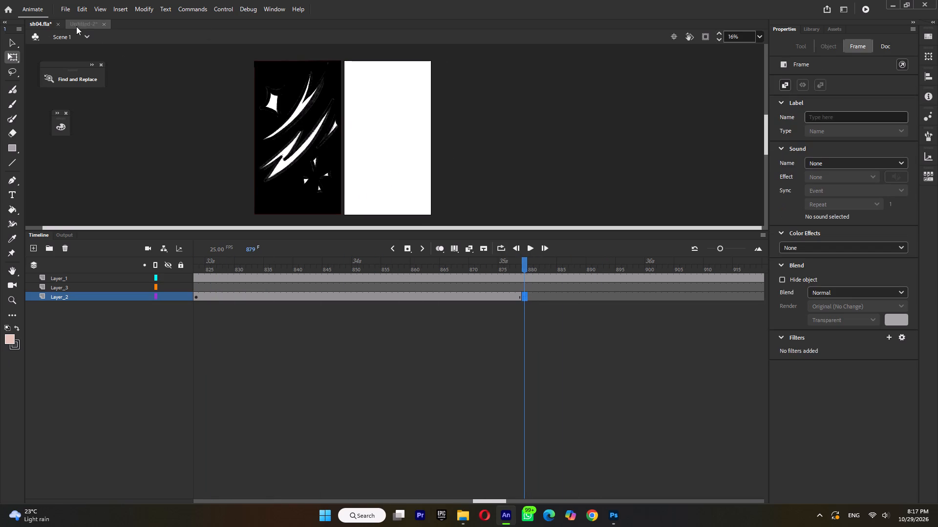
In Untitled-2, hide layer 54, show layer 55, and copy its symbol in place onto Layer_2 at frame 879 of sh04.fla.
{"action": "left_click", "coordinate": [76, 26]}
{"action": "left_click", "coordinate": [169, 304]}
{"action": "left_click", "coordinate": [168, 298]}
{"action": "left_click", "coordinate": [91, 298]}
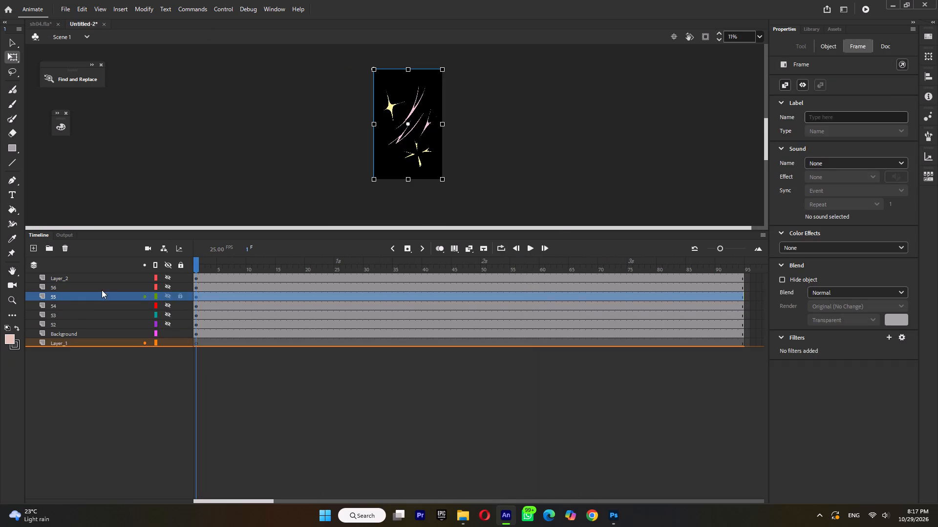
{"action": "right_click", "coordinate": [407, 146]}
{"action": "left_click", "coordinate": [431, 151]}
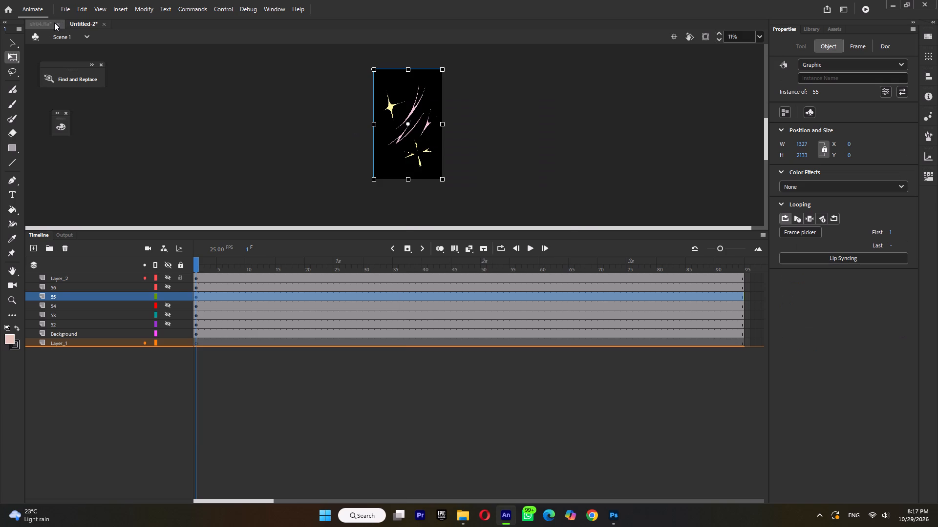
{"action": "left_click", "coordinate": [54, 22]}
{"action": "right_click", "coordinate": [196, 156]}
{"action": "left_click", "coordinate": [223, 198]}
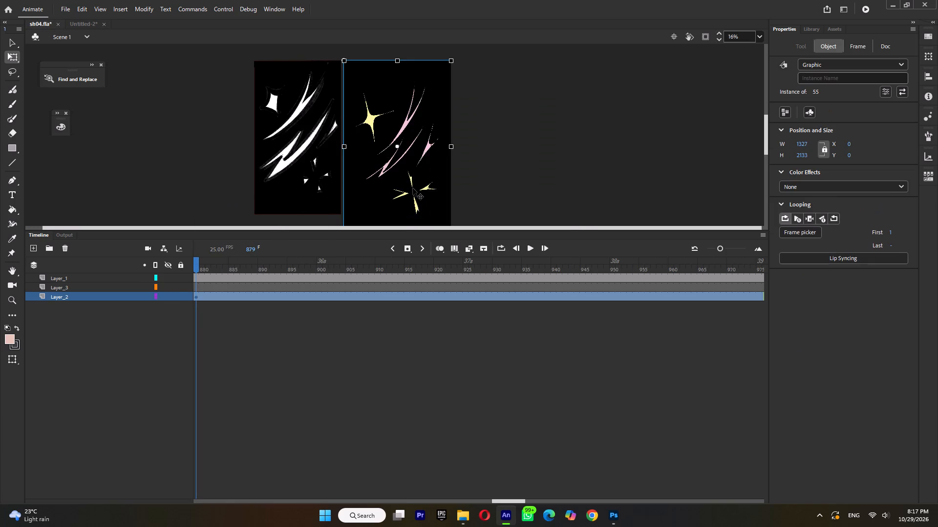
Move symbol 55 over the stage and scale it down slightly so it still covers the whole stage.
{"action": "left_click_drag", "start_coordinate": [414, 188], "coordinate": [404, 177]}
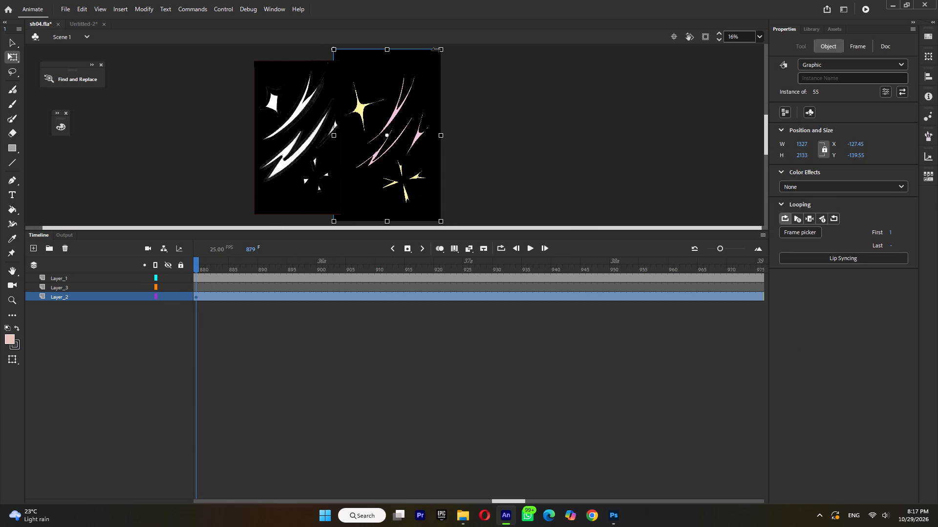
{"action": "left_click_drag", "start_coordinate": [441, 49], "coordinate": [443, 57], "text": "shift"}
{"action": "left_click", "coordinate": [407, 106]}
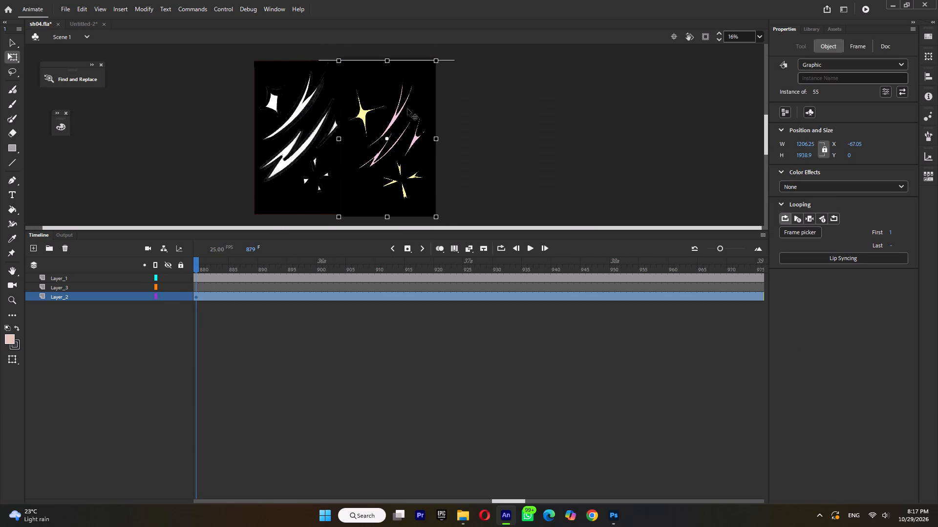
{"action": "left_click_drag", "start_coordinate": [435, 60], "coordinate": [442, 55], "text": "shift"}
Find the storyboard's next shot change and insert a blank keyframe on Layer_2 at frame 899.
{"action": "left_click_drag", "start_coordinate": [214, 263], "coordinate": [294, 299]}
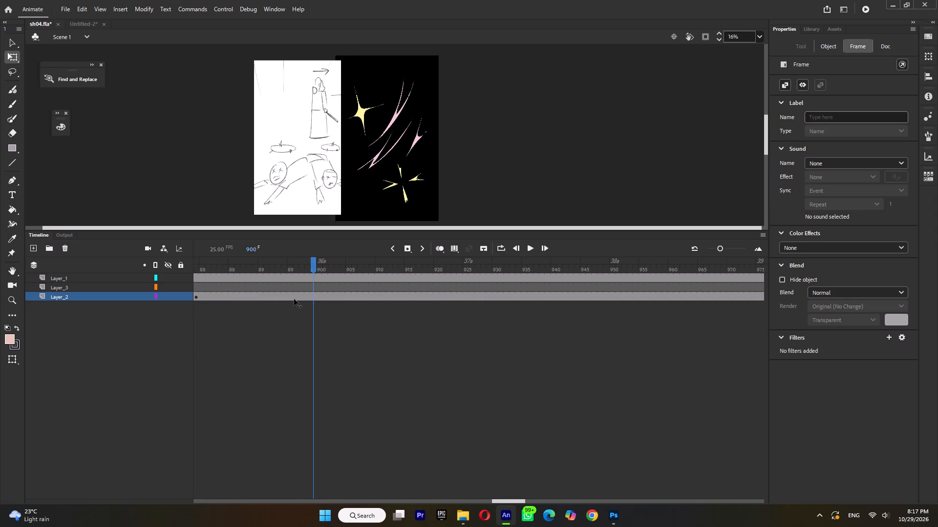
{"action": "left_click_drag", "start_coordinate": [294, 299], "coordinate": [308, 302]}
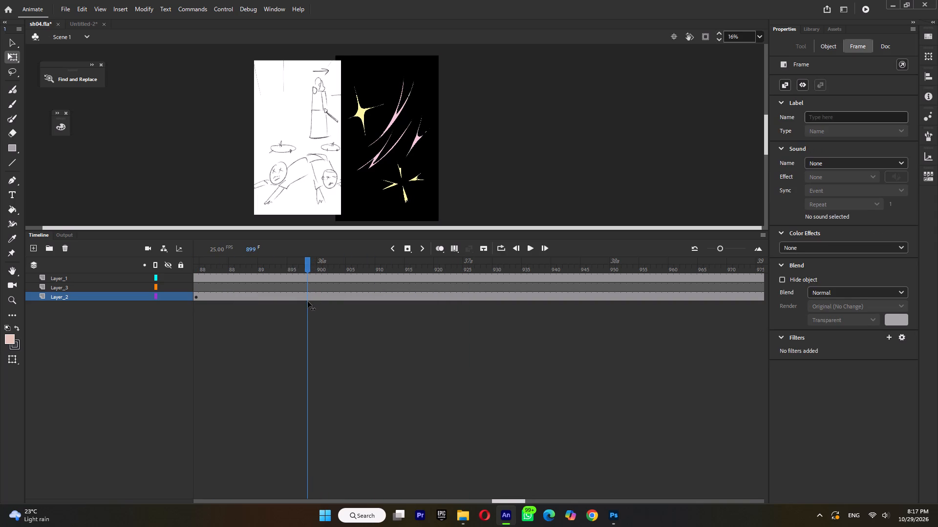
{"action": "left_click_drag", "start_coordinate": [308, 302], "coordinate": [312, 302]}
{"action": "left_click", "coordinate": [313, 297]}
{"action": "key", "text": "F7"}
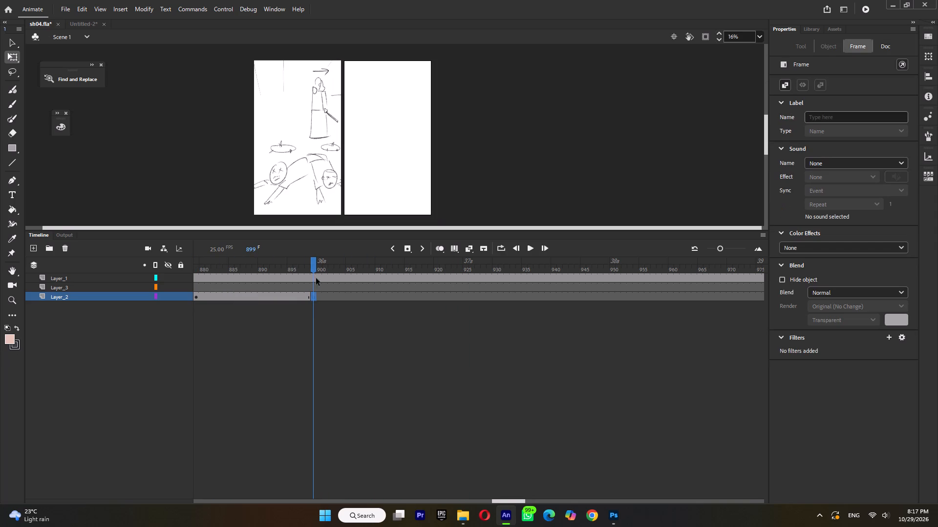
In Untitled-2, hide layer 55, show layer 56, and copy its symbol in place onto Layer_2 at frame 899 of sh04.fla.
{"action": "left_click", "coordinate": [85, 22]}
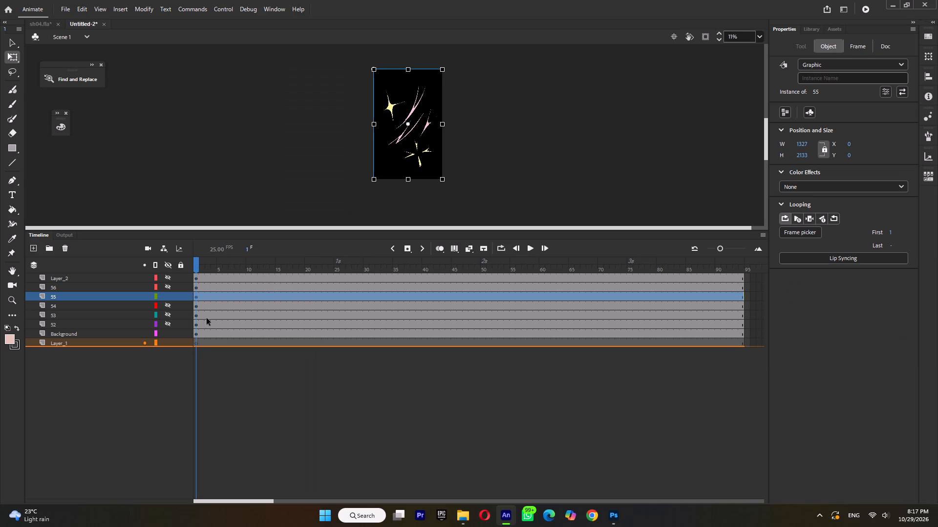
{"action": "key", "text": "ctrl+s"}
{"action": "left_click", "coordinate": [316, 240]}
{"action": "left_click", "coordinate": [165, 292]}
{"action": "left_click", "coordinate": [167, 287]}
{"action": "left_click", "coordinate": [92, 288]}
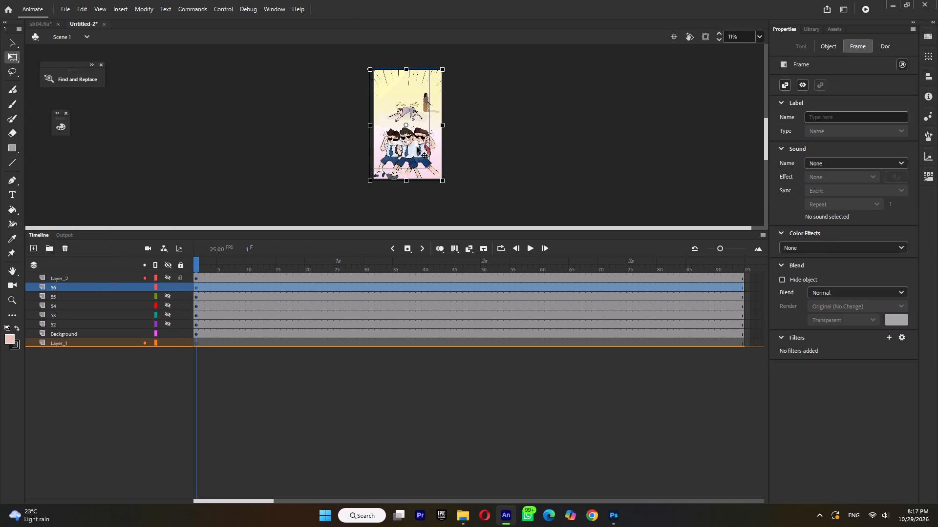
{"action": "right_click", "coordinate": [417, 147]}
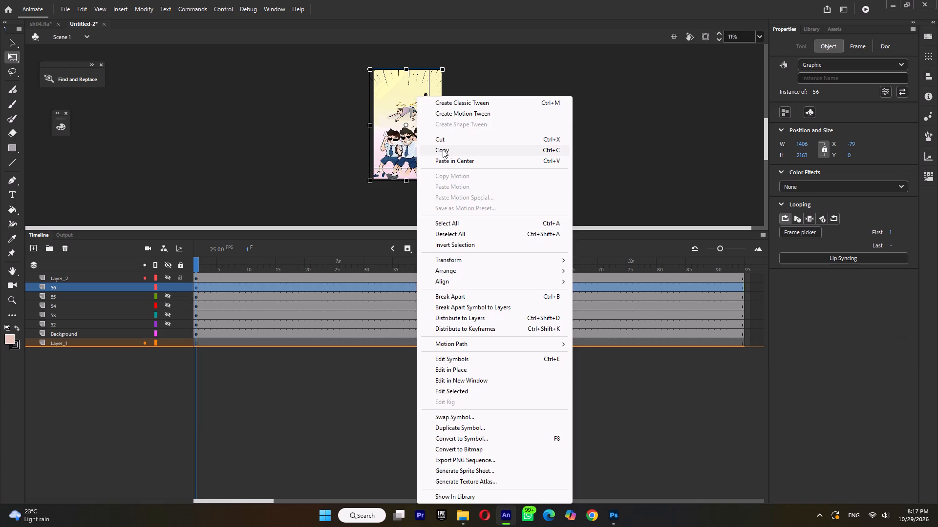
{"action": "left_click", "coordinate": [443, 149]}
{"action": "left_click", "coordinate": [30, 23]}
{"action": "right_click", "coordinate": [481, 135]}
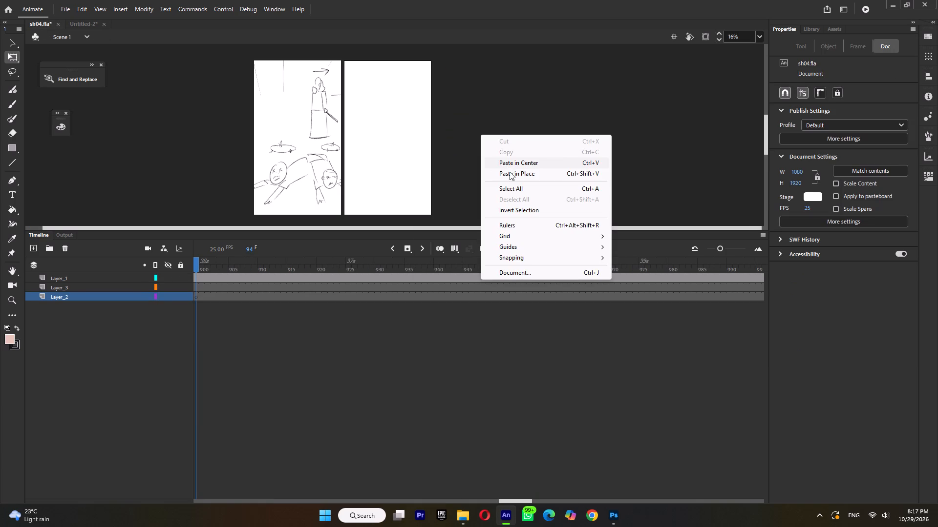
{"action": "left_click", "coordinate": [511, 176]}
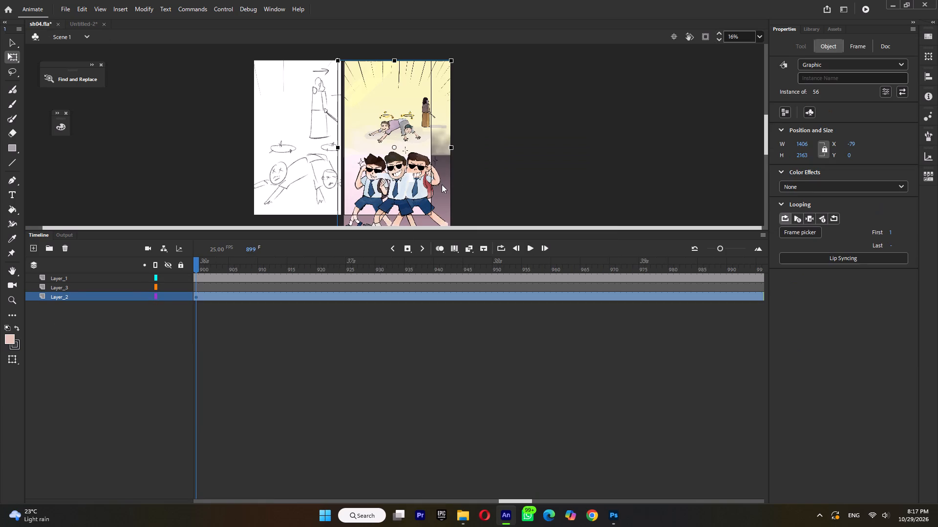
Move symbol 56 over the stage and scale it to about 1374 × 2114, comparing it with the storyboard sketch at frame 990.
{"action": "left_click_drag", "start_coordinate": [438, 177], "coordinate": [425, 177]}
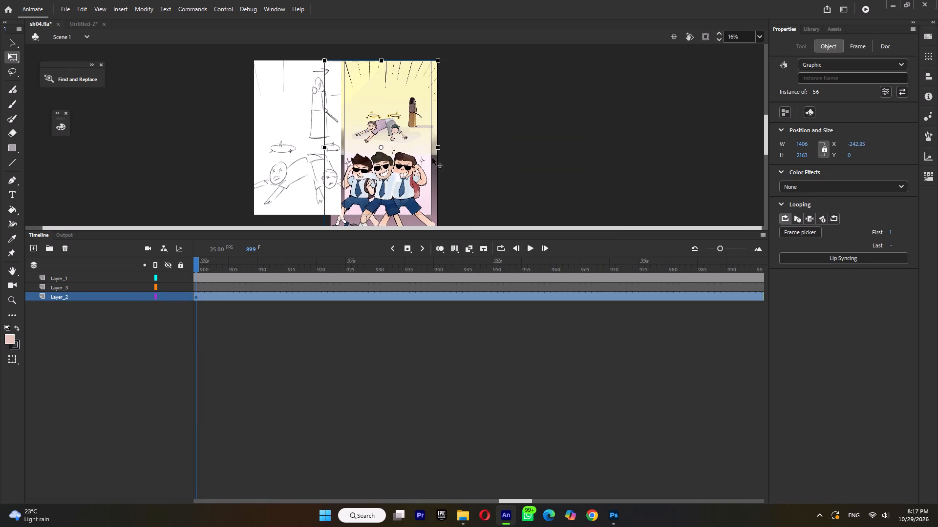
{"action": "left_click_drag", "start_coordinate": [358, 266], "coordinate": [806, 274]}
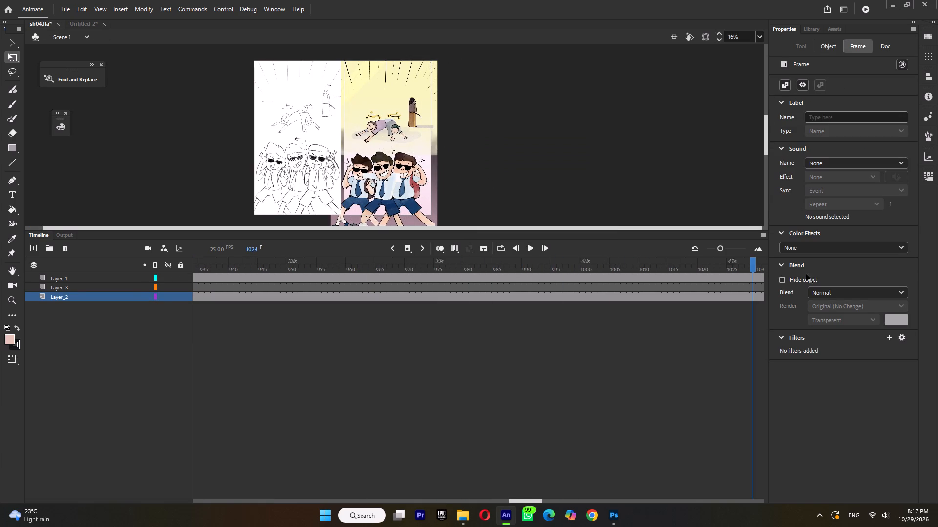
{"action": "left_click_drag", "start_coordinate": [806, 274], "coordinate": [468, 293]}
{"action": "left_click", "coordinate": [371, 140]}
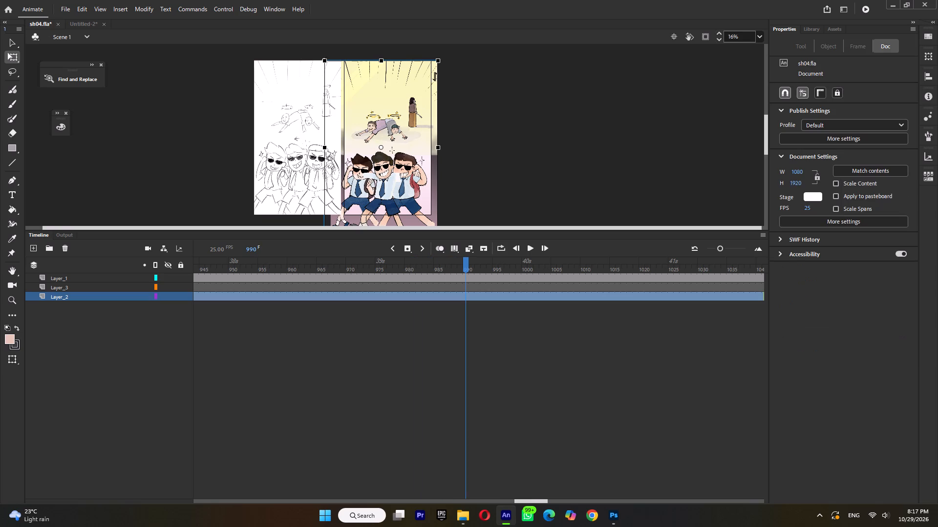
{"action": "left_click_drag", "start_coordinate": [438, 61], "coordinate": [440, 68], "text": "shift"}
{"action": "left_click_drag", "start_coordinate": [416, 116], "coordinate": [416, 108]}
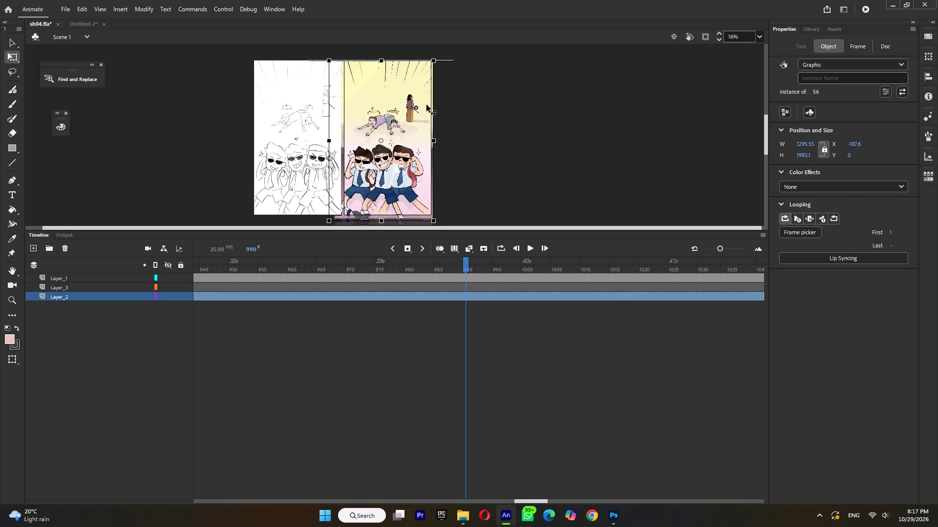
{"action": "left_click_drag", "start_coordinate": [434, 61], "coordinate": [441, 57], "text": "shift"}
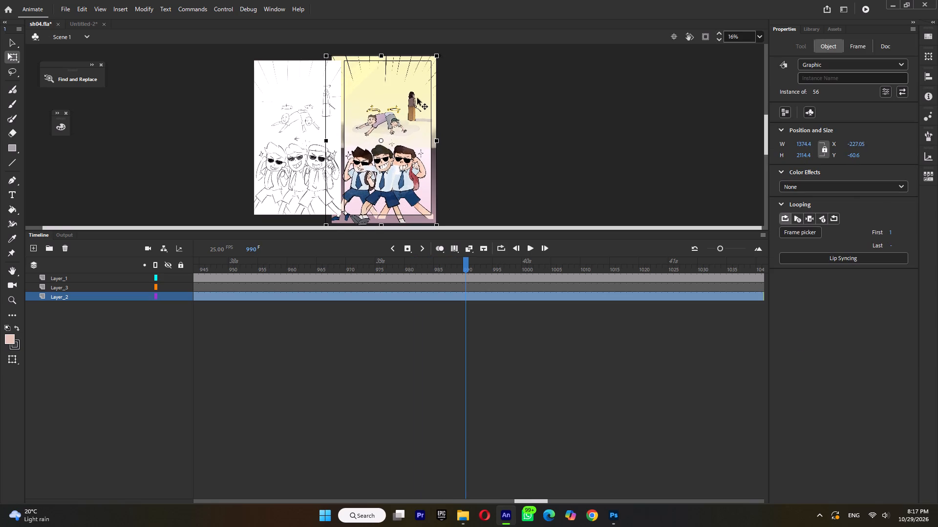
{"action": "left_click", "coordinate": [416, 106]}
Refine symbol 56's fit over the stage by scaling it down to about 1335 × 2055, at about X -207, Y -31.
{"action": "scroll", "coordinate": [437, 68], "scroll_direction": "up", "scroll_amount": 4, "text": "ctrl"}
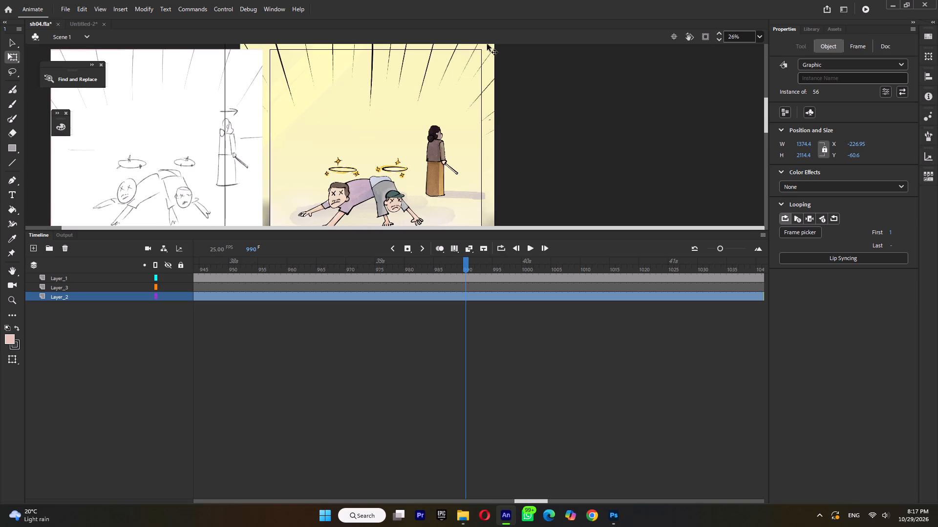
{"action": "scroll", "coordinate": [475, 97], "scroll_direction": "down", "scroll_amount": 2, "text": "ctrl"}
{"action": "scroll", "coordinate": [476, 68], "scroll_direction": "up", "scroll_amount": 3, "text": "ctrl"}
{"action": "left_click_drag", "start_coordinate": [500, 49], "coordinate": [500, 55], "text": "shift"}
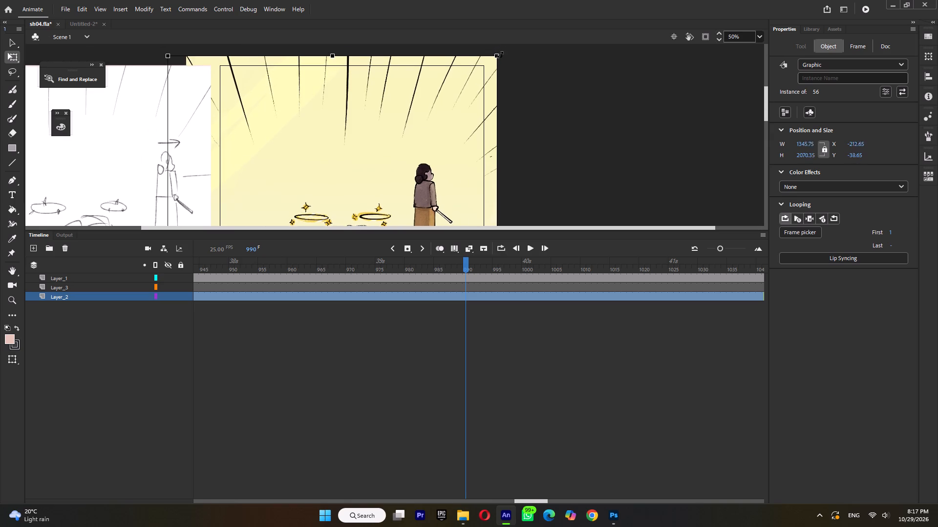
{"action": "left_click_drag", "start_coordinate": [500, 55], "coordinate": [500, 57], "text": "shift"}
{"action": "scroll", "coordinate": [494, 70], "scroll_direction": "down", "scroll_amount": 6, "text": "ctrl"}
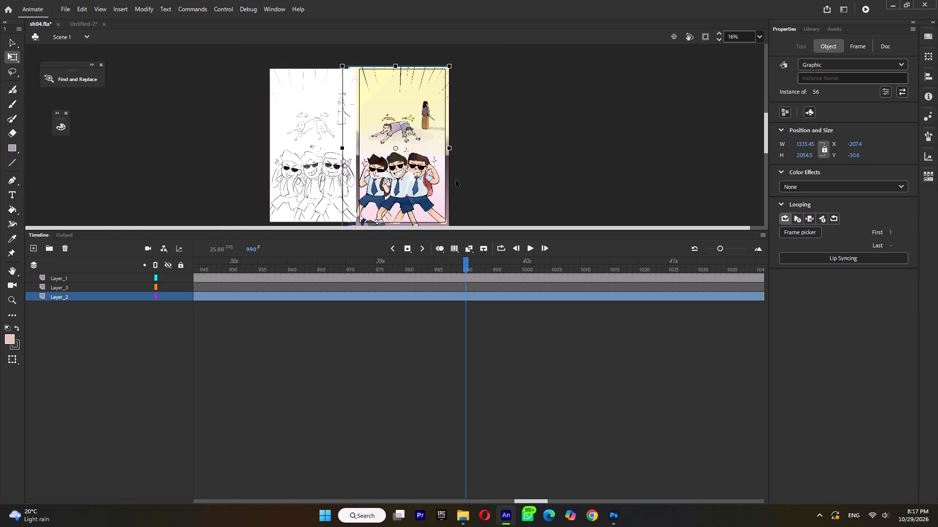
{"action": "key", "text": "Down"}
{"action": "key", "text": "Up"}
{"action": "left_click", "coordinate": [489, 175]}
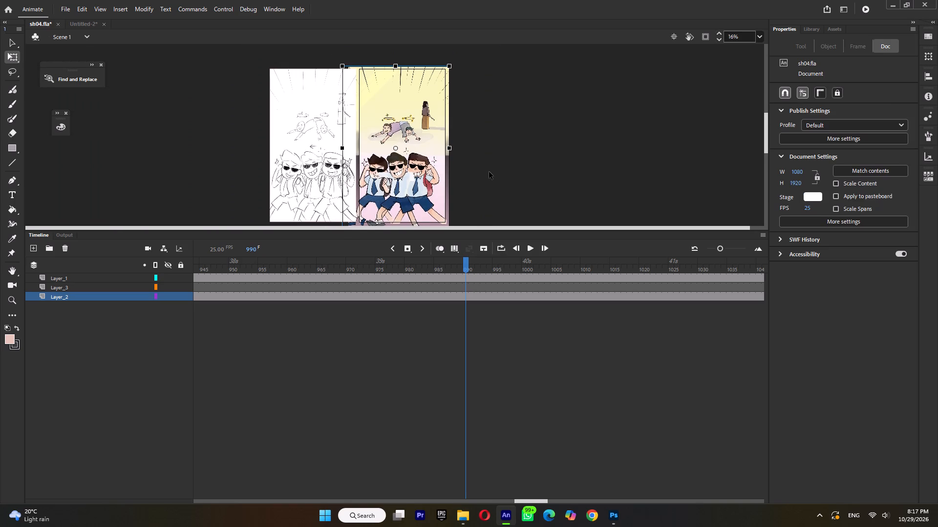
Save sh04.fla and scrub ahead through the last shot towards the end of the timeline.
{"action": "scroll", "coordinate": [489, 174], "scroll_direction": "down", "scroll_amount": 5, "text": "ctrl"}
{"action": "key", "text": "ctrl+s"}
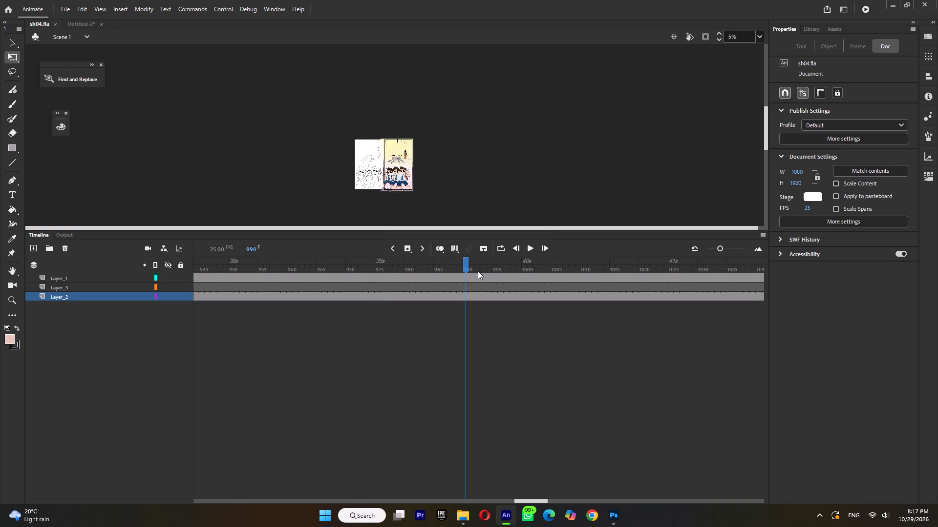
{"action": "left_click_drag", "start_coordinate": [478, 267], "coordinate": [328, 302]}
{"action": "key", "text": "ctrl+s"}
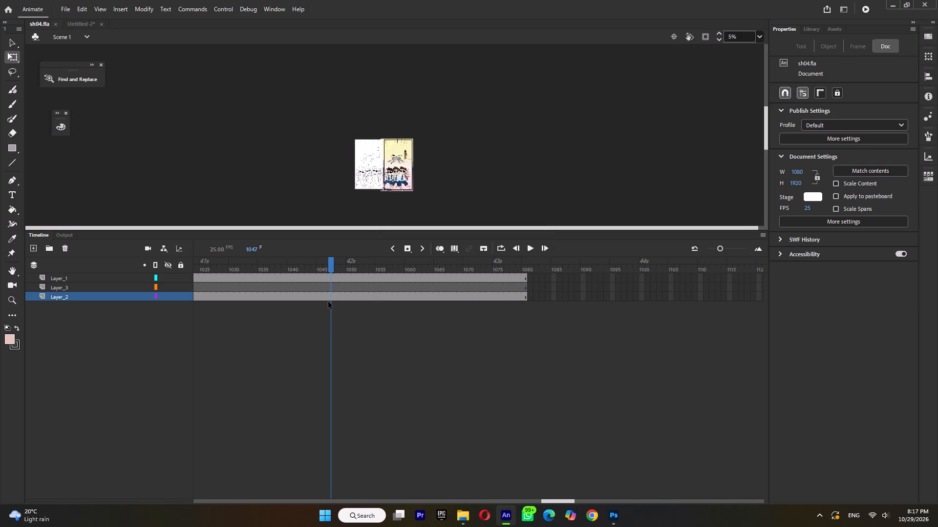
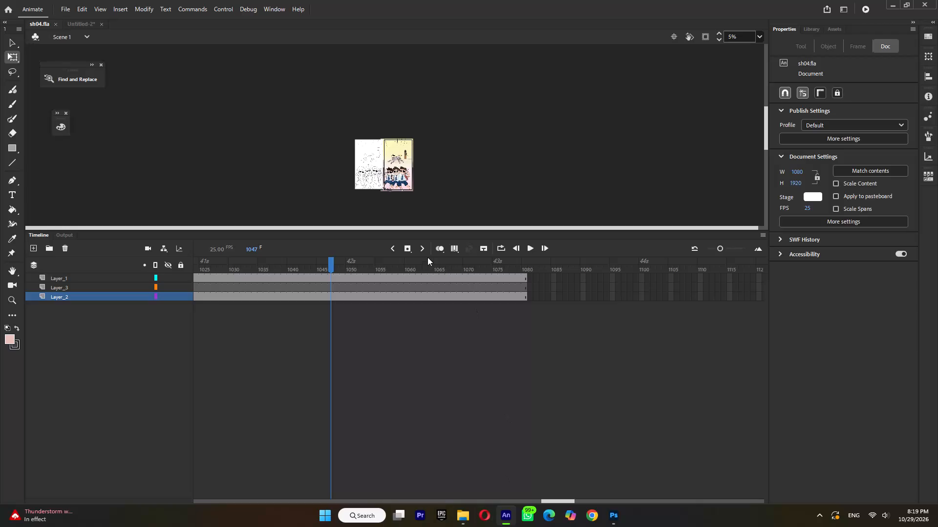
Save sh04.fla.
{"action": "scroll", "coordinate": [416, 180], "scroll_direction": "up", "scroll_amount": 5, "text": "ctrl"}
{"action": "key", "text": "ctrl+s"}
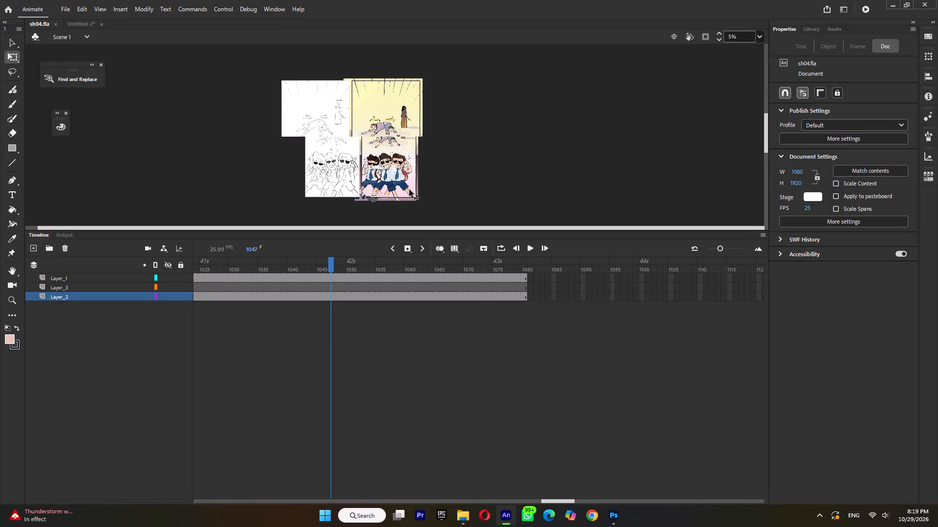
Play back the coloured shots beside the storyboard and examine shot 47 against its sketch from frame 369 to 421.
{"action": "key", "text": "Return"}
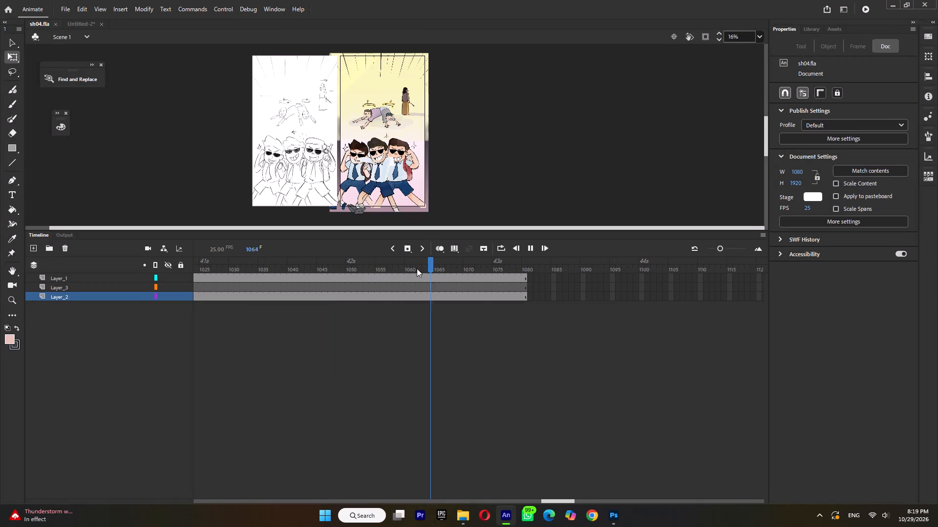
{"action": "key", "text": "Return"}
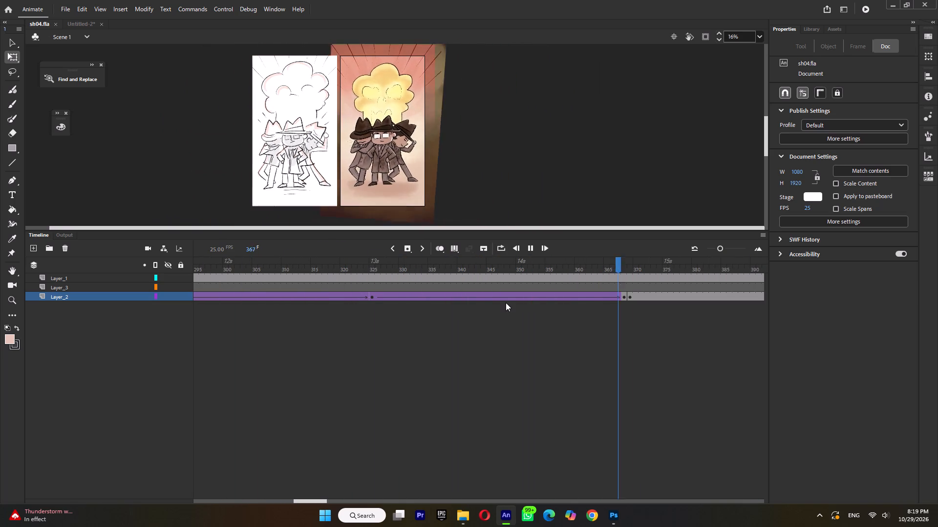
{"action": "key", "text": "Return"}
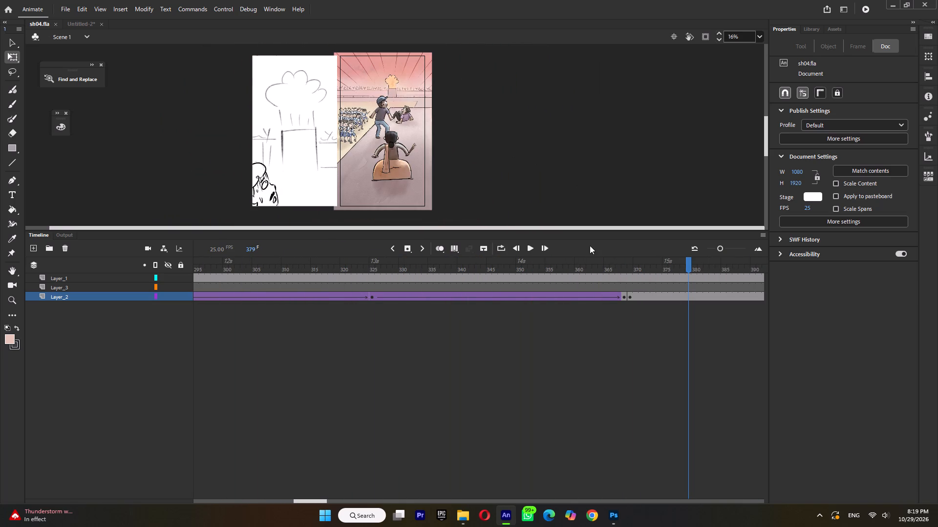
{"action": "left_click_drag", "start_coordinate": [622, 268], "coordinate": [632, 270]}
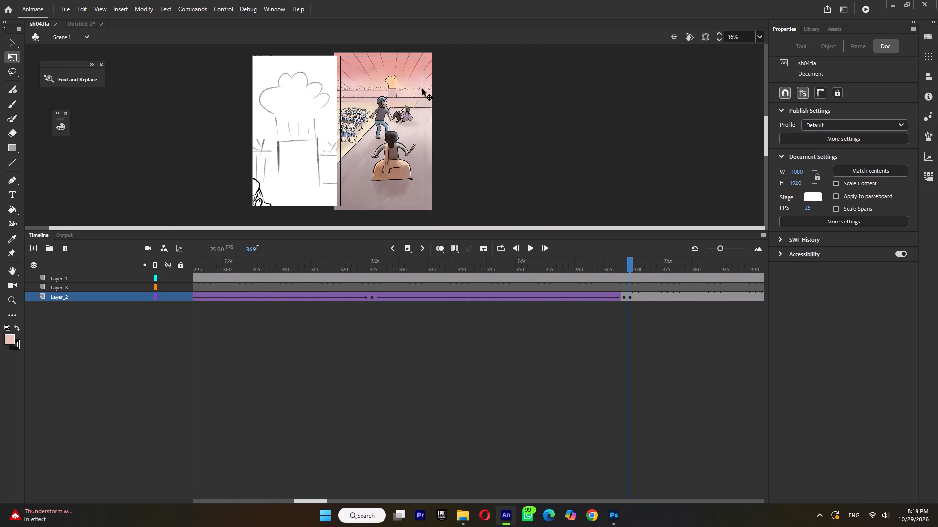
{"action": "scroll", "coordinate": [400, 69], "scroll_direction": "up", "scroll_amount": 3, "text": "ctrl"}
{"action": "left_click", "coordinate": [400, 102]}
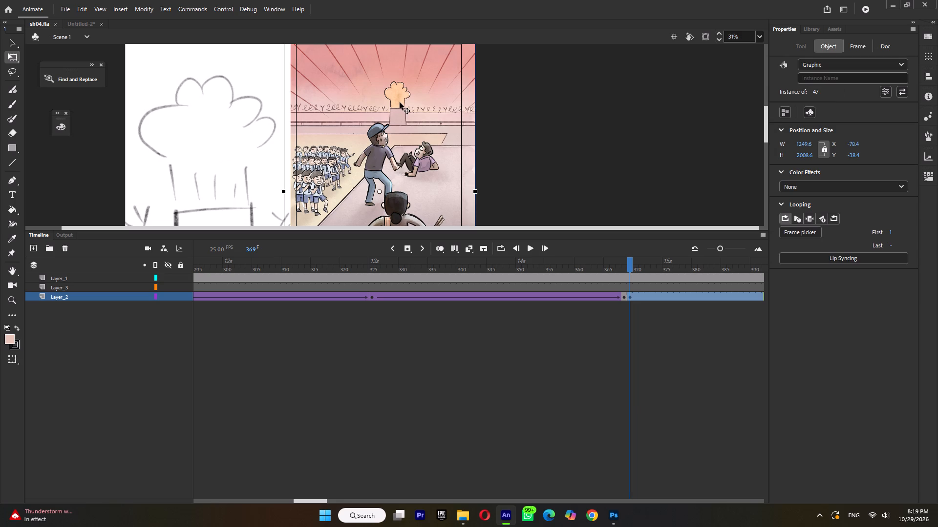
{"action": "left_click_drag", "start_coordinate": [639, 268], "coordinate": [809, 285]}
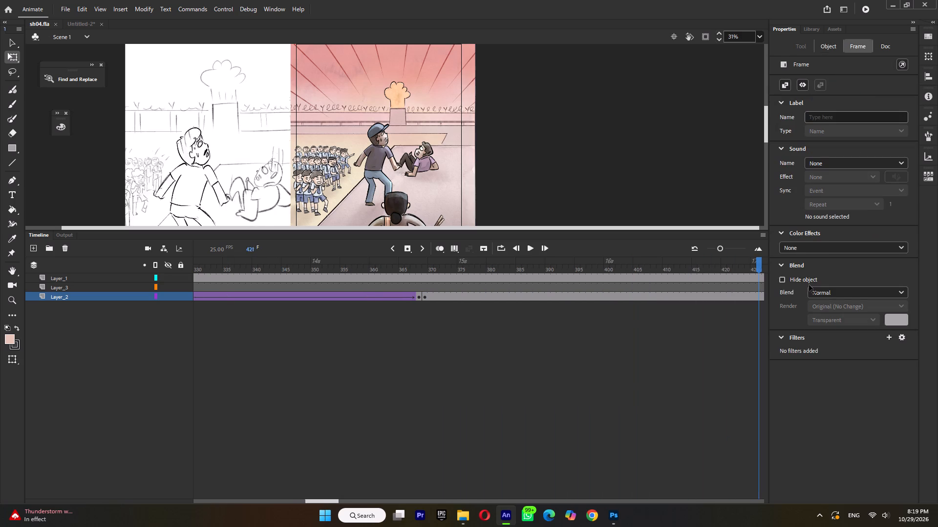
{"action": "left_click_drag", "start_coordinate": [809, 285], "coordinate": [468, 291]}
Inside symbol 47, expand folder _7 and convert the foreground figure's Layer_93 and Layer_93_copy drawings together into one graphic symbol.
{"action": "double_click", "coordinate": [404, 182]}
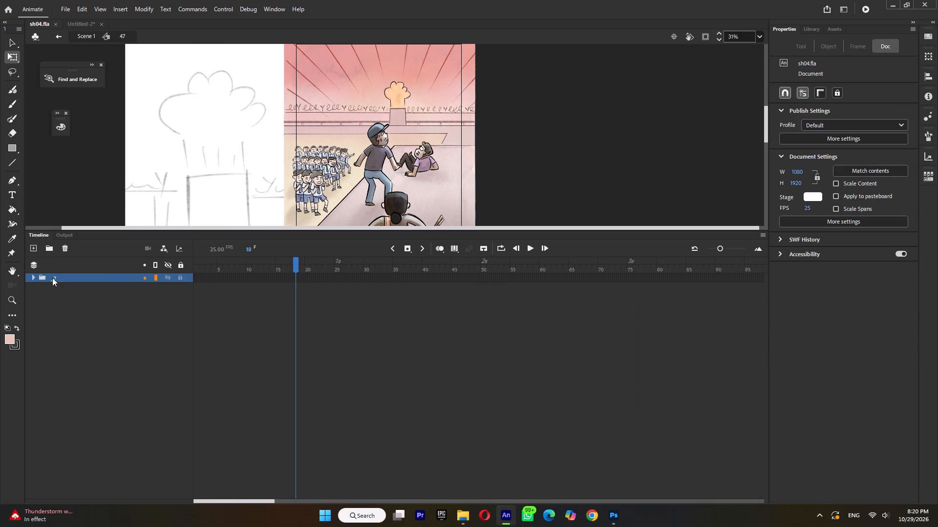
{"action": "left_click", "coordinate": [32, 278]}
{"action": "left_click", "coordinate": [81, 287]}
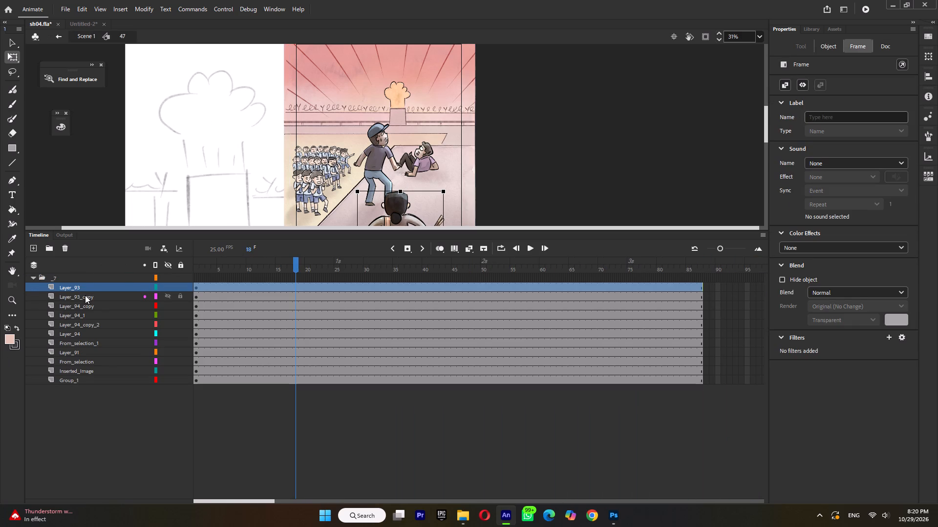
{"action": "left_click", "coordinate": [85, 295]}
{"action": "left_click", "coordinate": [84, 286], "text": "shift"}
{"action": "right_click", "coordinate": [84, 286]}
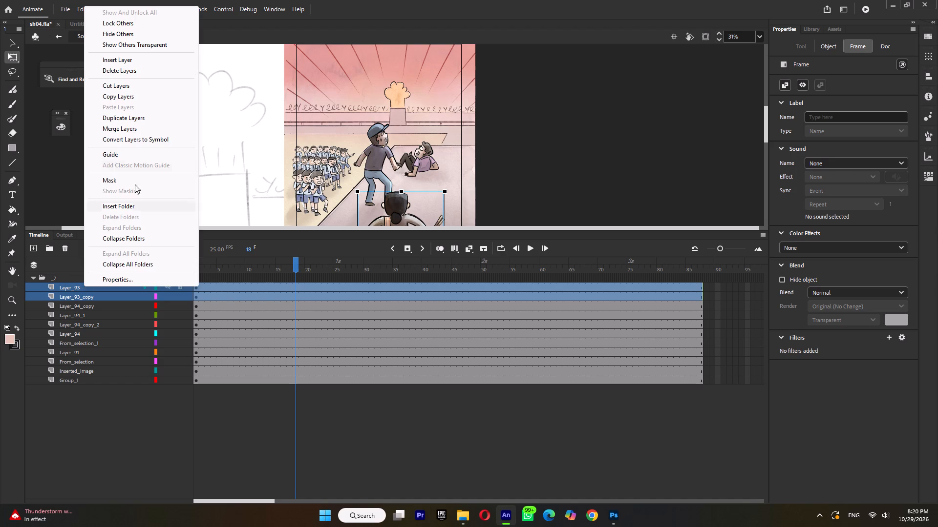
{"action": "left_click", "coordinate": [76, 289]}
{"action": "left_click", "coordinate": [78, 298], "text": "shift"}
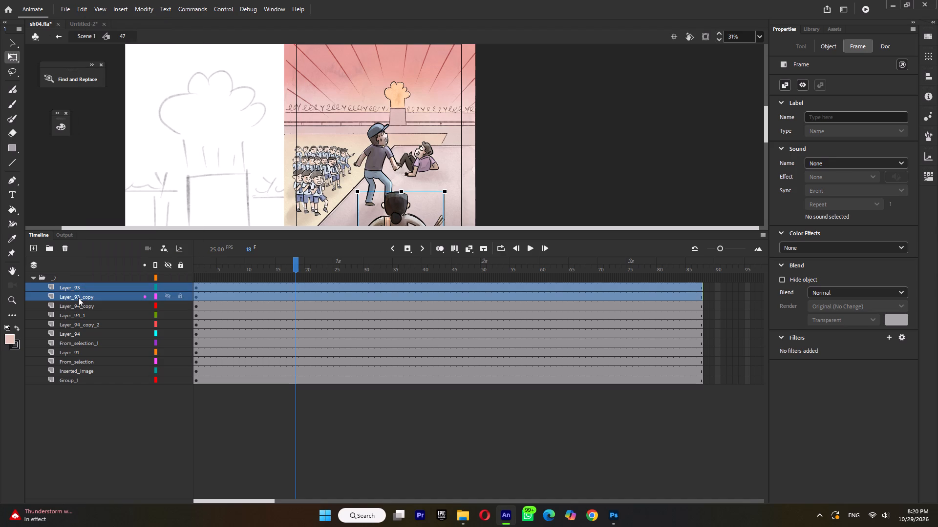
{"action": "key", "text": "F8"}
{"action": "left_click", "coordinate": [517, 124]}
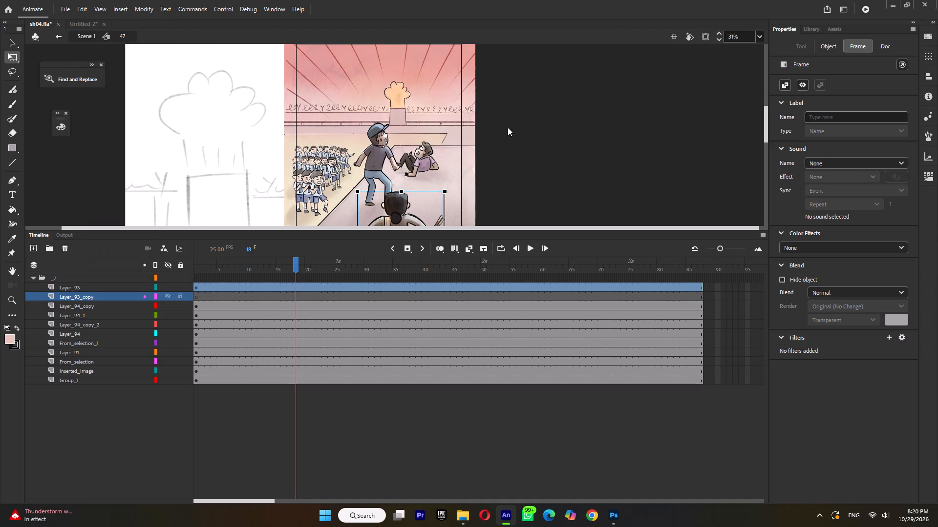
Inside the foreground figure's new symbol, distribute its two drawings to separate keyframes.
{"action": "double_click", "coordinate": [396, 212]}
{"action": "left_click_drag", "start_coordinate": [469, 185], "coordinate": [366, 271]}
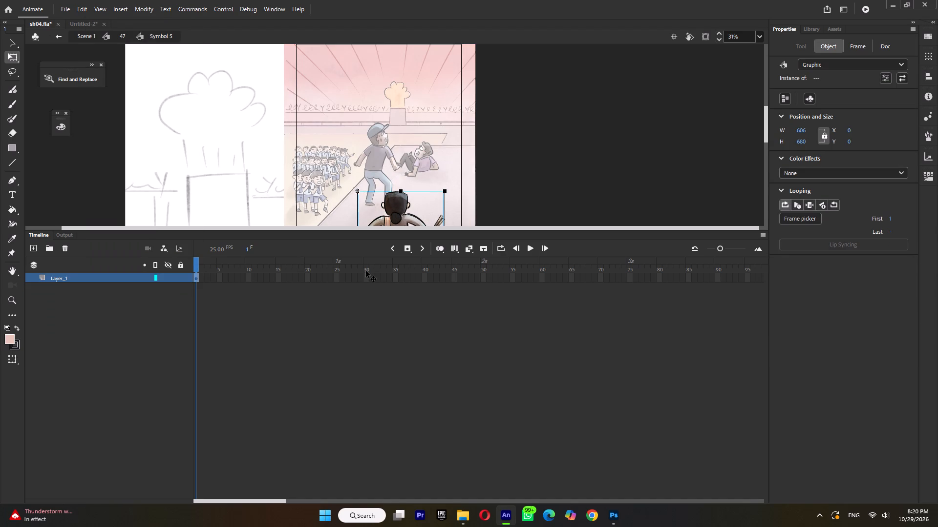
{"action": "key", "text": "ctrl+shift+k"}
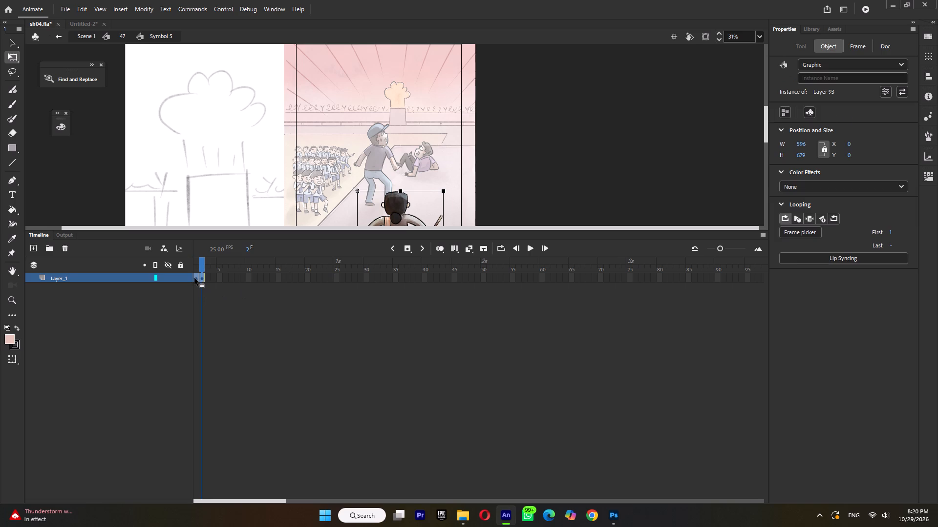
Extend both keyframes of the foreground figure so each drawing holds for six frames, and return to symbol 47.
{"action": "left_click", "coordinate": [194, 278]}
{"action": "key", "text": "F5"}
{"action": "key", "text": "F5"}
{"action": "key", "text": "F5"}
{"action": "key", "text": "F5"}
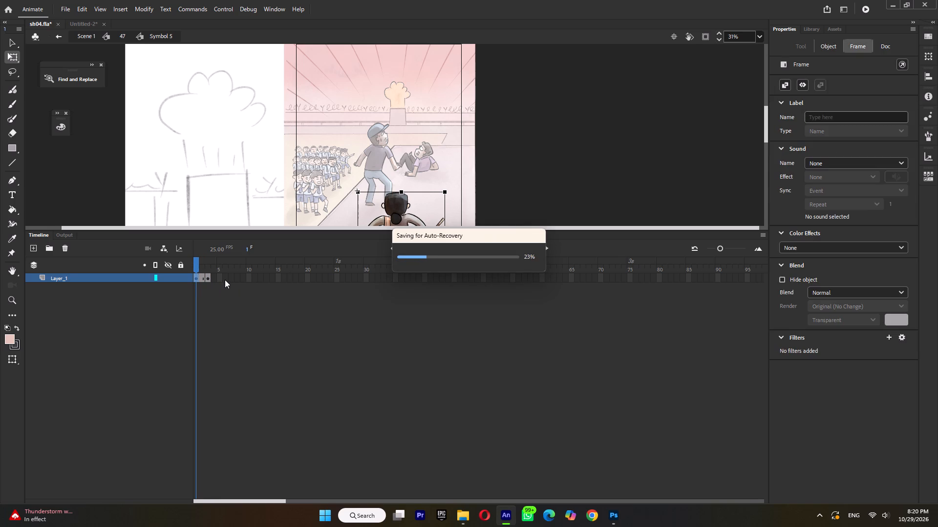
{"action": "key", "text": "F5"}
{"action": "key", "text": "F5"}
{"action": "key", "text": "F5"}
{"action": "left_click", "coordinate": [229, 278]}
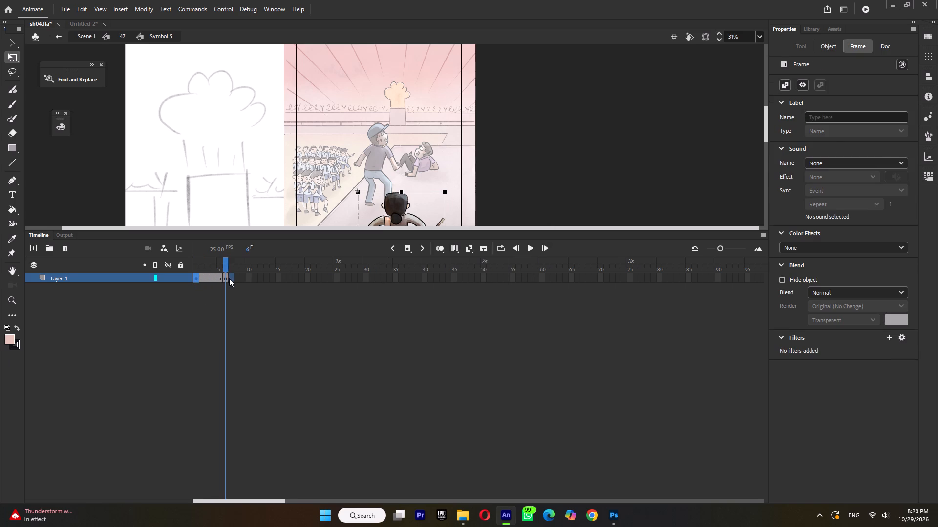
{"action": "key", "text": "F5"}
{"action": "key", "text": "F5"}
{"action": "key", "text": "F5"}
{"action": "key", "text": "F5"}
{"action": "key", "text": "F5"}
{"action": "left_click", "coordinate": [220, 280]}
{"action": "key", "text": "F5"}
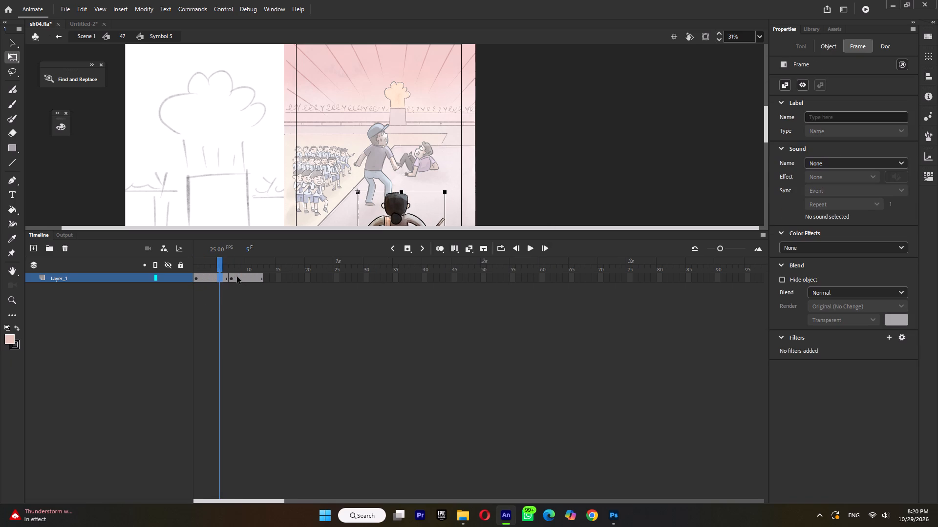
{"action": "left_click", "coordinate": [237, 277]}
{"action": "double_click", "coordinate": [577, 173]}
Preview the foreground figure's motion, and lengthen its first drawing's hold to eight frames and its second's by three frames.
{"action": "key", "text": "Return"}
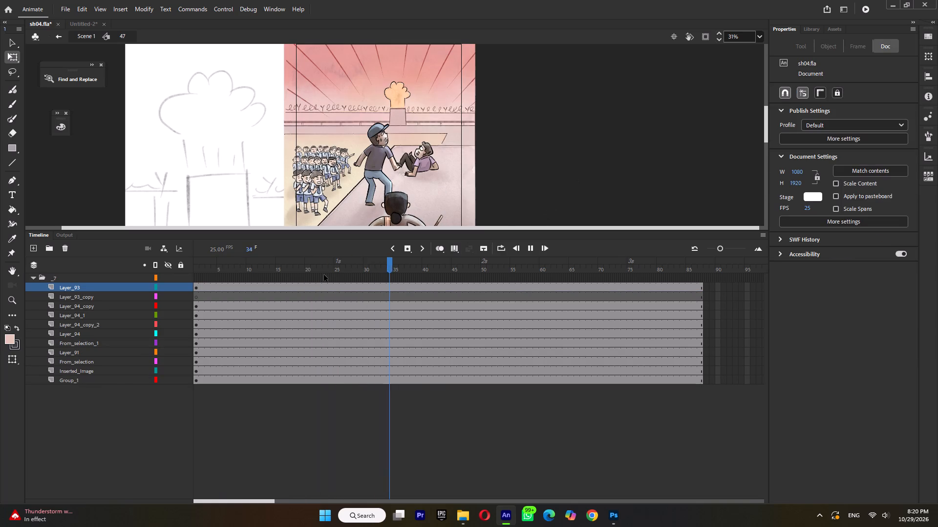
{"action": "key", "text": "Return"}
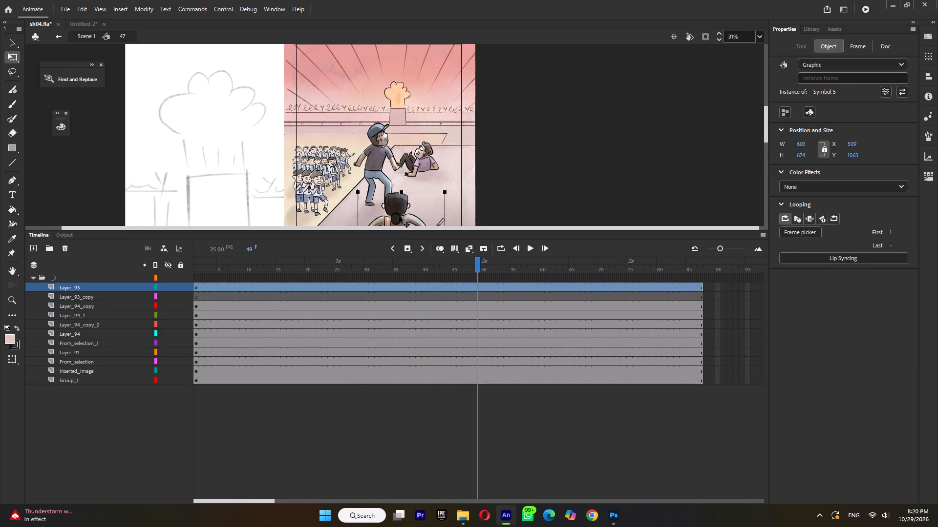
{"action": "double_click", "coordinate": [399, 216]}
{"action": "left_click", "coordinate": [210, 279]}
{"action": "key", "text": "F5"}
{"action": "key", "text": "F5"}
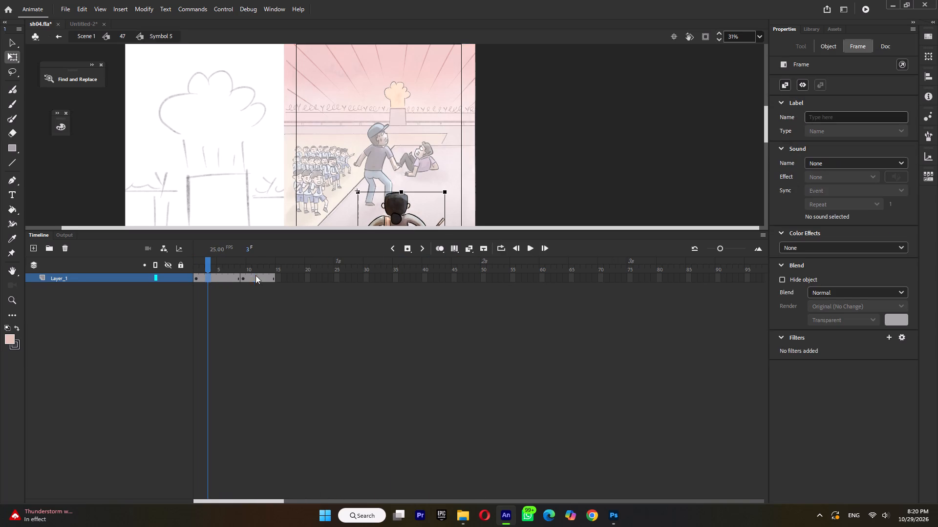
{"action": "left_click", "coordinate": [256, 275]}
{"action": "key", "text": "F5"}
{"action": "key", "text": "F5"}
{"action": "key", "text": "F5"}
{"action": "double_click", "coordinate": [539, 176]}
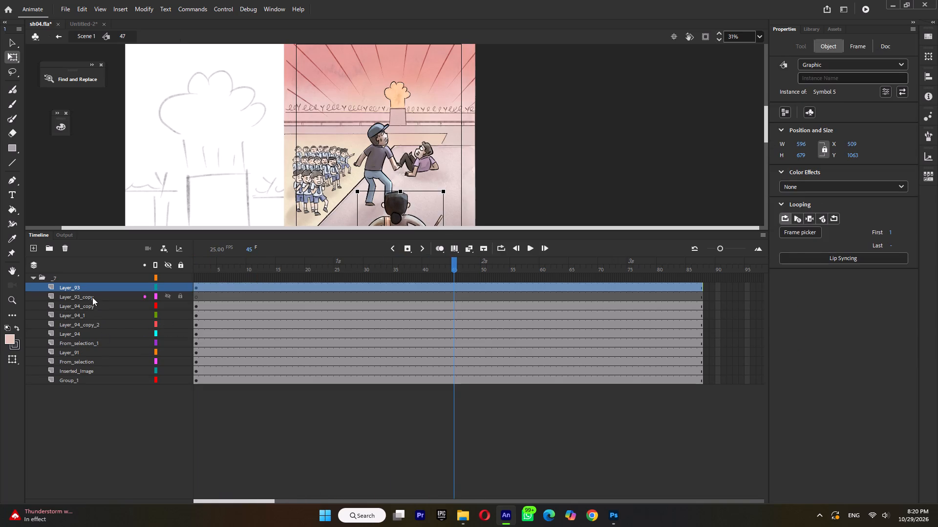
Convert the standing man's Layer_94_copy and Layer_94_1 drawings together into one graphic symbol.
{"action": "left_click", "coordinate": [83, 306]}
{"action": "left_click", "coordinate": [80, 313], "text": "shift"}
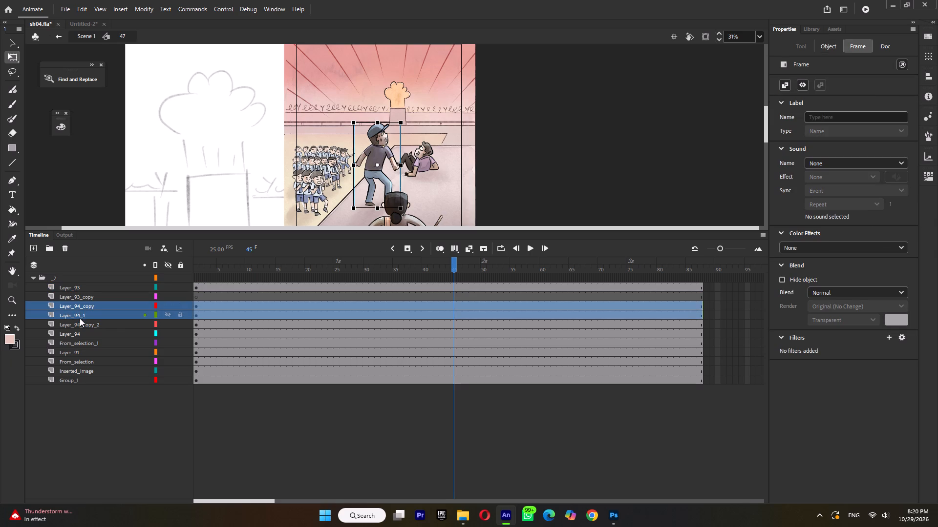
{"action": "left_click", "coordinate": [80, 323]}
{"action": "left_click", "coordinate": [81, 317]}
{"action": "left_click", "coordinate": [83, 308], "text": "shift"}
{"action": "key", "text": "F8"}
{"action": "left_click", "coordinate": [517, 119]}
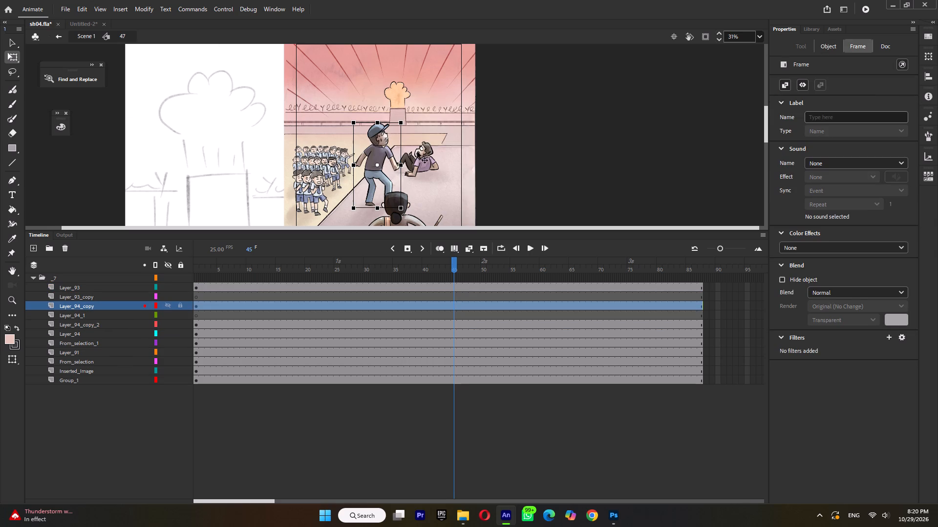
Inside the standing man's new symbol, distribute its two drawings to separate keyframes.
{"action": "double_click", "coordinate": [373, 133]}
{"action": "left_click_drag", "start_coordinate": [447, 121], "coordinate": [343, 214]}
{"action": "key", "text": "ctrl+shift+k"}
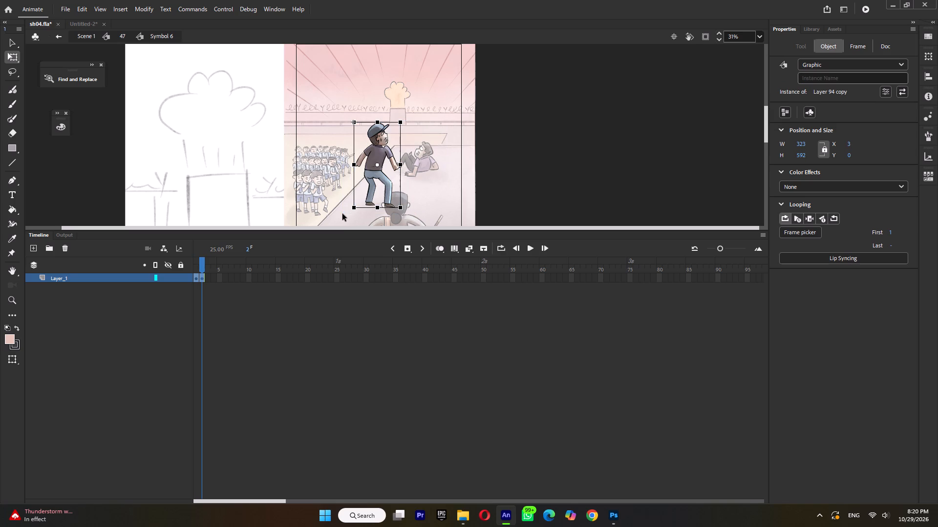
Hold the standing man's first drawing for seven frames and the second for nine, and return to symbol 47.
{"action": "left_click", "coordinate": [196, 277]}
{"action": "key", "text": "F5"}
{"action": "key", "text": "F5"}
{"action": "key", "text": "F5"}
{"action": "key", "text": "F5"}
{"action": "key", "text": "F5"}
{"action": "key", "text": "F5"}
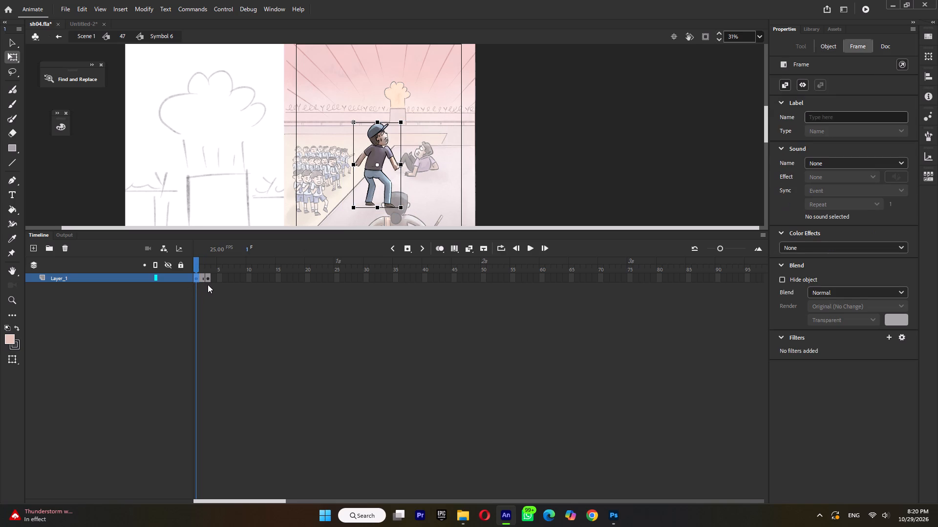
{"action": "left_click", "coordinate": [239, 278]}
{"action": "key", "text": "F5"}
{"action": "key", "text": "F5"}
{"action": "key", "text": "F5"}
{"action": "key", "text": "F5"}
{"action": "key", "text": "F5"}
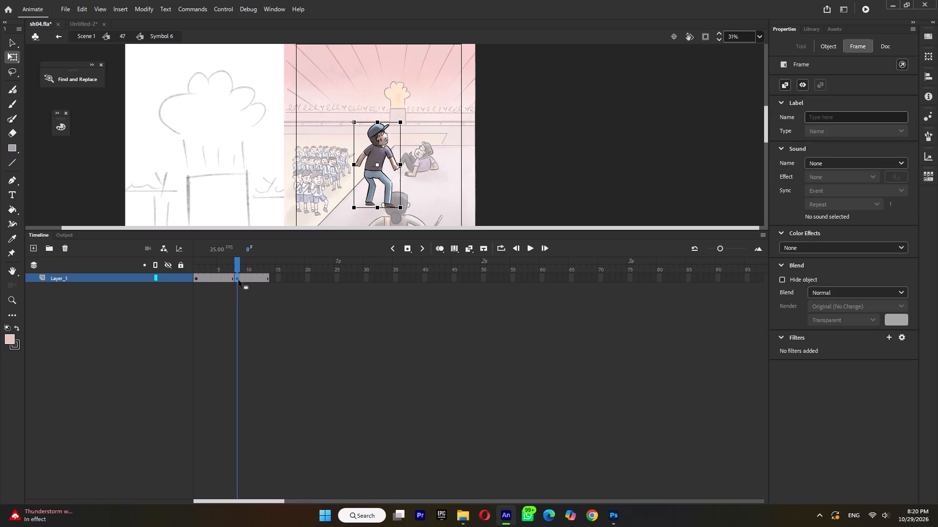
{"action": "key", "text": "F5"}
{"action": "key", "text": "F5"}
{"action": "key", "text": "F5"}
{"action": "double_click", "coordinate": [552, 169]}
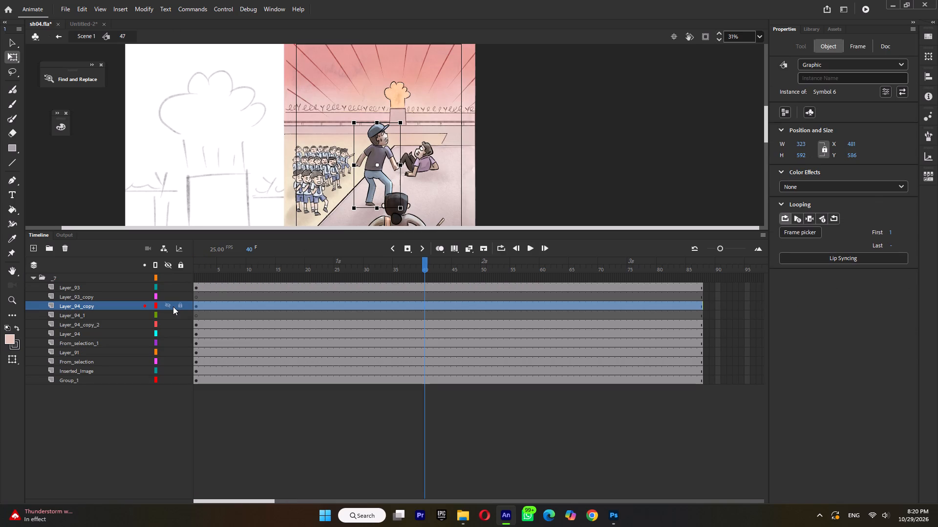
Hide Layer_94_copy and Layer_93, and convert the fallen man's Layer_94_copy_2 and Layer_94 drawings together into one graphic symbol.
{"action": "left_click", "coordinate": [170, 304]}
{"action": "left_click", "coordinate": [168, 286]}
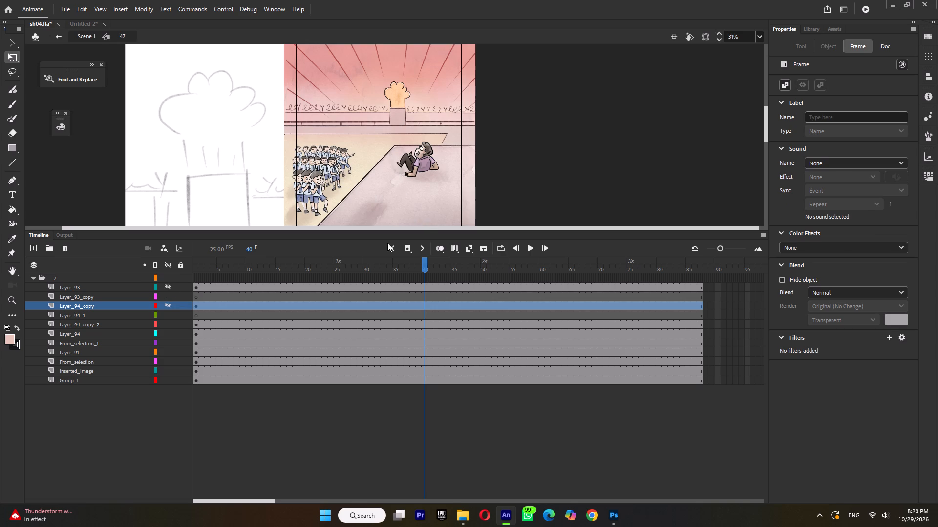
{"action": "left_click", "coordinate": [103, 328]}
{"action": "left_click", "coordinate": [95, 333], "text": "shift"}
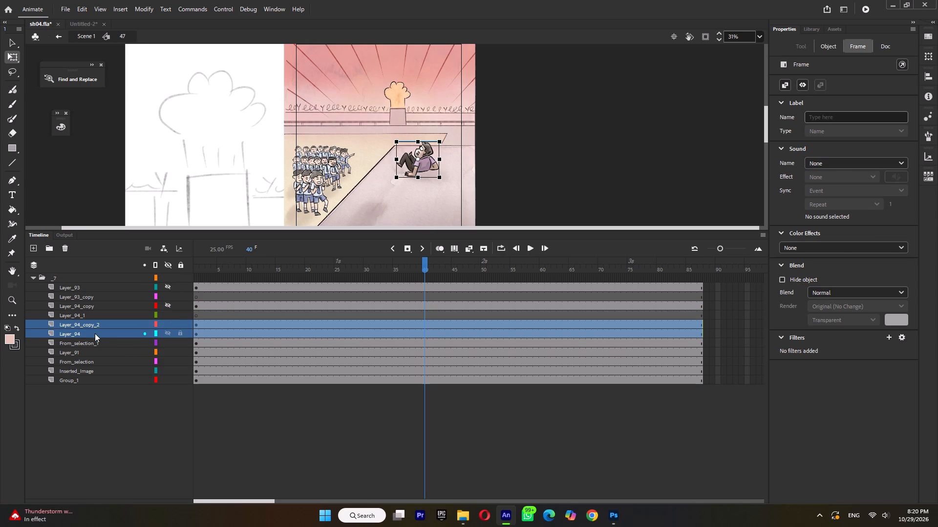
{"action": "key", "text": "F8"}
{"action": "left_click", "coordinate": [515, 125]}
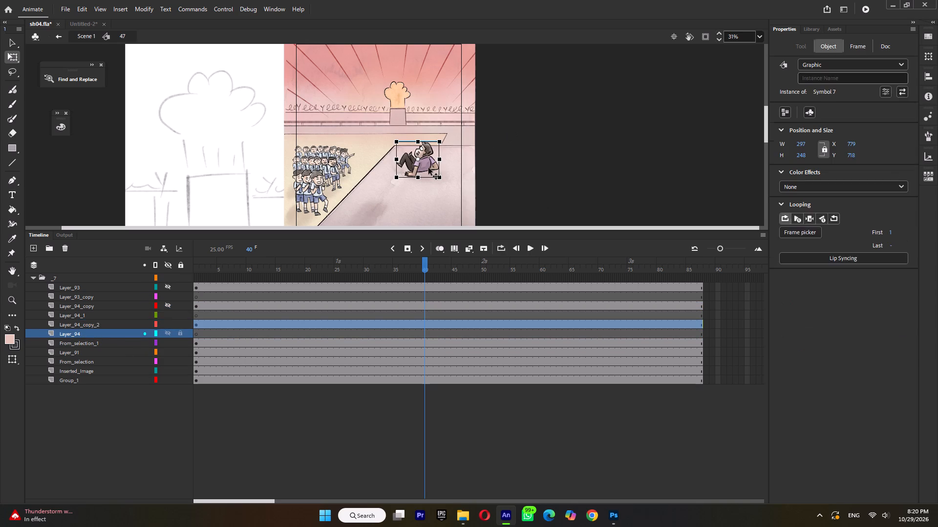
Inside the fallen man's new symbol, distribute its two drawings to separate keyframes.
{"action": "double_click", "coordinate": [428, 168]}
{"action": "left_click_drag", "start_coordinate": [447, 130], "coordinate": [402, 202]}
{"action": "key", "text": "ctrl+shift+k"}
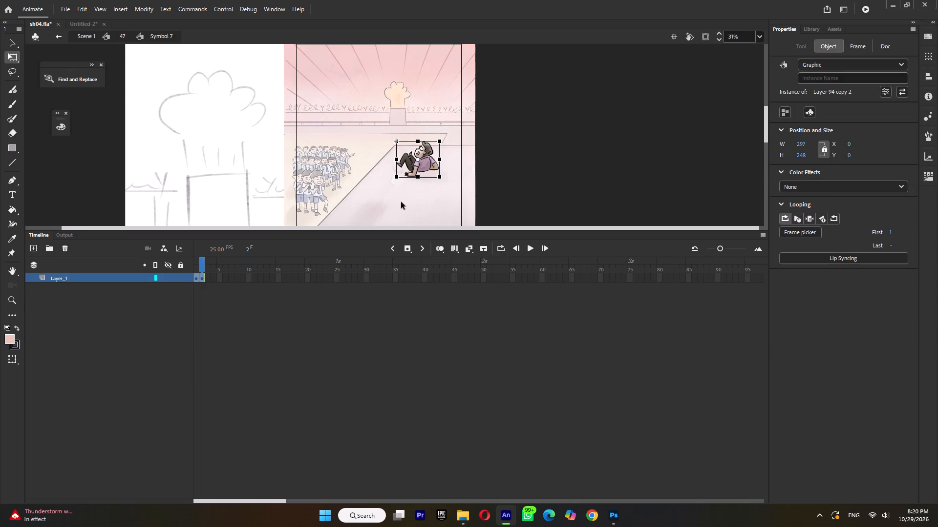
Hold the fallen man's first drawing for eight frames and extend the second through frame 19.
{"action": "left_click", "coordinate": [196, 277]}
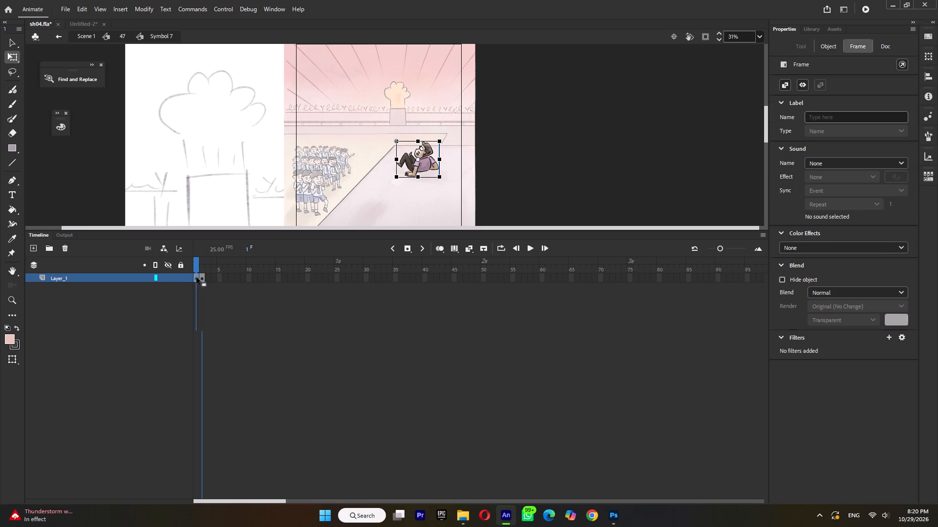
{"action": "key", "text": "F5"}
{"action": "key", "text": "F5"}
{"action": "key", "text": "F5"}
{"action": "key", "text": "F5"}
{"action": "key", "text": "F5"}
{"action": "key", "text": "F5"}
{"action": "key", "text": "F5"}
{"action": "left_click", "coordinate": [244, 277]}
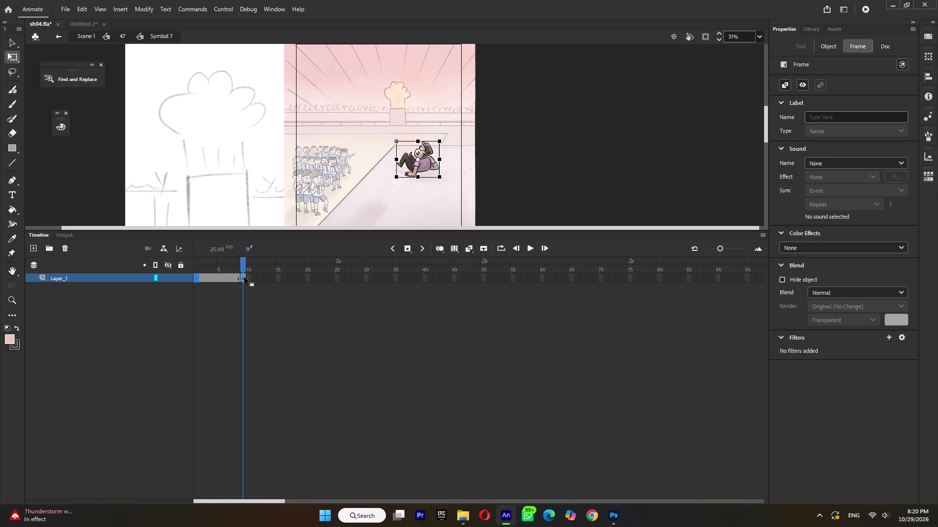
{"action": "key", "text": "F5"}
{"action": "key", "text": "F5"}
{"action": "key", "text": "F5"}
{"action": "key", "text": "F5"}
{"action": "key", "text": "F5"}
{"action": "key", "text": "F5"}
{"action": "key", "text": "F5"}
{"action": "key", "text": "F5"}
{"action": "key", "text": "F5"}
{"action": "key", "text": "F5"}
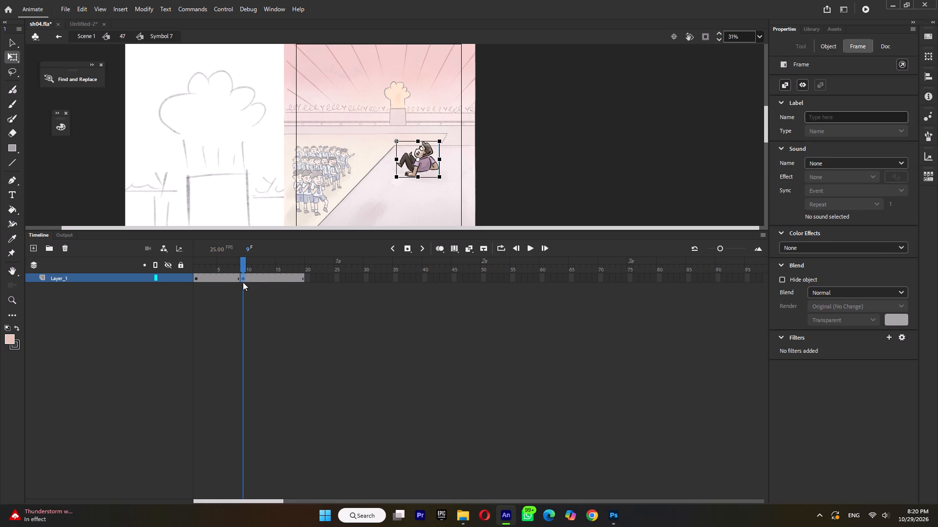
Trim the fallen man's second drawing to end at frame 16, scrub the loop, and return to symbol 47.
{"action": "key", "text": "shift+F5"}
{"action": "key", "text": "shift+F5"}
{"action": "key", "text": "shift+F5"}
{"action": "left_click_drag", "start_coordinate": [234, 266], "coordinate": [231, 267]}
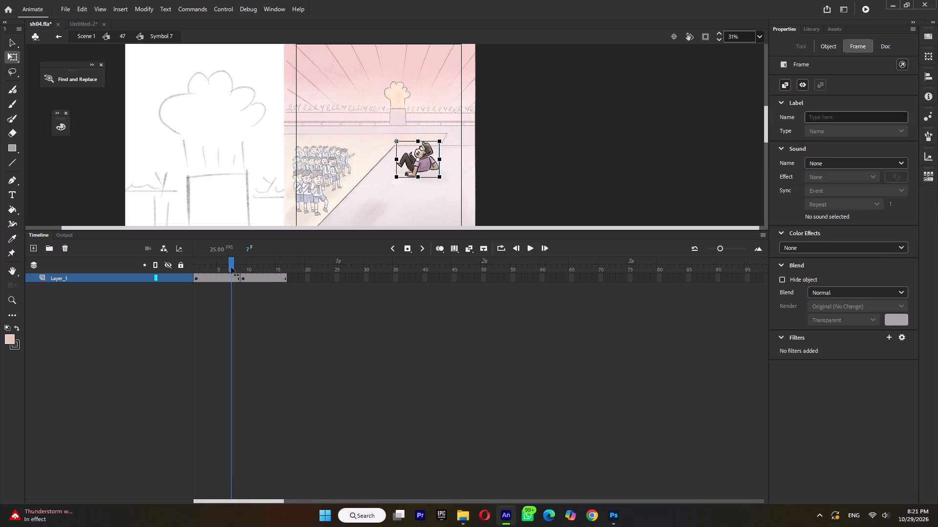
{"action": "left_click_drag", "start_coordinate": [231, 267], "coordinate": [240, 268]}
{"action": "double_click", "coordinate": [551, 193]}
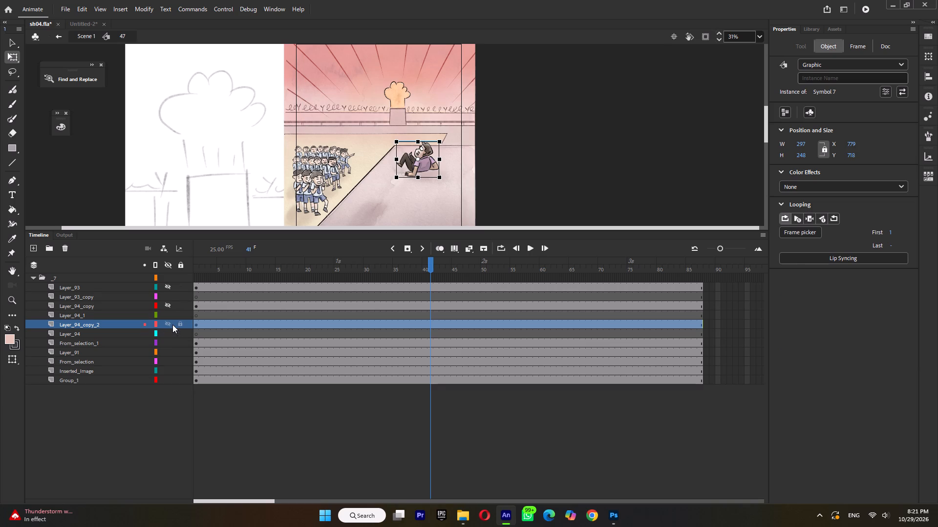
Hide Layer_94_copy_2 and Layer_91, toggling the From_selection layers and Inserted_Image to identify their contents.
{"action": "left_click", "coordinate": [169, 324]}
{"action": "left_click", "coordinate": [168, 343]}
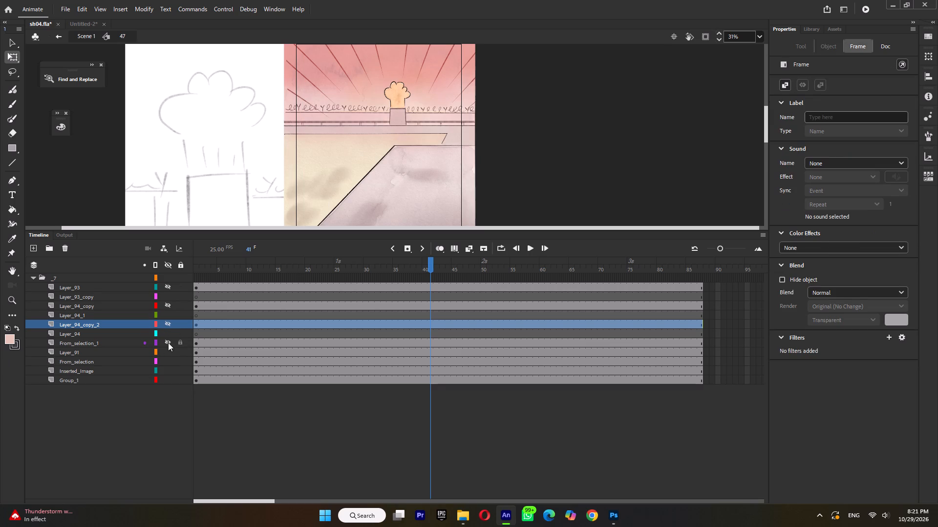
{"action": "left_click", "coordinate": [168, 343]}
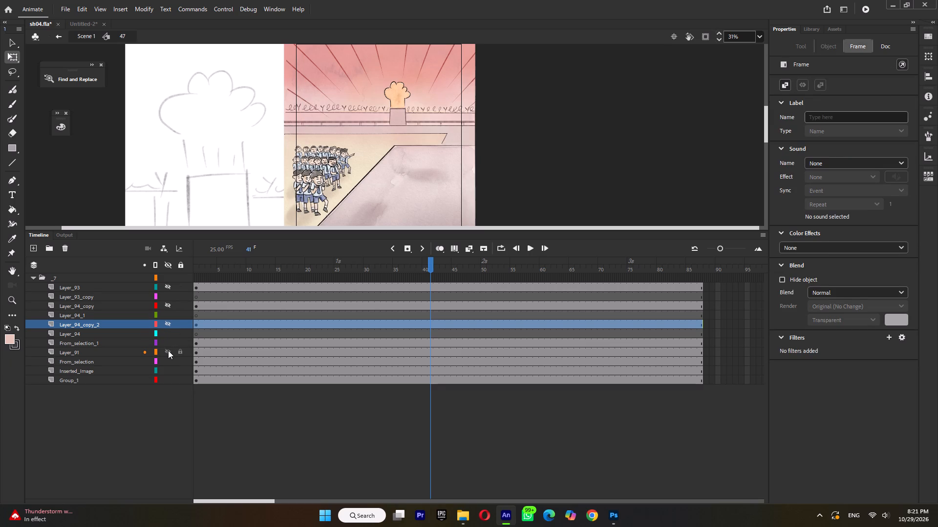
{"action": "left_click", "coordinate": [168, 350]}
{"action": "left_click", "coordinate": [169, 348]}
{"action": "left_click", "coordinate": [169, 348]}
{"action": "left_click", "coordinate": [169, 362]}
{"action": "left_click", "coordinate": [169, 362]}
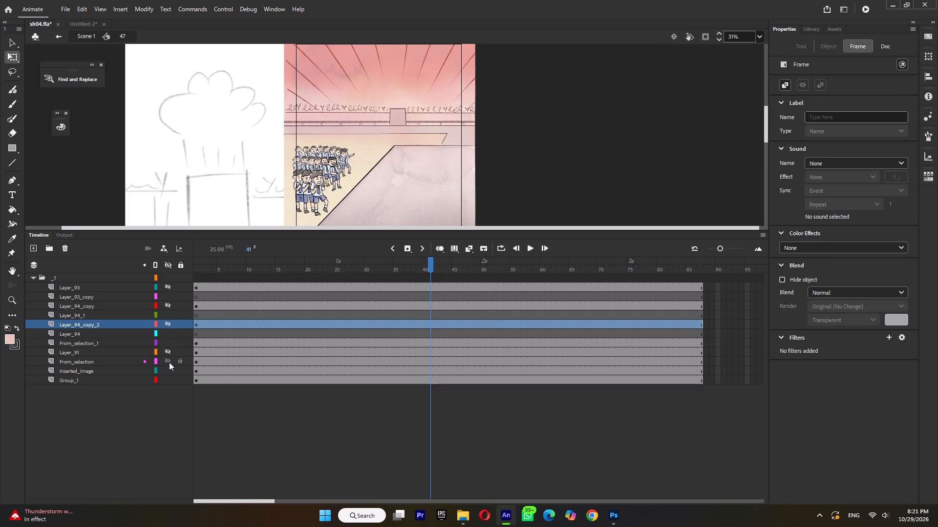
{"action": "left_click", "coordinate": [168, 371]}
{"action": "left_click", "coordinate": [168, 371]}
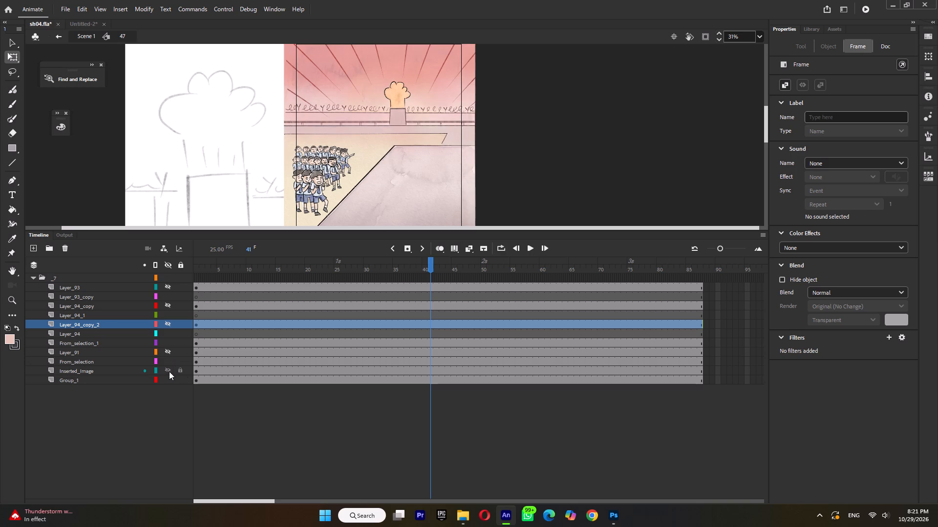
Convert the Inserted_Image layer's drawing into a graphic symbol and open it for editing.
{"action": "left_click", "coordinate": [197, 371]}
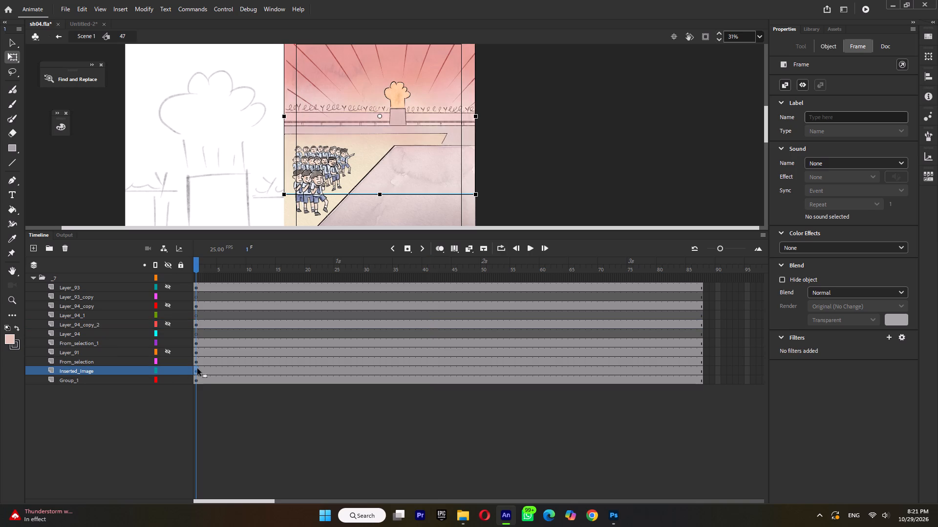
{"action": "key", "text": "F8"}
{"action": "left_click", "coordinate": [529, 122]}
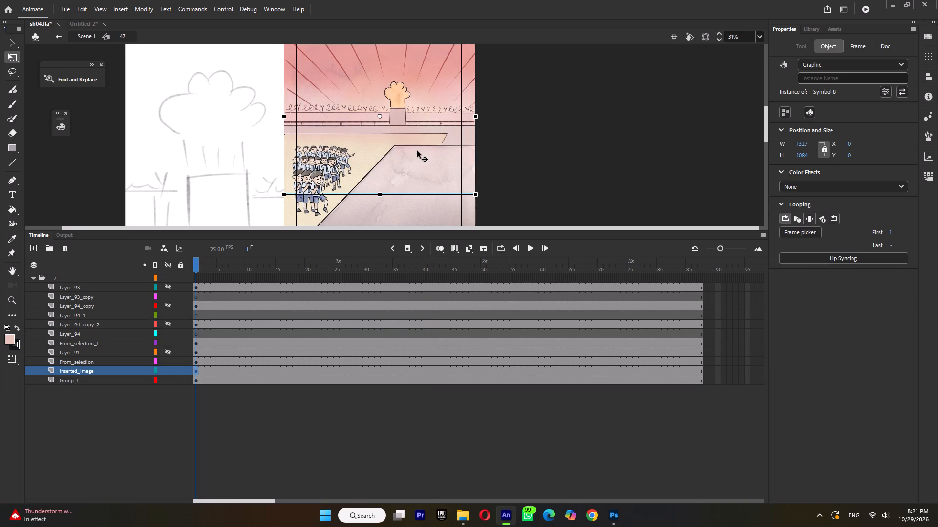
{"action": "double_click", "coordinate": [417, 151]}
Extend the Inserted_Image symbol's drawing to frame 15 and insert a second keyframe at frame 7.
{"action": "left_click", "coordinate": [279, 278]}
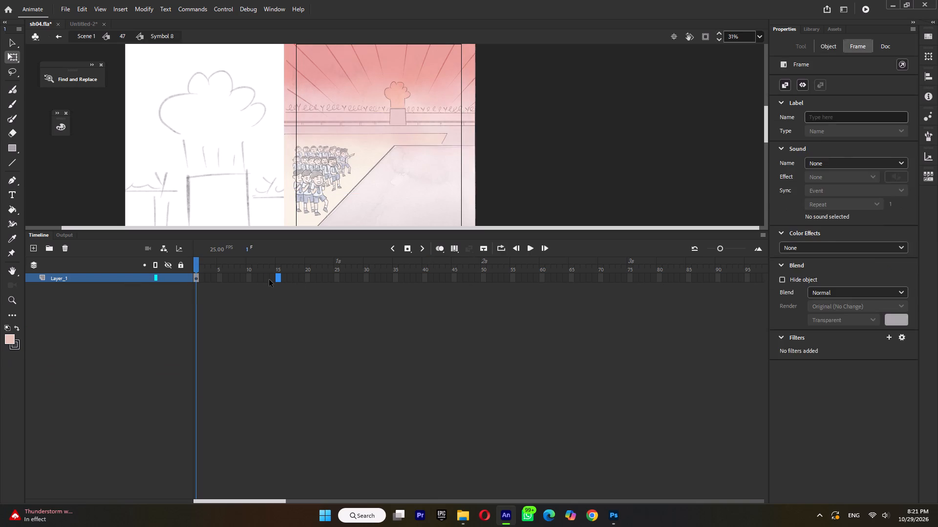
{"action": "key", "text": "F5"}
{"action": "left_click", "coordinate": [234, 276]}
{"action": "key", "text": "F6"}
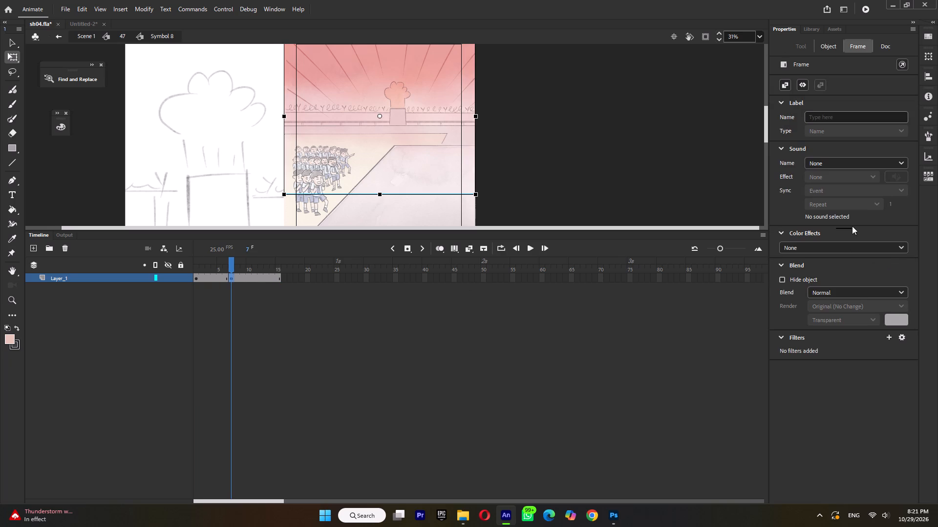
Apply an Alpha colour effect of 89% to the keyframe at frame 7.
{"action": "left_click", "coordinate": [841, 246]}
{"action": "left_click", "coordinate": [810, 301]}
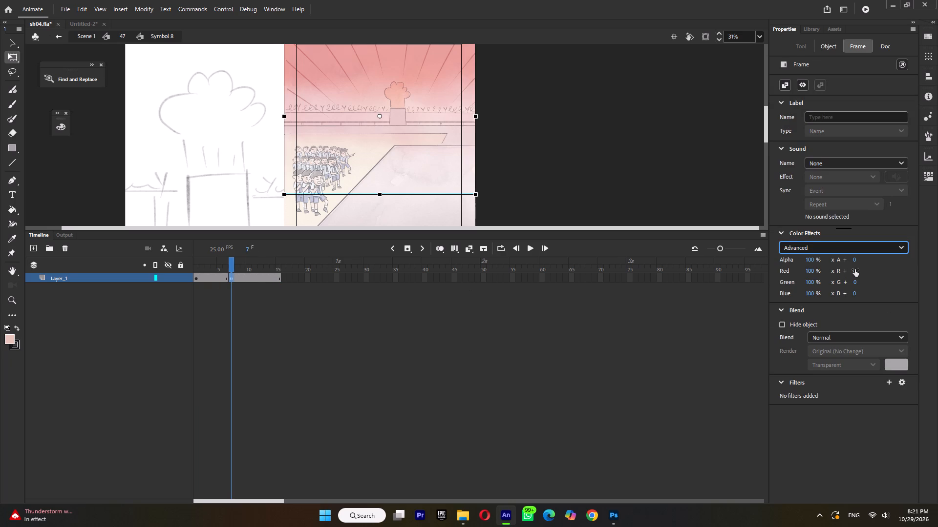
{"action": "left_click", "coordinate": [833, 246]}
{"action": "left_click", "coordinate": [823, 258]}
{"action": "left_click", "coordinate": [832, 243]}
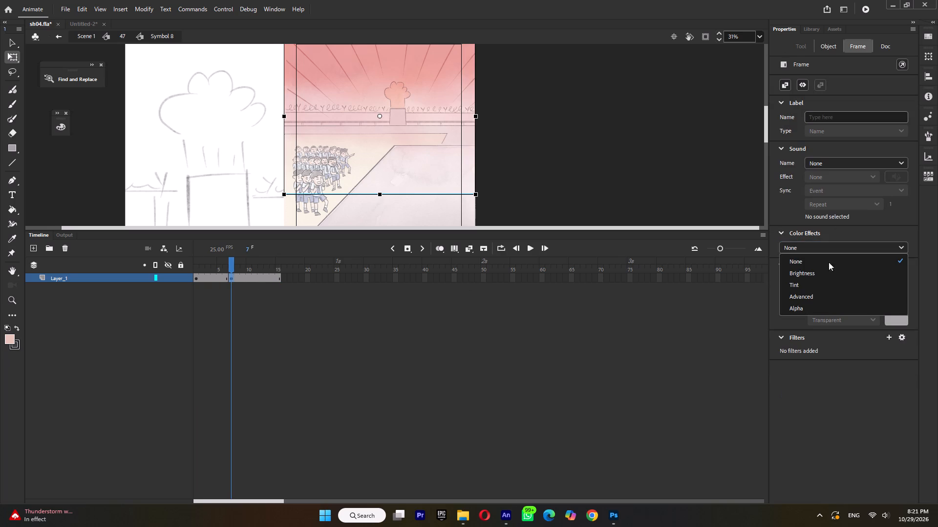
{"action": "left_click", "coordinate": [821, 303]}
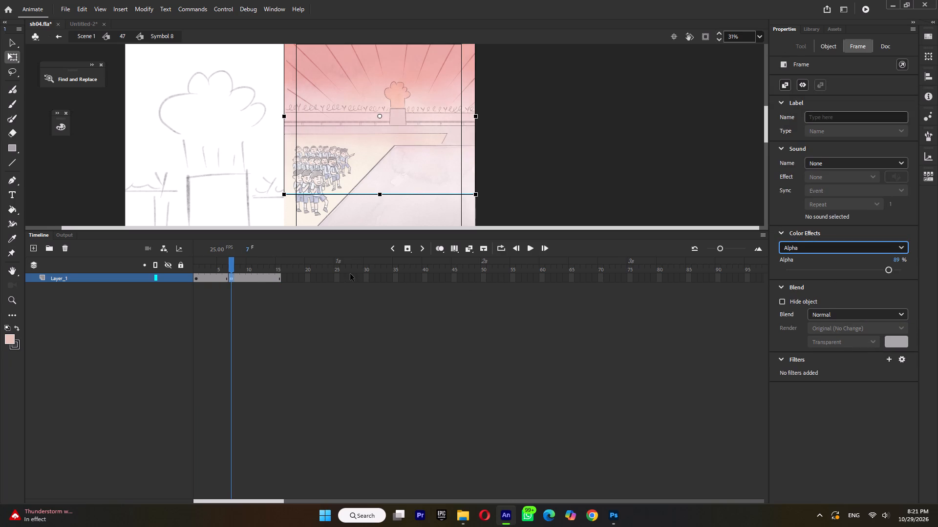
Trim the faded keyframe's hold from frame 15 to frame 12 and return to symbol 47.
{"action": "left_click_drag", "start_coordinate": [230, 266], "coordinate": [241, 272]}
{"action": "left_click", "coordinate": [242, 277]}
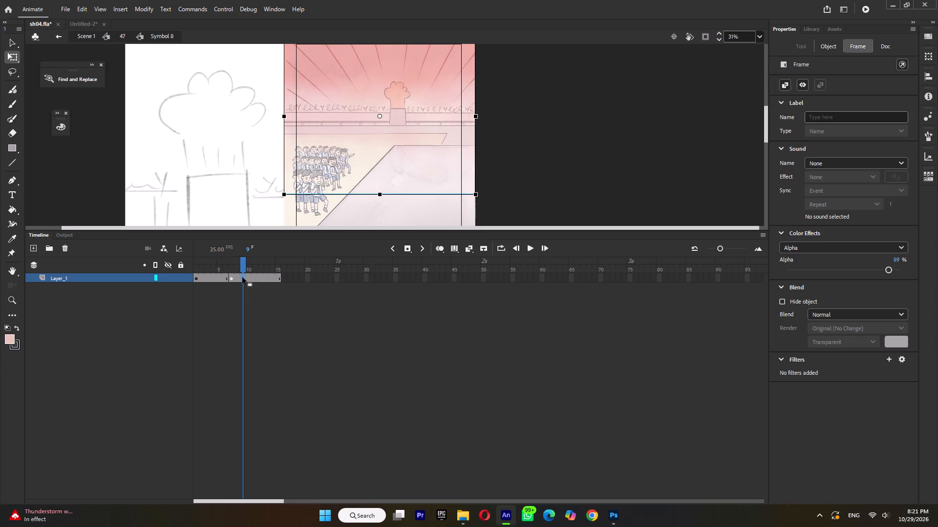
{"action": "key", "text": "shift+F5"}
{"action": "key", "text": "shift+F5"}
{"action": "key", "text": "shift+F5"}
{"action": "left_click", "coordinate": [220, 280]}
{"action": "key", "text": "shift+F5"}
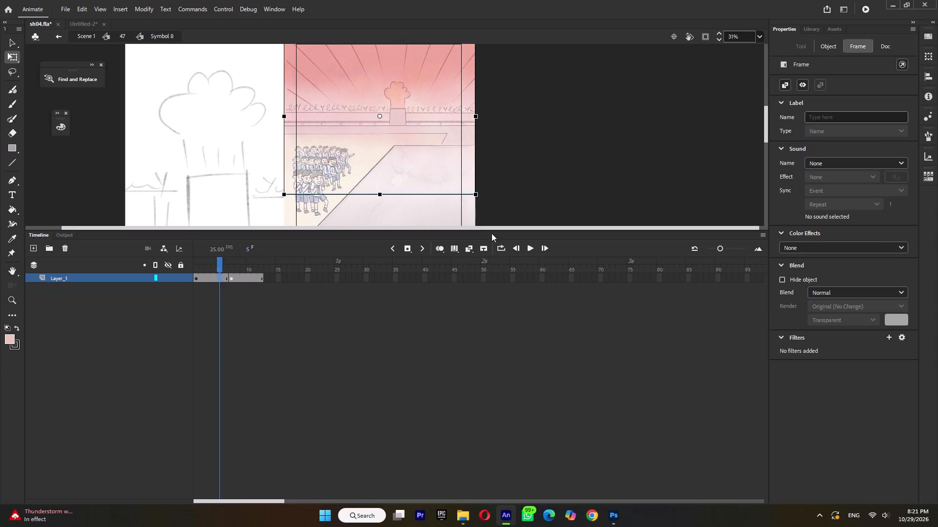
{"action": "double_click", "coordinate": [624, 176]}
Play back symbol 47 to check the fading loop, and rewind to frame 1.
{"action": "key", "text": "Return"}
{"action": "key", "text": "Return"}
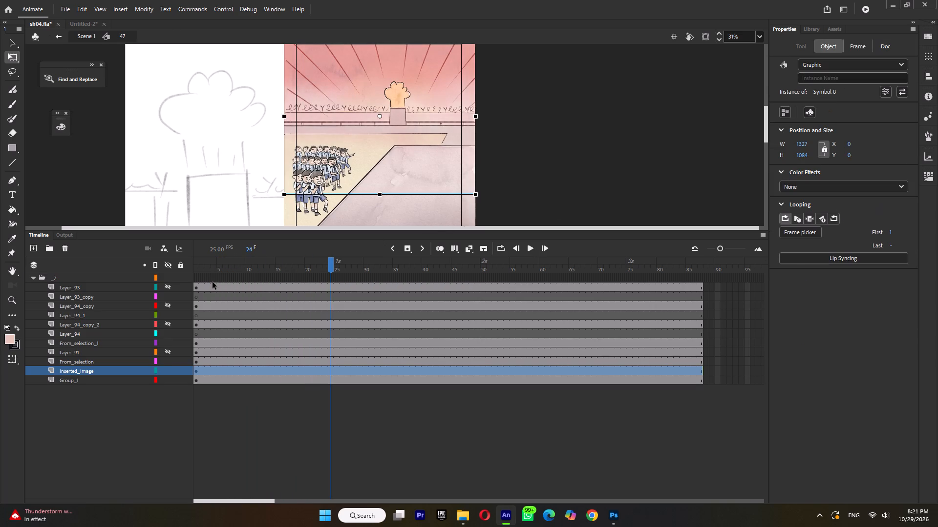
{"action": "left_click_drag", "start_coordinate": [217, 286], "coordinate": [210, 288]}
{"action": "left_click_drag", "start_coordinate": [210, 266], "coordinate": [182, 277]}
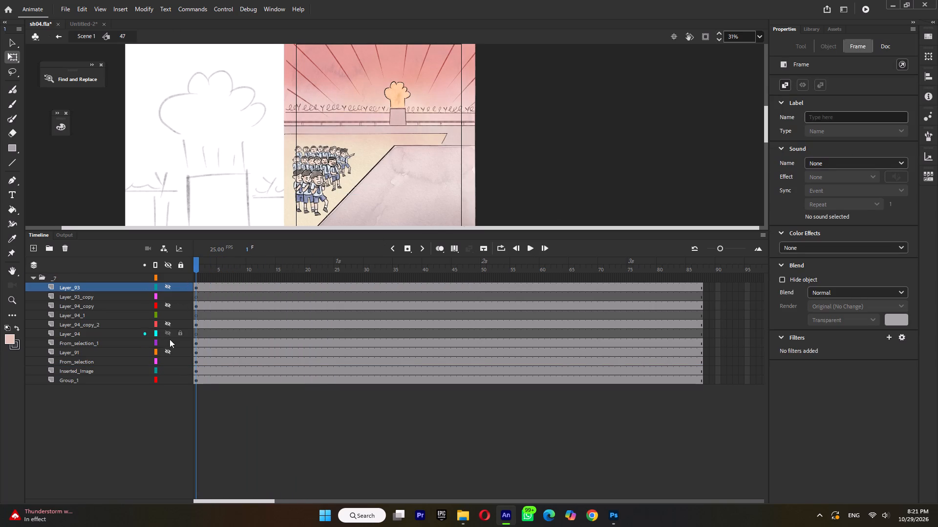
Open the orange cloud-shaped drawing's From_selection symbol and move its transformation point to the drawing's bottom centre.
{"action": "left_click", "coordinate": [166, 359]}
{"action": "left_click", "coordinate": [167, 359]}
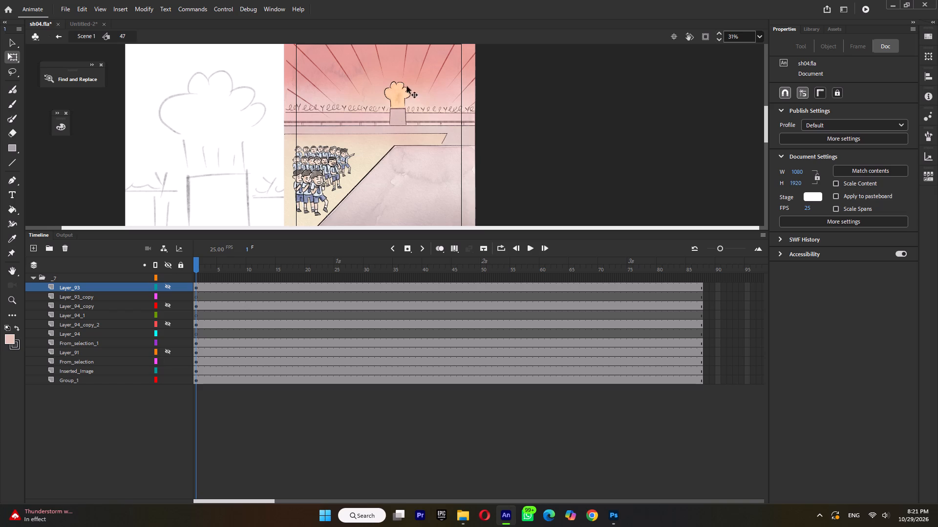
{"action": "left_click", "coordinate": [396, 100]}
{"action": "left_click", "coordinate": [396, 100]}
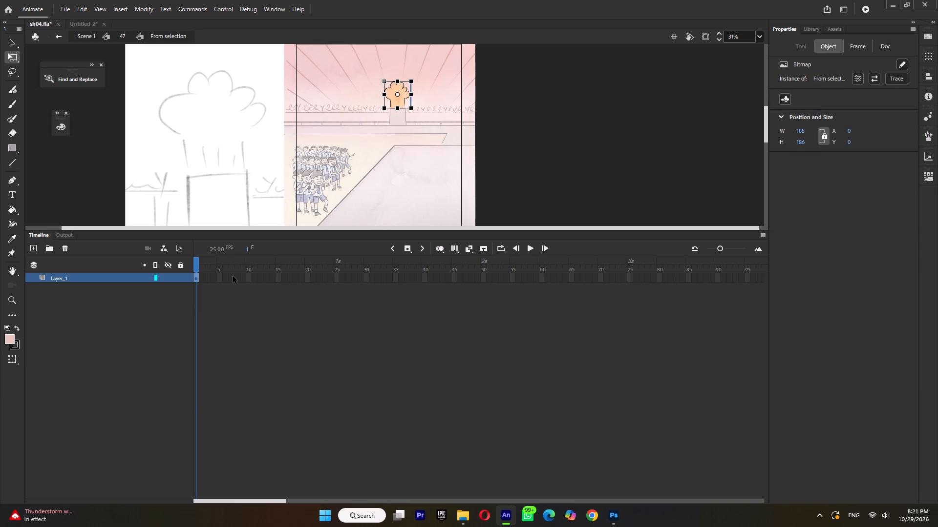
{"action": "scroll", "coordinate": [402, 91], "scroll_direction": "up", "scroll_amount": 6, "text": "ctrl"}
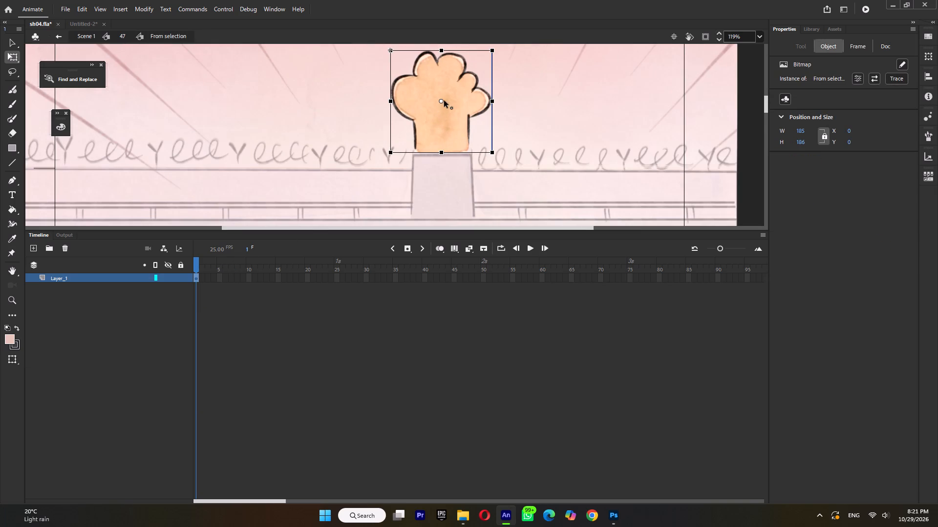
{"action": "left_click_drag", "start_coordinate": [441, 101], "coordinate": [438, 152]}
Extend the orange drawing's timeline to frame 12 and insert keyframes at frames 4, 7 and 10.
{"action": "left_click", "coordinate": [252, 278]}
{"action": "key", "text": "F5"}
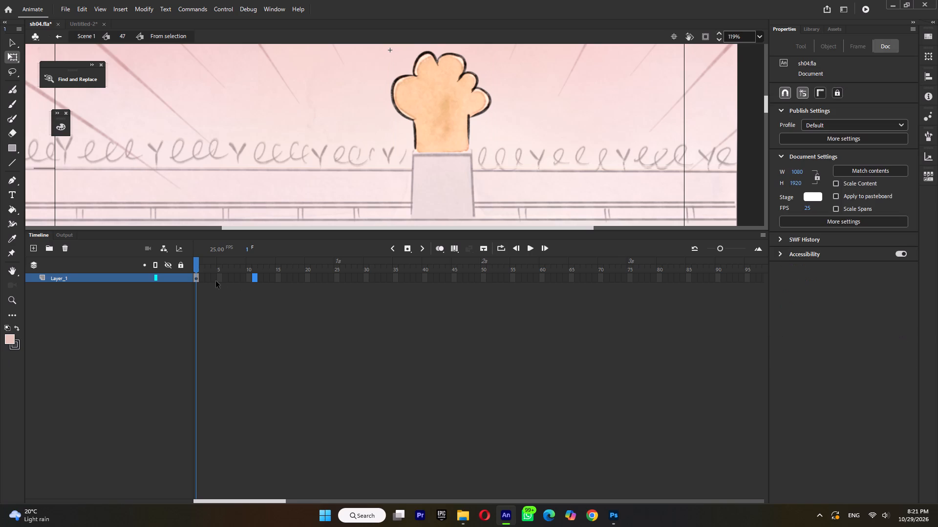
{"action": "key", "text": "F5"}
{"action": "left_click", "coordinate": [211, 278]}
{"action": "left_click", "coordinate": [213, 279]}
{"action": "key", "text": "F6"}
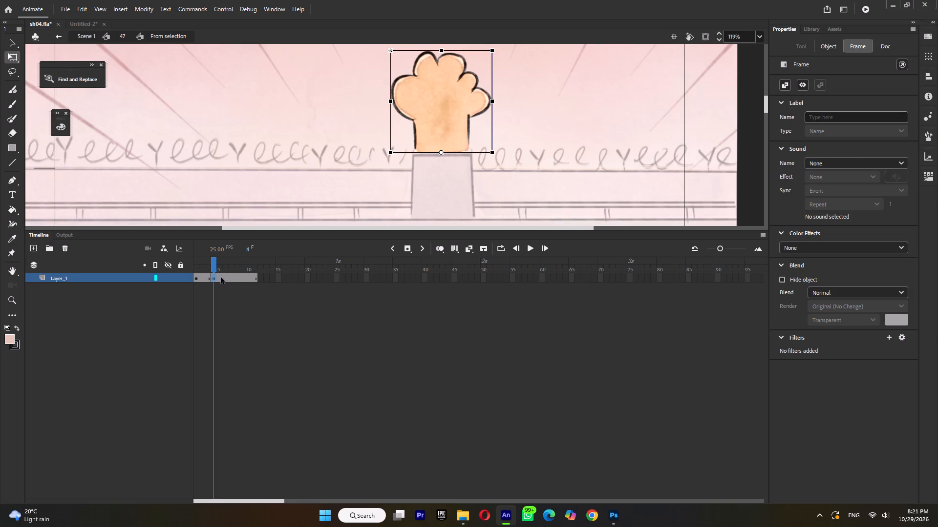
{"action": "left_click", "coordinate": [231, 275]}
{"action": "key", "text": "F6"}
{"action": "left_click", "coordinate": [246, 276]}
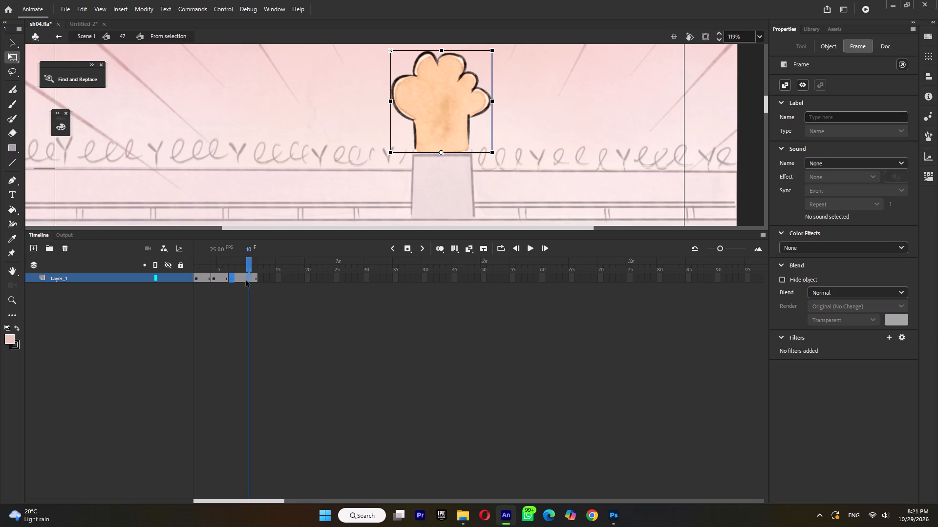
{"action": "key", "text": "F6"}
{"action": "key", "text": "F5"}
Squash the orange drawing in the frame 4 keyframe to about 174 wide by 169 high.
{"action": "left_click", "coordinate": [217, 278]}
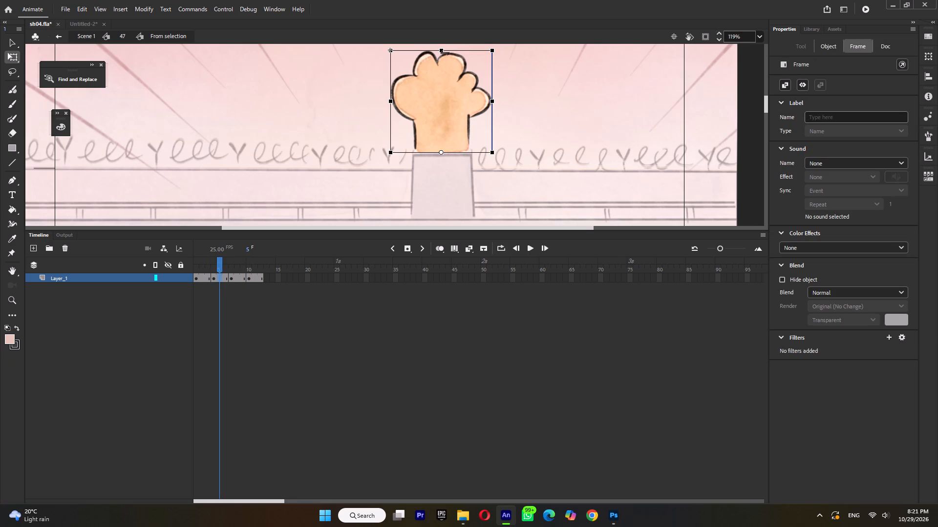
{"action": "left_click_drag", "start_coordinate": [441, 50], "coordinate": [442, 60]}
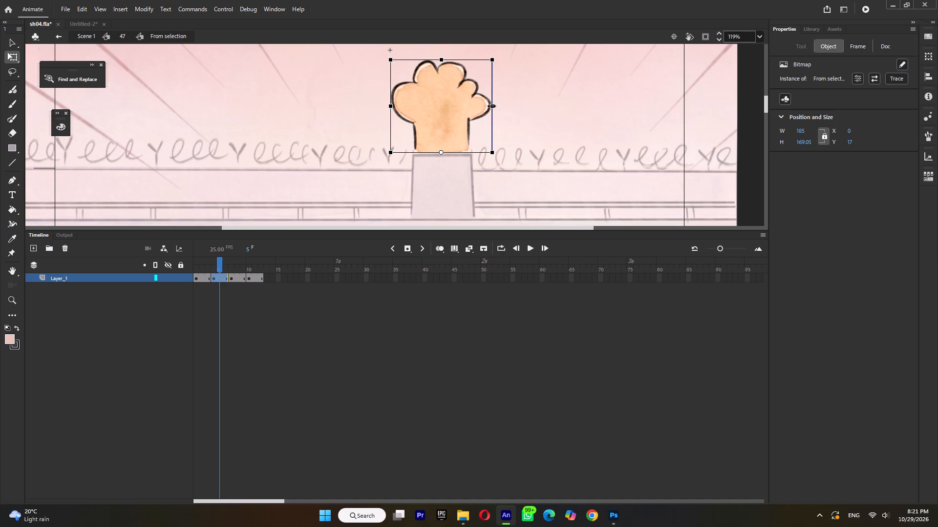
{"action": "left_click", "coordinate": [491, 106]}
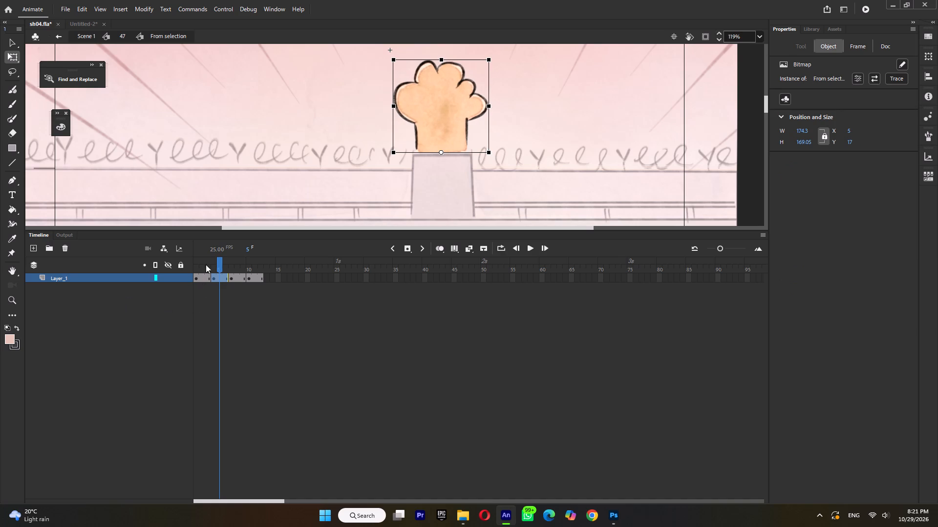
{"action": "left_click", "coordinate": [206, 264]}
{"action": "left_click", "coordinate": [219, 266]}
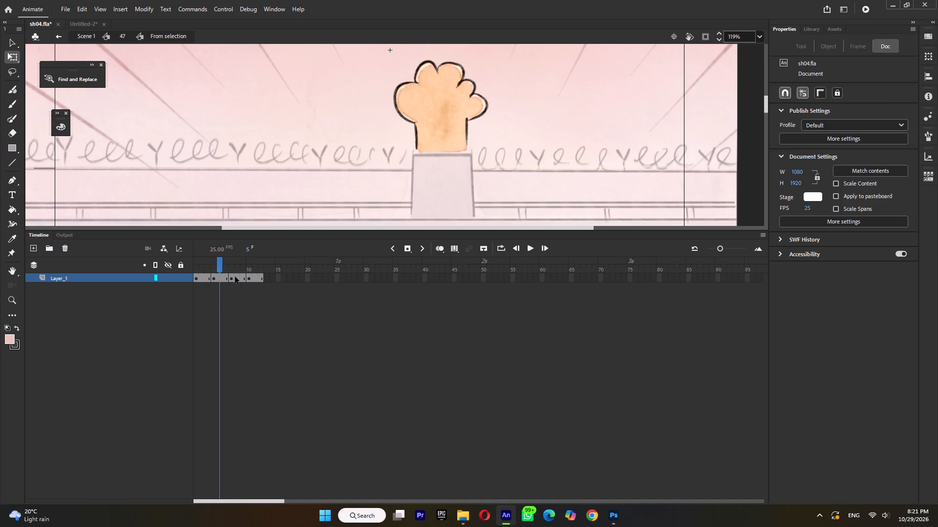
Save the file and flip the orange drawing horizontally in the frame 7 keyframe.
{"action": "left_click", "coordinate": [235, 277]}
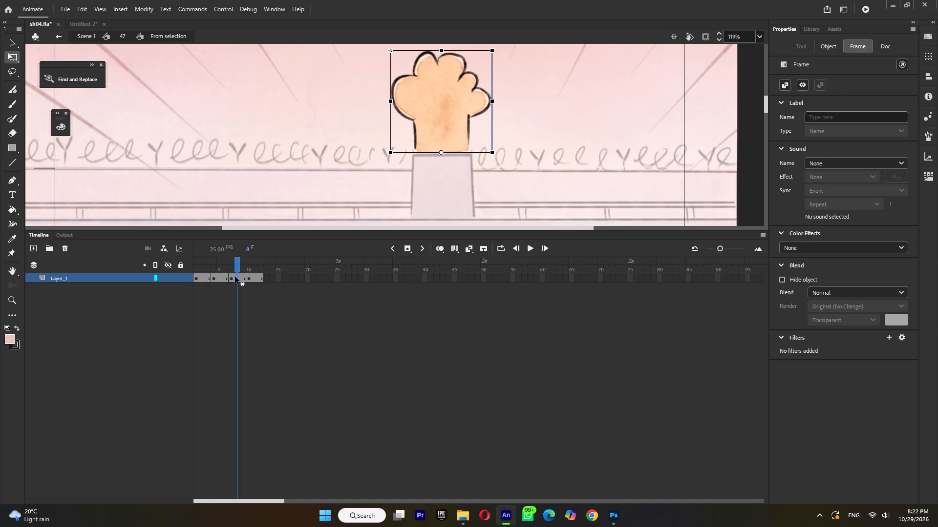
{"action": "key", "text": "ctrl+s"}
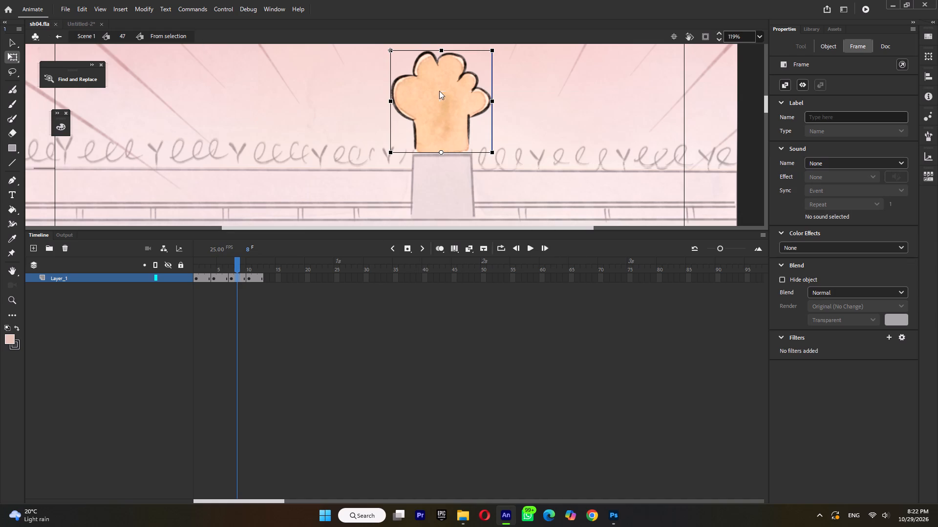
{"action": "right_click", "coordinate": [439, 91]}
{"action": "left_click", "coordinate": [480, 232]}
{"action": "left_click", "coordinate": [601, 336]}
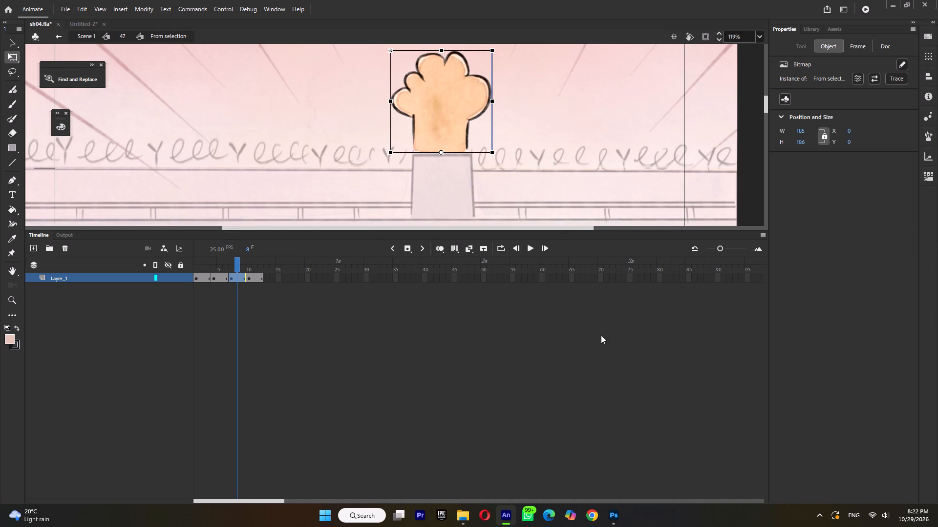
Clear the keyframe at frame 10 so the flipped drawing holds through frame 12.
{"action": "left_click", "coordinate": [251, 277]}
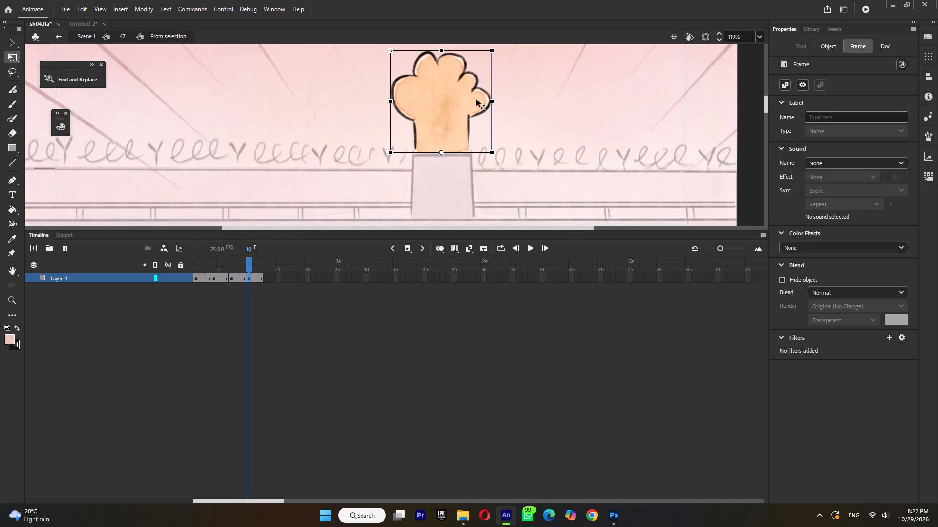
{"action": "key", "text": "shift+F6"}
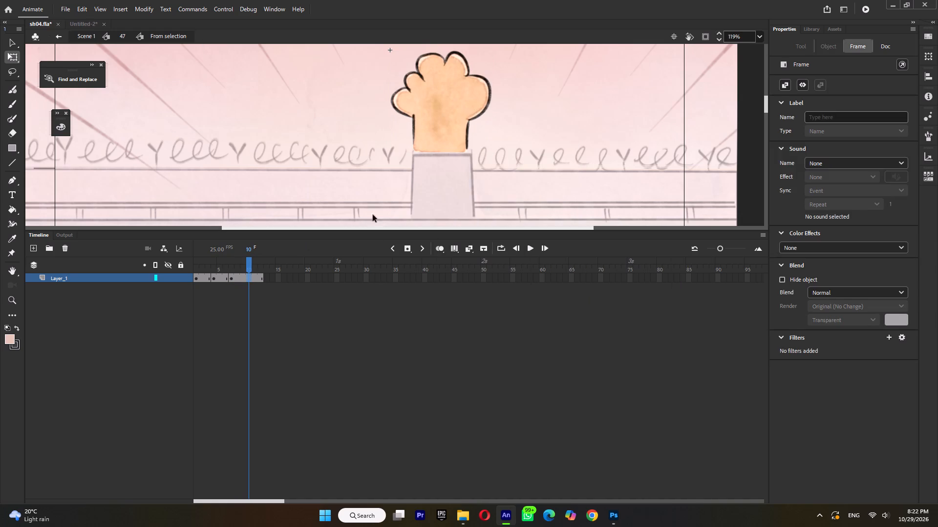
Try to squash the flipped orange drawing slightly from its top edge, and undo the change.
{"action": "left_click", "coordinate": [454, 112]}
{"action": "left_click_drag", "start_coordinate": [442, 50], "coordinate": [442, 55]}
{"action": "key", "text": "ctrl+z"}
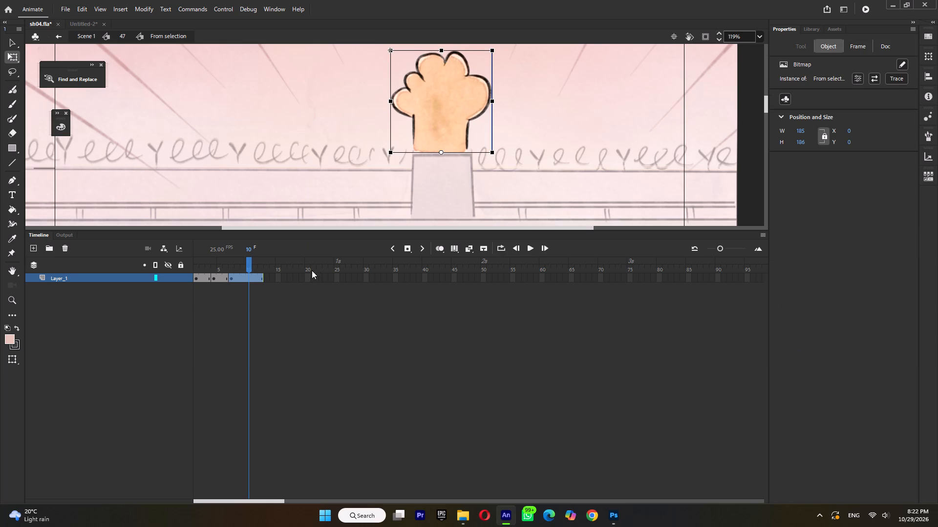
Insert a keyframe at frame 10, squash the flipped orange drawing to about 174 high and slightly narrower, and play shot 47.
{"action": "left_click", "coordinate": [249, 278]}
{"action": "key", "text": "F6"}
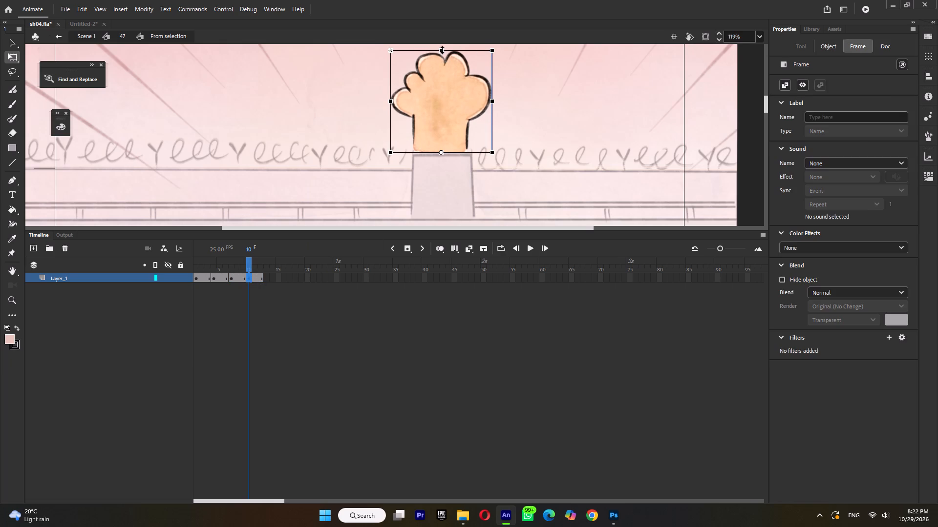
{"action": "left_click_drag", "start_coordinate": [442, 50], "coordinate": [443, 57]}
{"action": "left_click", "coordinate": [491, 104]}
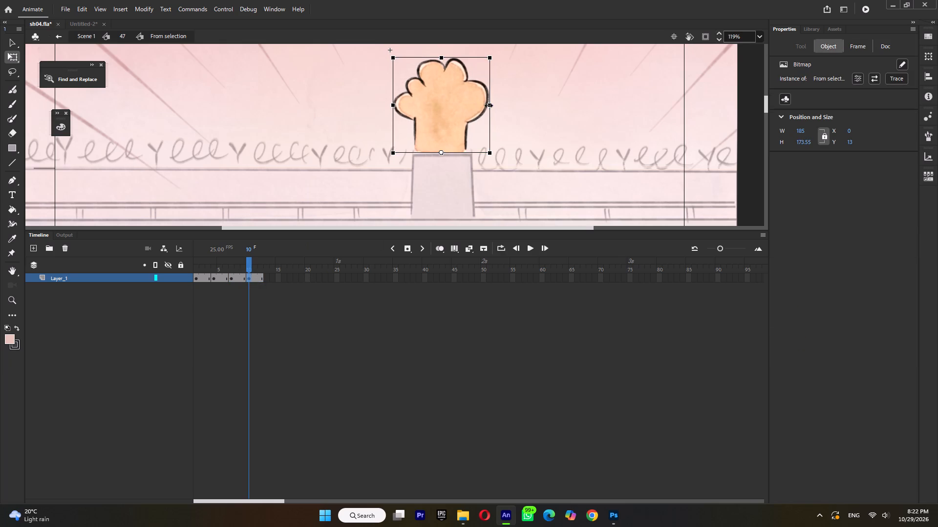
{"action": "double_click", "coordinate": [540, 117], "text": "ctrl"}
{"action": "scroll", "coordinate": [540, 118], "scroll_direction": "down", "scroll_amount": 2, "text": "ctrl"}
{"action": "key", "text": "Return"}
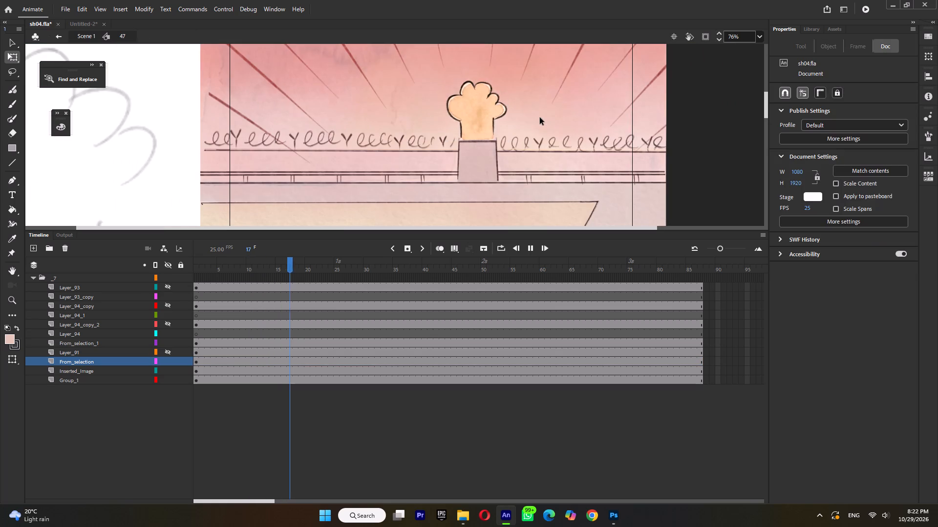
{"action": "key", "text": "Return"}
Lock the Inserted_Image layer in shot 47.
{"action": "scroll", "coordinate": [522, 132], "scroll_direction": "down", "scroll_amount": 5, "text": "ctrl"}
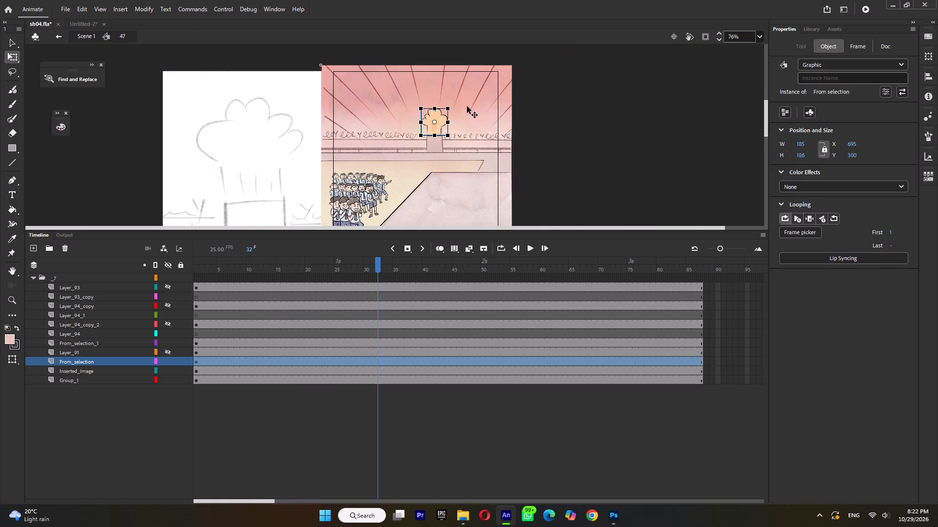
{"action": "left_click", "coordinate": [464, 105]}
{"action": "double_click", "coordinate": [458, 98]}
{"action": "double_click", "coordinate": [507, 108]}
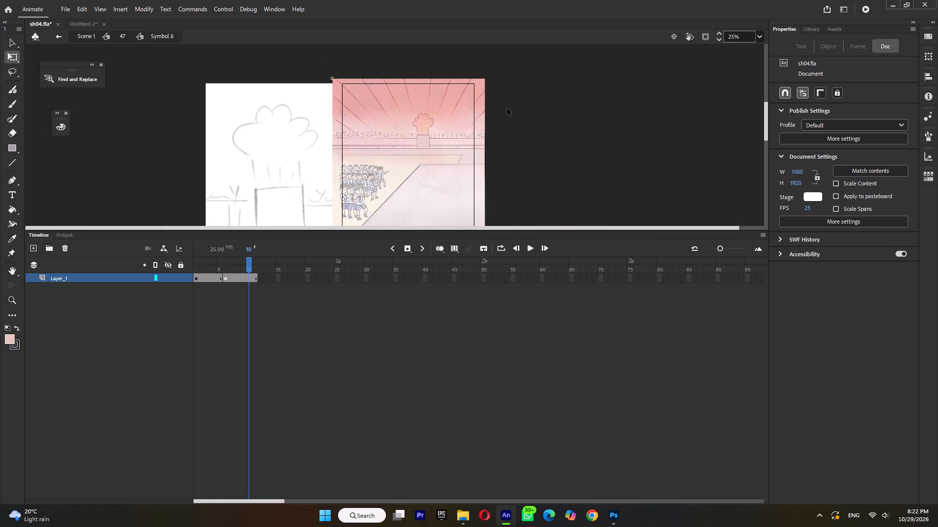
{"action": "left_click", "coordinate": [179, 370]}
Examine which artwork the lower layers of shot 47 hold by temporarily hiding them, and return to Scene 1.
{"action": "left_click", "coordinate": [455, 98]}
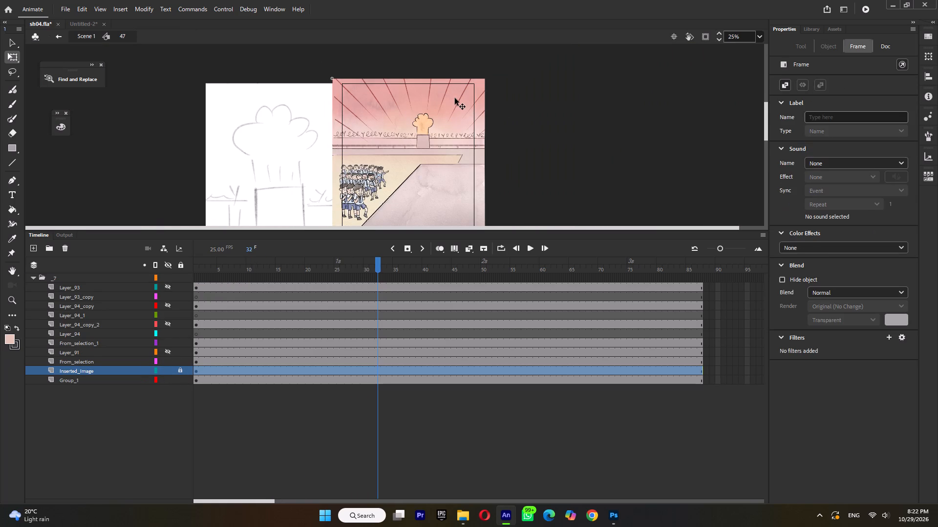
{"action": "left_click", "coordinate": [455, 98]}
{"action": "double_click", "coordinate": [548, 126]}
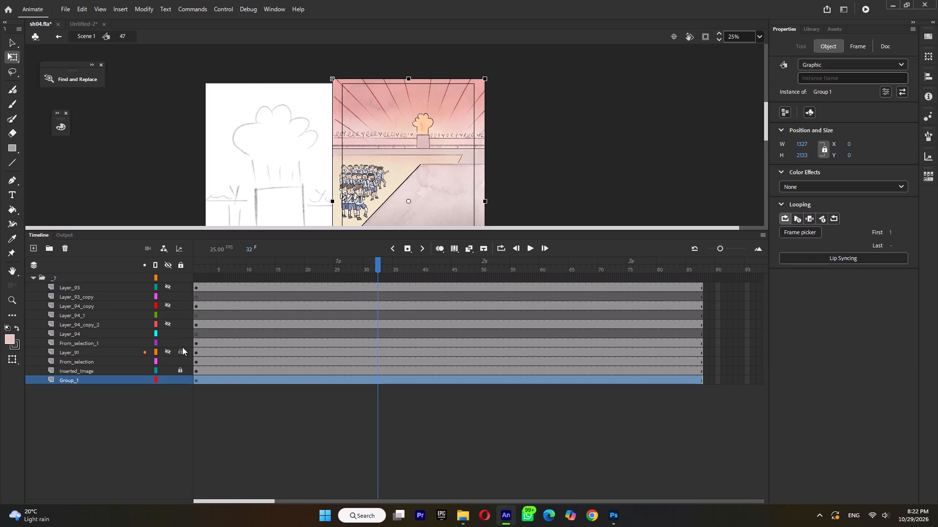
{"action": "left_click", "coordinate": [167, 341]}
{"action": "left_click", "coordinate": [167, 341]}
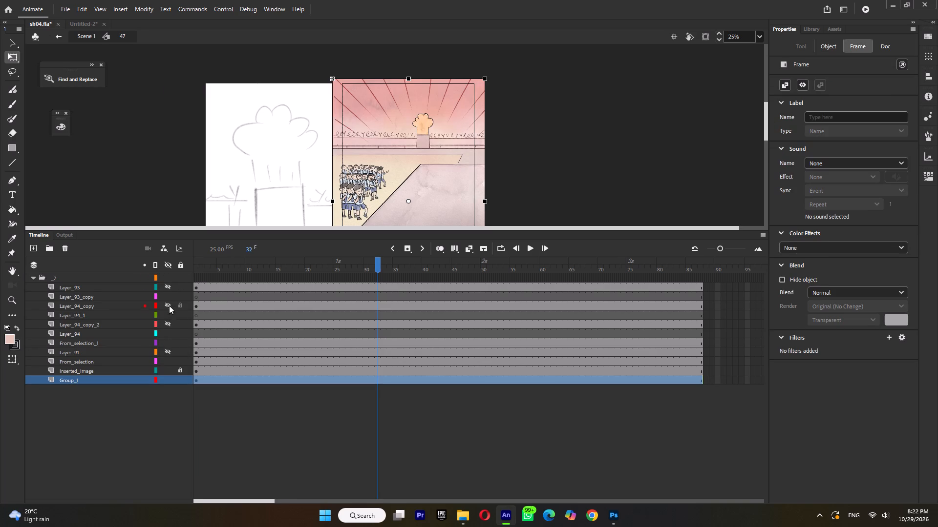
{"action": "left_click", "coordinate": [168, 359]}
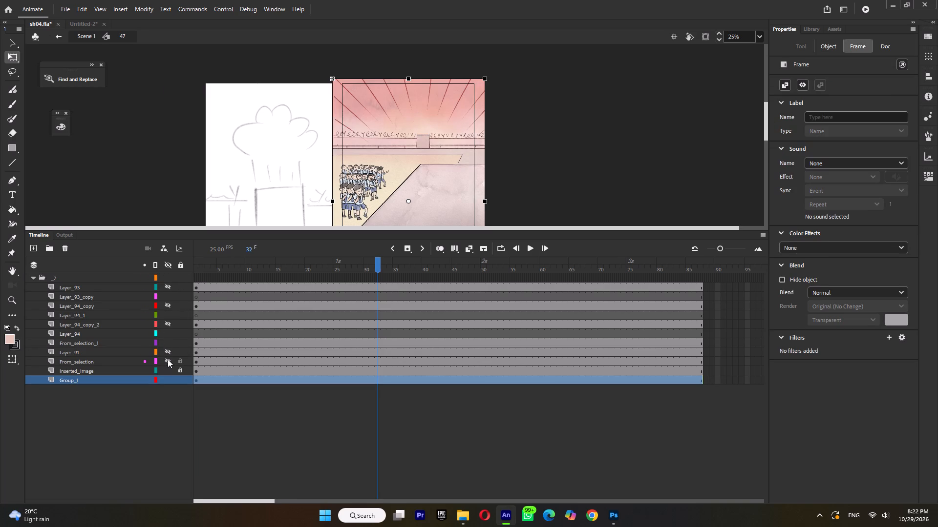
{"action": "left_click", "coordinate": [168, 359]}
{"action": "left_click", "coordinate": [169, 370]}
{"action": "left_click", "coordinate": [169, 370]}
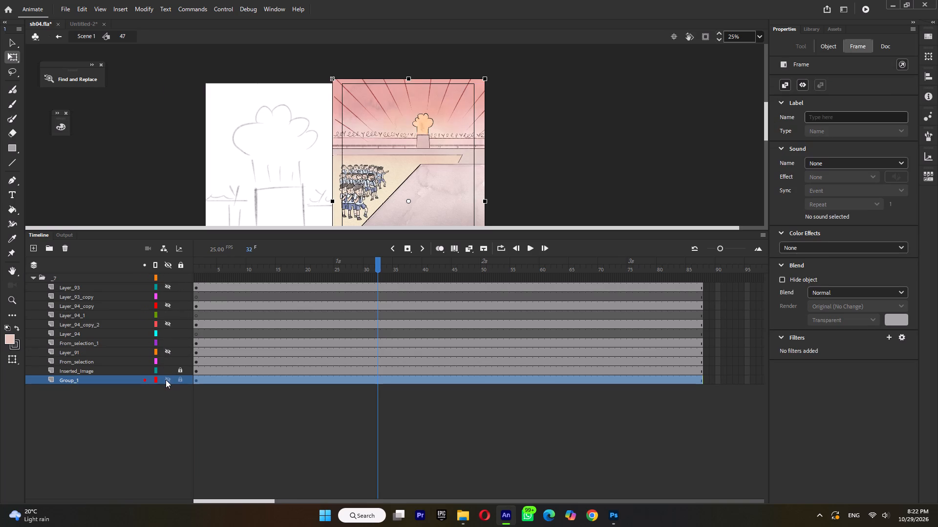
{"action": "left_click", "coordinate": [166, 380]}
{"action": "left_click", "coordinate": [166, 380]}
{"action": "double_click", "coordinate": [528, 170]}
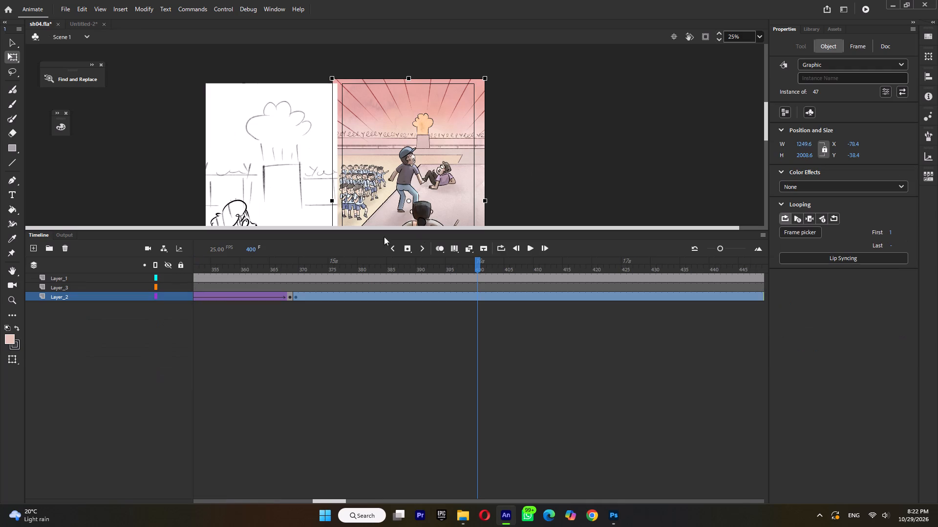
Copy the radiating-lines symbol from shot 46 and paste it in place on a new layer above Layer_93 in shot 47.
{"action": "left_click_drag", "start_coordinate": [307, 263], "coordinate": [283, 272]}
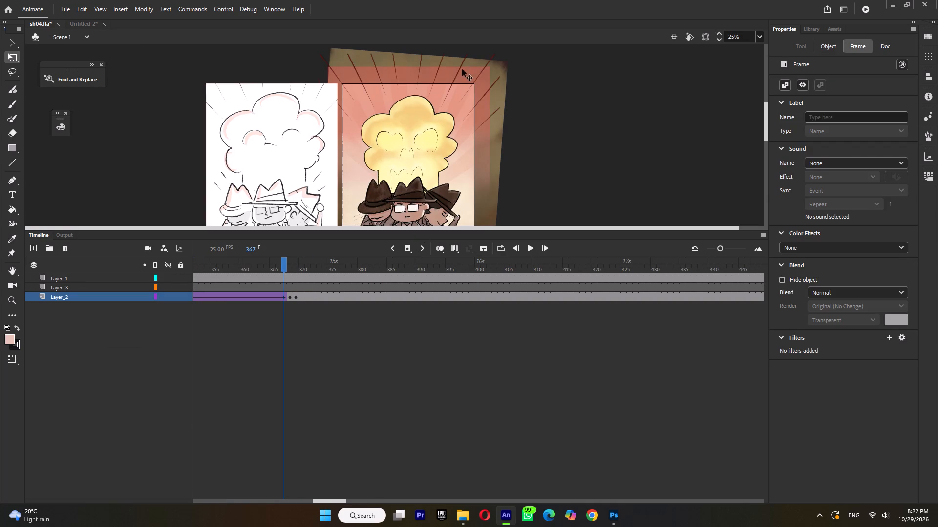
{"action": "triple_click", "coordinate": [456, 74]}
{"action": "key", "text": "ctrl+c"}
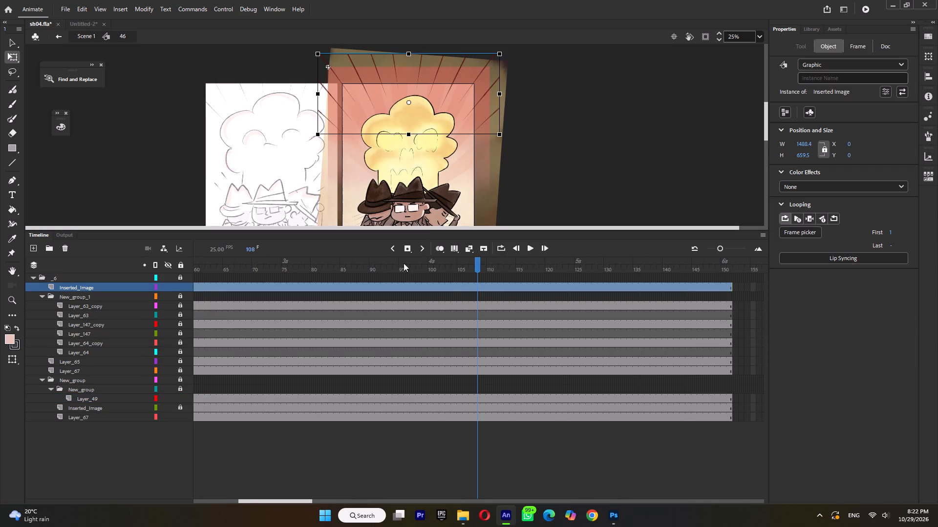
{"action": "double_click", "coordinate": [672, 143]}
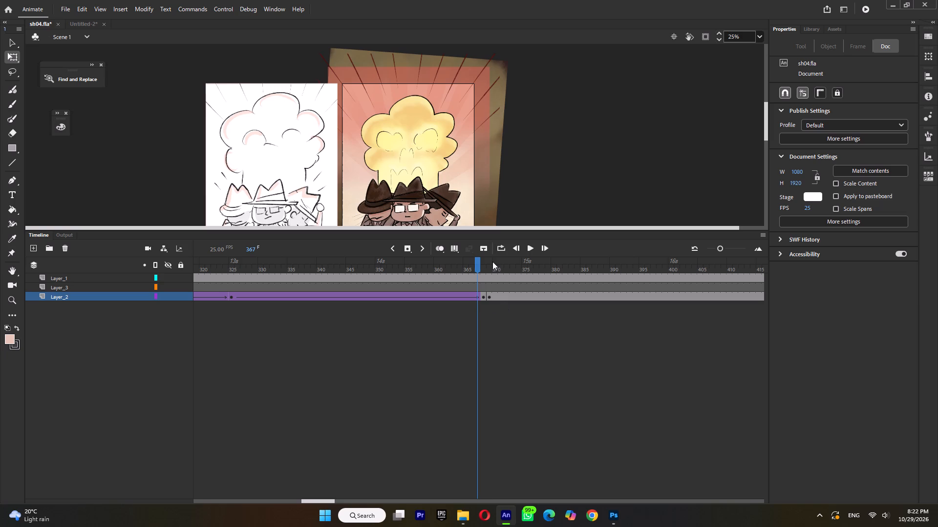
{"action": "left_click", "coordinate": [490, 265]}
{"action": "double_click", "coordinate": [445, 172]}
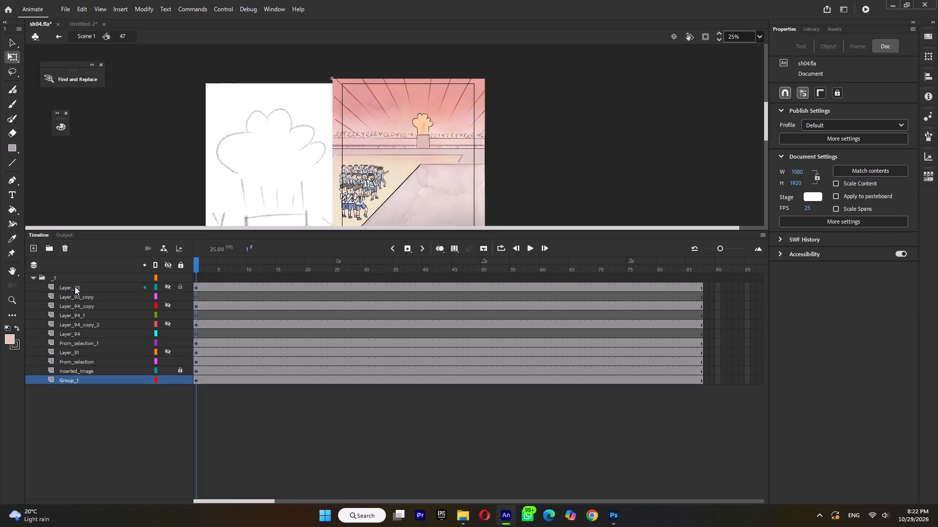
{"action": "left_click", "coordinate": [75, 286]}
{"action": "left_click", "coordinate": [36, 249]}
{"action": "key", "text": "ctrl+shift+v"}
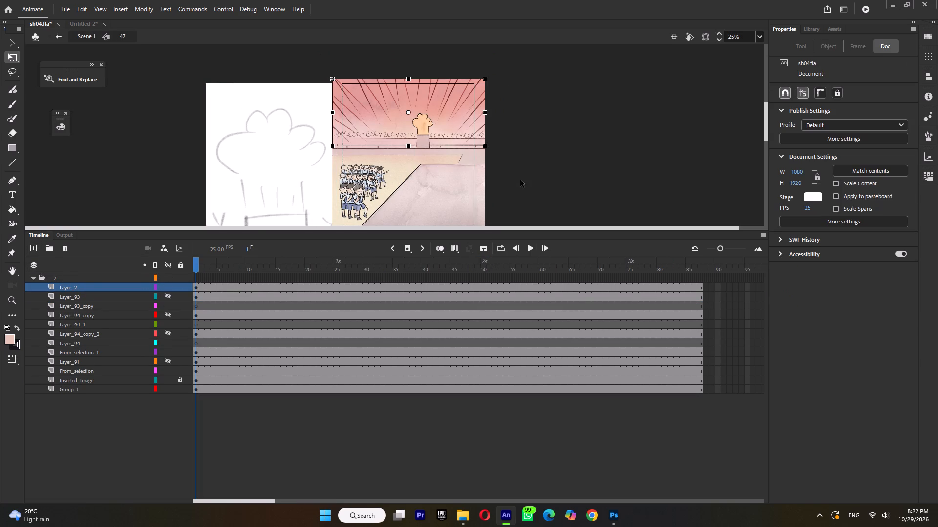
{"action": "double_click", "coordinate": [597, 162]}
Play shot 47 in Scene 1 and insert a keyframe at frame 433 of Layer_2.
{"action": "key", "text": "Return"}
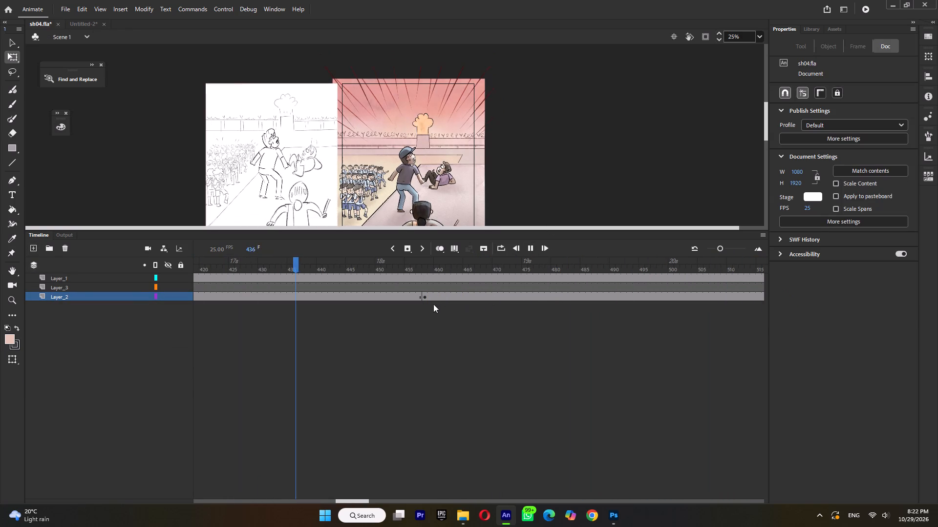
{"action": "key", "text": "Return"}
{"action": "left_click_drag", "start_coordinate": [286, 265], "coordinate": [247, 306]}
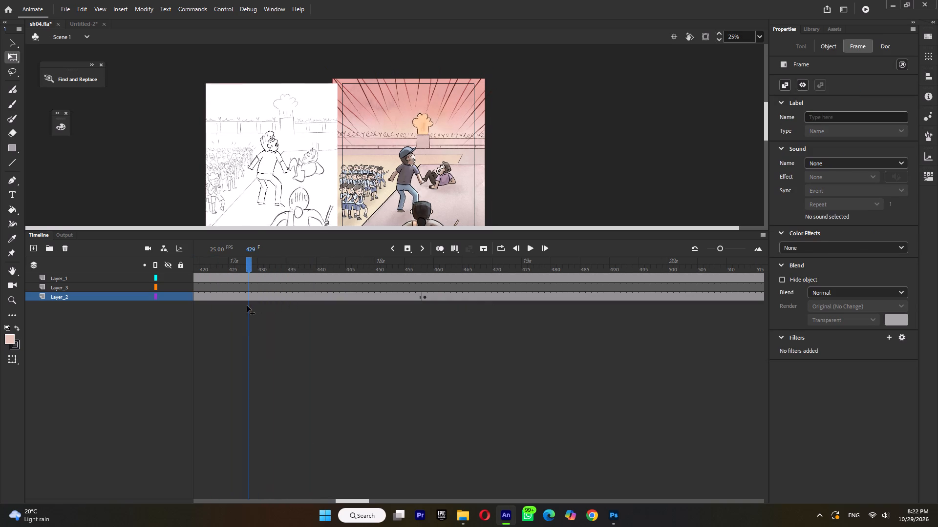
{"action": "left_click_drag", "start_coordinate": [247, 306], "coordinate": [279, 307]}
{"action": "left_click", "coordinate": [280, 295]}
{"action": "key", "text": "F6"}
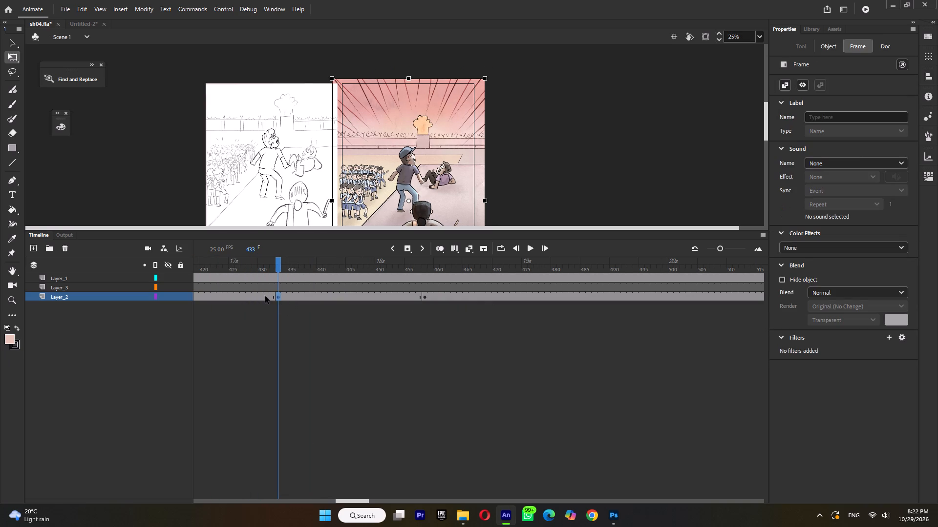
Show the hidden Layer_93, Layer_94_copy and Layer_94_copy_2 inside shot 47.
{"action": "left_click_drag", "start_coordinate": [263, 263], "coordinate": [343, 293]}
{"action": "double_click", "coordinate": [406, 182]}
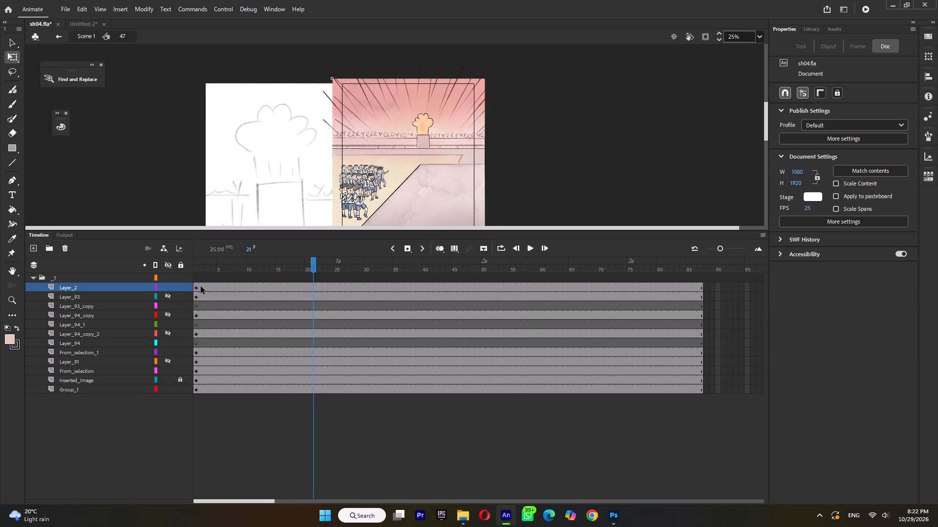
{"action": "left_click", "coordinate": [169, 295]}
{"action": "left_click", "coordinate": [169, 316]}
{"action": "left_click", "coordinate": [166, 333]}
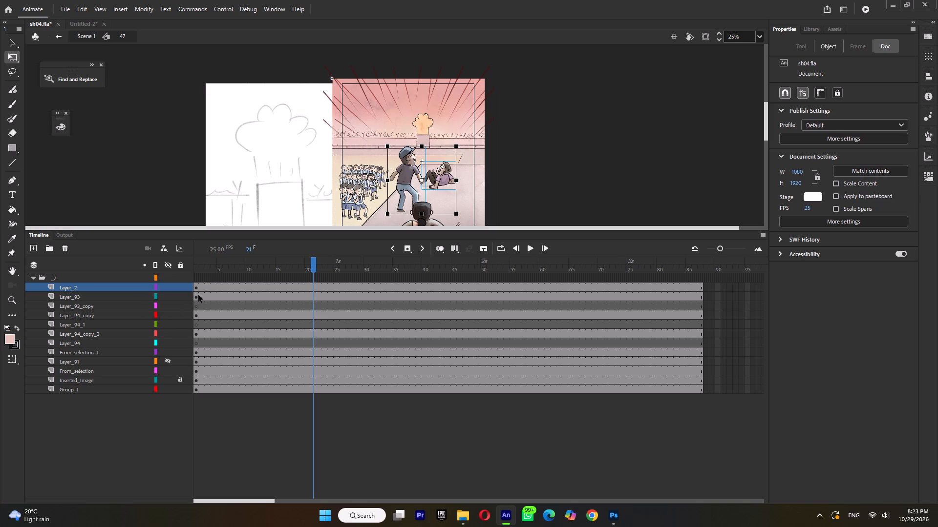
Offset the standing man's loop in Layer_94_copy to start at frame 6, and play shot 47 to check it.
{"action": "left_click", "coordinate": [198, 295]}
{"action": "left_click", "coordinate": [198, 316]}
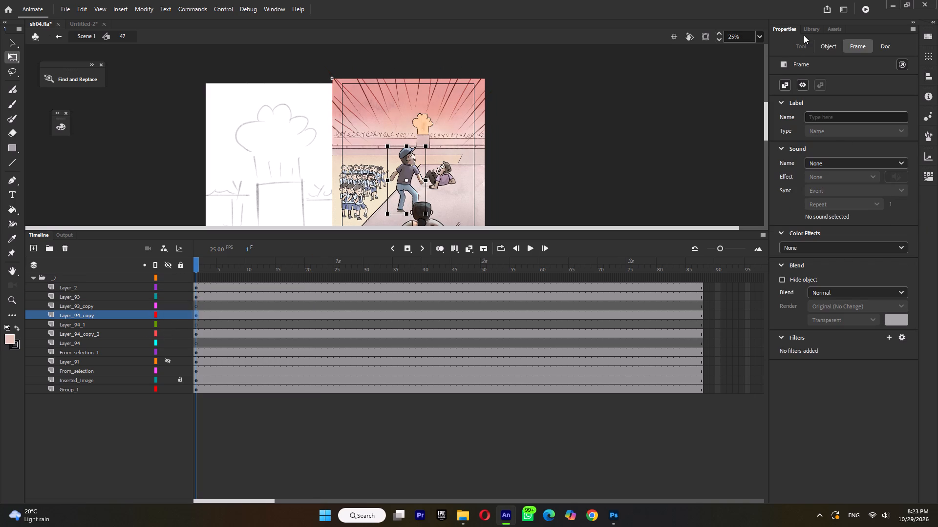
{"action": "left_click", "coordinate": [830, 53]}
{"action": "left_click", "coordinate": [826, 47]}
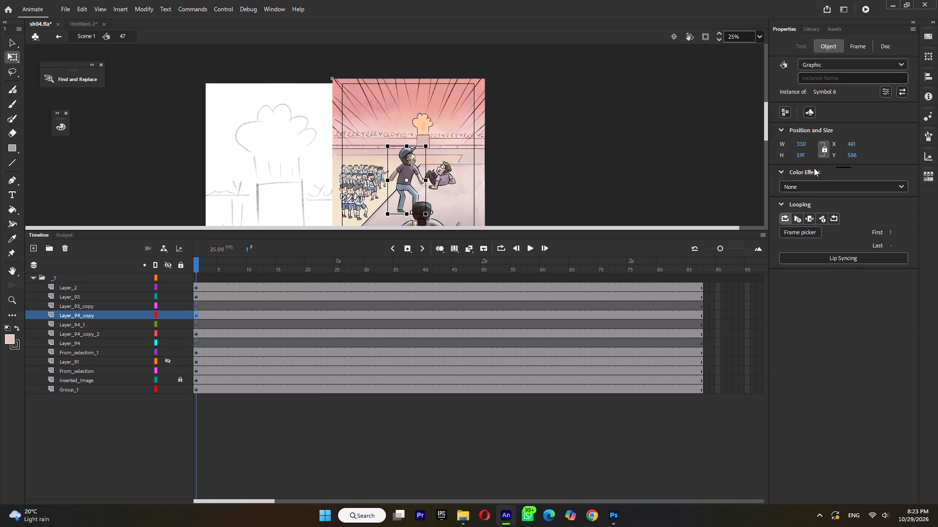
{"action": "left_click", "coordinate": [793, 235]}
{"action": "left_click", "coordinate": [851, 391]}
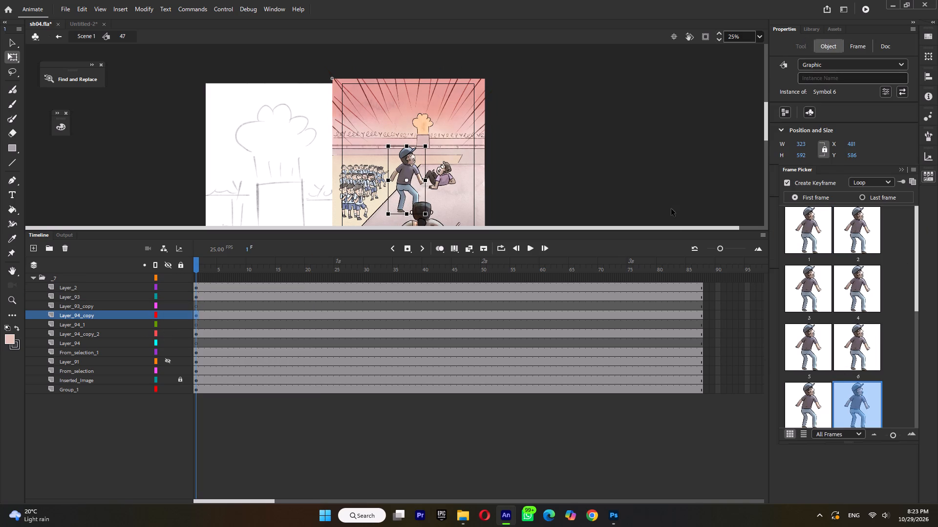
{"action": "left_click", "coordinate": [855, 347]}
{"action": "left_click", "coordinate": [616, 93]}
{"action": "key", "text": "Return"}
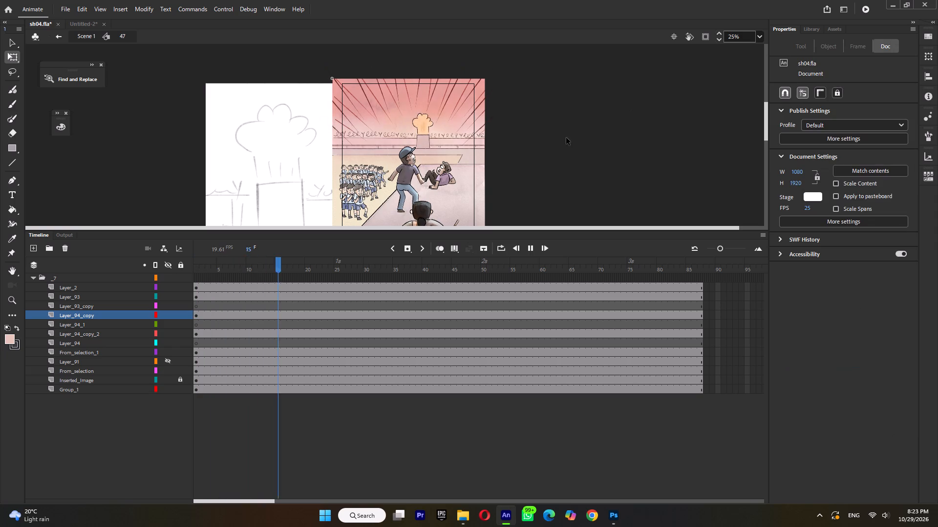
{"action": "key", "text": "Return"}
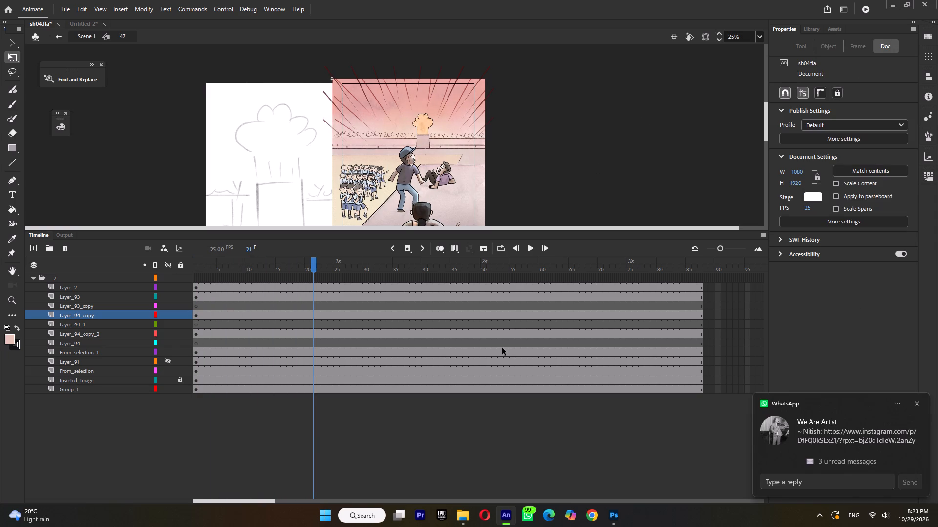
Extend all of shot 47's layers by 20 frames and return to Scene 1.
{"action": "double_click", "coordinate": [554, 261]}
{"action": "key", "text": "F5"}
{"action": "key", "text": "F5"}
{"action": "key", "text": "F5"}
{"action": "key", "text": "F5"}
{"action": "key", "text": "F5"}
{"action": "key", "text": "F5"}
{"action": "key", "text": "F5"}
{"action": "key", "text": "F5"}
{"action": "key", "text": "F5"}
{"action": "key", "text": "F5"}
{"action": "key", "text": "F5"}
{"action": "key", "text": "F5"}
{"action": "key", "text": "F5"}
{"action": "key", "text": "F5"}
{"action": "key", "text": "F5"}
{"action": "key", "text": "F5"}
{"action": "key", "text": "F5"}
{"action": "key", "text": "F5"}
{"action": "key", "text": "F5"}
{"action": "key", "text": "F5"}
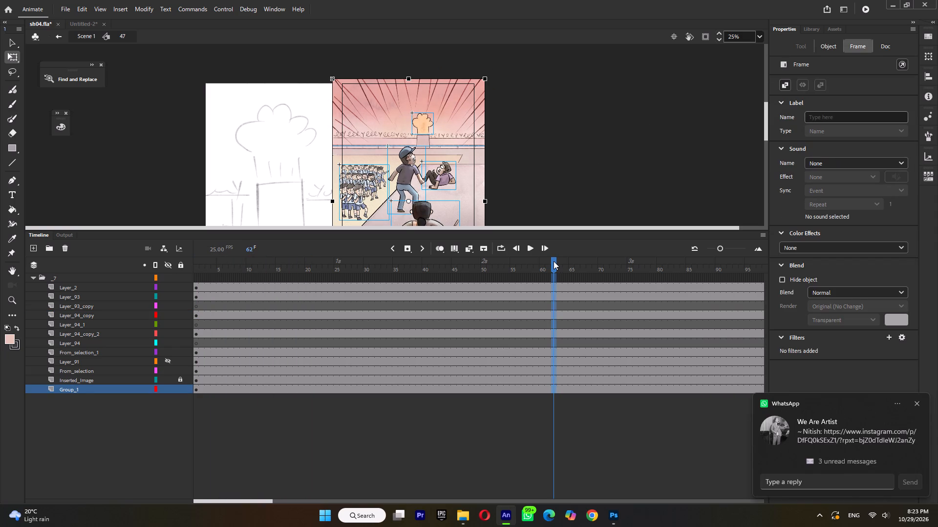
{"action": "double_click", "coordinate": [576, 196]}
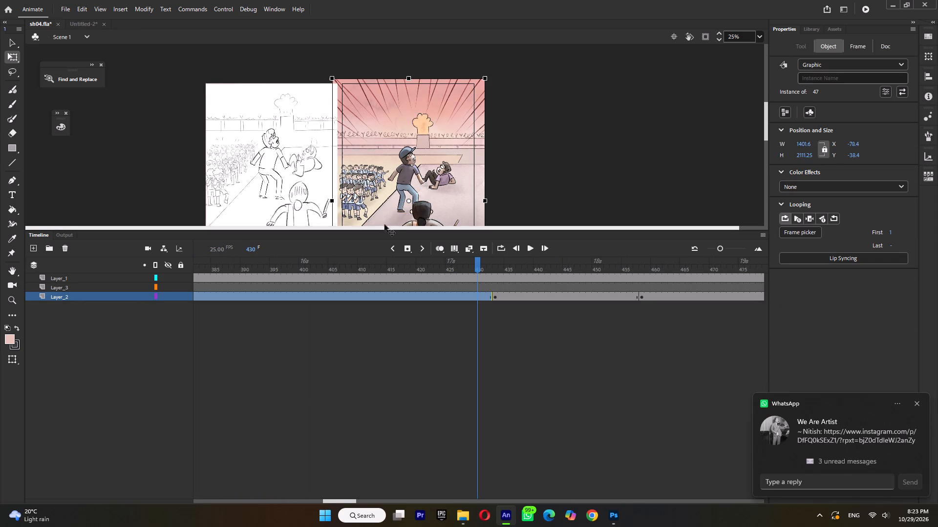
At frame 369, enlarge the shot 47 instance to about 4565 by 7338 and position it with the orange cloud inside the stage frame.
{"action": "left_click_drag", "start_coordinate": [333, 261], "coordinate": [158, 287]}
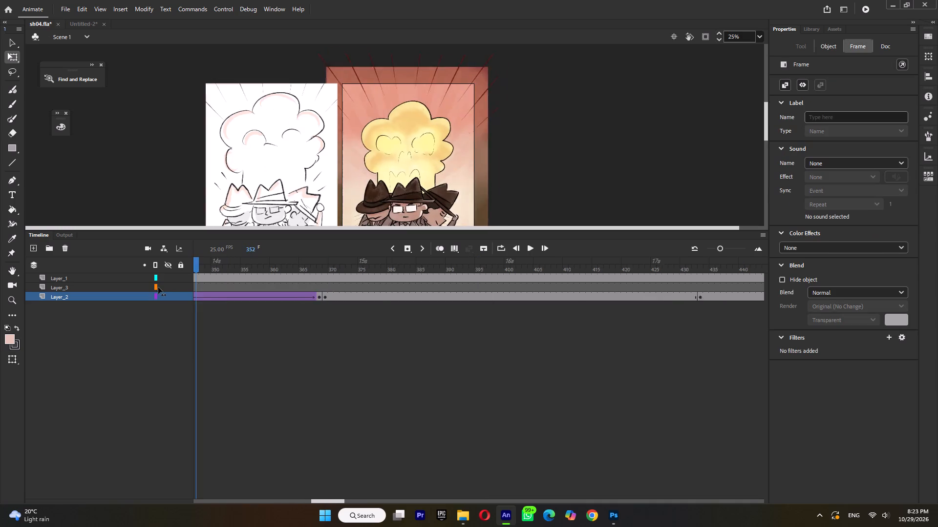
{"action": "left_click_drag", "start_coordinate": [158, 287], "coordinate": [403, 290]}
{"action": "left_click", "coordinate": [383, 296]}
{"action": "scroll", "coordinate": [385, 134], "scroll_direction": "down", "scroll_amount": 6, "text": "ctrl"}
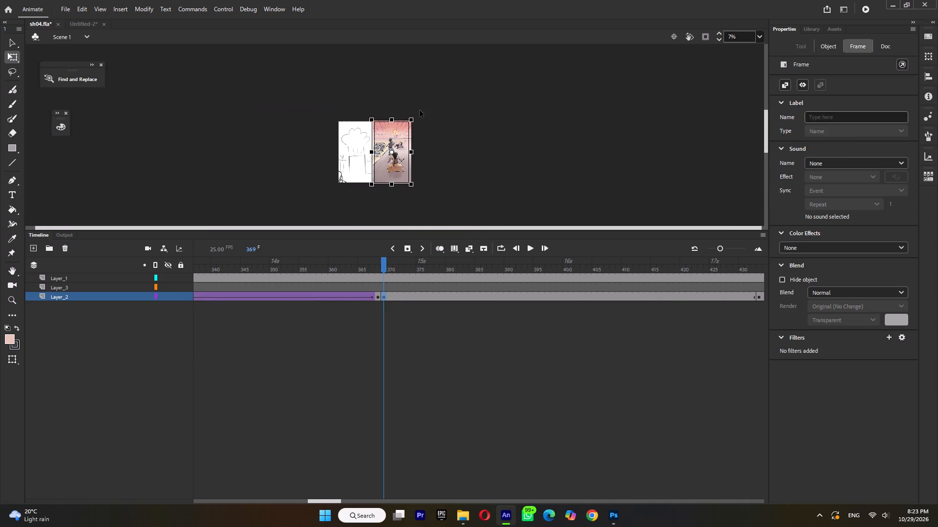
{"action": "left_click_drag", "start_coordinate": [413, 119], "coordinate": [444, 85], "text": "shift"}
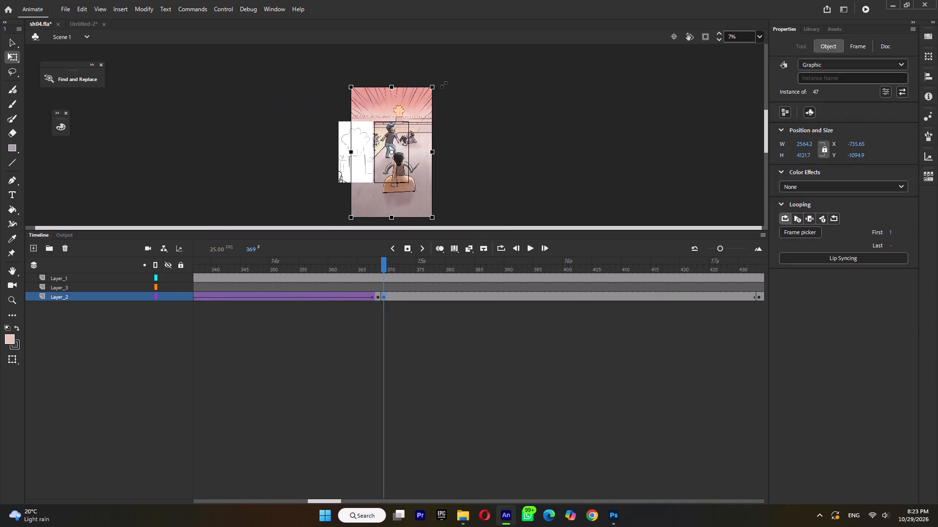
{"action": "left_click_drag", "start_coordinate": [444, 85], "coordinate": [457, 67], "text": "shift"}
{"action": "left_click_drag", "start_coordinate": [425, 101], "coordinate": [416, 148]}
{"action": "left_click_drag", "start_coordinate": [434, 115], "coordinate": [464, 81], "text": "shift"}
{"action": "left_click_drag", "start_coordinate": [417, 130], "coordinate": [417, 147]}
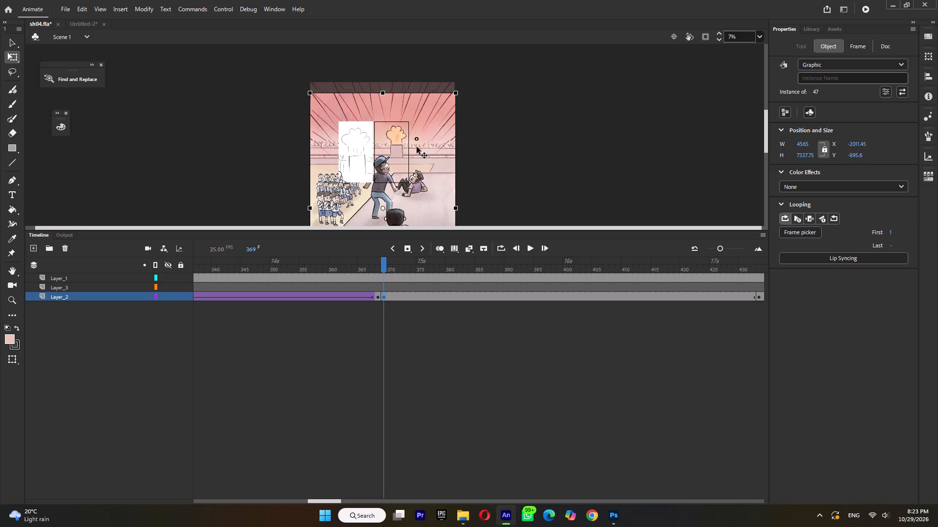
{"action": "left_click_drag", "start_coordinate": [417, 147], "coordinate": [413, 155]}
{"action": "left_click", "coordinate": [427, 155]}
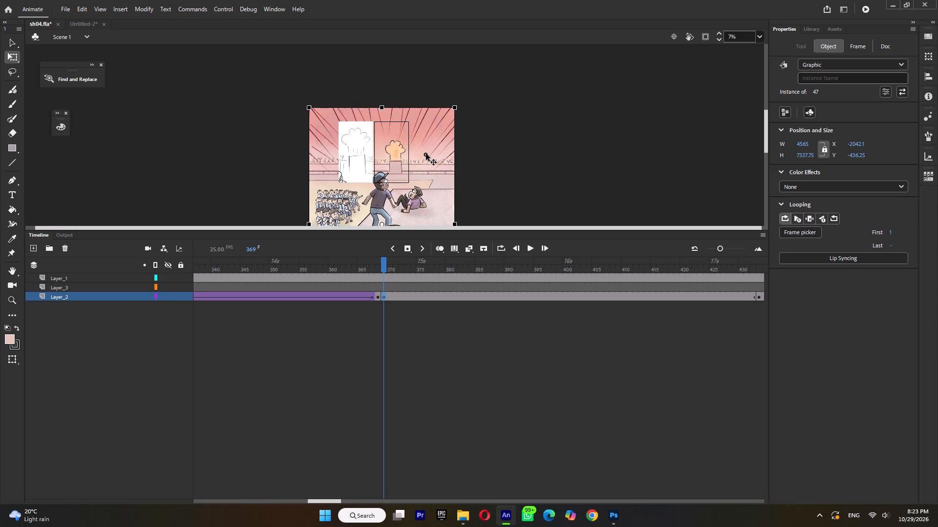
{"action": "left_click_drag", "start_coordinate": [429, 155], "coordinate": [425, 154]}
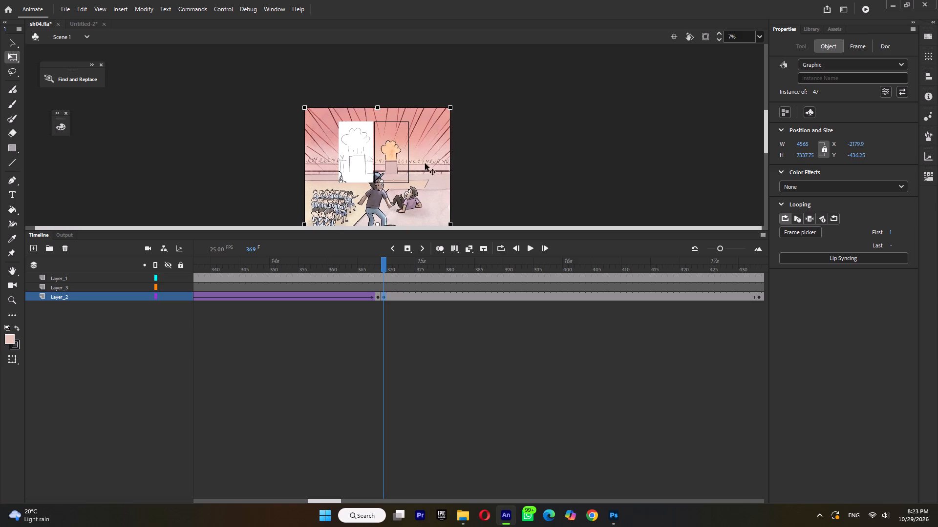
Apply a classic tween to shot 47's span starting at frame 369 on Layer_2 and play it back.
{"action": "left_click", "coordinate": [425, 163]}
{"action": "key", "text": "ctrl+m"}
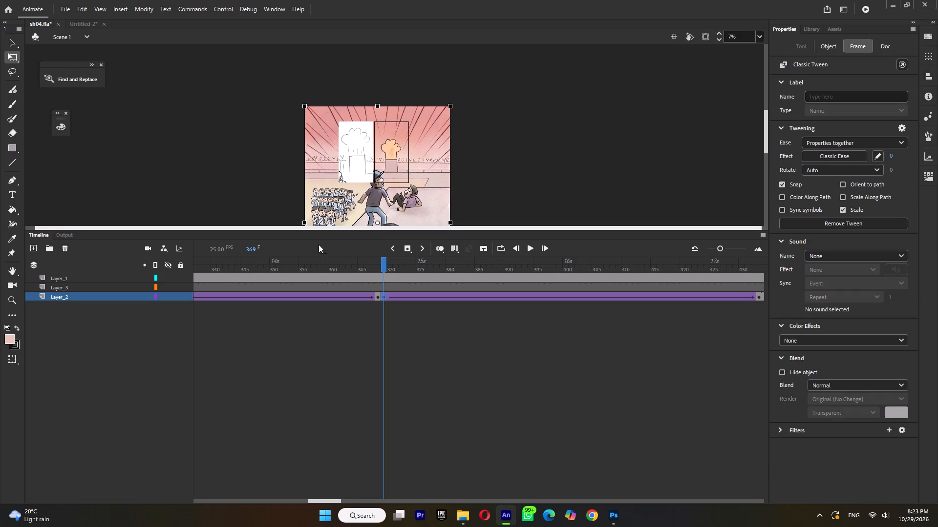
{"action": "left_click", "coordinate": [319, 261]}
{"action": "key", "text": "Return"}
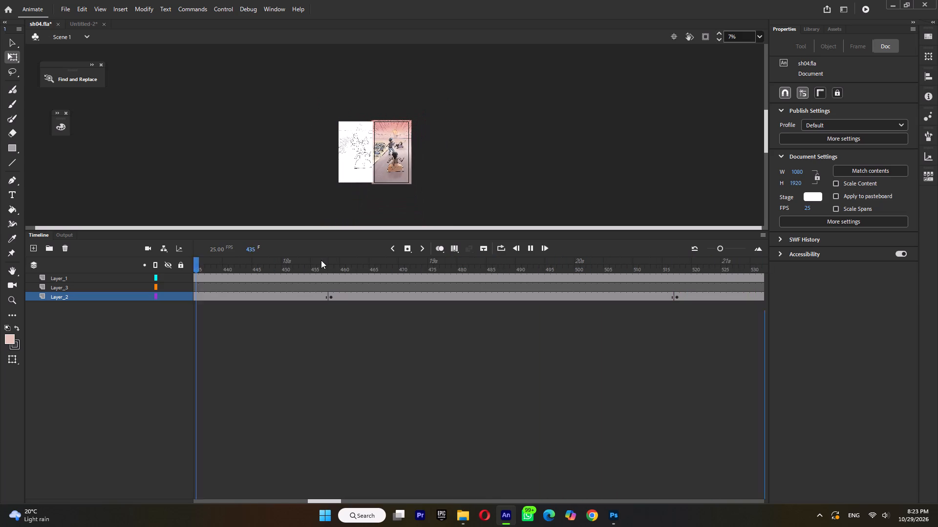
{"action": "key", "text": "Return"}
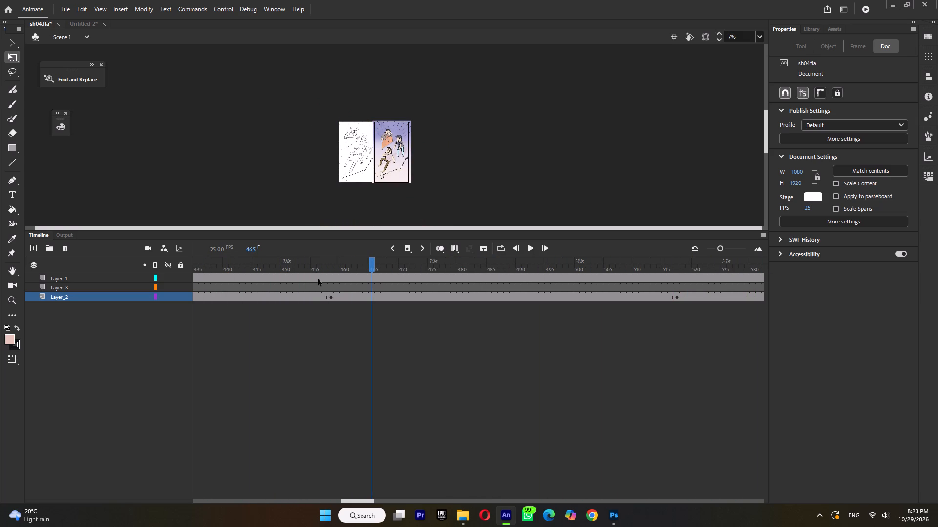
Add a keyframe at frame 457 on Layer_2, classic-tween the span leading up to it, and play the result.
{"action": "left_click", "coordinate": [324, 297]}
{"action": "key", "text": "F6"}
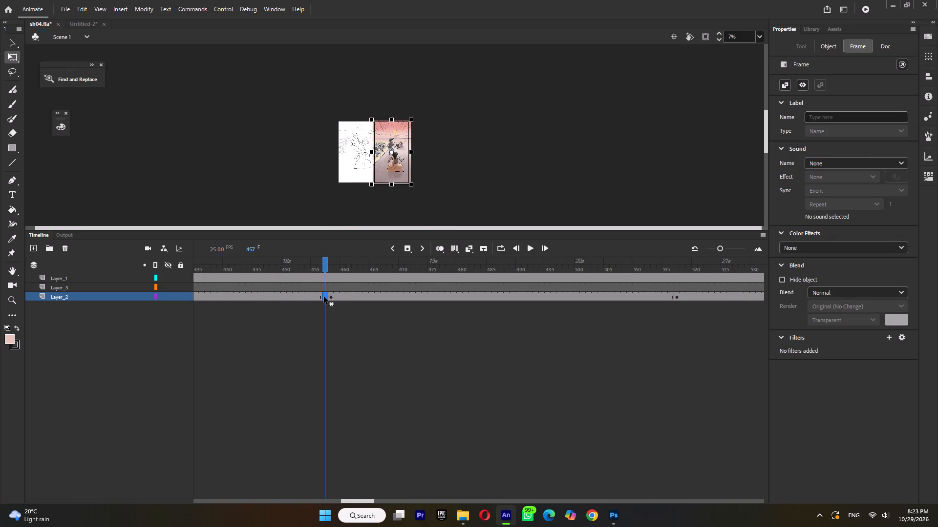
{"action": "left_click", "coordinate": [312, 301]}
{"action": "key", "text": "Right"}
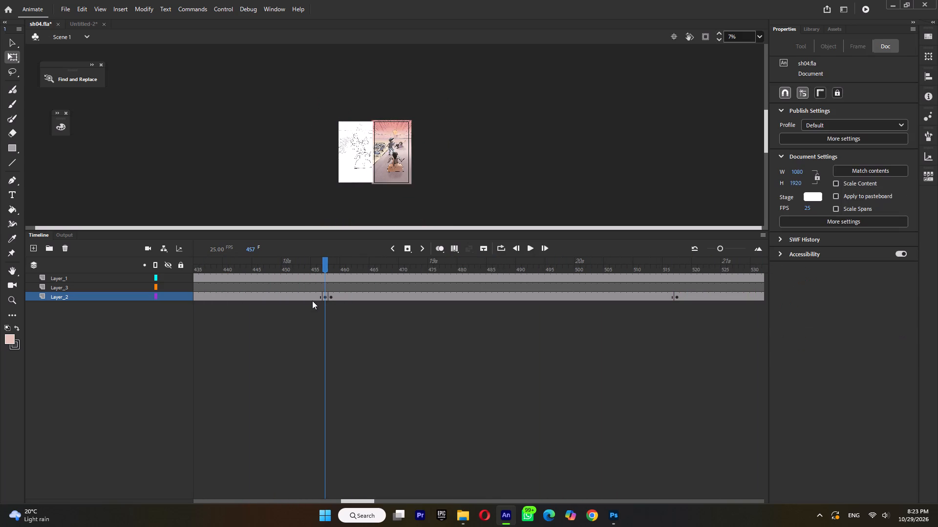
{"action": "key", "text": "Right"}
{"action": "left_click", "coordinate": [300, 301]}
{"action": "left_click", "coordinate": [301, 292]}
{"action": "key", "text": "Right"}
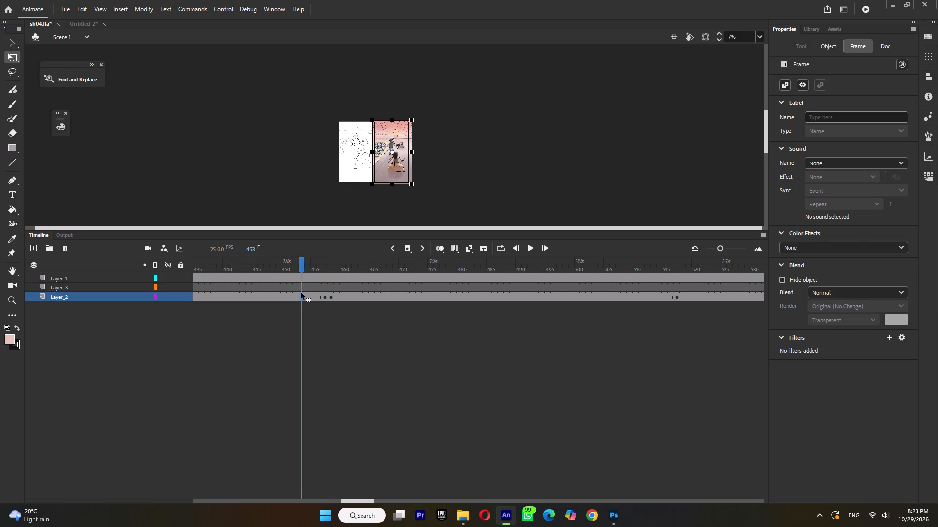
{"action": "key", "text": "ctrl+m"}
{"action": "key", "text": "Return"}
{"action": "key", "text": "Return"}
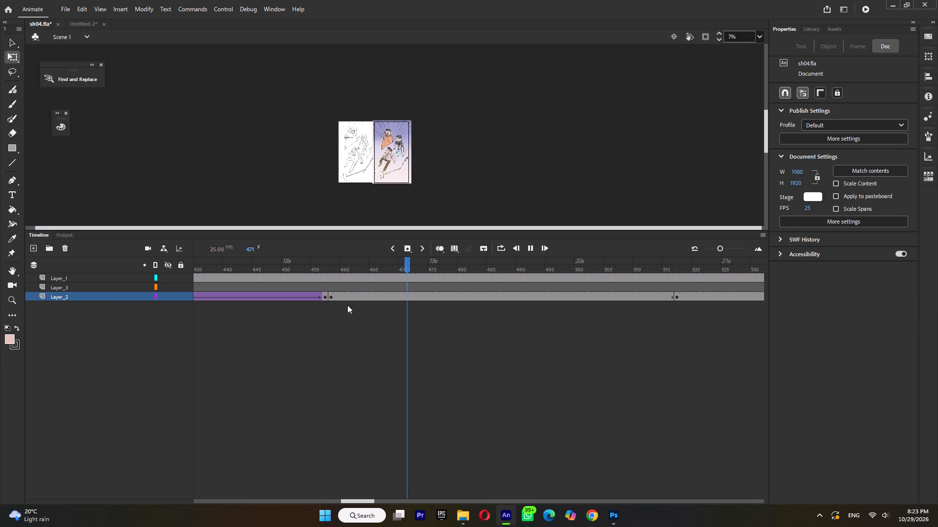
Save the file, open shot 48's symbol for editing and expand its _8 layer folder.
{"action": "scroll", "coordinate": [390, 157], "scroll_direction": "up", "scroll_amount": 8, "text": "ctrl"}
{"action": "key", "text": "ctrl+s"}
{"action": "double_click", "coordinate": [379, 180]}
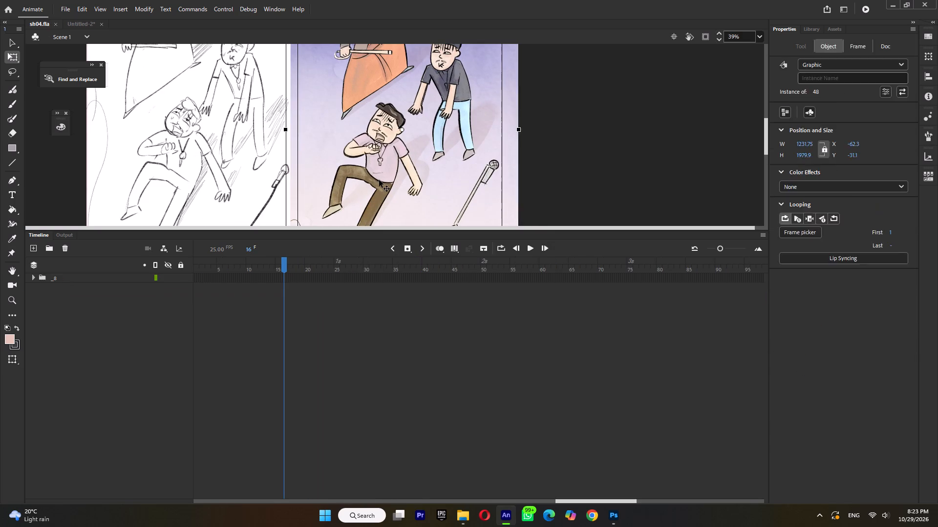
{"action": "left_click", "coordinate": [379, 181]}
{"action": "left_click", "coordinate": [379, 181]}
{"action": "double_click", "coordinate": [548, 159]}
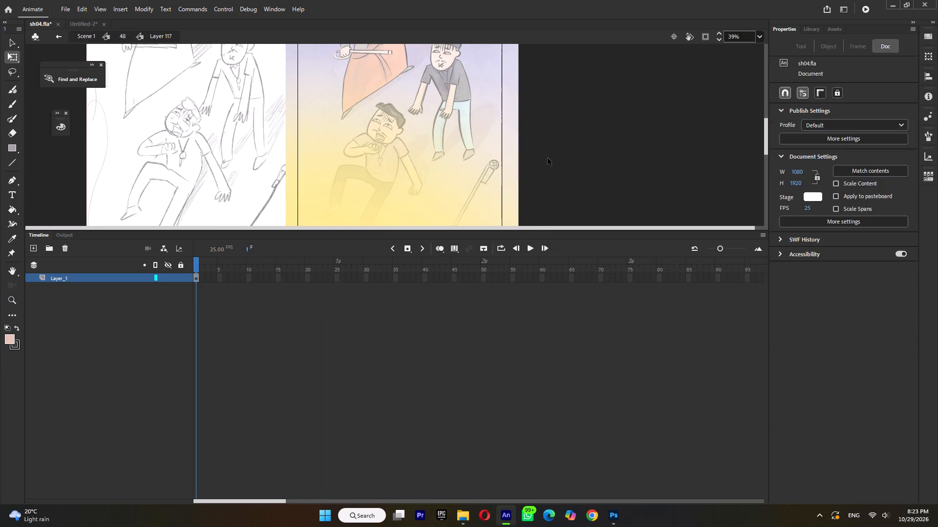
{"action": "left_click", "coordinate": [30, 278]}
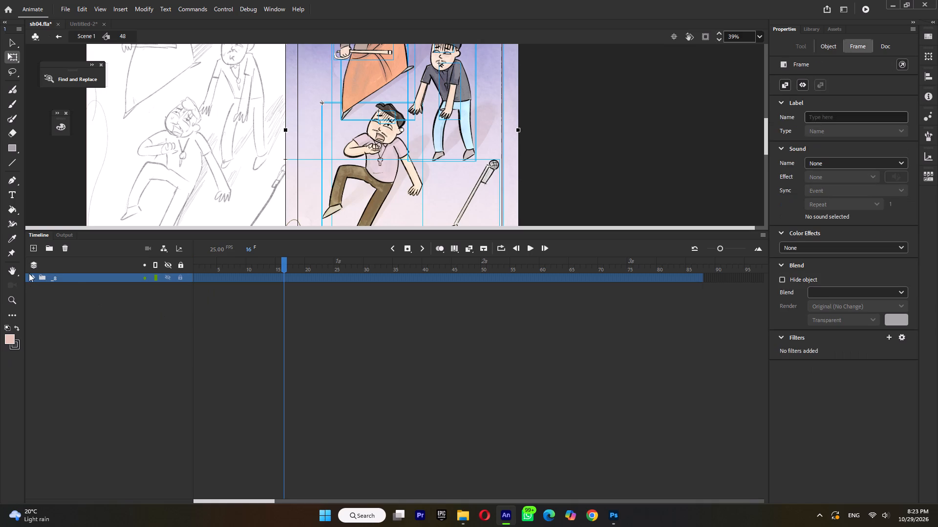
{"action": "left_click", "coordinate": [33, 278]}
Convert the overlay artwork on Layer_117 in shot 48 into a new graphic symbol.
{"action": "left_click", "coordinate": [196, 287]}
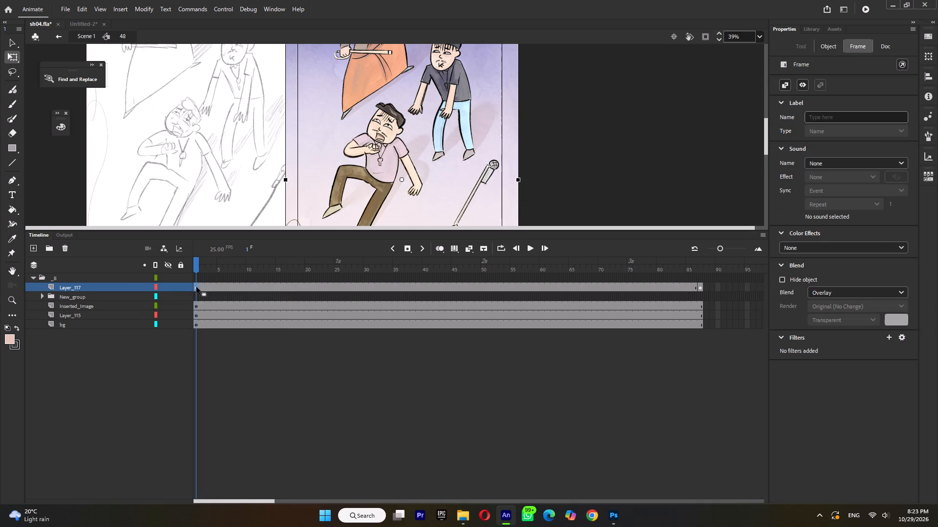
{"action": "left_click", "coordinate": [86, 287]}
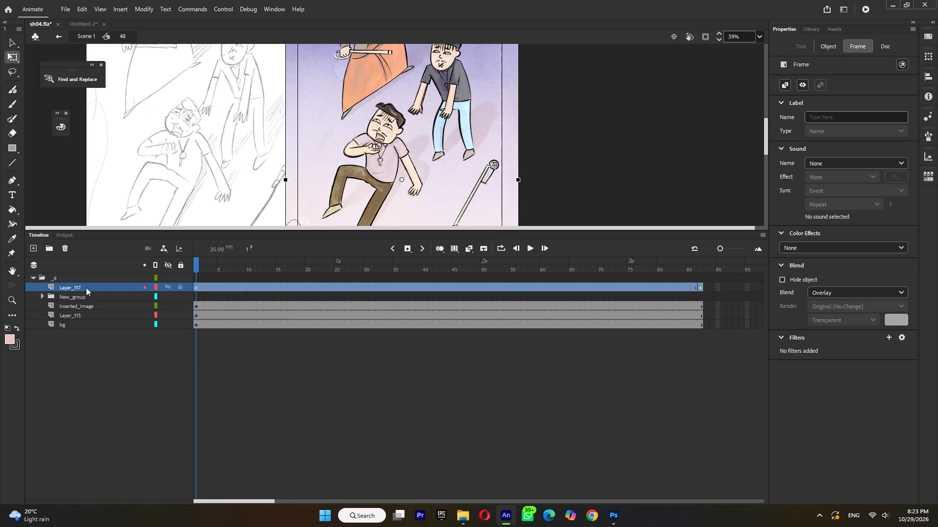
{"action": "key", "text": "F8"}
{"action": "left_click", "coordinate": [515, 123]}
Inside the new overlay symbol, extend Layer_1 to 13 frames.
{"action": "scroll", "coordinate": [487, 121], "scroll_direction": "down", "scroll_amount": 4, "text": "ctrl"}
{"action": "double_click", "coordinate": [404, 184]}
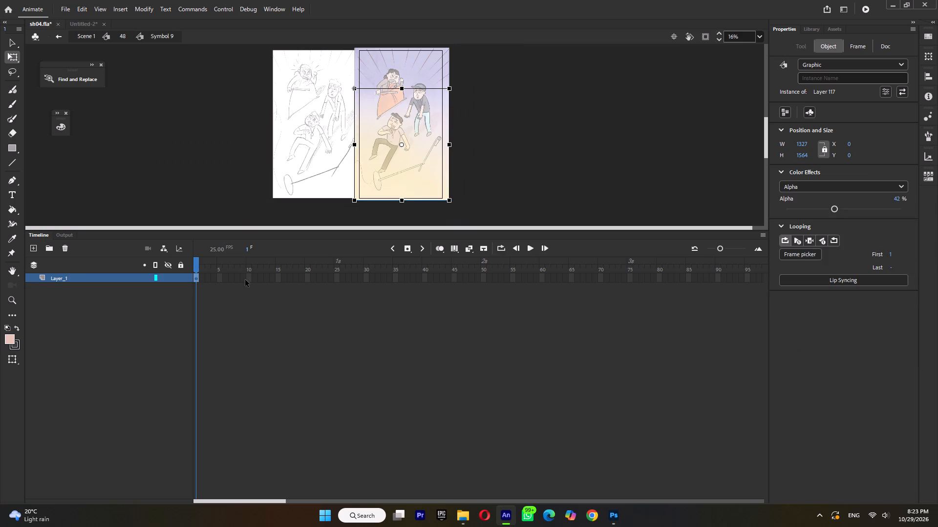
{"action": "left_click", "coordinate": [258, 278]}
{"action": "key", "text": "F5"}
{"action": "key", "text": "F5"}
Add a keyframe at frame 7 with an Alpha colour effect of about 64%, return to shot 48 and play it.
{"action": "left_click", "coordinate": [231, 277]}
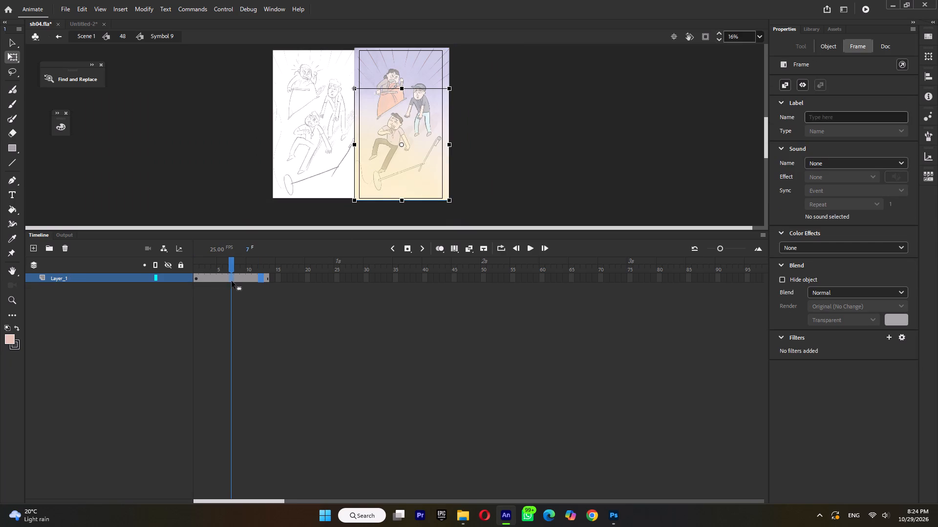
{"action": "key", "text": "F6"}
{"action": "left_click", "coordinate": [828, 248]}
{"action": "left_click", "coordinate": [823, 305]}
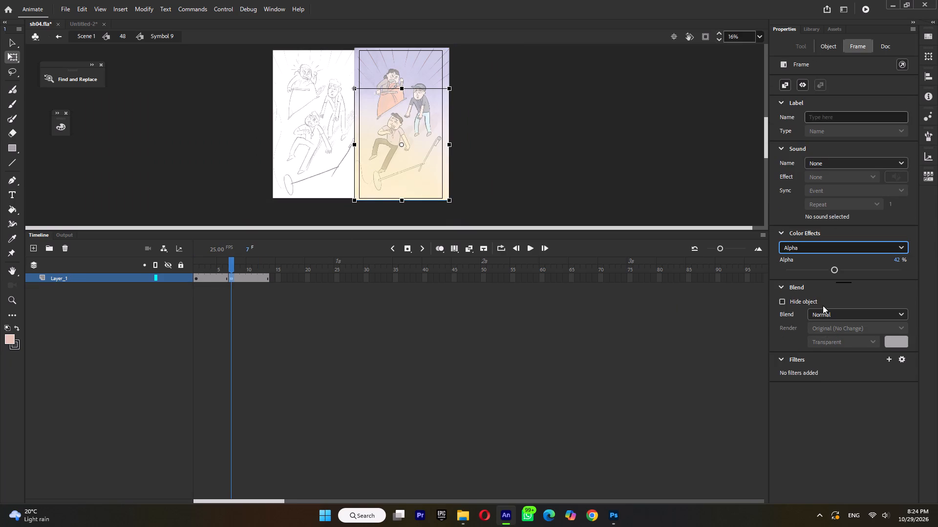
{"action": "left_click_drag", "start_coordinate": [852, 269], "coordinate": [861, 271]}
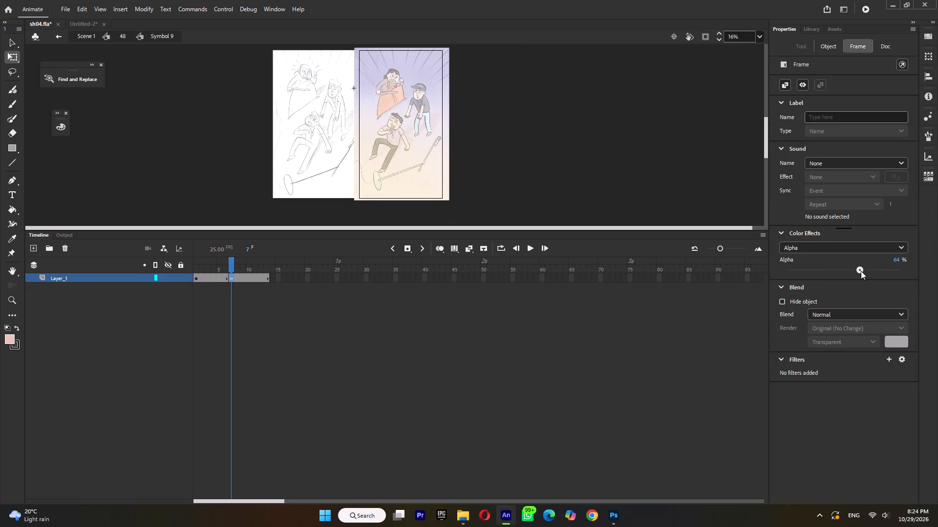
{"action": "left_click_drag", "start_coordinate": [861, 271], "coordinate": [861, 271]}
{"action": "double_click", "coordinate": [629, 175]}
{"action": "key", "text": "Return"}
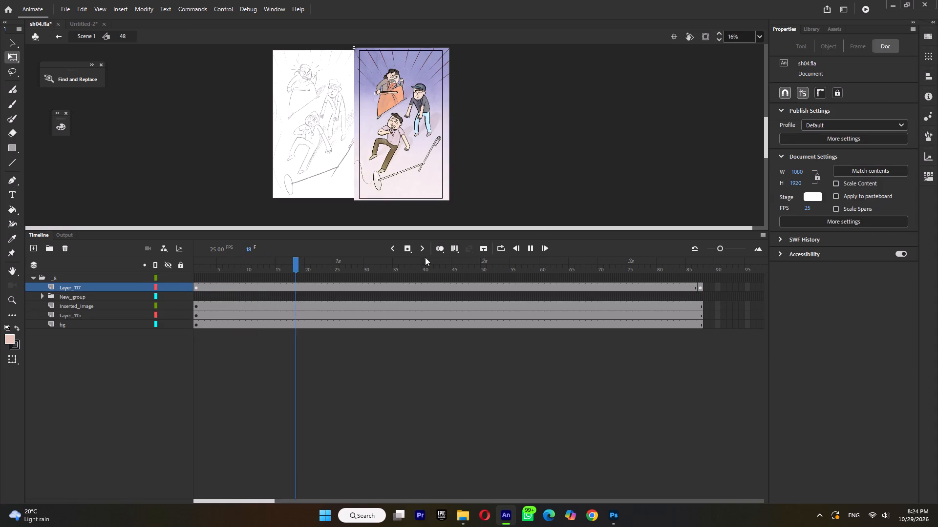
{"action": "key", "text": "Return"}
Hide Layer_117 and expand New_group in shot 48, keeping the group's figures shown.
{"action": "left_click", "coordinate": [169, 287]}
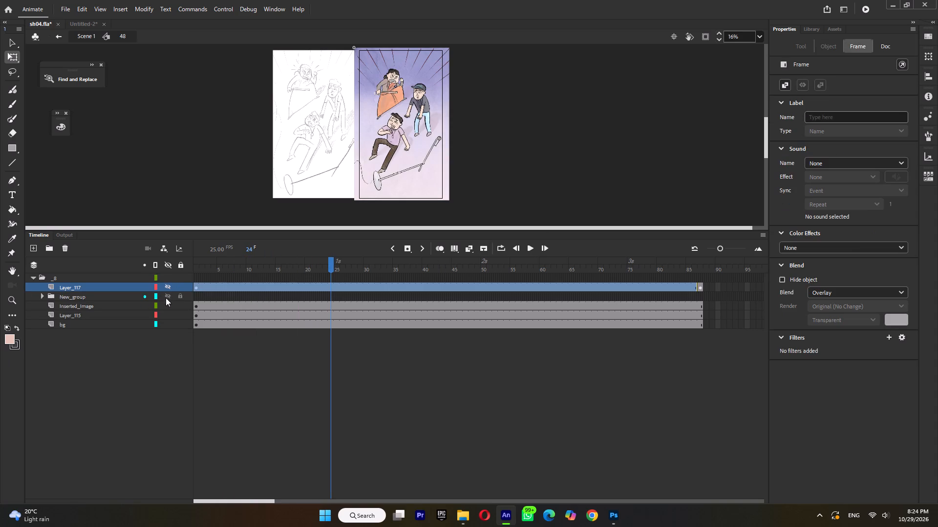
{"action": "left_click", "coordinate": [169, 294]}
{"action": "left_click", "coordinate": [168, 294]}
{"action": "left_click", "coordinate": [43, 295]}
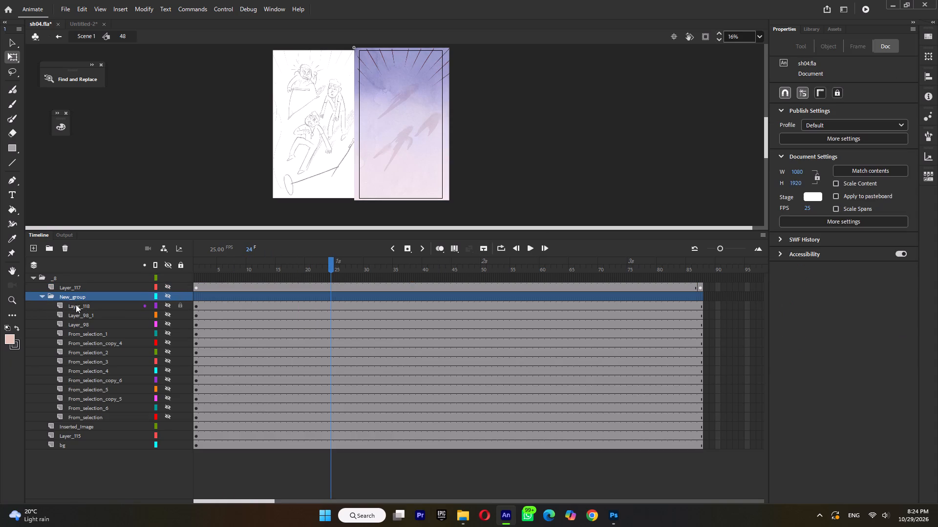
{"action": "left_click", "coordinate": [82, 304]}
{"action": "left_click", "coordinate": [169, 294]}
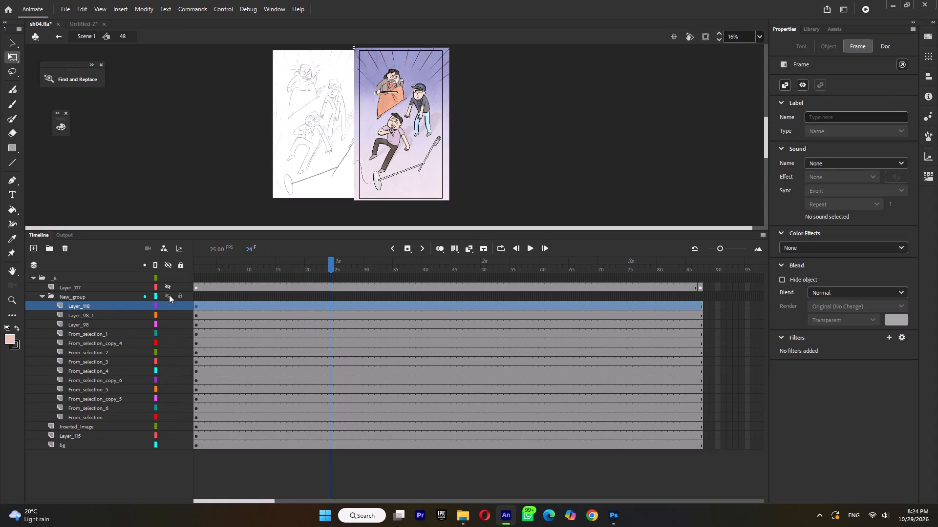
Examine New_group's layers one by one to identify which figure each belongs to, saving the file along the way.
{"action": "left_click", "coordinate": [77, 306]}
{"action": "left_click", "coordinate": [78, 317]}
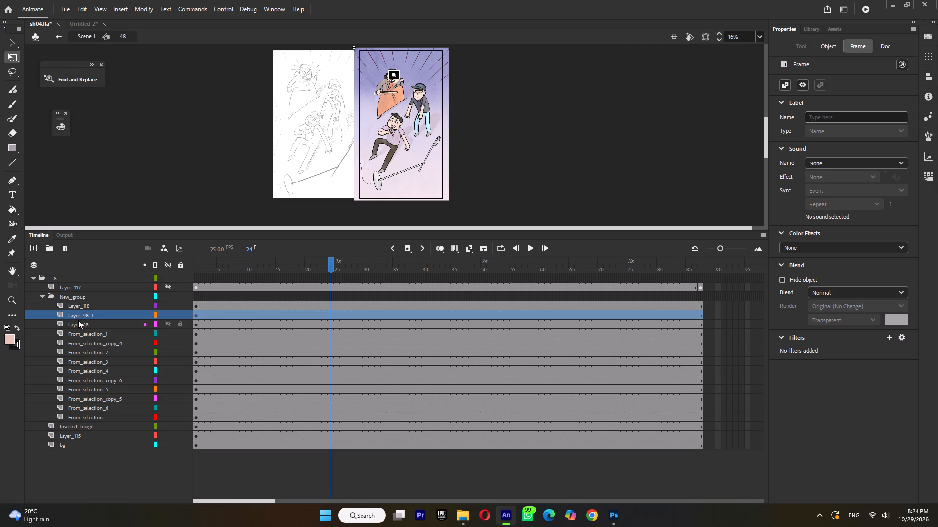
{"action": "left_click", "coordinate": [78, 323]}
{"action": "scroll", "coordinate": [409, 116], "scroll_direction": "up", "scroll_amount": 7, "text": "ctrl"}
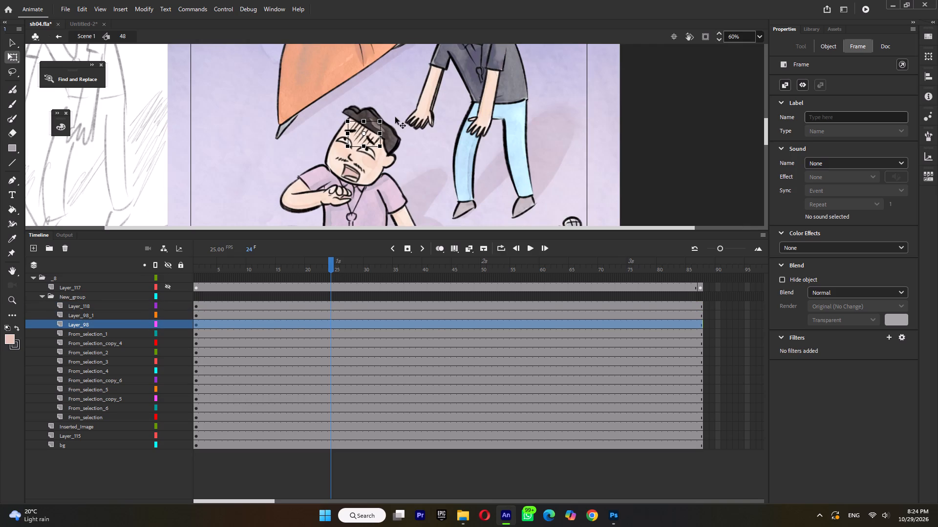
{"action": "key", "text": "ctrl+s"}
{"action": "left_click", "coordinate": [92, 332]}
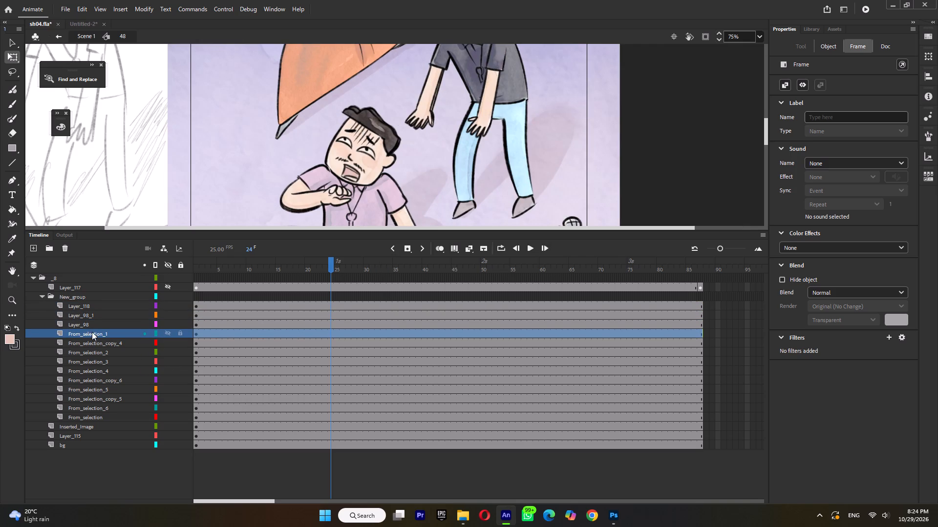
{"action": "left_click", "coordinate": [91, 337]}
{"action": "scroll", "coordinate": [344, 139], "scroll_direction": "down", "scroll_amount": 3, "text": "ctrl"}
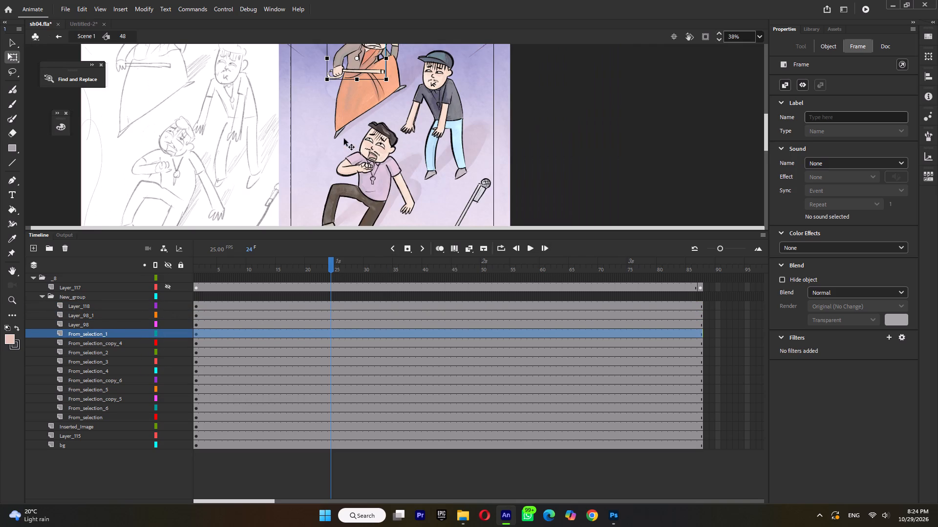
{"action": "left_click", "coordinate": [99, 344]}
{"action": "left_click", "coordinate": [94, 352]}
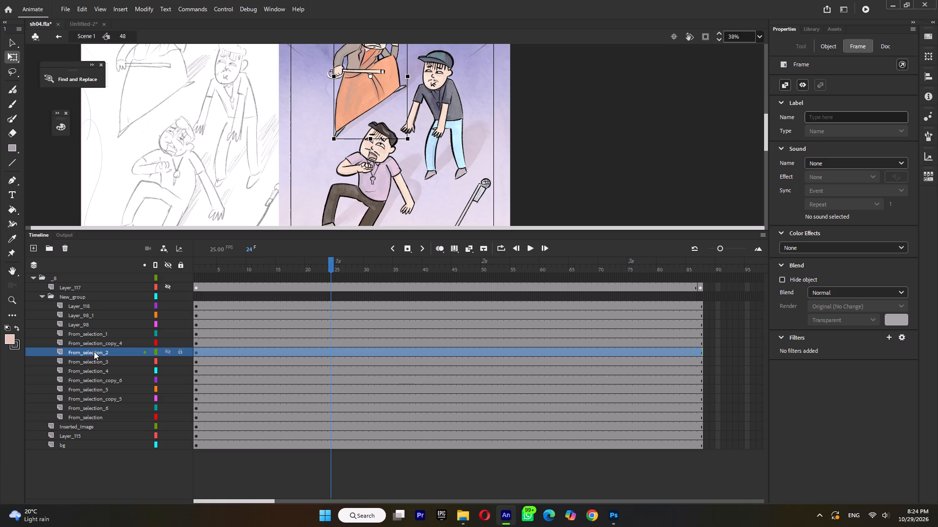
{"action": "left_click", "coordinate": [91, 361]}
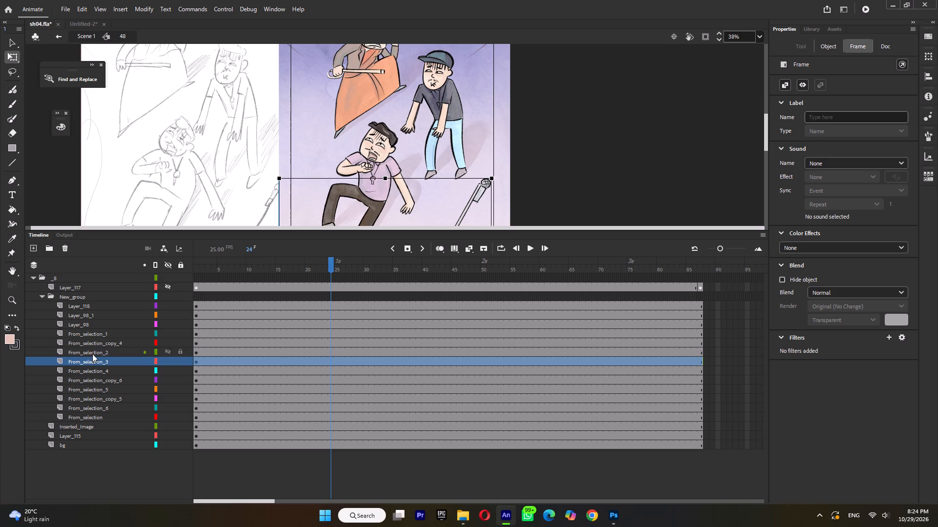
{"action": "left_click", "coordinate": [92, 354]}
{"action": "left_click", "coordinate": [96, 343], "text": "shift"}
{"action": "scroll", "coordinate": [423, 142], "scroll_direction": "down", "scroll_amount": 3, "text": "ctrl"}
{"action": "scroll", "coordinate": [438, 89], "scroll_direction": "up", "scroll_amount": 2, "text": "ctrl"}
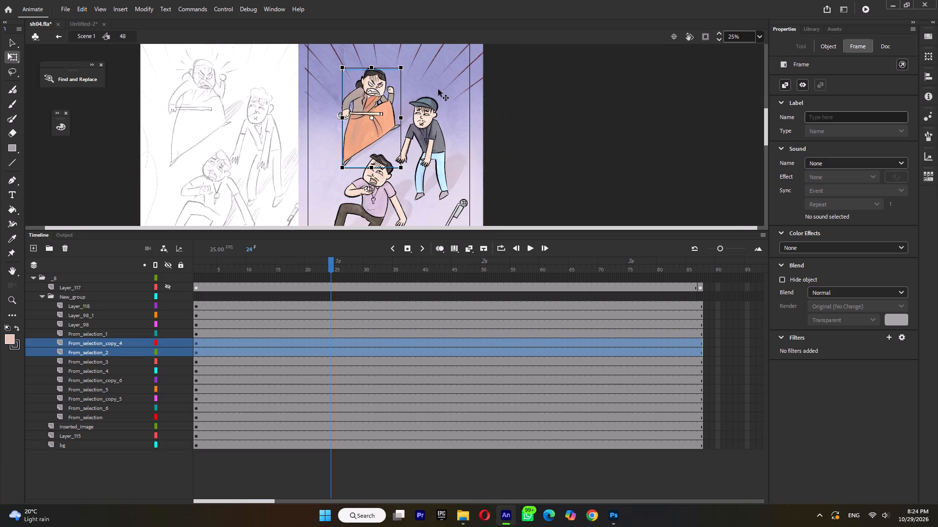
{"action": "left_click", "coordinate": [95, 333], "text": "ctrl"}
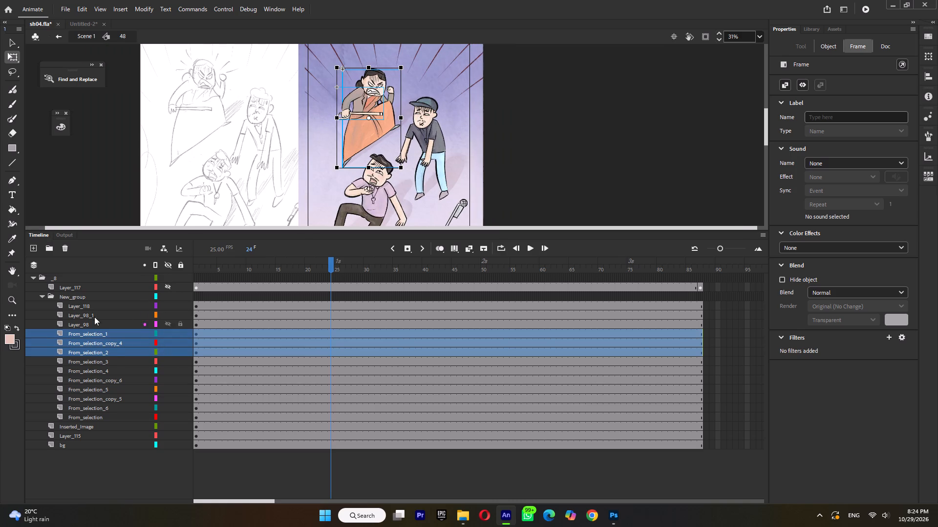
Move Layer_98_1, the orange-robed figure's forehead lines, below Layer_98 in New_group.
{"action": "left_click", "coordinate": [83, 306]}
{"action": "left_click", "coordinate": [85, 318]}
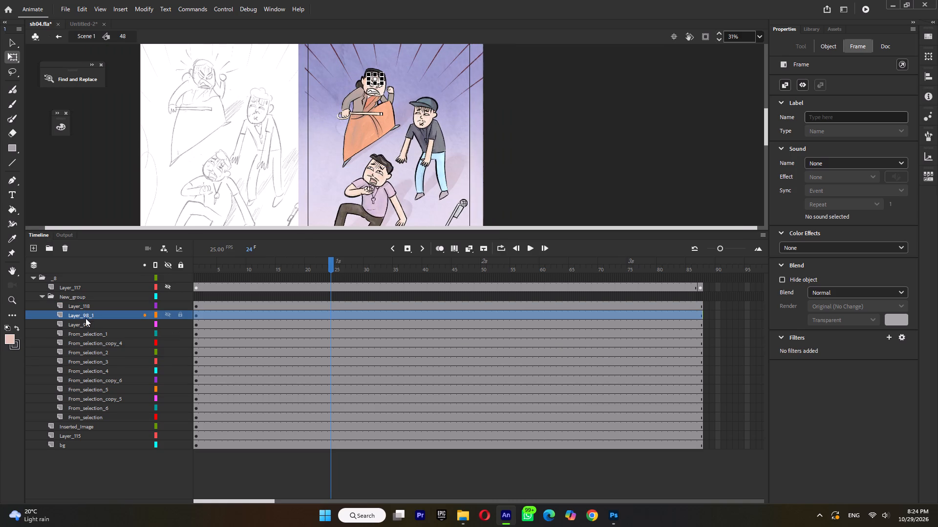
{"action": "left_click", "coordinate": [83, 324]}
{"action": "left_click", "coordinate": [85, 314]}
{"action": "left_click_drag", "start_coordinate": [88, 316], "coordinate": [88, 328]}
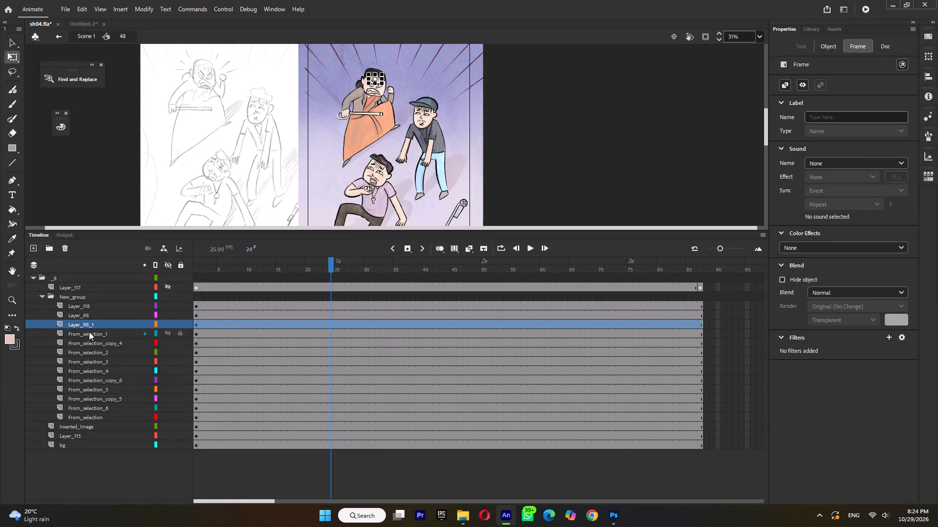
Convert Layer_98_1, From_selection_1, From_selection_copy_4 and From_selection_2, the orange-robed figure's parts, into one symbol in shot 48.
{"action": "left_click", "coordinate": [89, 332], "text": "ctrl"}
{"action": "left_click", "coordinate": [90, 341], "text": "ctrl"}
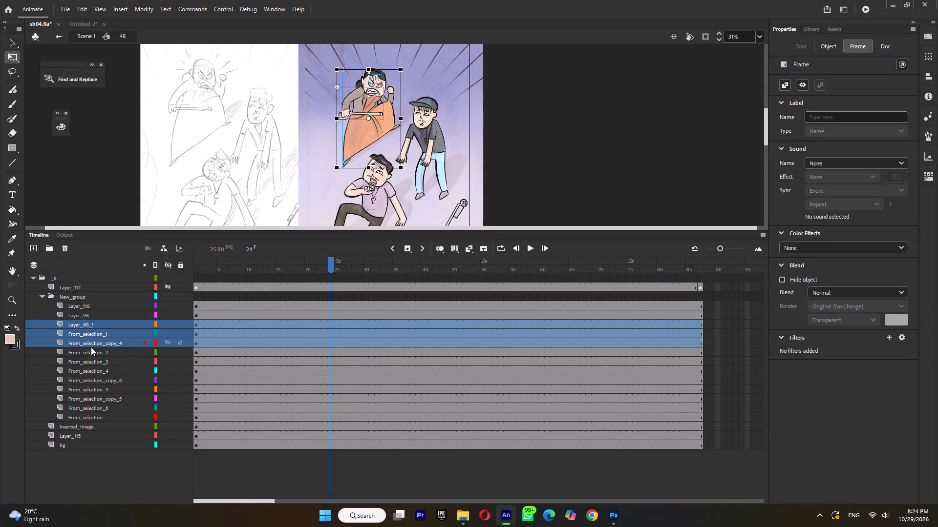
{"action": "left_click", "coordinate": [91, 350], "text": "ctrl"}
{"action": "double_click", "coordinate": [91, 358]}
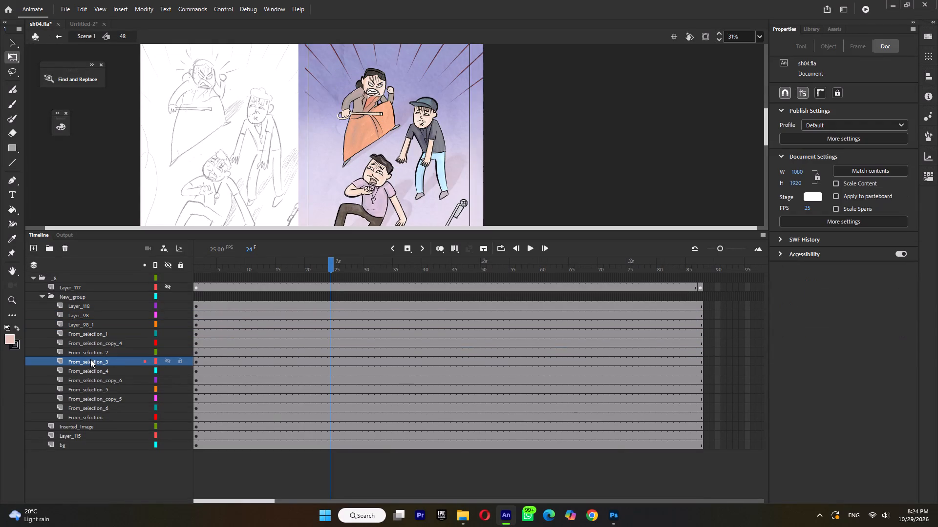
{"action": "left_click", "coordinate": [89, 360]}
{"action": "left_click", "coordinate": [90, 346]}
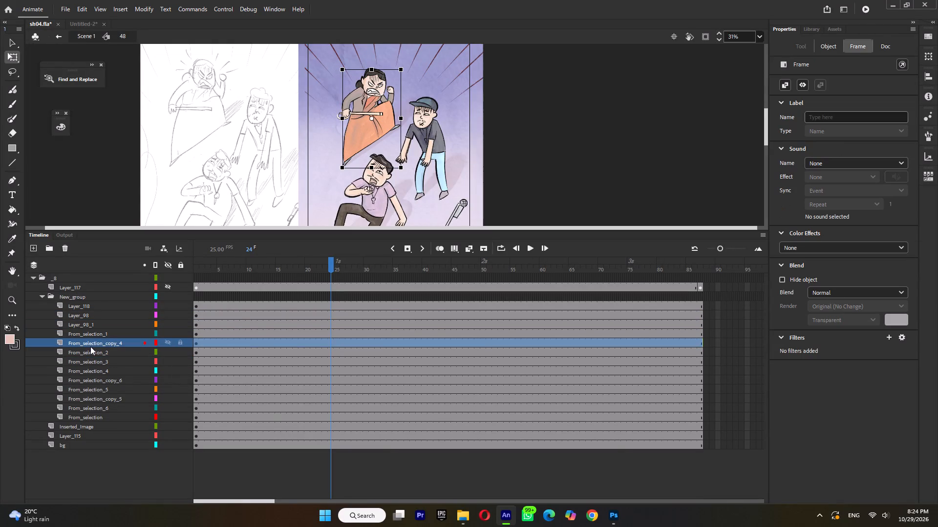
{"action": "left_click", "coordinate": [88, 355]}
{"action": "left_click", "coordinate": [90, 326], "text": "shift"}
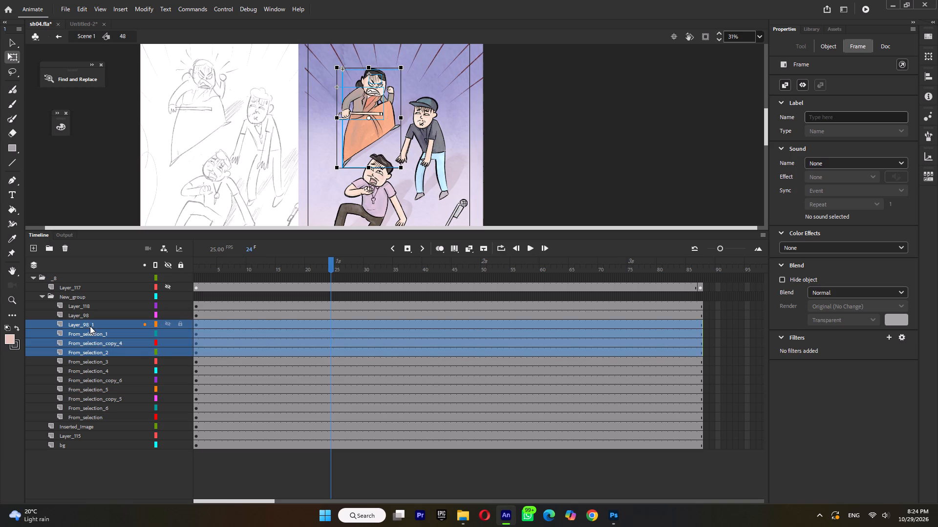
{"action": "left_click", "coordinate": [86, 315], "text": "ctrl"}
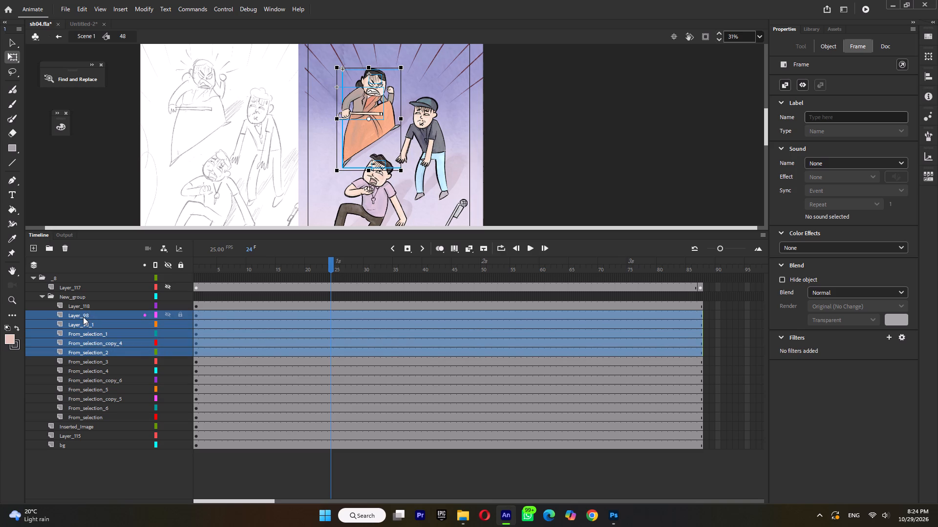
{"action": "left_click", "coordinate": [83, 317], "text": "ctrl"}
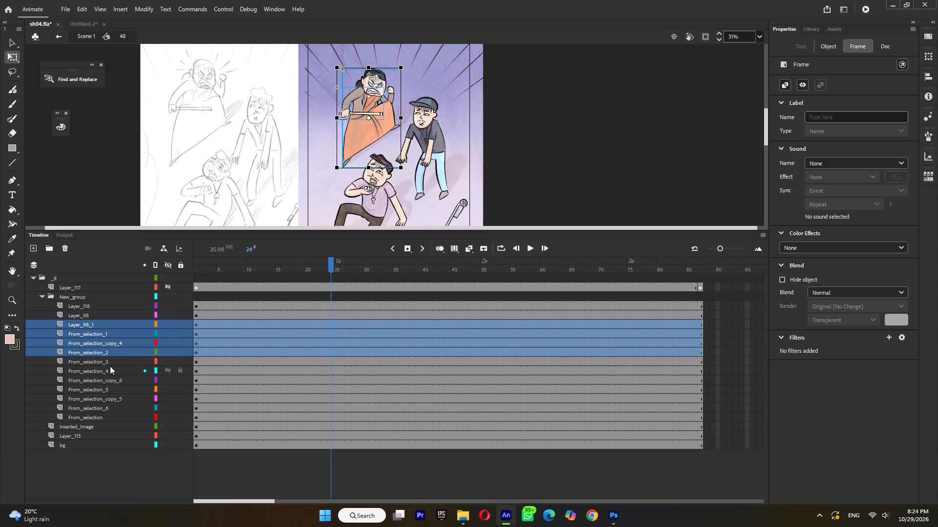
{"action": "key", "text": "F8"}
{"action": "left_click", "coordinate": [512, 126]}
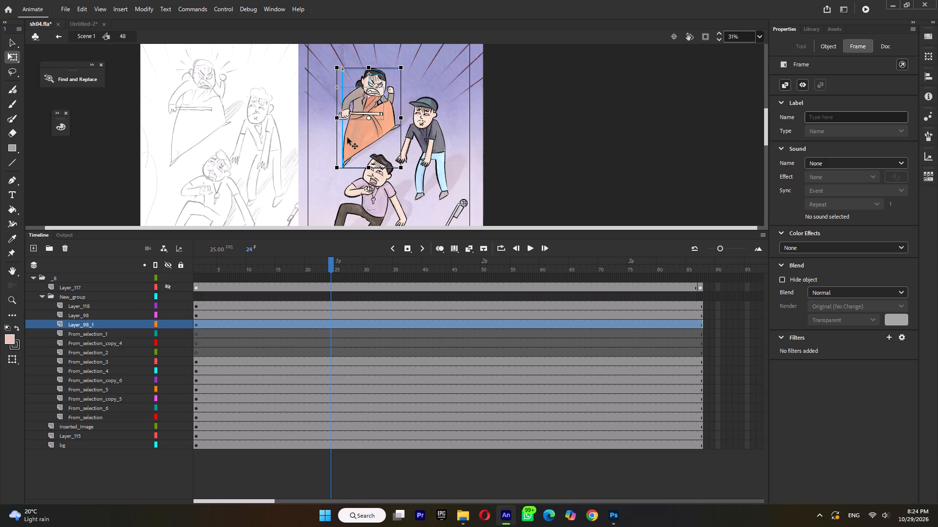
Distribute the orange-robed figure's parts to separate layers inside its new symbol.
{"action": "double_click", "coordinate": [347, 138]}
{"action": "key", "text": "ctrl+shift+d"}
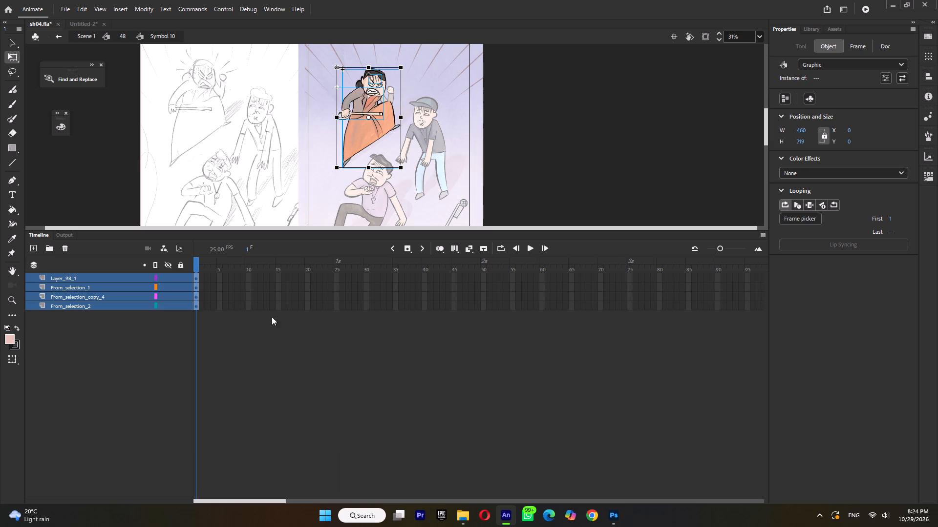
Extend all four layers of the figure's symbol to frame 17, with second keyframes at frame 9.
{"action": "double_click", "coordinate": [248, 266]}
{"action": "key", "text": "F5"}
{"action": "key", "text": "F5"}
{"action": "key", "text": "F5"}
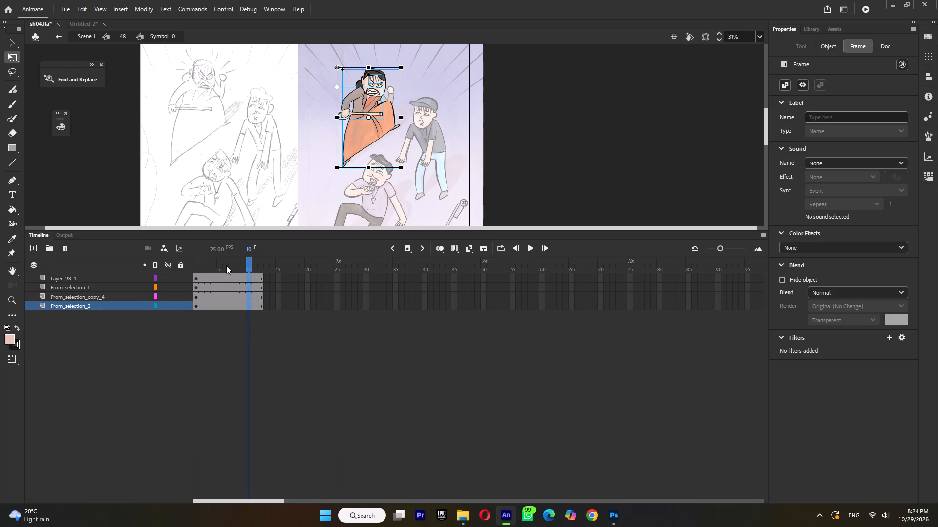
{"action": "key", "text": "F5"}
{"action": "key", "text": "F5"}
{"action": "double_click", "coordinate": [235, 264]}
{"action": "key", "text": "F6"}
{"action": "key", "text": "F5"}
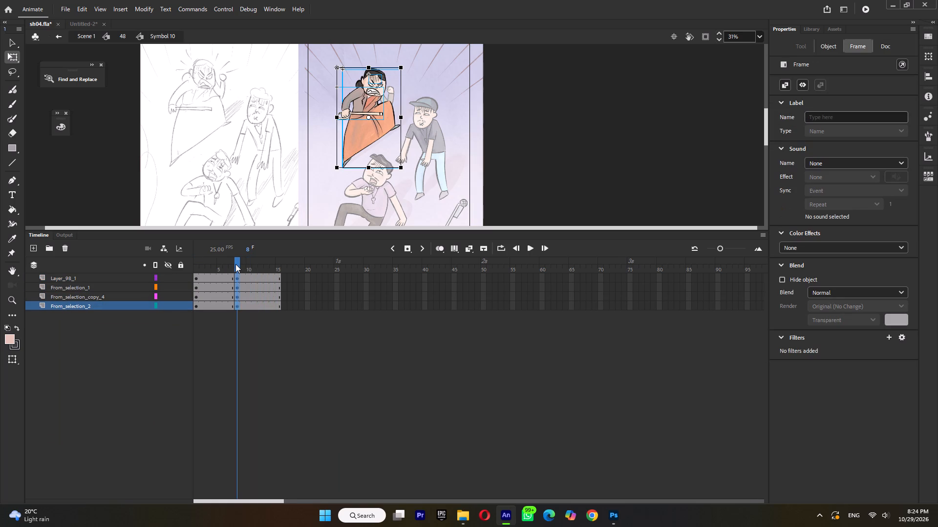
{"action": "double_click", "coordinate": [228, 264]}
{"action": "key", "text": "F5"}
{"action": "double_click", "coordinate": [249, 265]}
{"action": "key", "text": "F5"}
{"action": "left_click", "coordinate": [243, 264]}
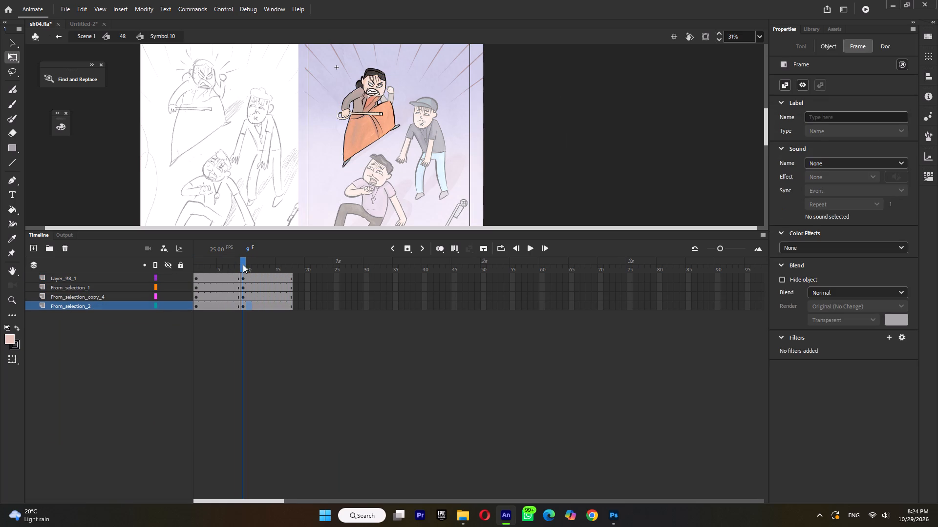
Clear From_selection_copy_4 from frames 1–8 and From_selection_2 from frames 9–17, then compare the two poses.
{"action": "key", "text": "Delete"}
{"action": "key", "text": "Delete"}
{"action": "left_click", "coordinate": [226, 296]}
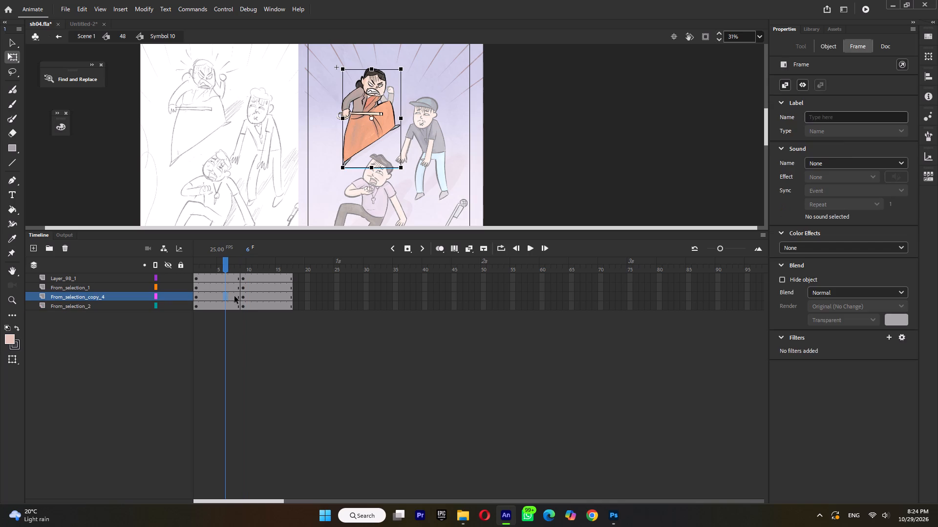
{"action": "key", "text": "Delete"}
{"action": "key", "text": "Delete"}
{"action": "double_click", "coordinate": [253, 304]}
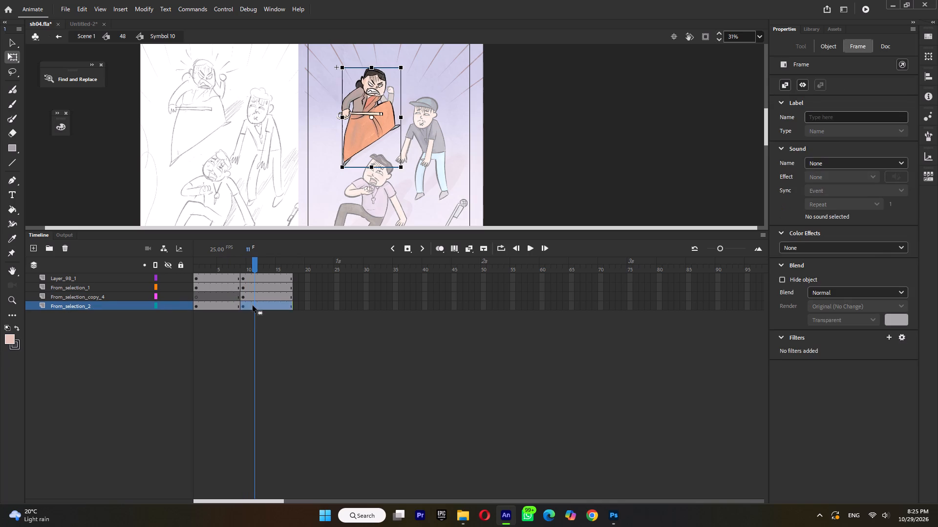
{"action": "key", "text": "Delete"}
{"action": "left_click", "coordinate": [224, 257]}
{"action": "left_click", "coordinate": [248, 261]}
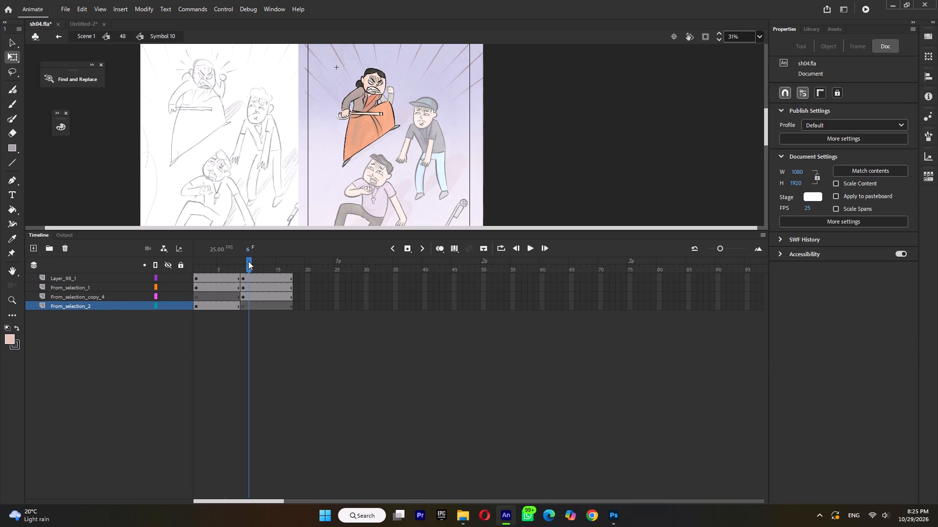
{"action": "left_click", "coordinate": [234, 259]}
{"action": "left_click", "coordinate": [248, 263]}
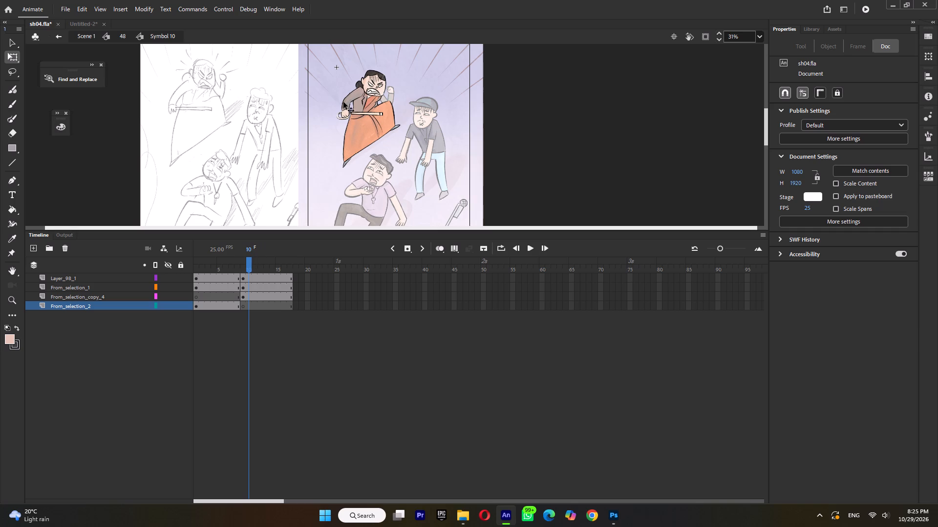
In the second pose, set the stick-holding arm's pivot at the shoulder, nudge it down and rotate it slightly clockwise.
{"action": "left_click", "coordinate": [345, 101]}
{"action": "scroll", "coordinate": [353, 94], "scroll_direction": "up", "scroll_amount": 7, "text": "ctrl"}
{"action": "left_click_drag", "start_coordinate": [381, 132], "coordinate": [383, 70]}
{"action": "key", "text": "Down"}
{"action": "key", "text": "Down"}
{"action": "key", "text": "Down"}
{"action": "key", "text": "Down"}
{"action": "key", "text": "Down"}
{"action": "key", "text": "Down"}
{"action": "key", "text": "Down"}
{"action": "key", "text": "Down"}
{"action": "key", "text": "Down"}
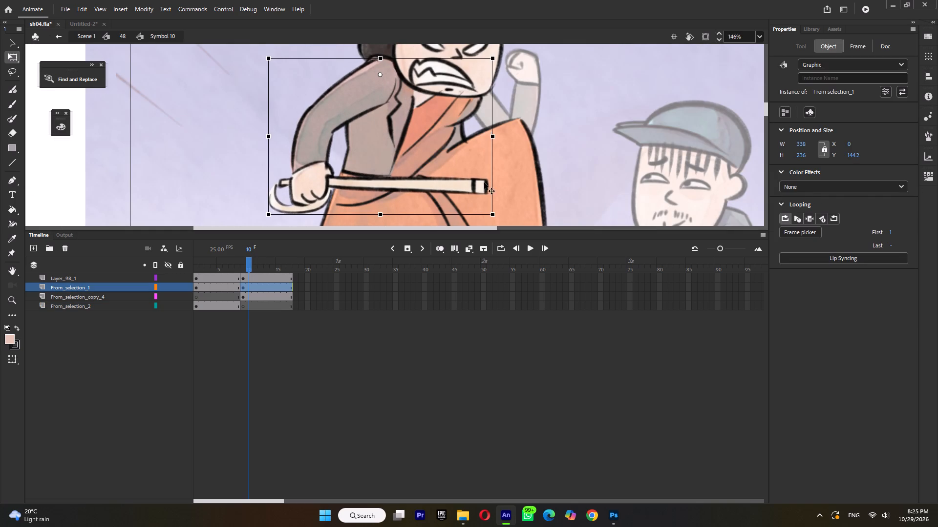
{"action": "key", "text": "Up"}
{"action": "key", "text": "Up"}
{"action": "key", "text": "Up"}
{"action": "key", "text": "Up"}
{"action": "left_click_drag", "start_coordinate": [500, 212], "coordinate": [496, 216]}
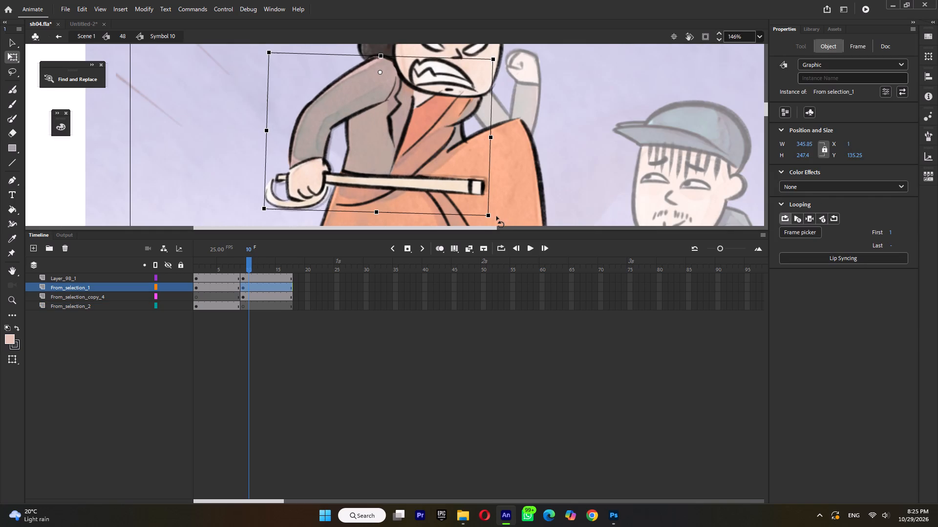
{"action": "left_click_drag", "start_coordinate": [496, 216], "coordinate": [496, 218]}
{"action": "left_click", "coordinate": [226, 266]}
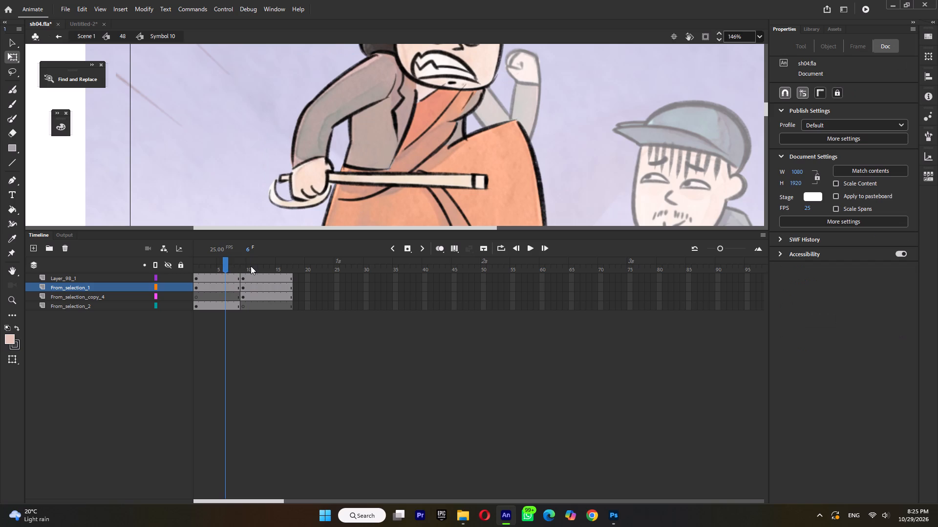
{"action": "left_click", "coordinate": [252, 265]}
Copy the figure's raised-fist arm from shot 48, keeping Layer_98_1 locked only while selecting it.
{"action": "double_click", "coordinate": [568, 103]}
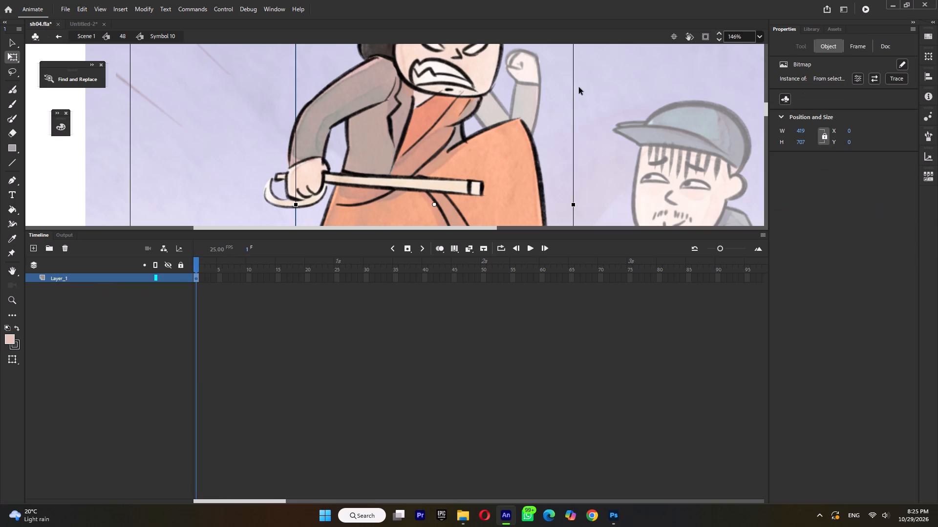
{"action": "double_click", "coordinate": [579, 87]}
{"action": "left_click", "coordinate": [592, 93], "text": "ctrl"}
{"action": "scroll", "coordinate": [592, 93], "scroll_direction": "down", "scroll_amount": 1, "text": "ctrl"}
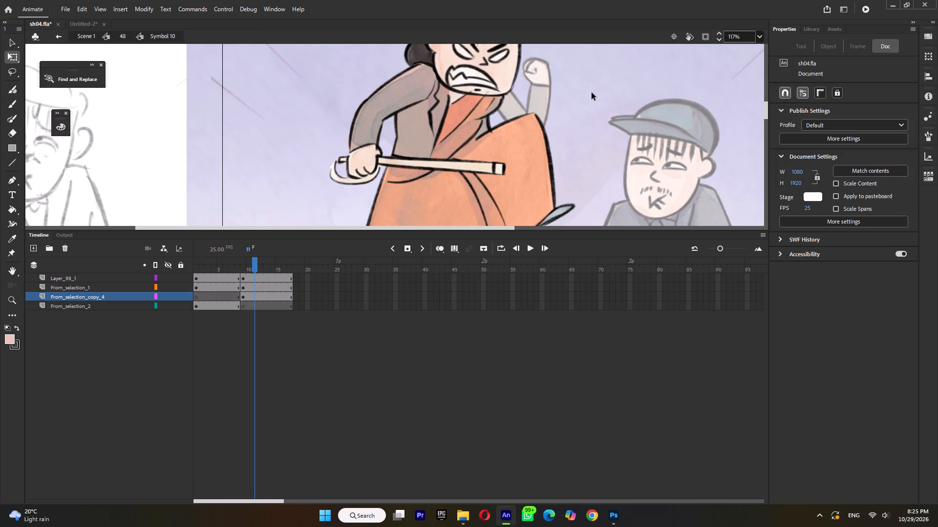
{"action": "double_click", "coordinate": [592, 92]}
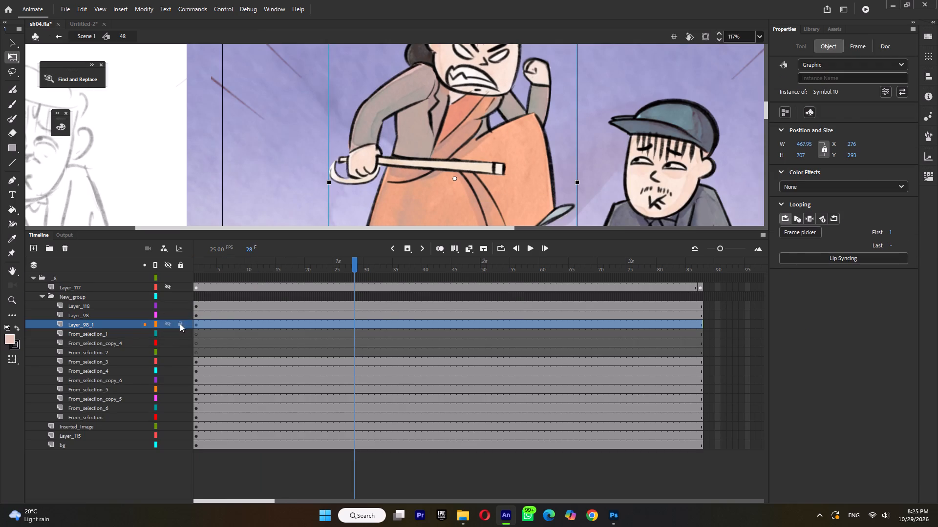
{"action": "left_click", "coordinate": [180, 324]}
{"action": "left_click", "coordinate": [545, 73]}
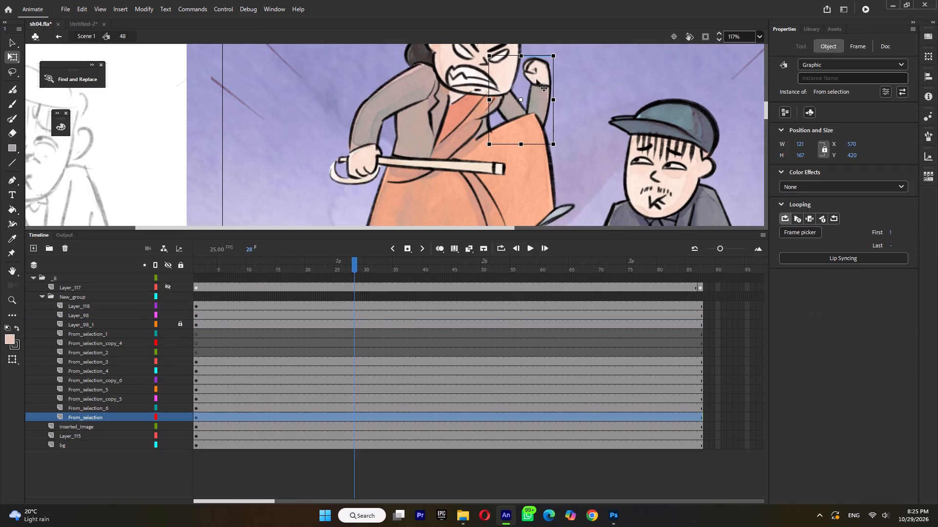
{"action": "key", "text": "ctrl+c"}
{"action": "double_click", "coordinate": [450, 98]}
{"action": "triple_click", "coordinate": [425, 186]}
{"action": "left_click", "coordinate": [425, 186]}
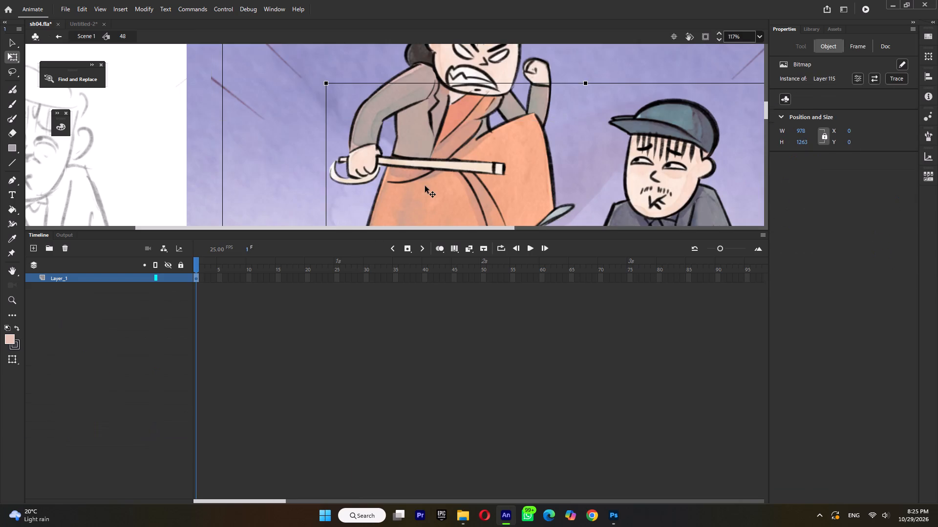
{"action": "double_click", "coordinate": [299, 163]}
{"action": "left_click", "coordinate": [183, 321]}
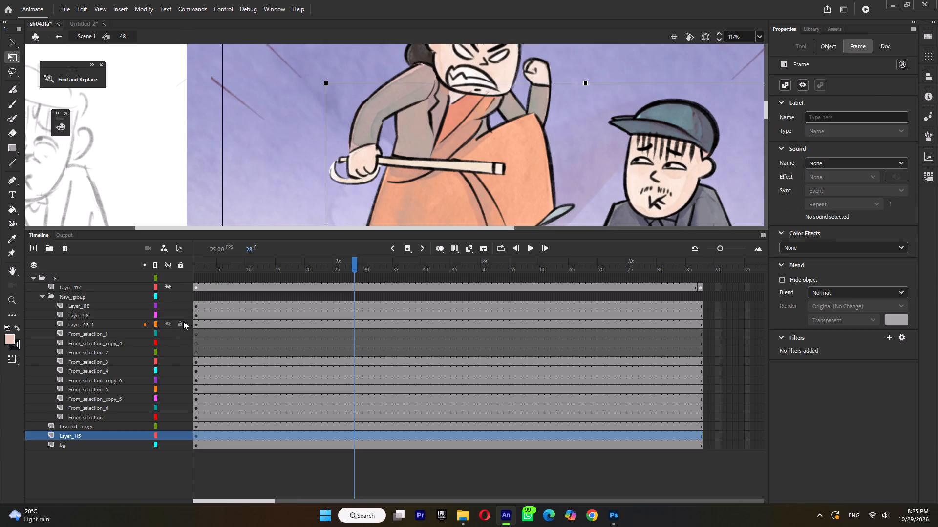
Paste the raised-fist arm at frame 1 on a new bottom layer in the figure's symbol, aligned over the original arm.
{"action": "double_click", "coordinate": [479, 181]}
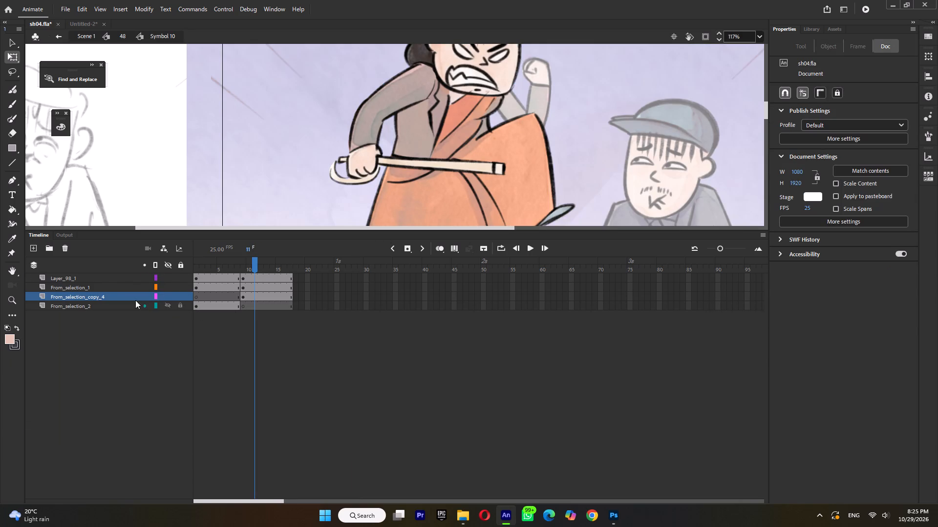
{"action": "left_click", "coordinate": [34, 248]}
{"action": "left_click_drag", "start_coordinate": [88, 295], "coordinate": [80, 326]}
{"action": "left_click_drag", "start_coordinate": [207, 263], "coordinate": [178, 278]}
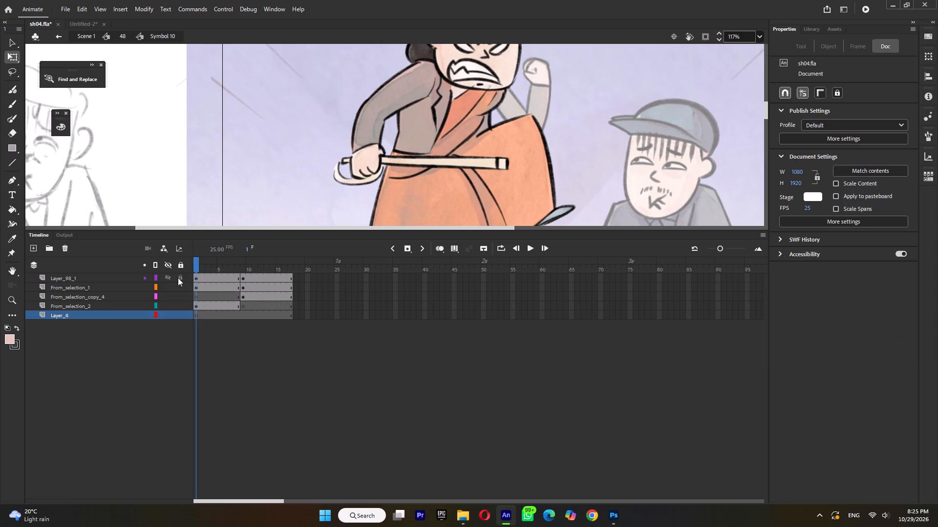
{"action": "key", "text": "ctrl+shift+v"}
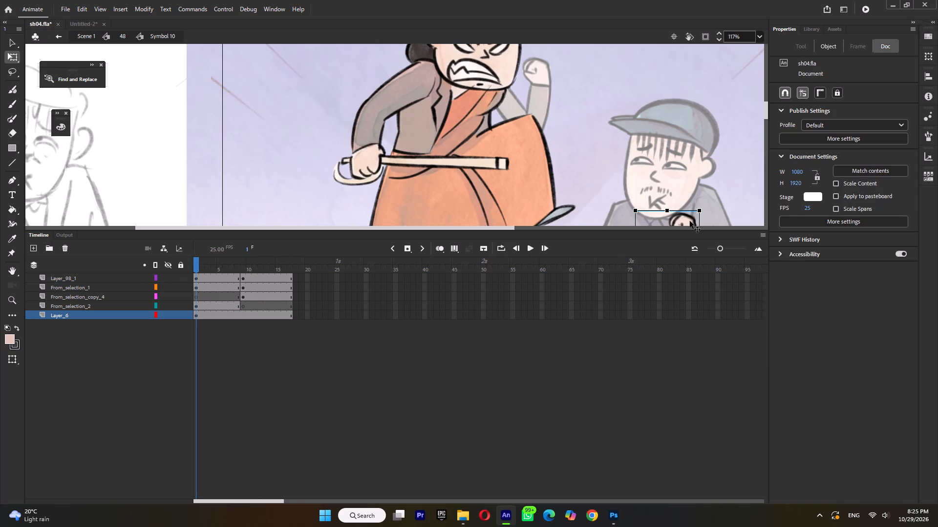
{"action": "left_click_drag", "start_coordinate": [689, 221], "coordinate": [542, 67]}
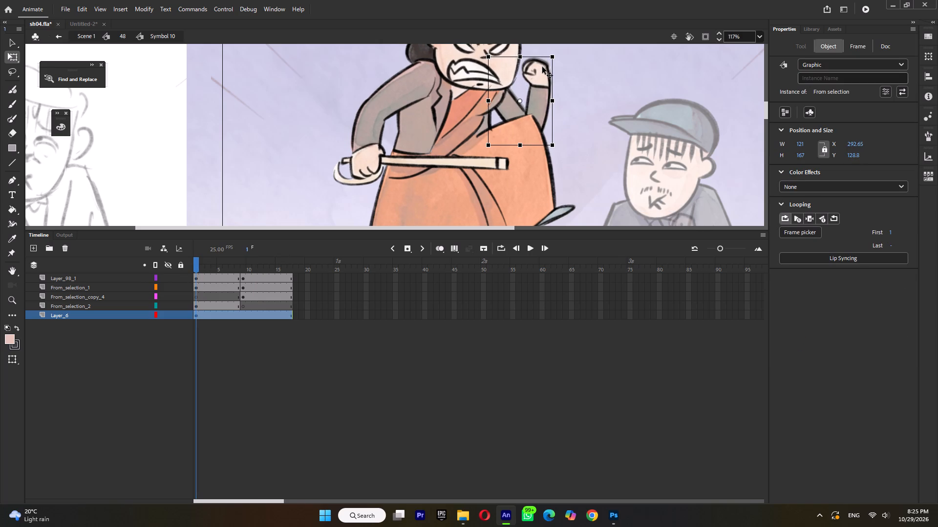
{"action": "left_click_drag", "start_coordinate": [542, 67], "coordinate": [543, 66]}
Set the raised arm's pivot at the shoulder, add a keyframe at frame 9 and rotate the arm slightly counter-clockwise there.
{"action": "left_click_drag", "start_coordinate": [520, 98], "coordinate": [495, 91]}
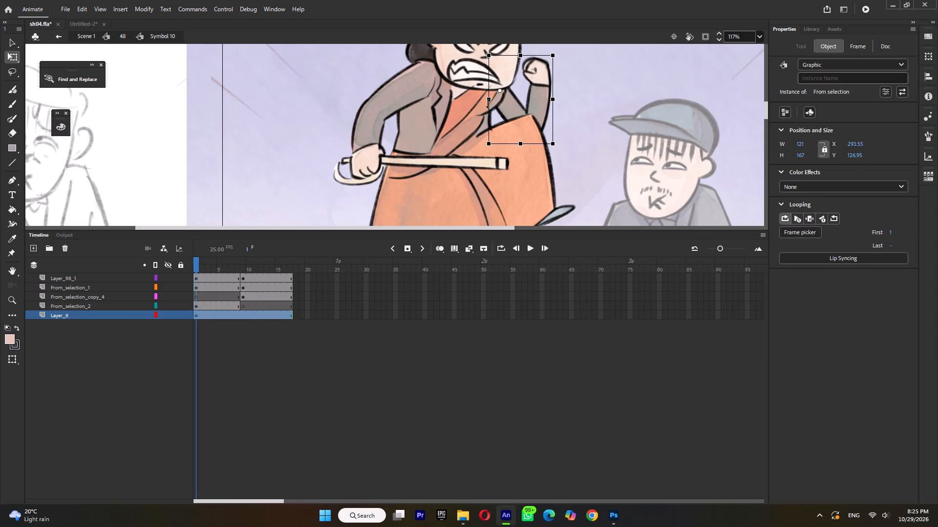
{"action": "left_click", "coordinate": [242, 314]}
{"action": "key", "text": "F6"}
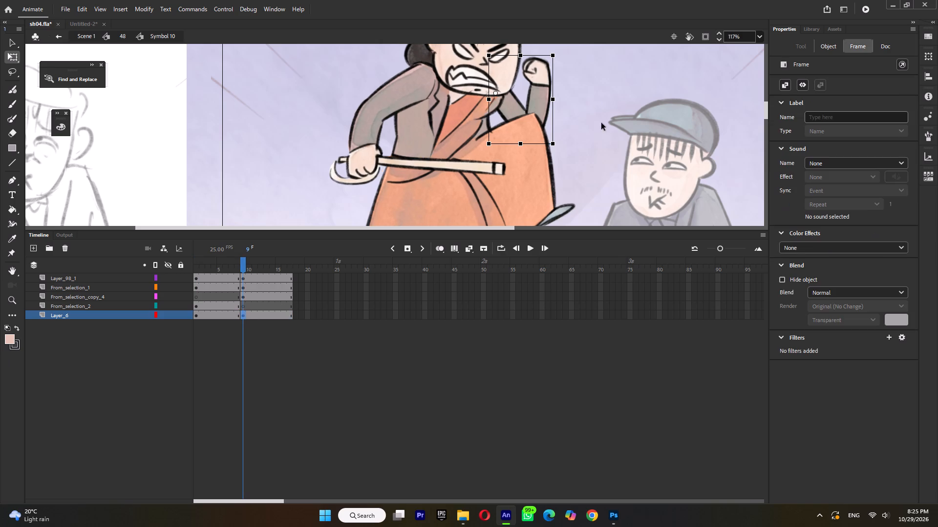
{"action": "left_click_drag", "start_coordinate": [557, 58], "coordinate": [554, 50]}
Shift the forehead lines slightly down and toward the raised fist at frame 9.
{"action": "scroll", "coordinate": [554, 130], "scroll_direction": "up", "scroll_amount": 1}
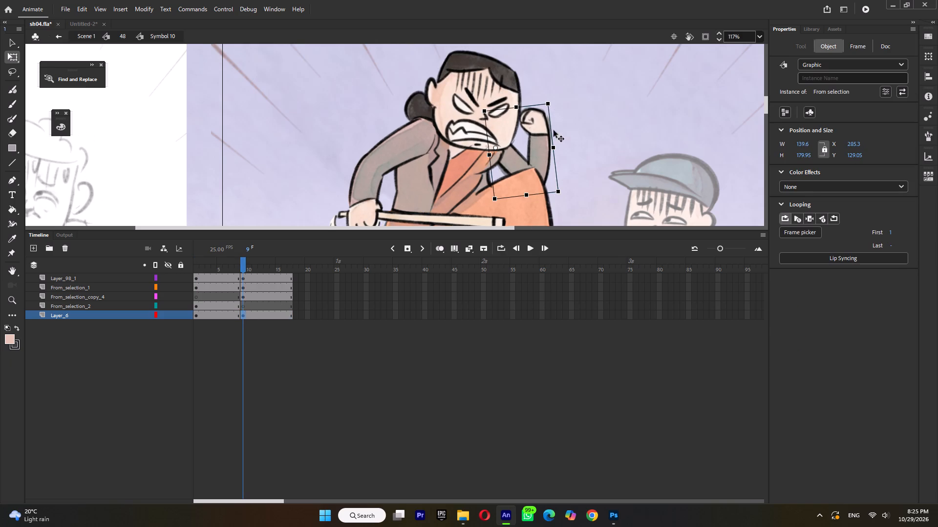
{"action": "left_click", "coordinate": [478, 84]}
{"action": "left_click_drag", "start_coordinate": [486, 85], "coordinate": [490, 91]}
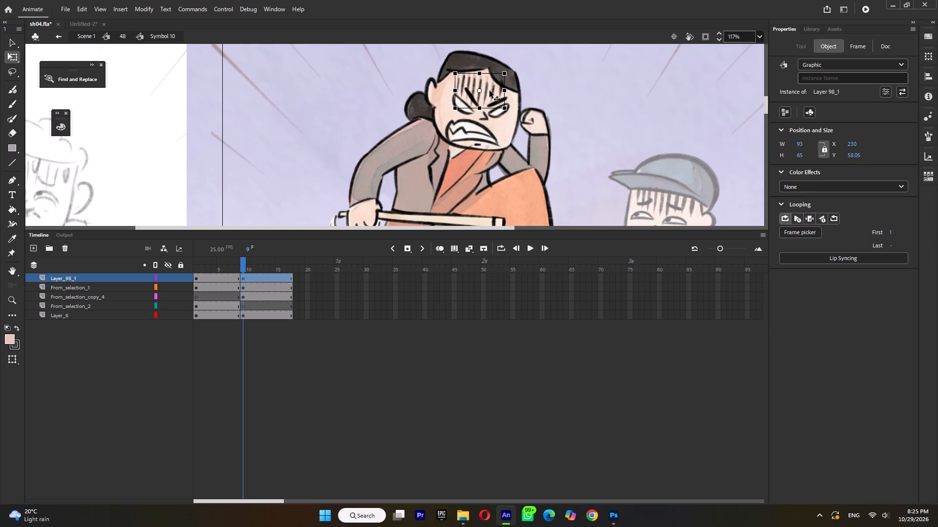
{"action": "left_click_drag", "start_coordinate": [490, 91], "coordinate": [491, 91]}
Return to shot 48, hide Layer_98_1 and delete the original raised-fist arm from the From_selection layer.
{"action": "double_click", "coordinate": [644, 113]}
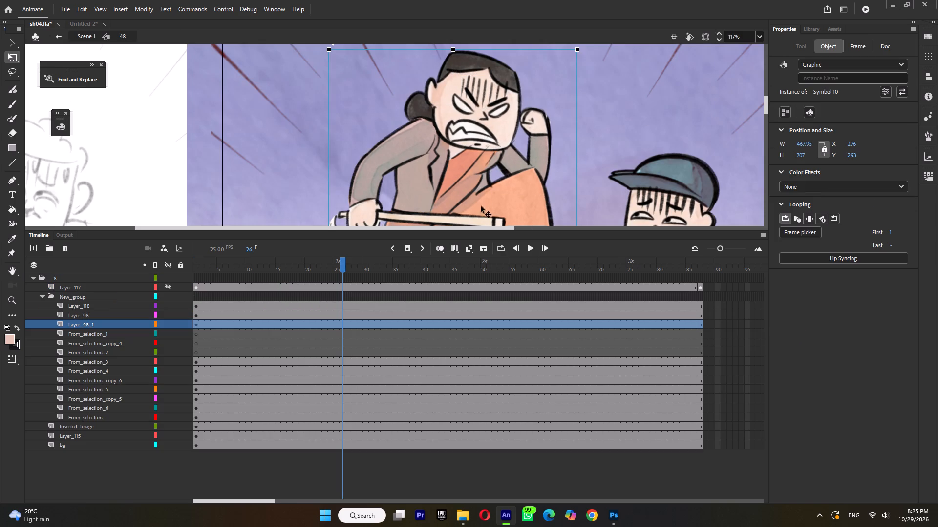
{"action": "left_click", "coordinate": [167, 324]}
{"action": "left_click", "coordinate": [526, 145]}
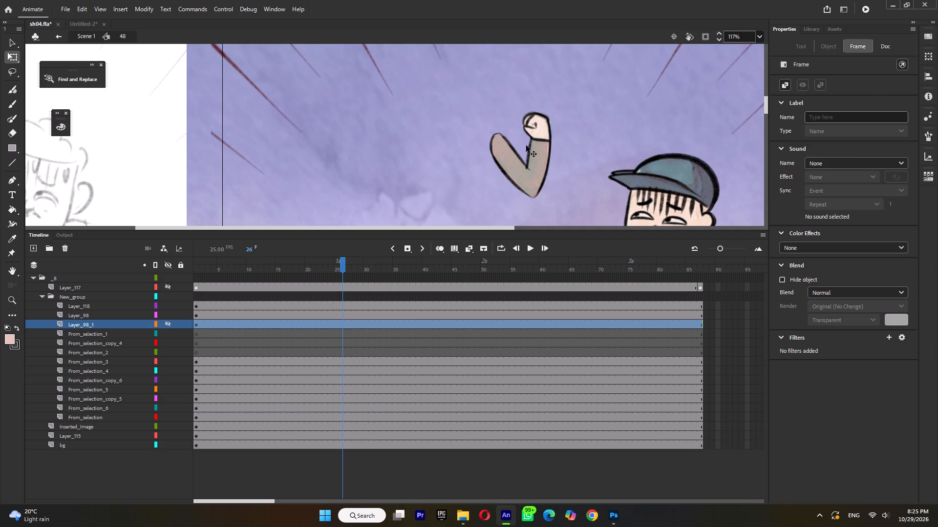
{"action": "key", "text": "Delete"}
{"action": "left_click", "coordinate": [527, 166]}
{"action": "key", "text": "Delete"}
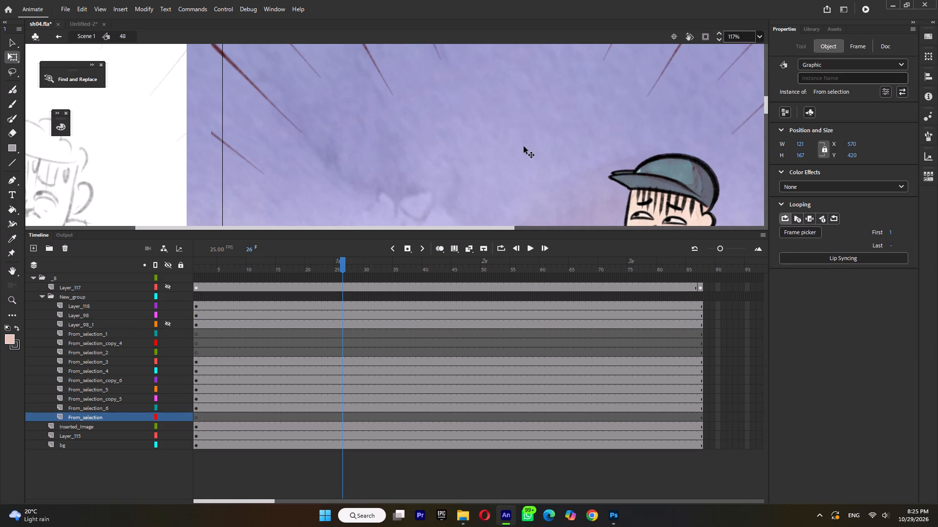
Move Layer_98 directly above the From_selection_3 layer and hide From_selection_3, the fallen microphone stand.
{"action": "scroll", "coordinate": [524, 146], "scroll_direction": "down", "scroll_amount": 5, "text": "ctrl"}
{"action": "scroll", "coordinate": [524, 146], "scroll_direction": "down", "scroll_amount": 4}
{"action": "scroll", "coordinate": [523, 146], "scroll_direction": "up", "scroll_amount": 1}
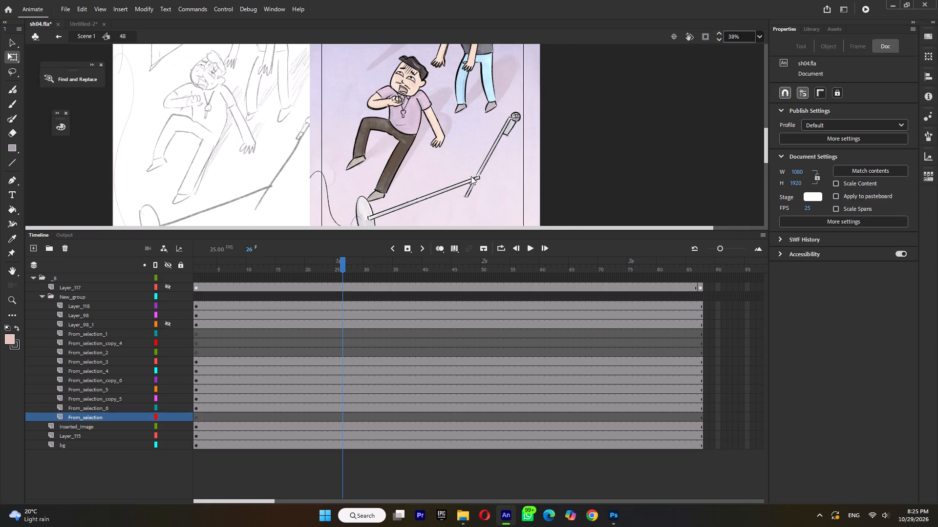
{"action": "left_click", "coordinate": [400, 135]}
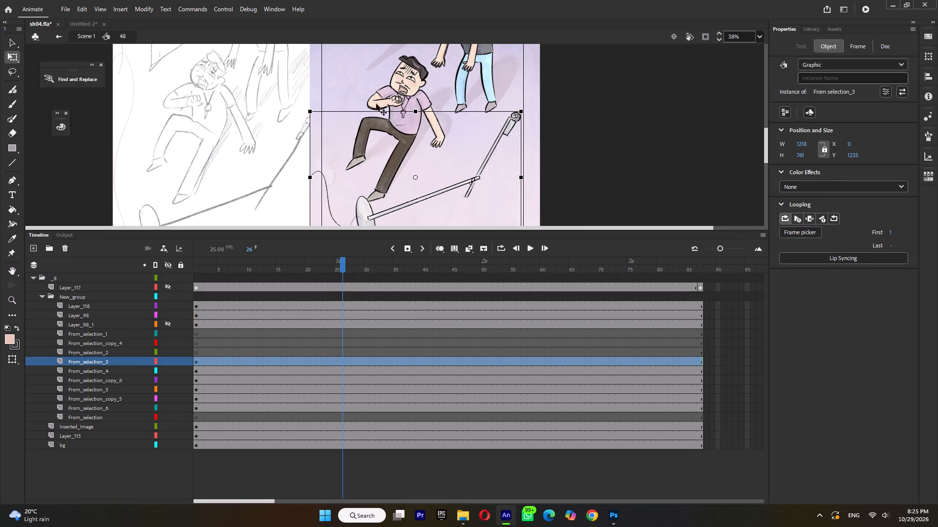
{"action": "left_click", "coordinate": [408, 71]}
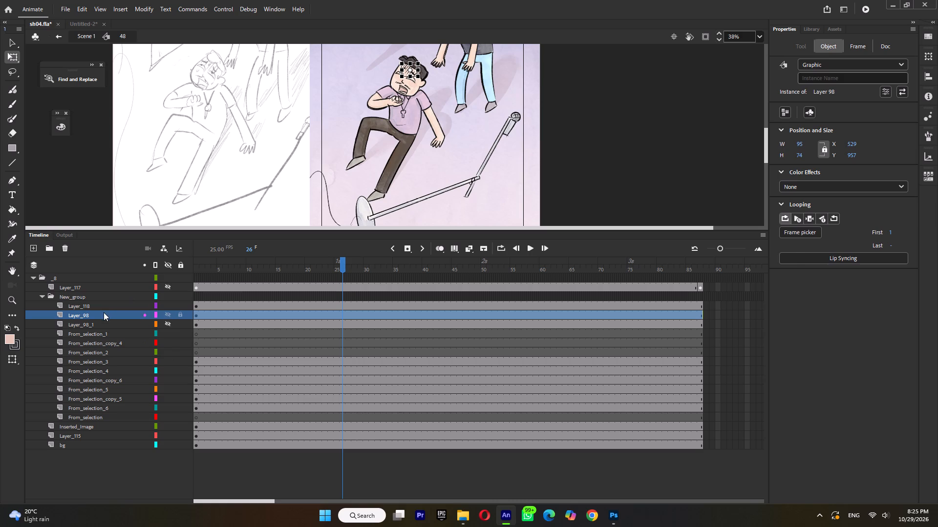
{"action": "left_click_drag", "start_coordinate": [104, 312], "coordinate": [99, 358]}
{"action": "left_click", "coordinate": [98, 362]}
{"action": "left_click", "coordinate": [98, 369]}
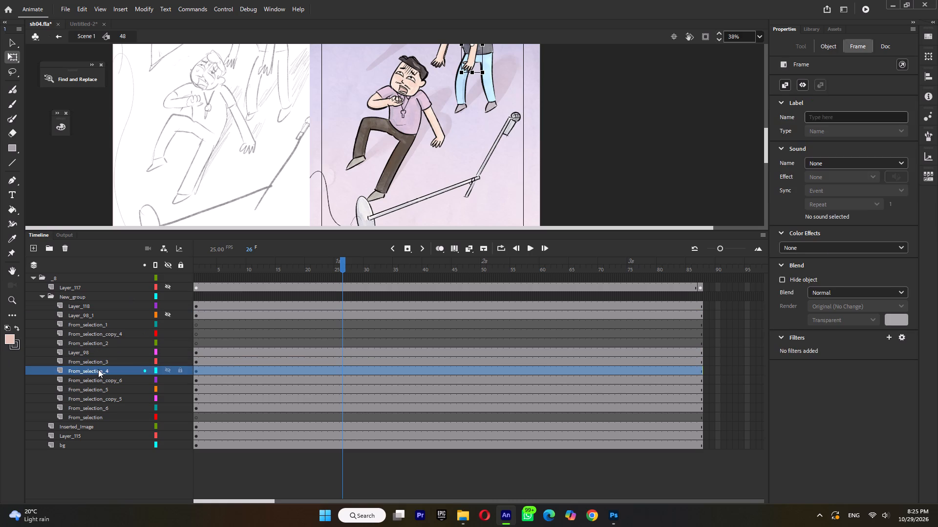
{"action": "left_click", "coordinate": [101, 361]}
{"action": "left_click", "coordinate": [168, 361]}
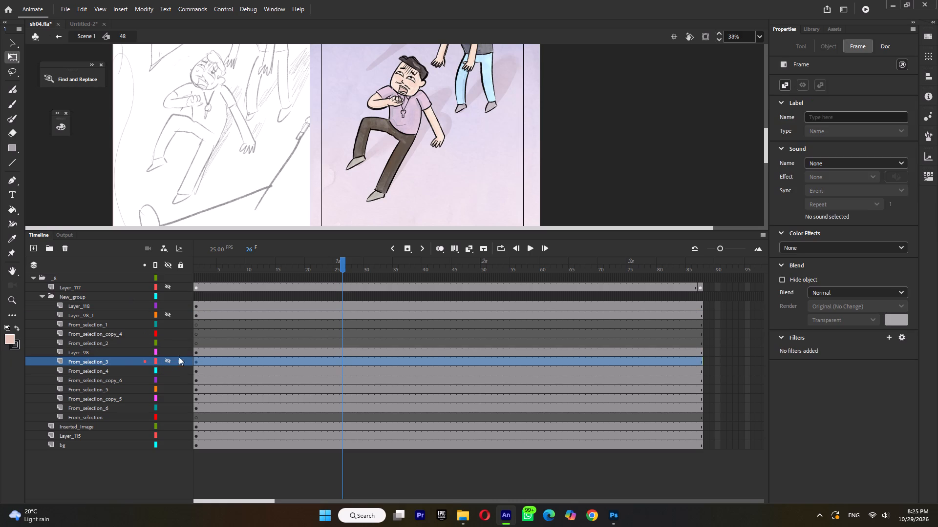
Move Layer_118 directly above the From_selection_4 layer so it sits with the capped figure's layers.
{"action": "left_click", "coordinate": [90, 372]}
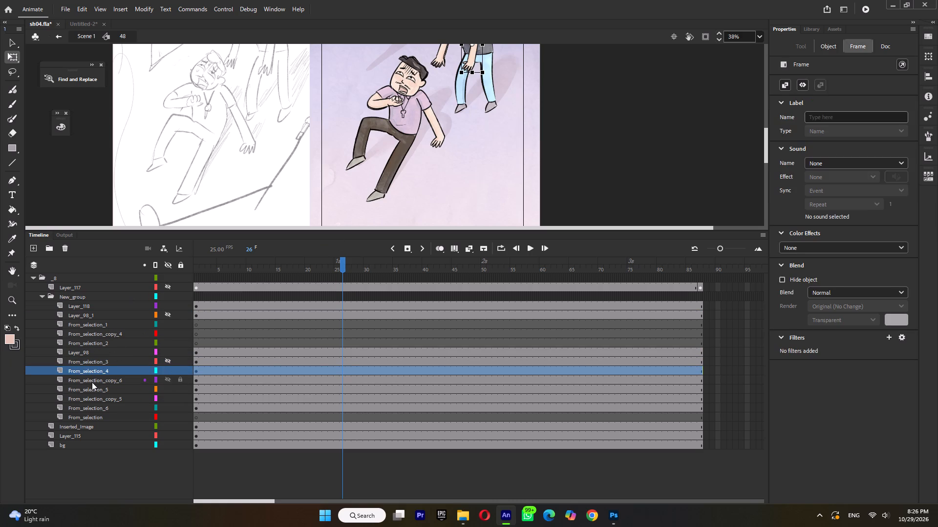
{"action": "left_click", "coordinate": [92, 303]}
{"action": "left_click_drag", "start_coordinate": [91, 303], "coordinate": [88, 360]}
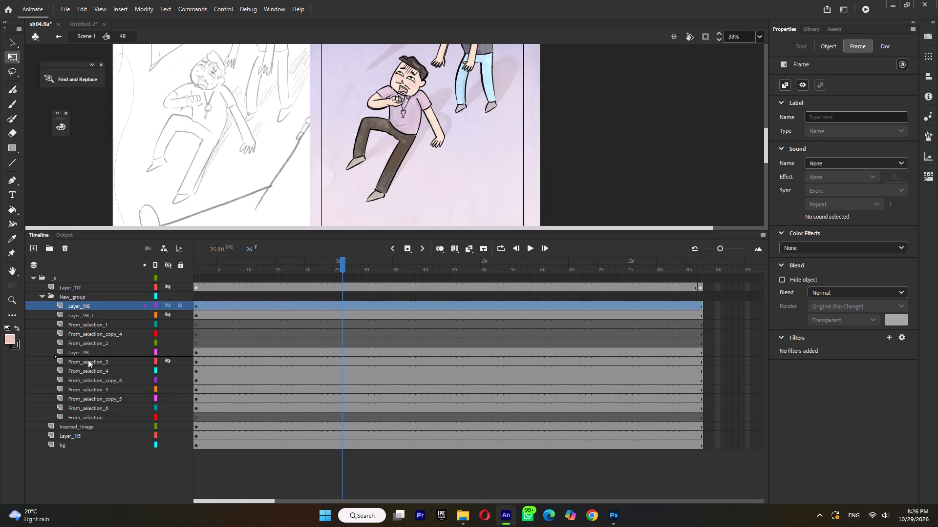
{"action": "left_click_drag", "start_coordinate": [88, 360], "coordinate": [88, 368]}
{"action": "left_click", "coordinate": [91, 372]}
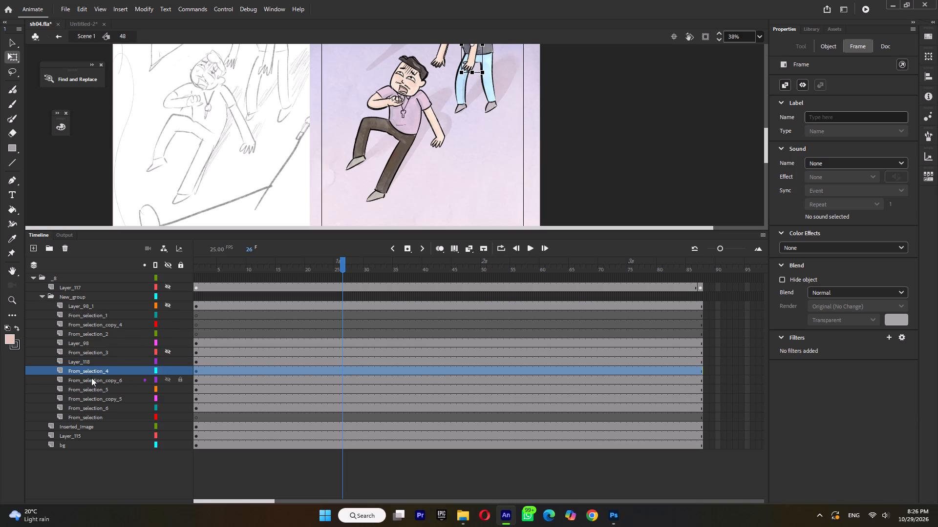
Identify the purple-shirted figure's layers and move Layer_98 directly above From_selection_copy_5.
{"action": "left_click", "coordinate": [91, 378]}
{"action": "left_click", "coordinate": [92, 391]}
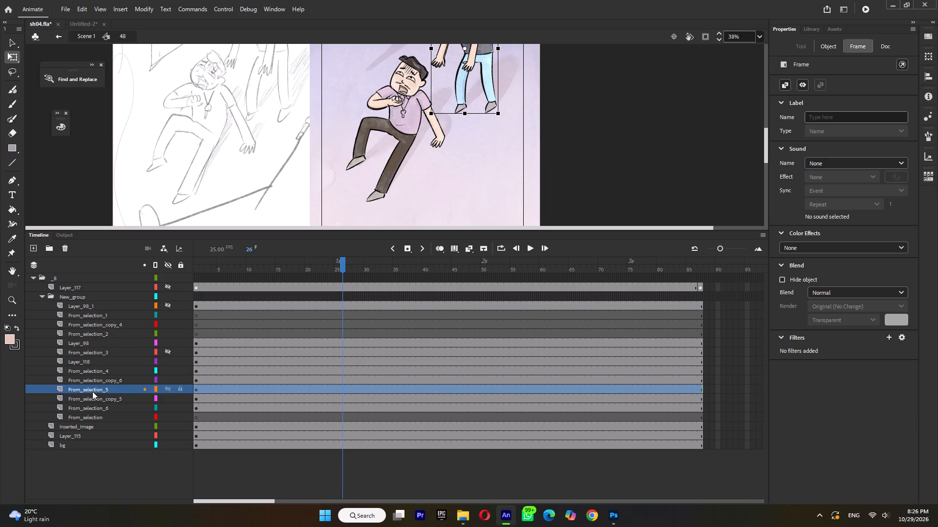
{"action": "left_click", "coordinate": [95, 399]}
{"action": "left_click", "coordinate": [95, 411]}
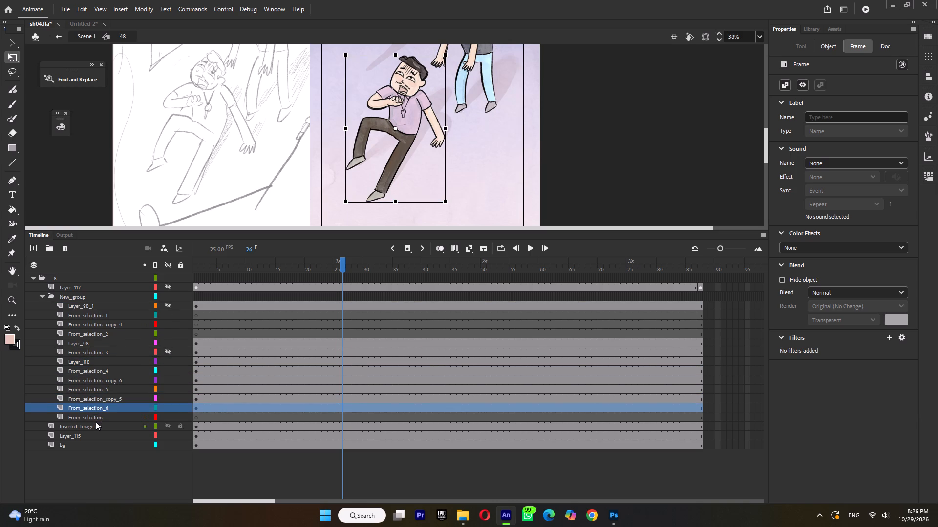
{"action": "left_click", "coordinate": [92, 427]}
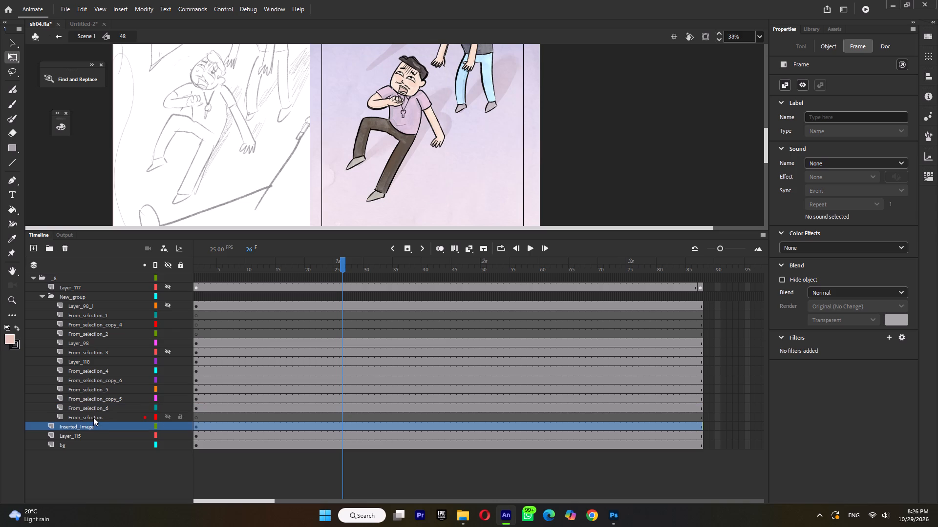
{"action": "left_click", "coordinate": [93, 417]}
{"action": "left_click", "coordinate": [96, 408]}
{"action": "left_click", "coordinate": [98, 399]}
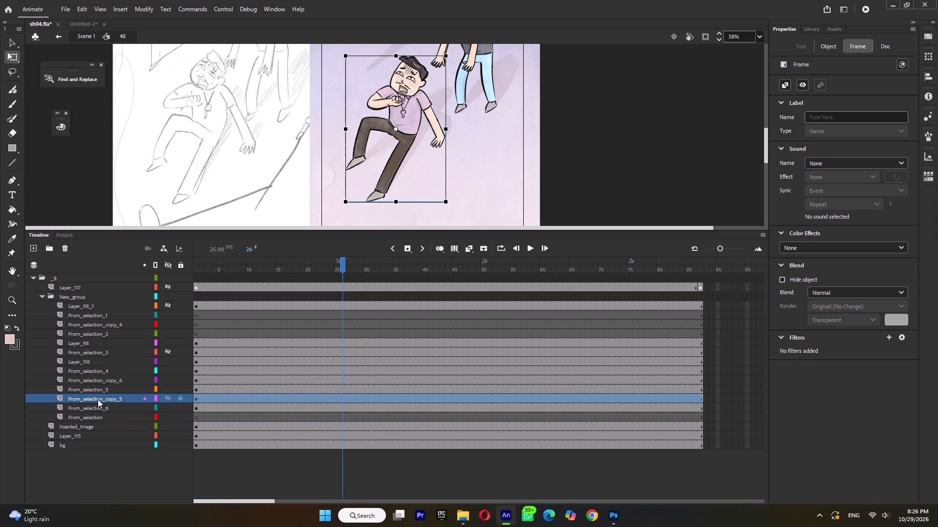
{"action": "left_click", "coordinate": [95, 405], "text": "shift"}
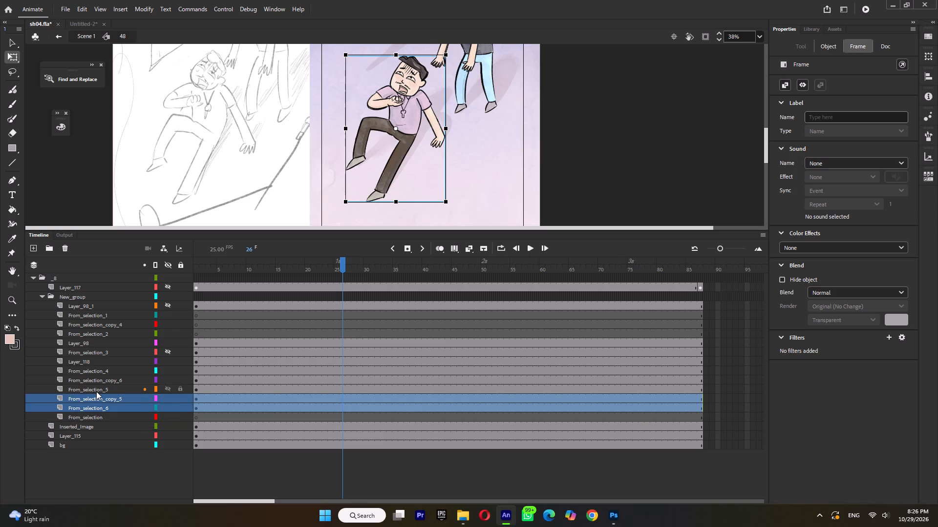
{"action": "left_click", "coordinate": [98, 345]}
{"action": "left_click_drag", "start_coordinate": [94, 345], "coordinate": [92, 397]}
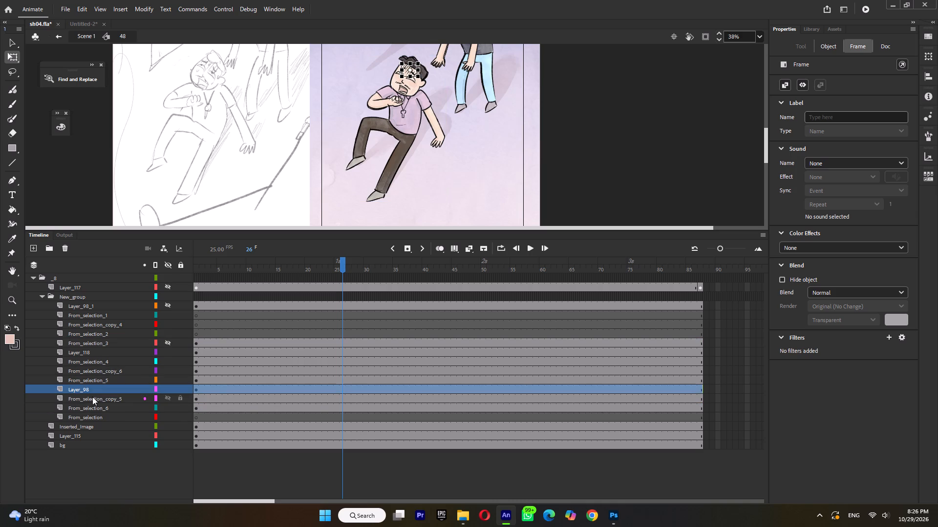
Convert Layer_98, From_selection_copy_5 and From_selection_6 into one symbol, and distribute its contents to separate layers inside it.
{"action": "left_click", "coordinate": [91, 407], "text": "shift"}
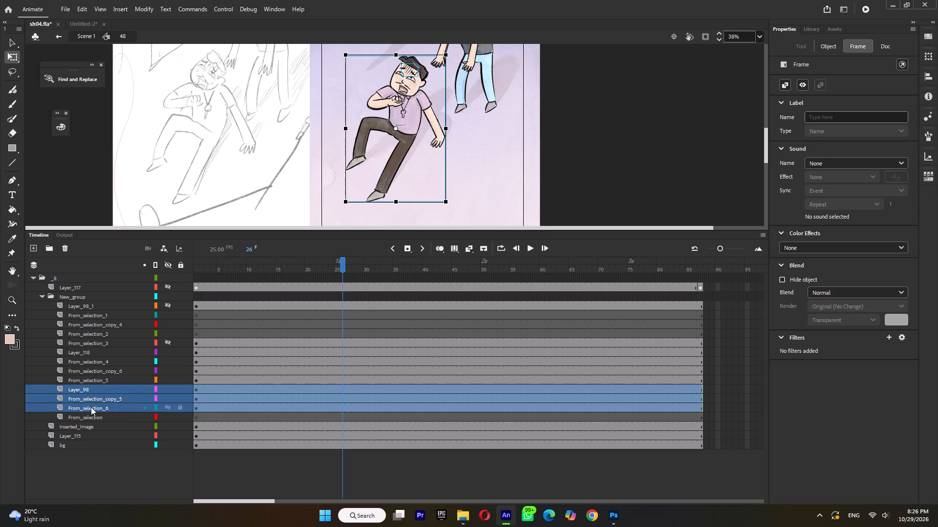
{"action": "key", "text": "F8"}
{"action": "left_click", "coordinate": [514, 125]}
{"action": "double_click", "coordinate": [397, 145]}
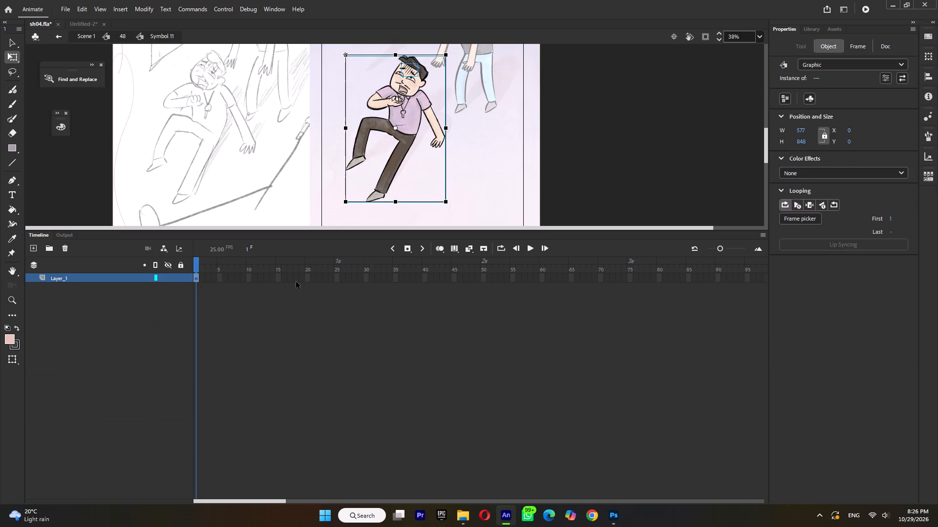
{"action": "key", "text": "ctrl+shift+d"}
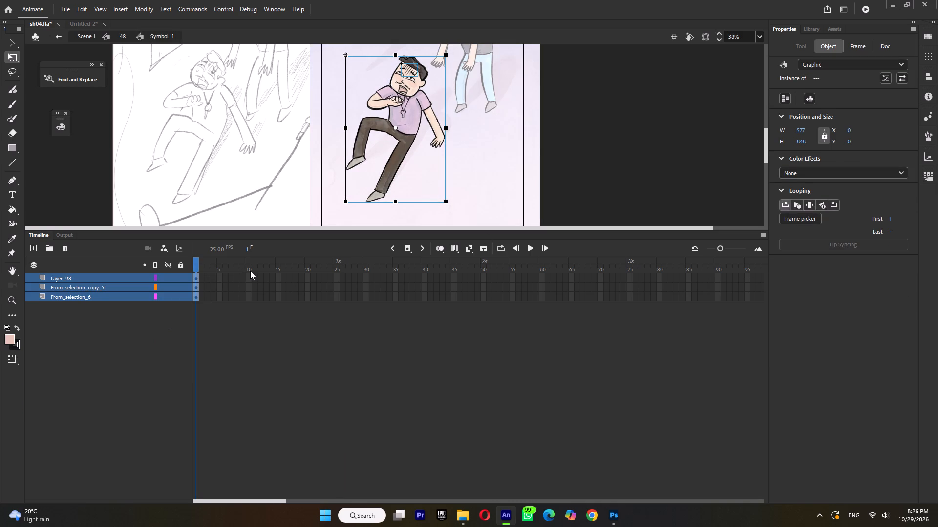
Extend the symbol's three layers to frame 16 and add keyframes on all of them at frame 9.
{"action": "double_click", "coordinate": [252, 271]}
{"action": "key", "text": "F5"}
{"action": "double_click", "coordinate": [281, 267]}
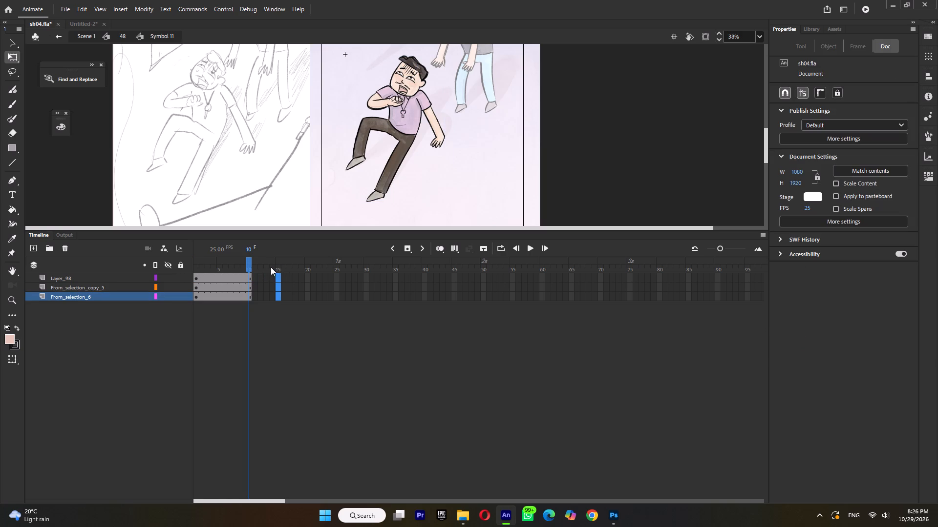
{"action": "left_click", "coordinate": [271, 267]}
{"action": "double_click", "coordinate": [279, 267]}
{"action": "key", "text": "F5"}
{"action": "left_click", "coordinate": [242, 264]}
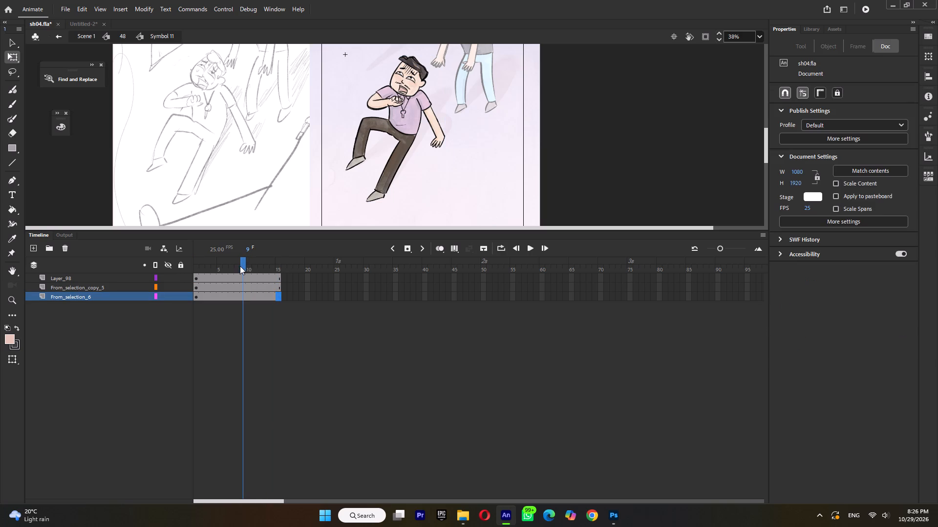
{"action": "double_click", "coordinate": [242, 264]}
{"action": "key", "text": "F6"}
{"action": "key", "text": "F5"}
Shift the purple-shirted figure's forehead lines slightly down and to the left at frame 9.
{"action": "left_click", "coordinate": [493, 116]}
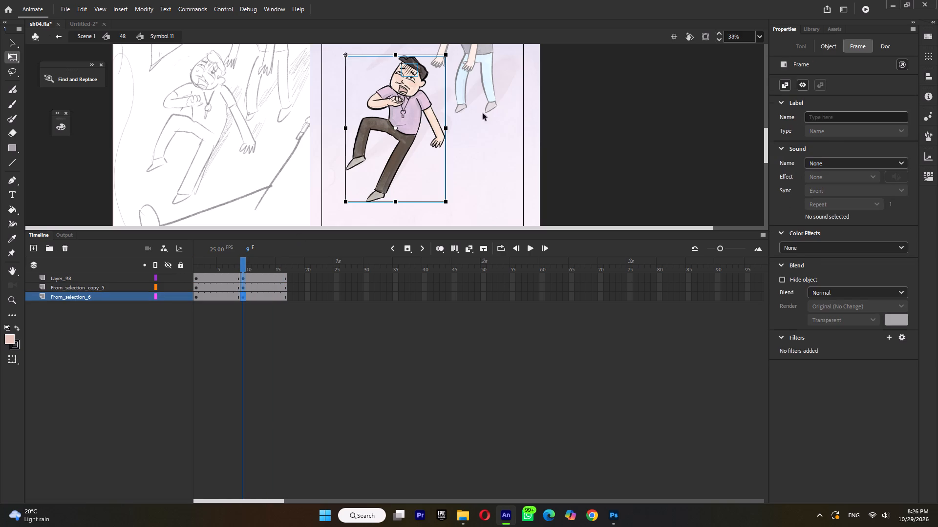
{"action": "left_click", "coordinate": [409, 73]}
{"action": "scroll", "coordinate": [409, 71], "scroll_direction": "up", "scroll_amount": 9, "text": "ctrl"}
{"action": "left_click_drag", "start_coordinate": [403, 71], "coordinate": [394, 78]}
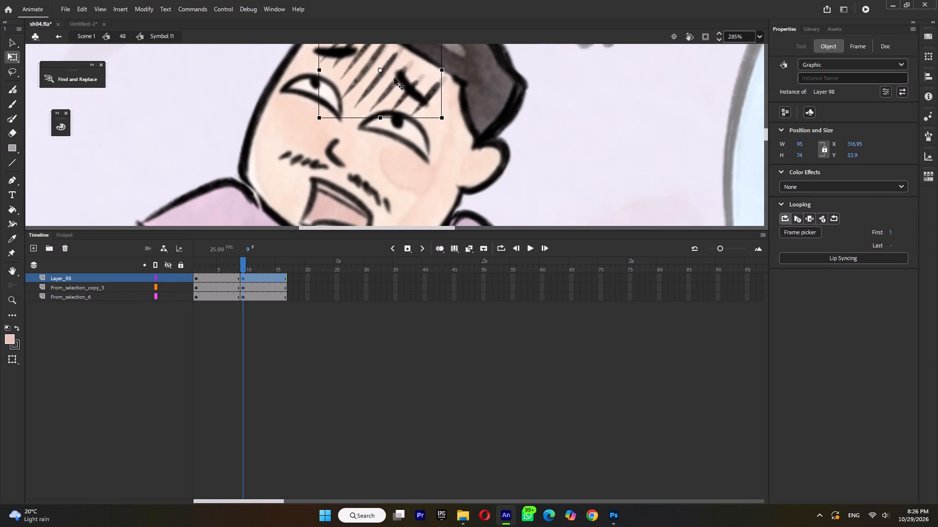
{"action": "left_click_drag", "start_coordinate": [394, 78], "coordinate": [393, 79]}
{"action": "scroll", "coordinate": [395, 85], "scroll_direction": "down", "scroll_amount": 7, "text": "ctrl"}
Delete the From_selection_copy_5 pose from frame 9 onward and the From_selection_6 pose from frames 1 to 8.
{"action": "left_click", "coordinate": [403, 150]}
{"action": "key", "text": "Delete"}
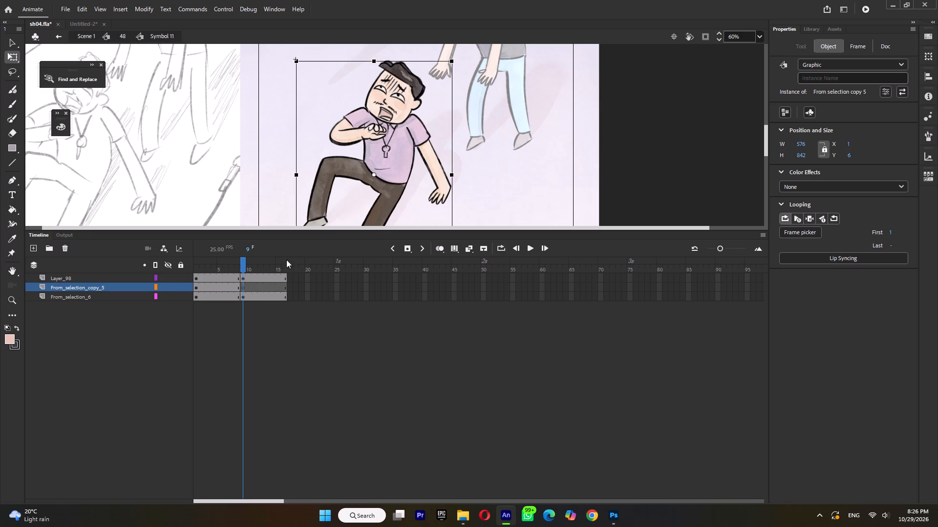
{"action": "left_click", "coordinate": [212, 298]}
{"action": "key", "text": "Delete"}
Return to shot 48 and play the timeline to check the purple-shirted figure's two-pose loop.
{"action": "double_click", "coordinate": [510, 171]}
{"action": "key", "text": "Return"}
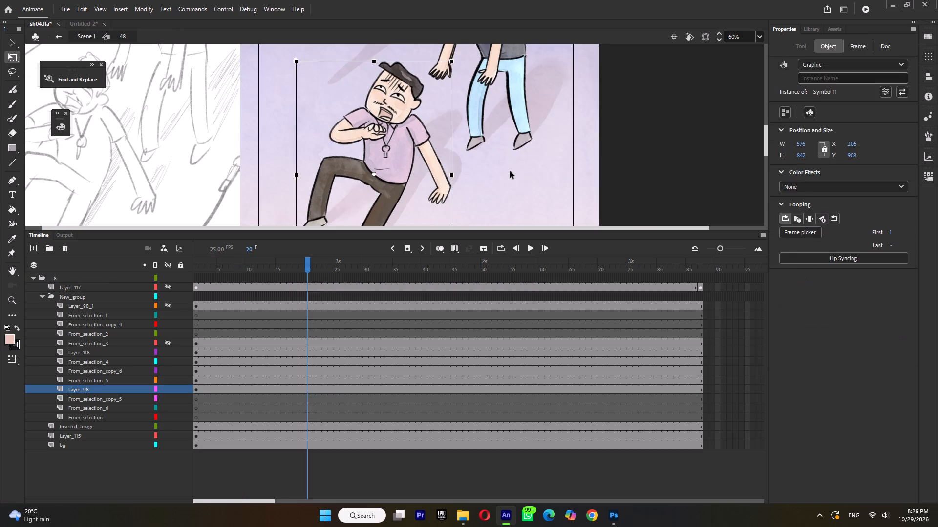
{"action": "key", "text": "Return"}
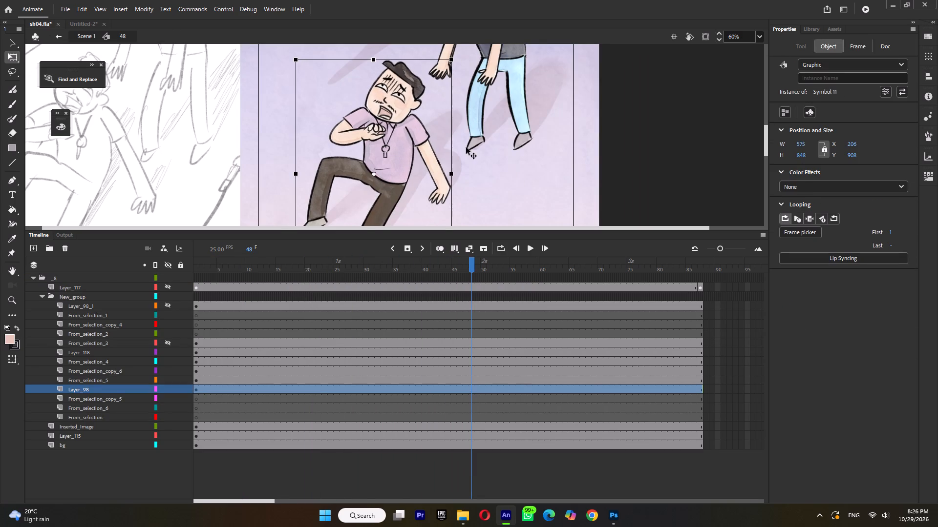
Hide Layer_98, which holds the purple-shirted figure.
{"action": "scroll", "coordinate": [466, 147], "scroll_direction": "down", "scroll_amount": 6, "text": "ctrl"}
{"action": "left_click", "coordinate": [168, 387]}
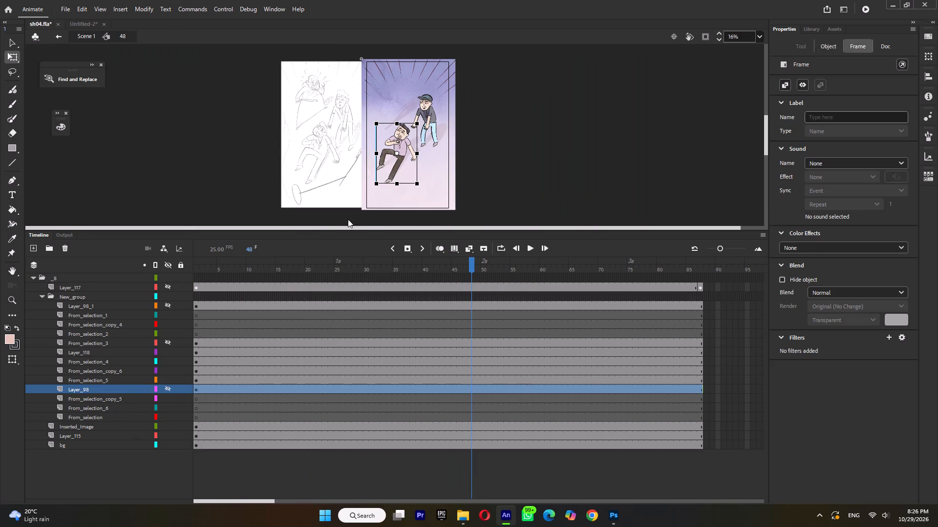
Convert the capped figure's layers, Layer_118 through From_selection_5, into one symbol and distribute its contents to separate layers inside it.
{"action": "scroll", "coordinate": [426, 111], "scroll_direction": "up", "scroll_amount": 4, "text": "ctrl"}
{"action": "left_click", "coordinate": [97, 380]}
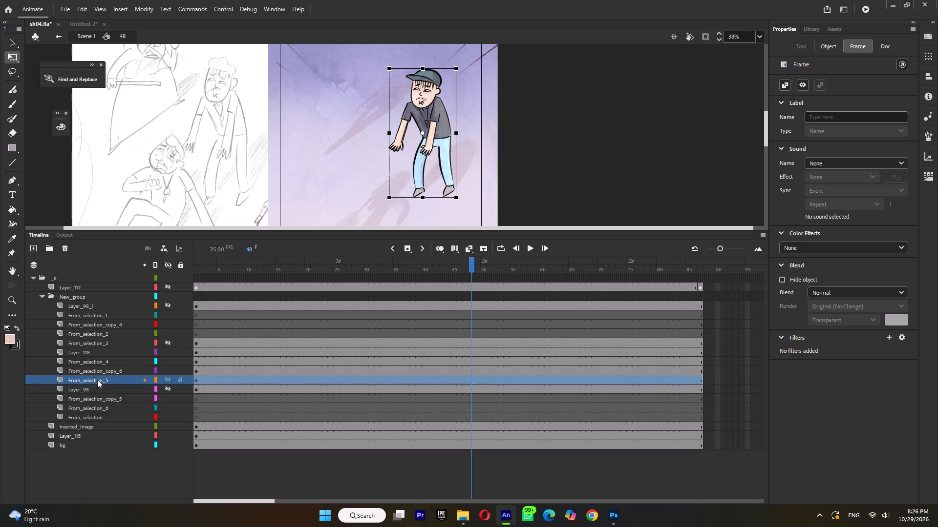
{"action": "left_click", "coordinate": [99, 354], "text": "shift"}
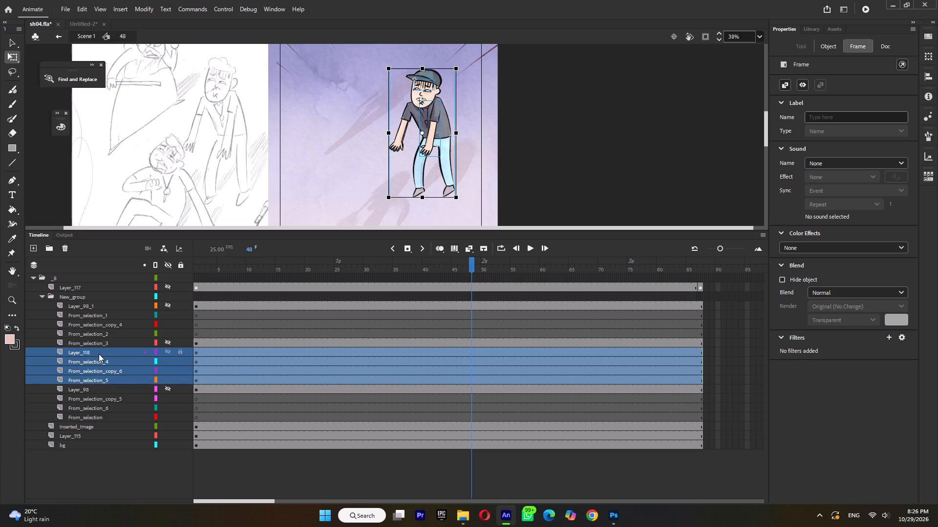
{"action": "key", "text": "F8"}
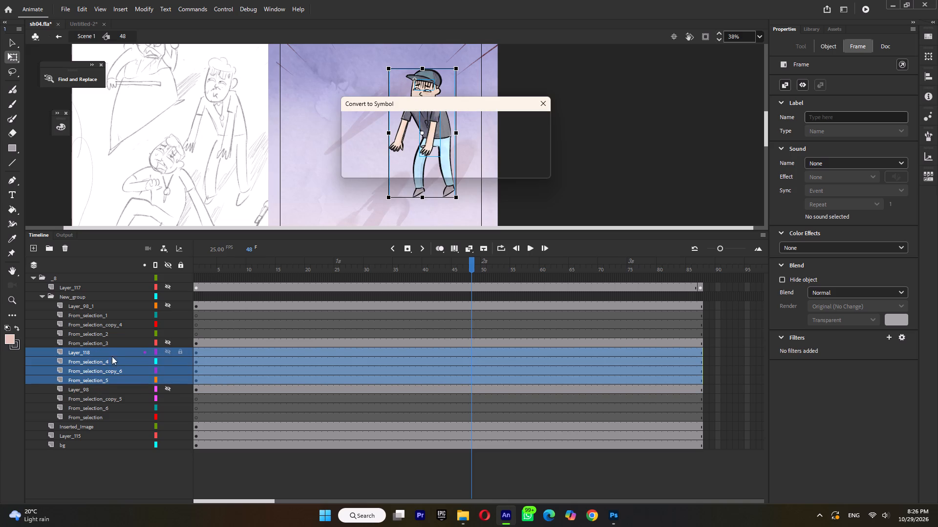
{"action": "left_click", "coordinate": [526, 121]}
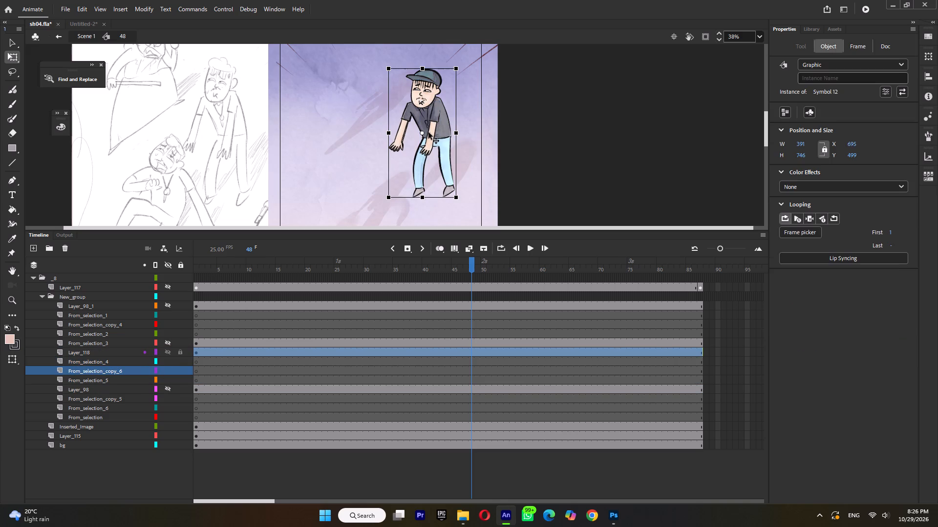
{"action": "double_click", "coordinate": [429, 132]}
{"action": "key", "text": "ctrl+shift+d"}
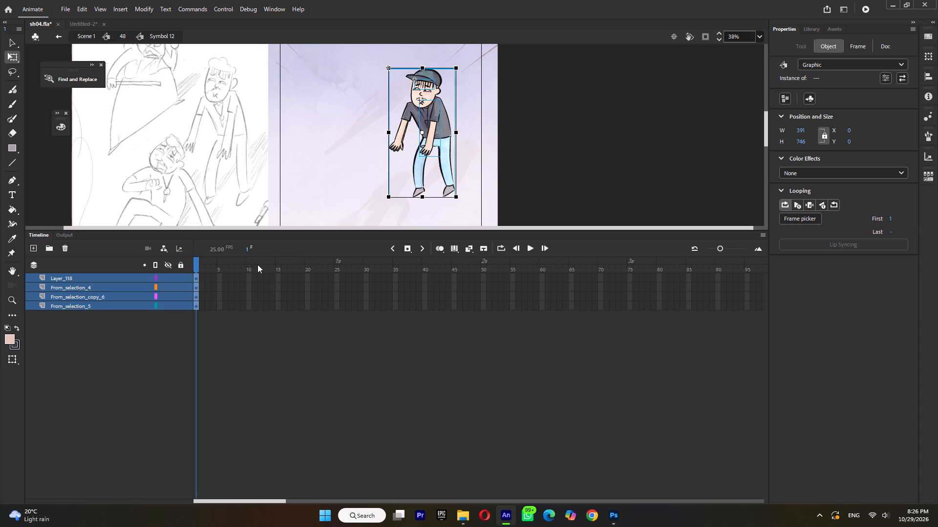
Extend the capped figure's four layers to frame 16 and add keyframes on all of them at frame 9.
{"action": "double_click", "coordinate": [262, 264]}
{"action": "key", "text": "F5"}
{"action": "key", "text": "F5"}
{"action": "key", "text": "F5"}
{"action": "key", "text": "F5"}
{"action": "key", "text": "F5"}
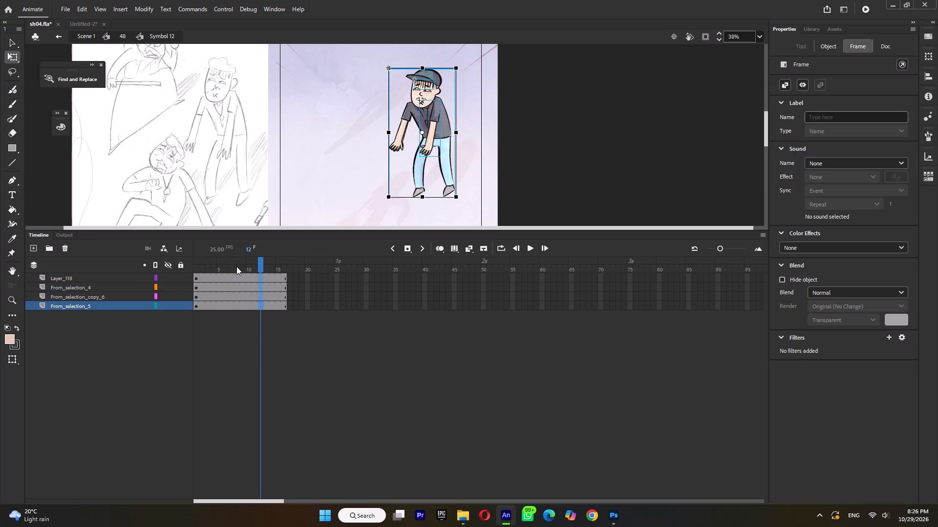
{"action": "double_click", "coordinate": [236, 266]}
{"action": "double_click", "coordinate": [241, 265]}
{"action": "key", "text": "F6"}
{"action": "left_click", "coordinate": [241, 265]}
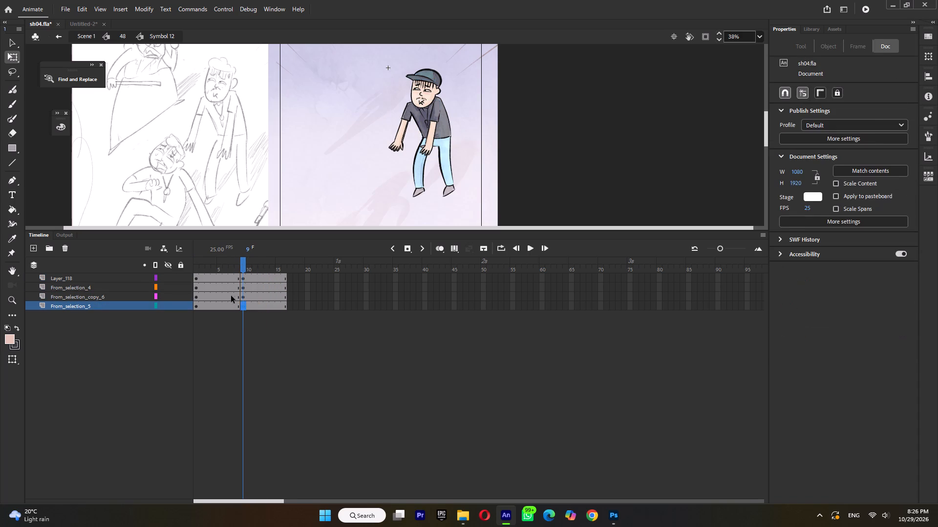
Delete the From_selection_copy_6 pose from frames 1 to 8 and the From_selection_5 pose from frame 9 onward.
{"action": "left_click", "coordinate": [230, 296]}
{"action": "key", "text": "Delete"}
{"action": "left_click", "coordinate": [248, 305]}
{"action": "key", "text": "Delete"}
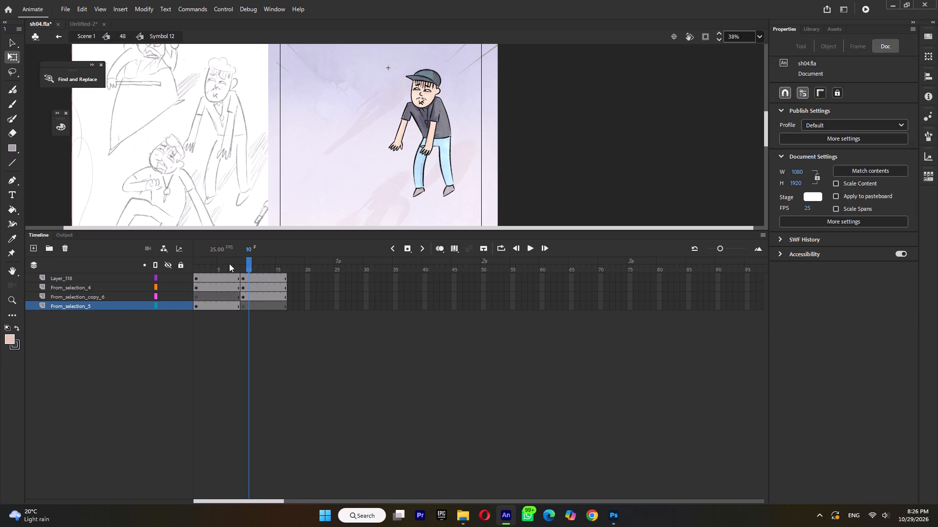
Shift the capped figure's forehead lines about 8 px left and 6 px down in the keyframe starting at frame 9.
{"action": "left_click", "coordinate": [229, 263]}
{"action": "left_click", "coordinate": [248, 270]}
{"action": "left_click", "coordinate": [424, 85]}
{"action": "scroll", "coordinate": [426, 86], "scroll_direction": "up", "scroll_amount": 8, "text": "ctrl"}
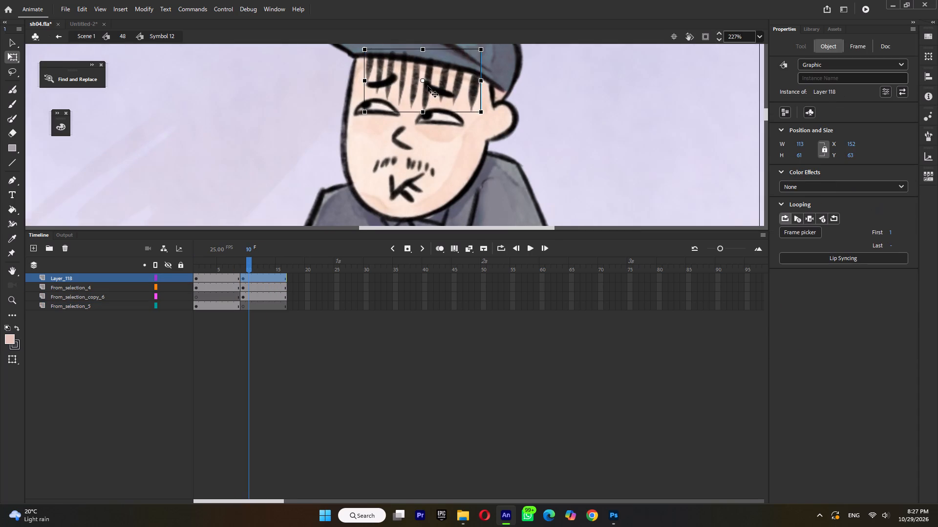
{"action": "left_click_drag", "start_coordinate": [430, 84], "coordinate": [422, 91]}
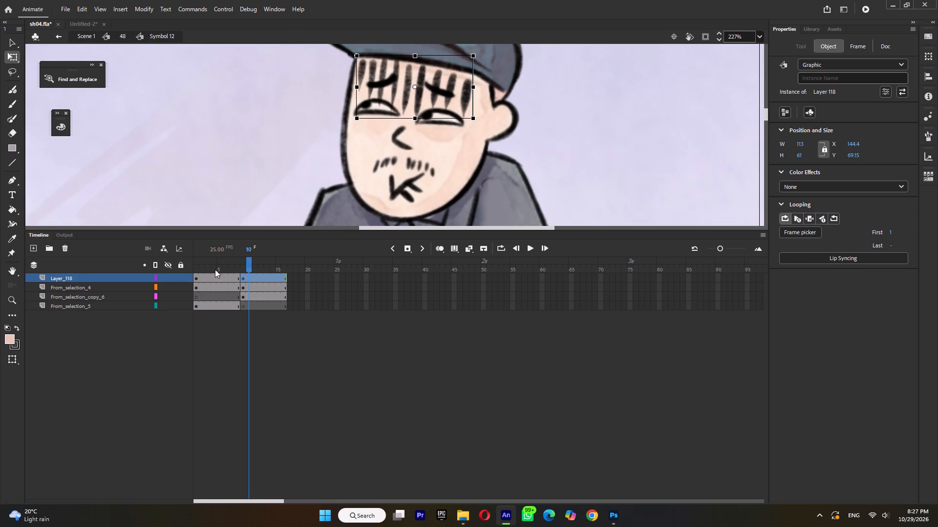
Move the capped figure's arm, From_selection_4, up about 10 px in the keyframe starting at frame 9.
{"action": "left_click", "coordinate": [217, 269]}
{"action": "left_click", "coordinate": [247, 268]}
{"action": "scroll", "coordinate": [402, 113], "scroll_direction": "down", "scroll_amount": 2, "text": "ctrl"}
{"action": "left_click", "coordinate": [459, 182]}
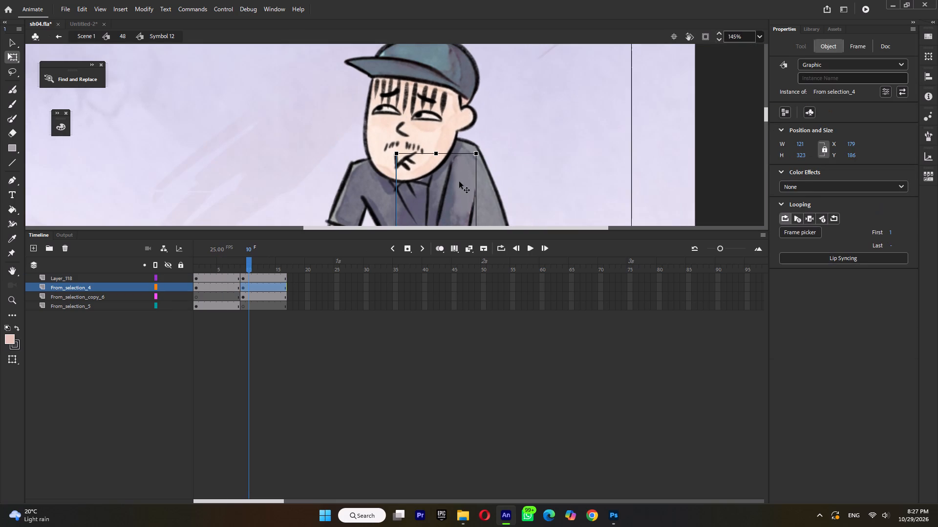
{"action": "key", "text": "Up"}
{"action": "key", "text": "Up"}
{"action": "key", "text": "Up"}
{"action": "key", "text": "Up"}
{"action": "key", "text": "Up"}
{"action": "key", "text": "Up"}
{"action": "key", "text": "Up"}
{"action": "key", "text": "Up"}
{"action": "key", "text": "Up"}
{"action": "key", "text": "Up"}
{"action": "key", "text": "Up"}
{"action": "key", "text": "Up"}
Compare the capped figure's two poses and its raised arm, and play back shot 48's timeline.
{"action": "left_click", "coordinate": [233, 268]}
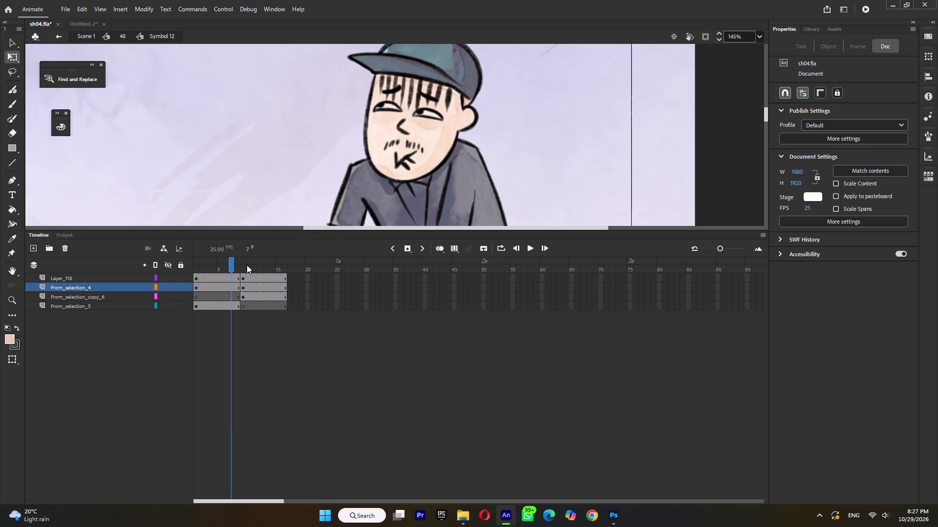
{"action": "left_click", "coordinate": [247, 265]}
{"action": "scroll", "coordinate": [418, 137], "scroll_direction": "down", "scroll_amount": 5, "text": "ctrl"}
{"action": "left_click", "coordinate": [225, 268]}
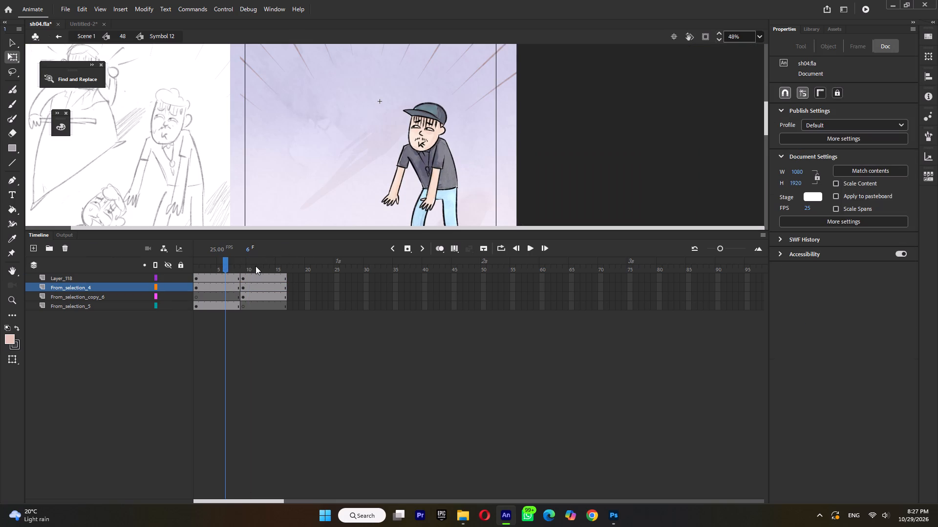
{"action": "left_click", "coordinate": [256, 266]}
{"action": "left_click", "coordinate": [435, 194]}
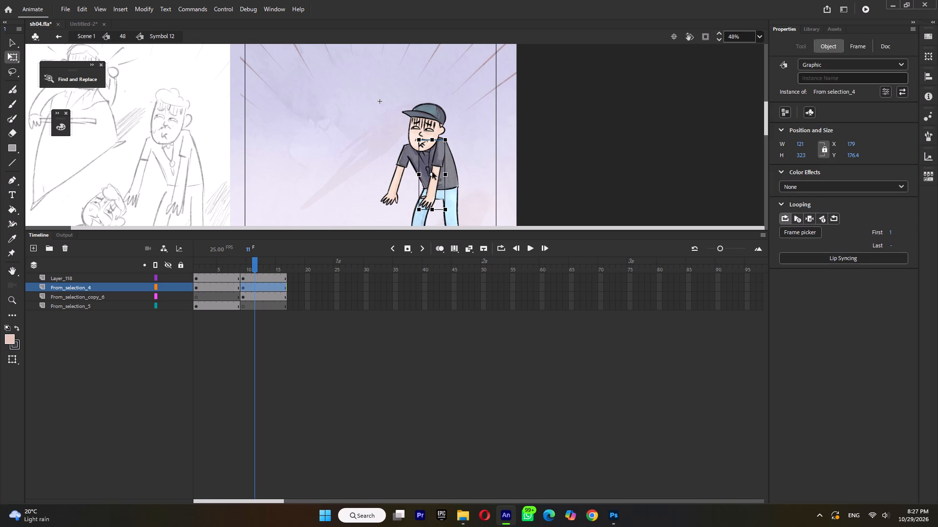
{"action": "left_click_drag", "start_coordinate": [432, 172], "coordinate": [442, 139]}
{"action": "scroll", "coordinate": [430, 208], "scroll_direction": "up", "scroll_amount": 6, "text": "ctrl"}
{"action": "left_click", "coordinate": [448, 214]}
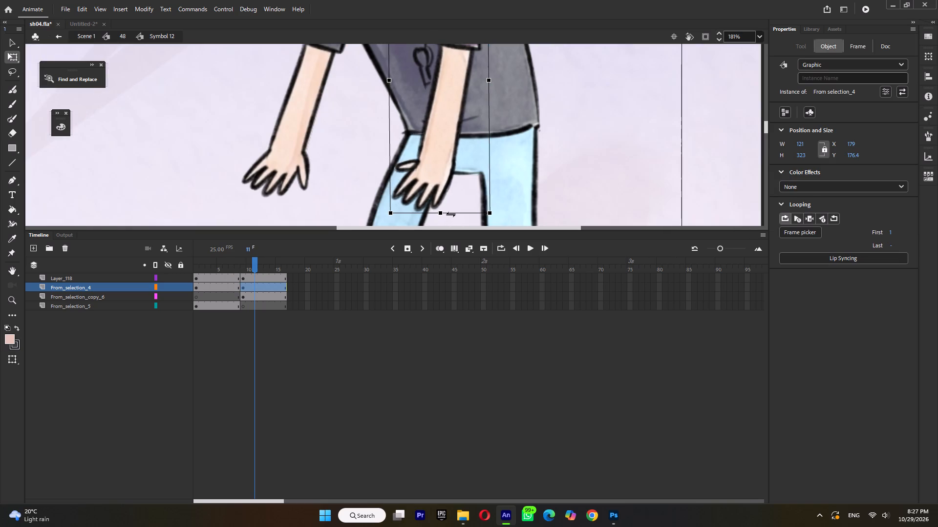
{"action": "scroll", "coordinate": [450, 203], "scroll_direction": "down", "scroll_amount": 11, "text": "ctrl"}
{"action": "double_click", "coordinate": [525, 180], "text": "ctrl"}
{"action": "key", "text": "Return"}
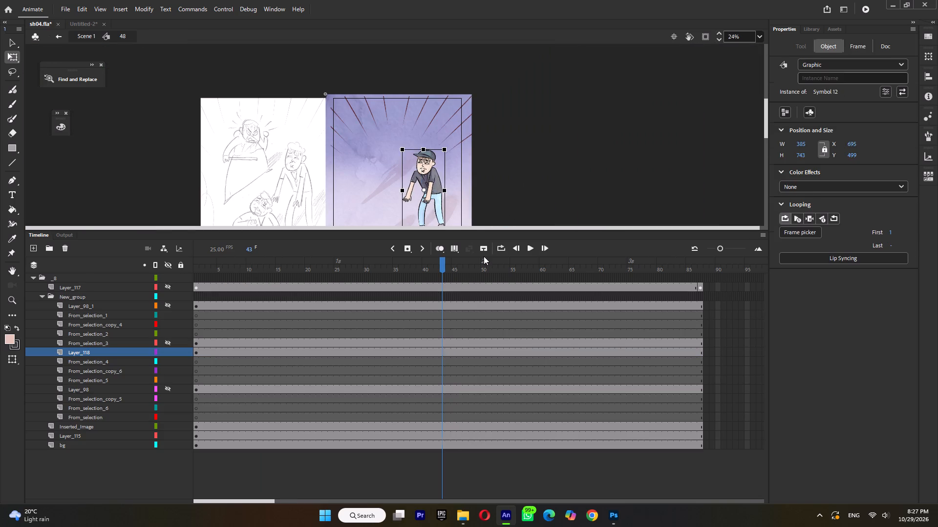
{"action": "key", "text": "Return"}
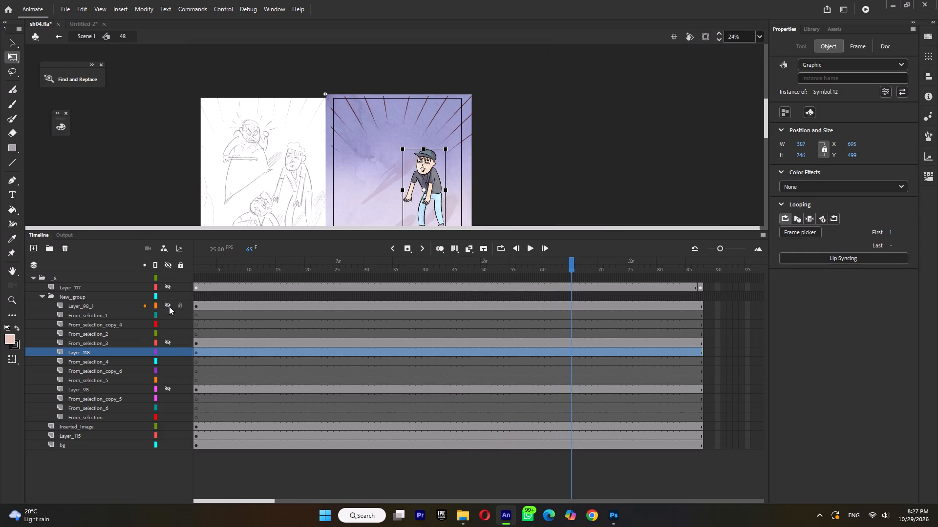
Show the hidden layers Layer_98_1, Layer_117, From_selection_3 and Layer_98 in shot 48.
{"action": "left_click", "coordinate": [169, 306]}
{"action": "left_click", "coordinate": [167, 284]}
{"action": "left_click", "coordinate": [166, 343]}
{"action": "left_click", "coordinate": [167, 389]}
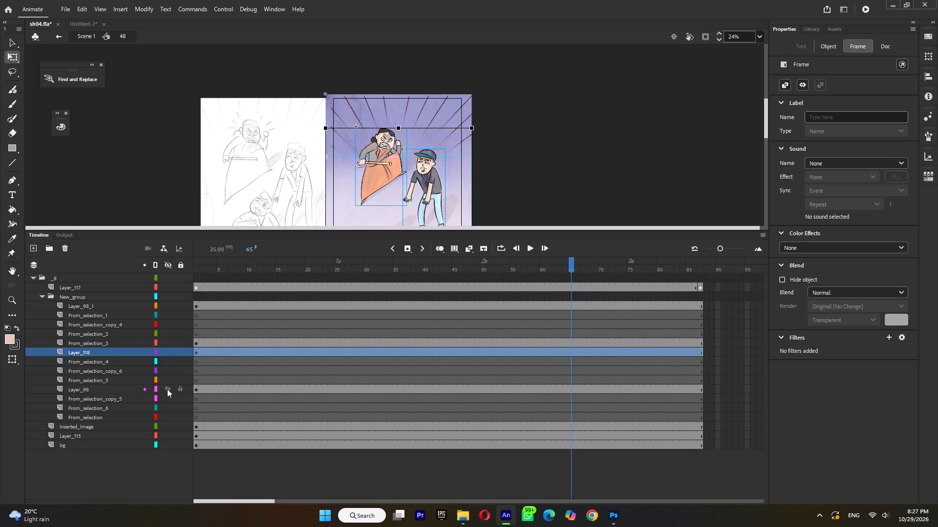
Inside shot 48's Inserted Image symbol of radiating lines, extend the layer to frame 12 with a keyframe at frame 7.
{"action": "double_click", "coordinate": [422, 101]}
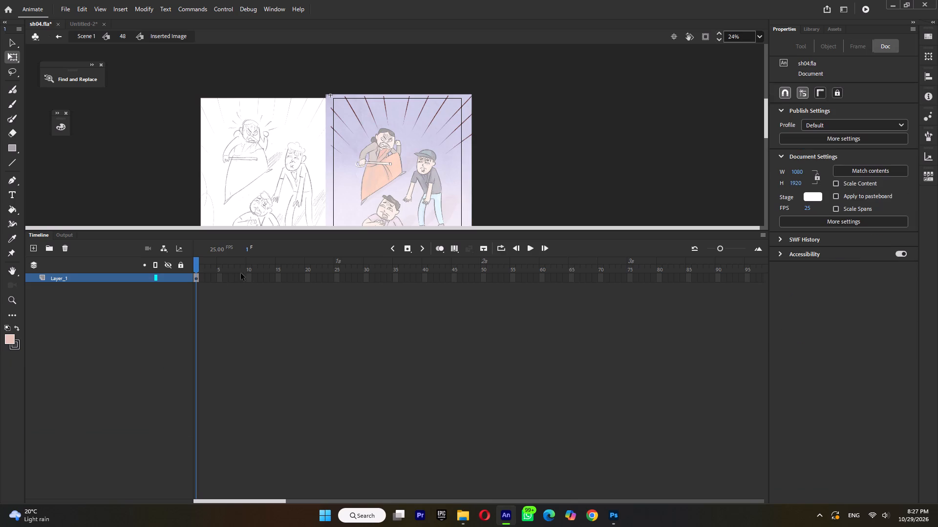
{"action": "left_click", "coordinate": [259, 274]}
{"action": "key", "text": "F5"}
{"action": "key", "text": "F5"}
{"action": "key", "text": "F5"}
{"action": "left_click", "coordinate": [232, 277]}
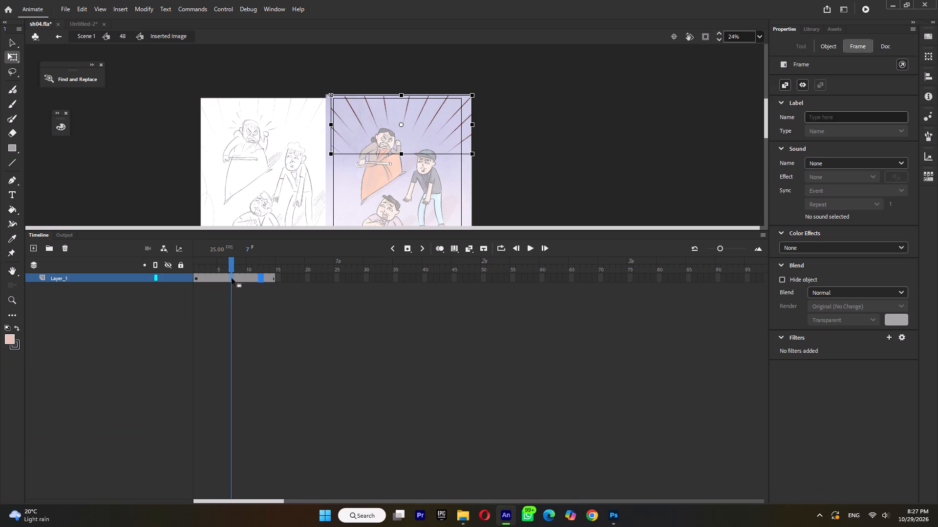
{"action": "key", "text": "F6"}
{"action": "key", "text": "shift+F5"}
{"action": "key", "text": "shift+F5"}
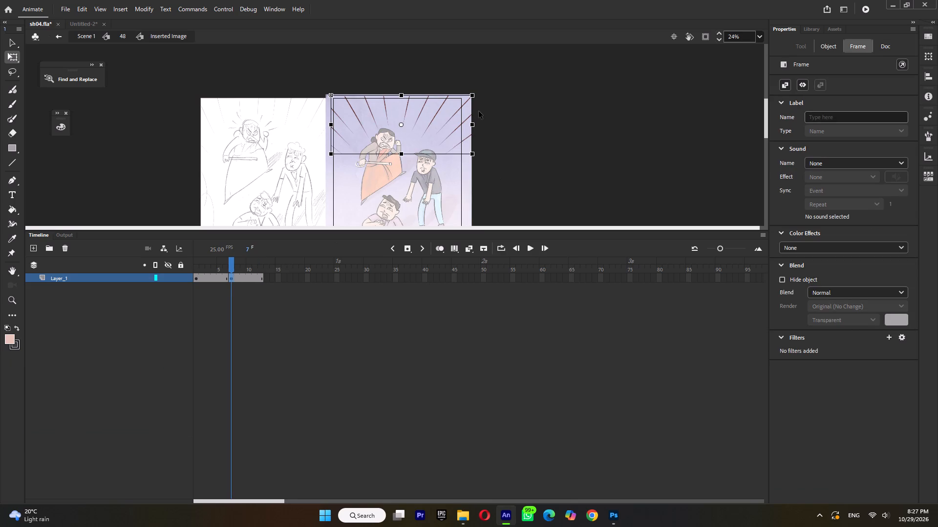
Enlarge the radiating-lines bitmap in the frame 7 keyframe to about 1405 by 584 px and nudge it upward.
{"action": "left_click_drag", "start_coordinate": [473, 96], "coordinate": [480, 90], "text": "shift"}
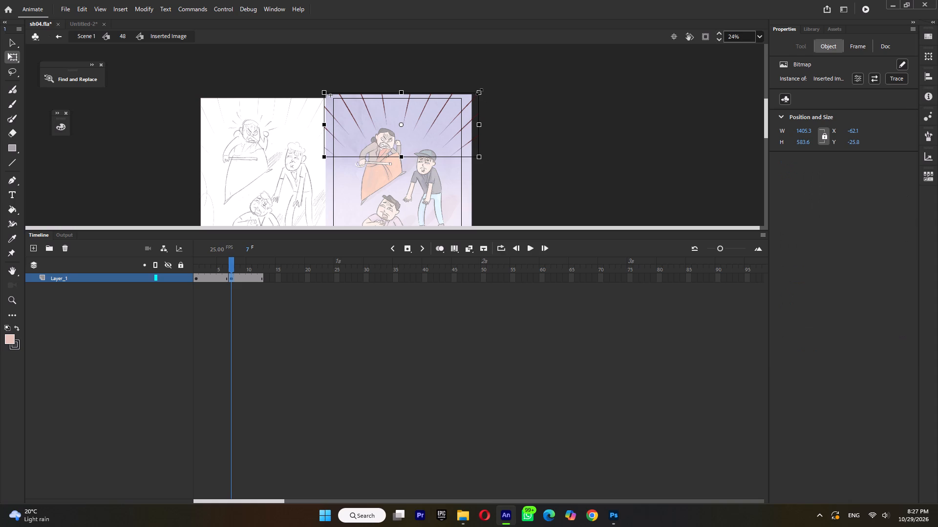
{"action": "key", "text": "shift+Up"}
{"action": "key", "text": "shift+Up"}
{"action": "key", "text": "shift+Up"}
{"action": "double_click", "coordinate": [522, 142]}
Play back shot 48 inside its symbol and again on the Scene 1 timeline from frame 457.
{"action": "key", "text": "Return"}
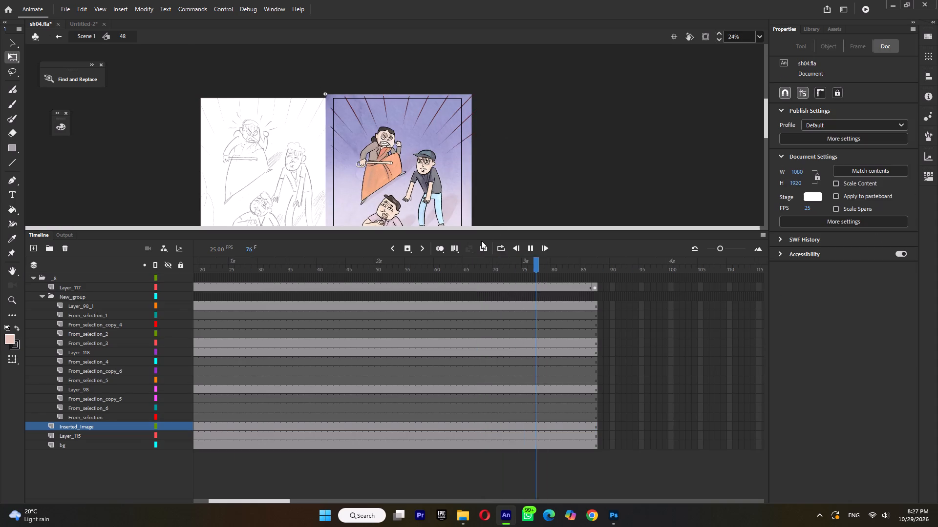
{"action": "key", "text": "Return"}
{"action": "key", "text": "Return"}
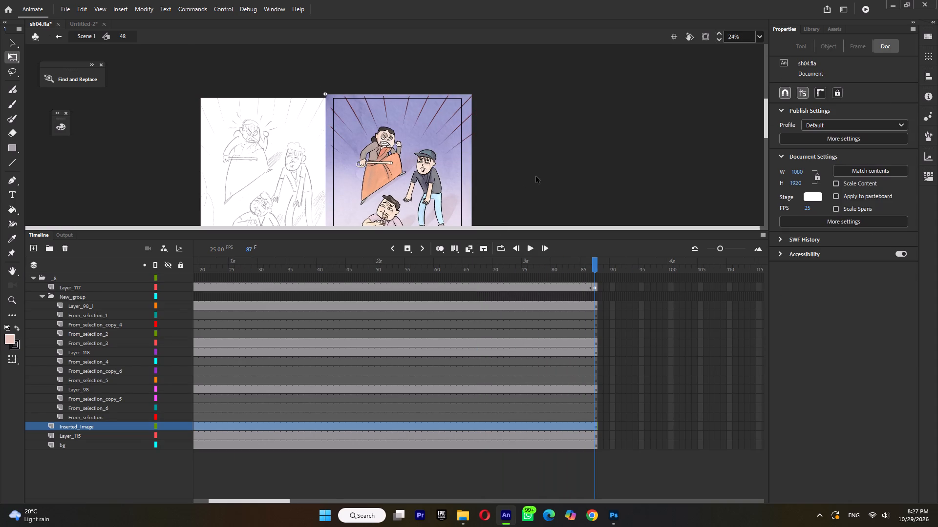
{"action": "double_click", "coordinate": [536, 176]}
{"action": "left_click", "coordinate": [381, 263]}
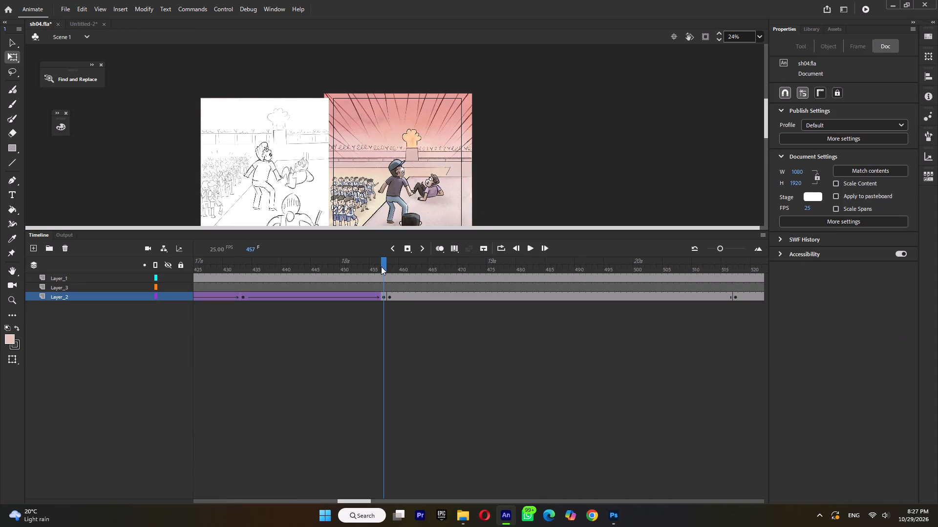
{"action": "key", "text": "Return"}
{"action": "key", "text": "Return"}
Tween shot 48 on Layer_2 from a start pose nudged slightly left to a keyframe at frame 516, and preview it.
{"action": "left_click", "coordinate": [730, 297]}
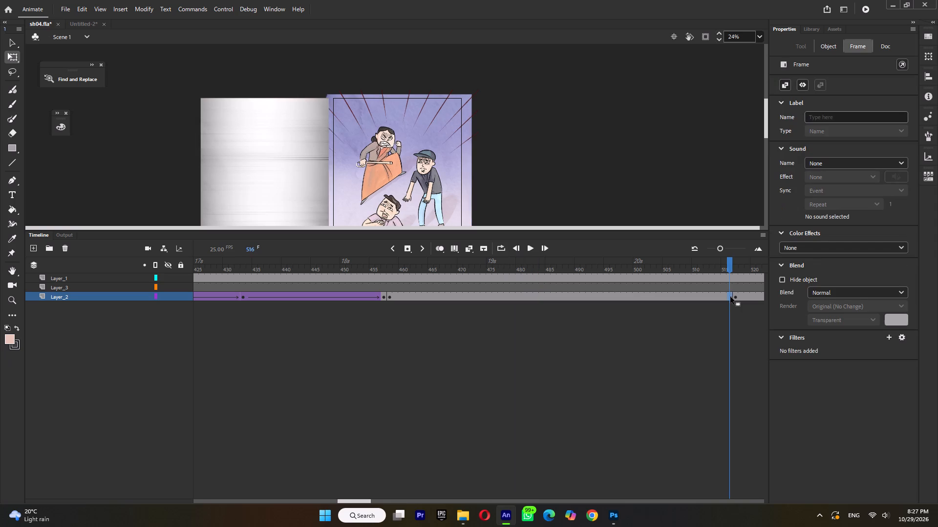
{"action": "key", "text": "F6"}
{"action": "left_click", "coordinate": [680, 297]}
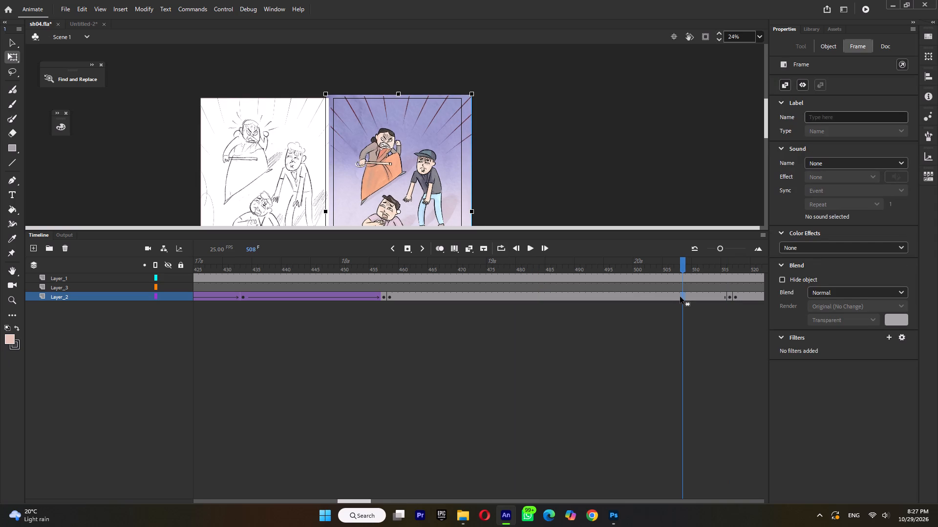
{"action": "key", "text": "Left"}
{"action": "key", "text": "Left"}
{"action": "key", "text": "Left"}
{"action": "key", "text": "Left"}
{"action": "key", "text": "Left"}
{"action": "key", "text": "Left"}
{"action": "key", "text": "Left"}
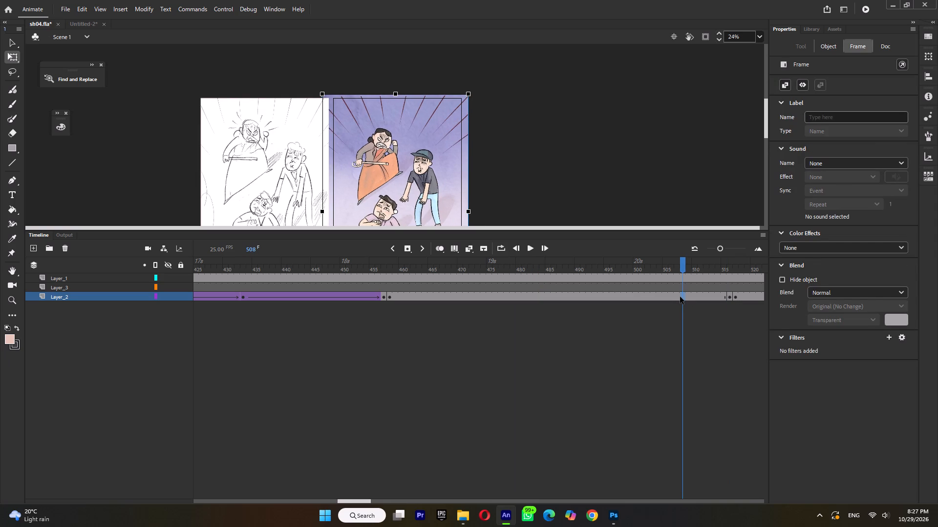
{"action": "key", "text": "ctrl+m"}
{"action": "key", "text": "Return"}
{"action": "key", "text": "Return"}
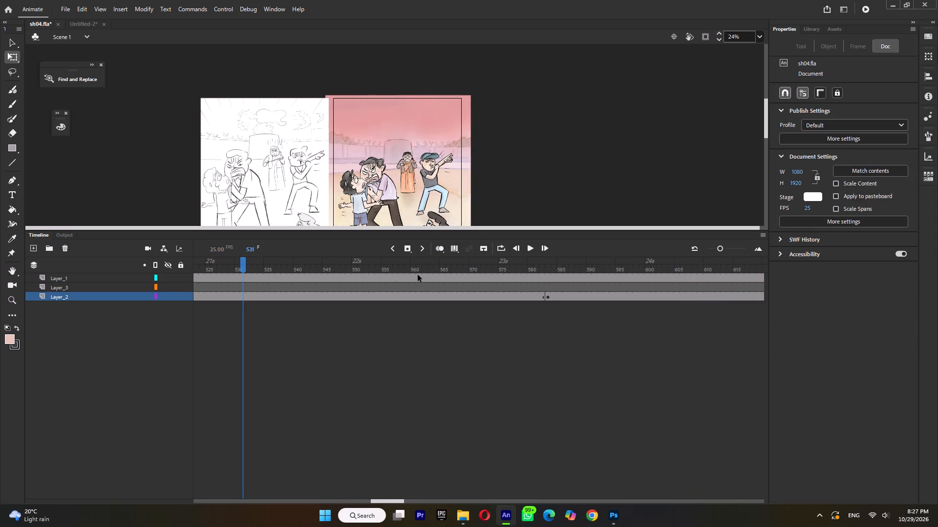
Save the sh04.fla document.
{"action": "key", "text": "ctrl+s"}
In shot 49's Layer 142 hair-line symbol, extend the layer to frame 12 and add a keyframe at frame 6.
{"action": "left_click_drag", "start_coordinate": [221, 261], "coordinate": [416, 311]}
{"action": "scroll", "coordinate": [427, 147], "scroll_direction": "down", "scroll_amount": 4, "text": "ctrl"}
{"action": "scroll", "coordinate": [397, 177], "scroll_direction": "up", "scroll_amount": 4, "text": "ctrl"}
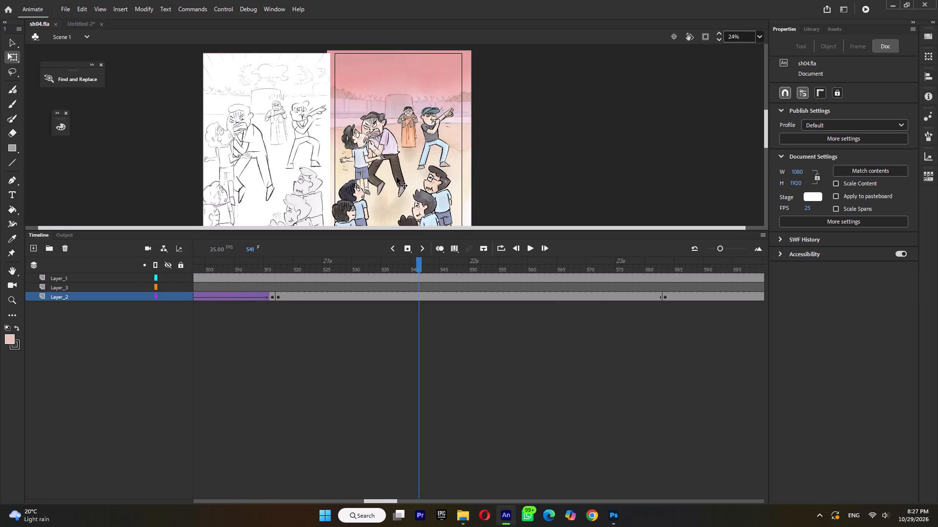
{"action": "double_click", "coordinate": [365, 159]}
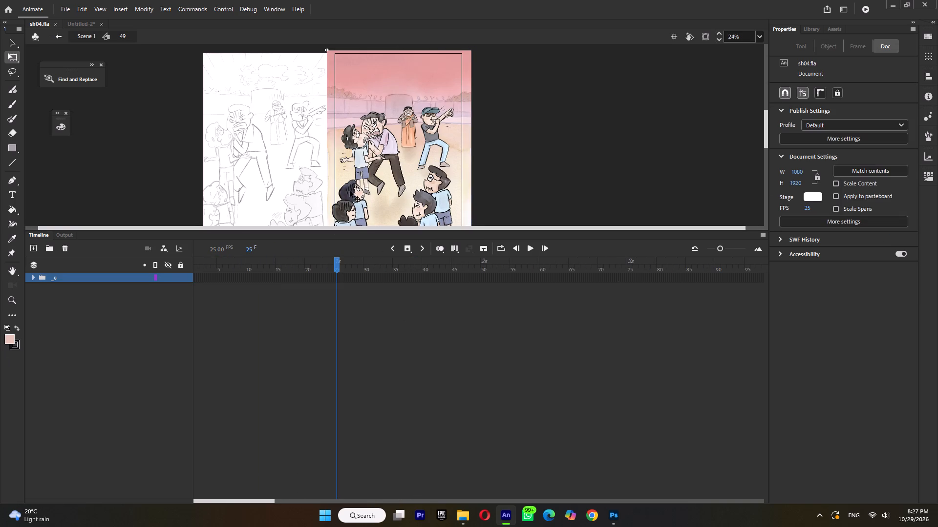
{"action": "double_click", "coordinate": [351, 187]}
{"action": "scroll", "coordinate": [352, 192], "scroll_direction": "up", "scroll_amount": 4, "text": "ctrl"}
{"action": "double_click", "coordinate": [316, 184]}
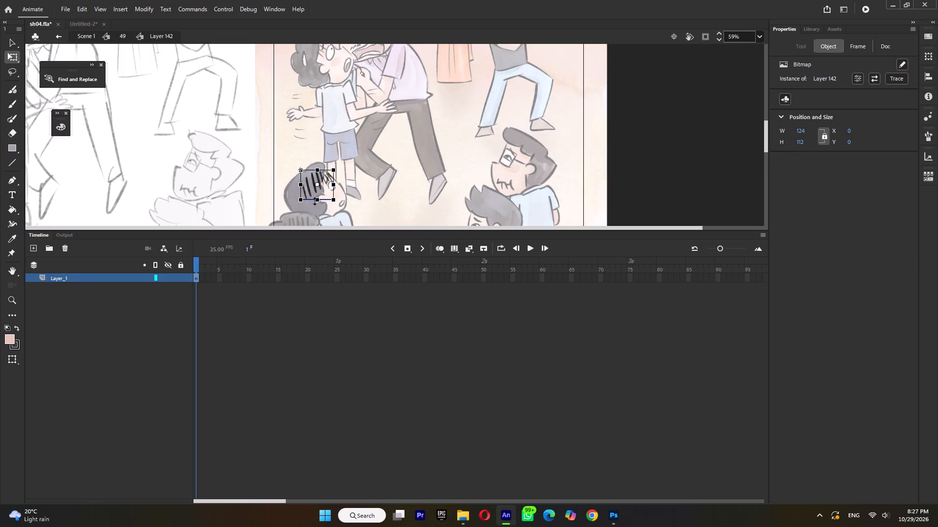
{"action": "left_click", "coordinate": [251, 278]}
{"action": "key", "text": "F5"}
{"action": "key", "text": "F5"}
{"action": "key", "text": "F5"}
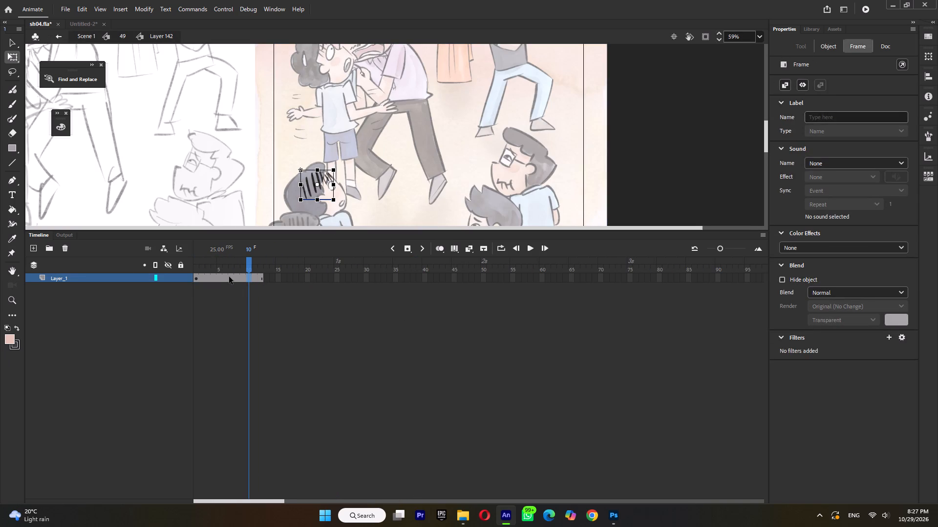
{"action": "left_click", "coordinate": [228, 277]}
{"action": "key", "text": "F6"}
Shift Layer 142's hair lines slightly down in the frame 6 keyframe and shorten the layer to 11 frames.
{"action": "scroll", "coordinate": [320, 182], "scroll_direction": "up", "scroll_amount": 3, "text": "ctrl"}
{"action": "left_click_drag", "start_coordinate": [320, 174], "coordinate": [323, 182]}
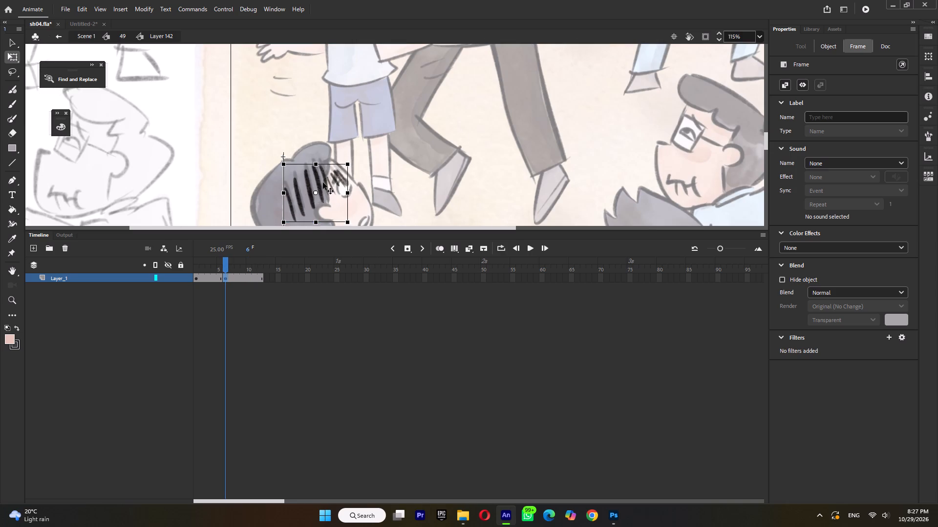
{"action": "left_click_drag", "start_coordinate": [323, 182], "coordinate": [322, 180]}
{"action": "left_click", "coordinate": [246, 277]}
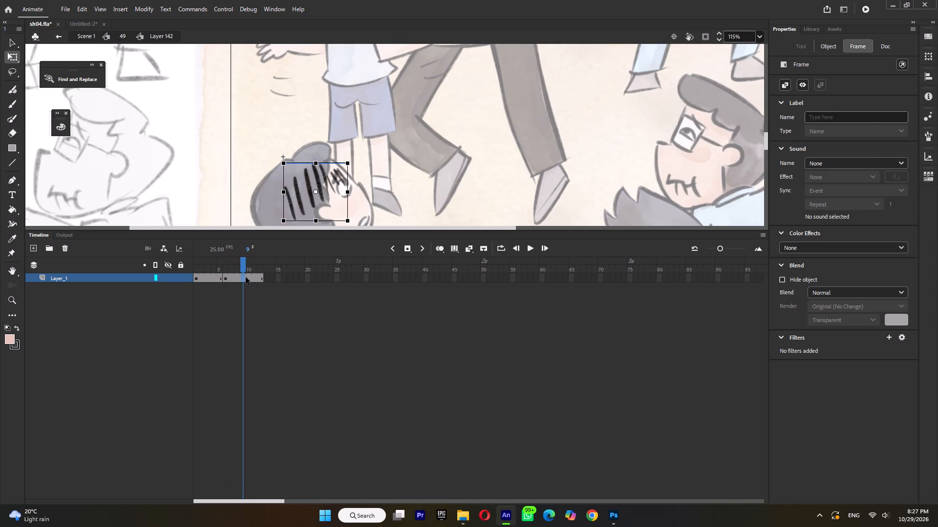
{"action": "key", "text": "shift+F5"}
{"action": "double_click", "coordinate": [515, 156]}
Extend shot 49's Layer 112 hair-line symbol to frame 11 and shift its lines slightly down from a new keyframe at frame 7.
{"action": "scroll", "coordinate": [493, 134], "scroll_direction": "down", "scroll_amount": 1}
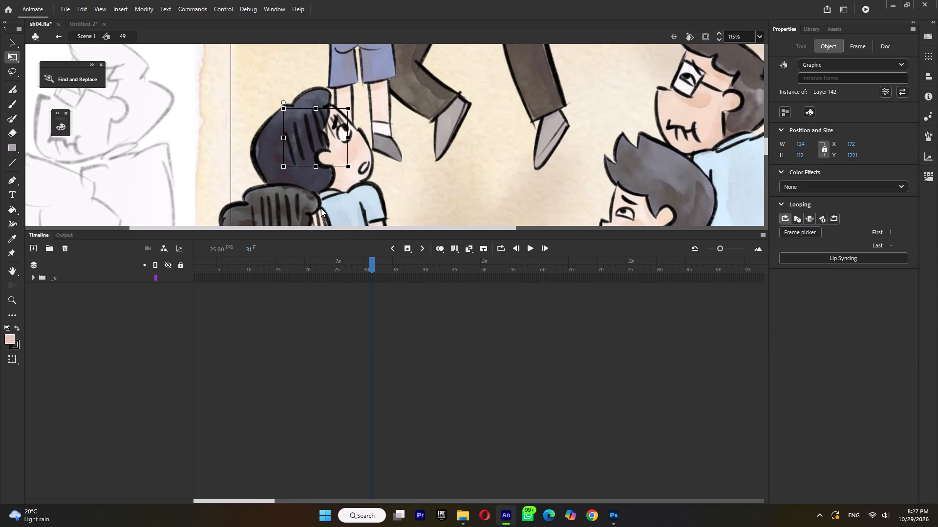
{"action": "double_click", "coordinate": [289, 203]}
{"action": "left_click", "coordinate": [246, 279]}
{"action": "key", "text": "F5"}
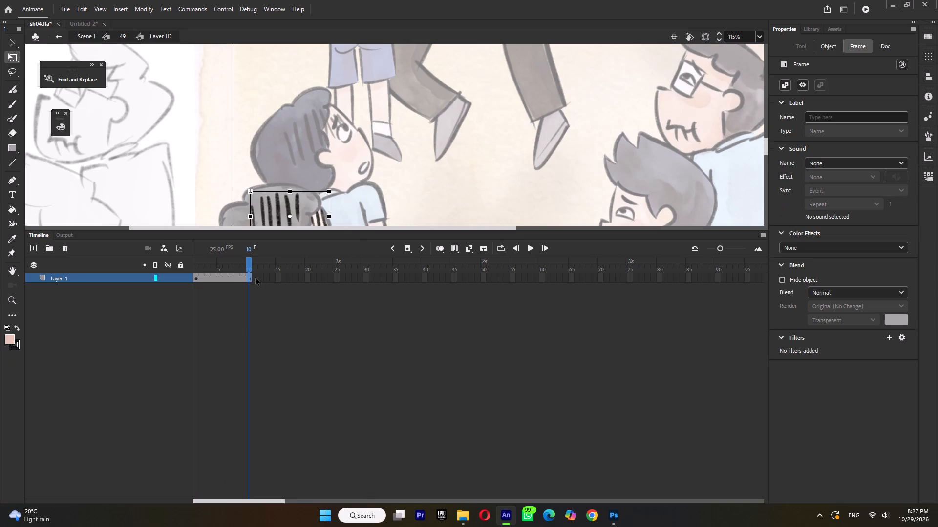
{"action": "key", "text": "F5"}
{"action": "left_click", "coordinate": [231, 277]}
{"action": "key", "text": "F6"}
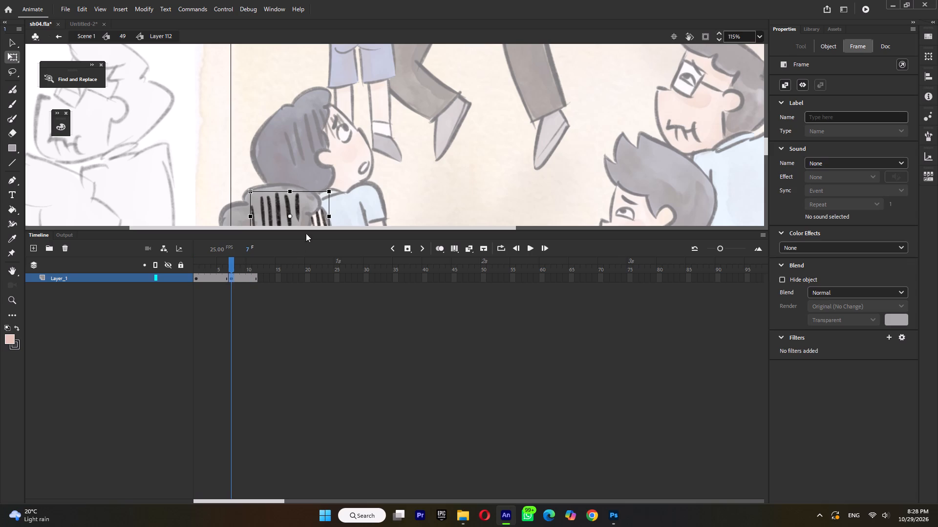
{"action": "left_click_drag", "start_coordinate": [294, 205], "coordinate": [294, 214]}
{"action": "double_click", "coordinate": [441, 189]}
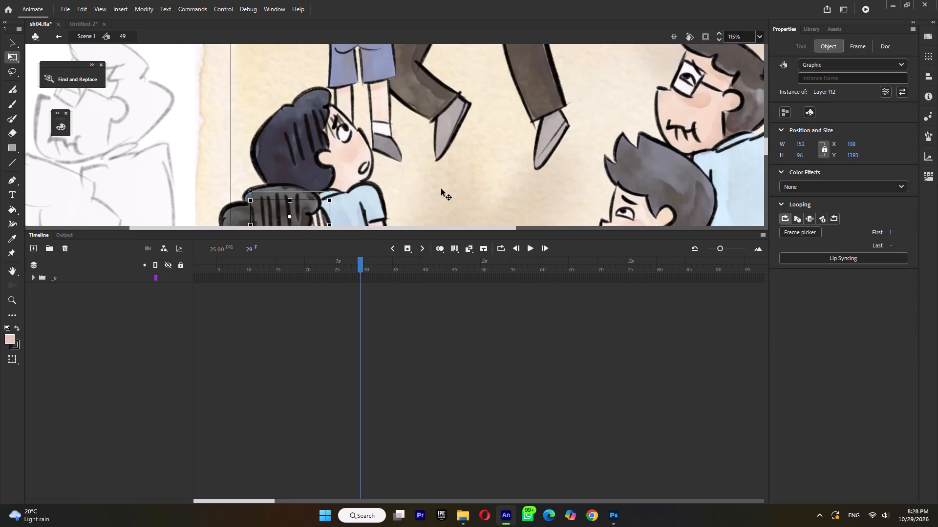
Expand shot 49's _9 layer folder and examine the layers and figures it contains.
{"action": "scroll", "coordinate": [441, 189], "scroll_direction": "down", "scroll_amount": 7, "text": "ctrl"}
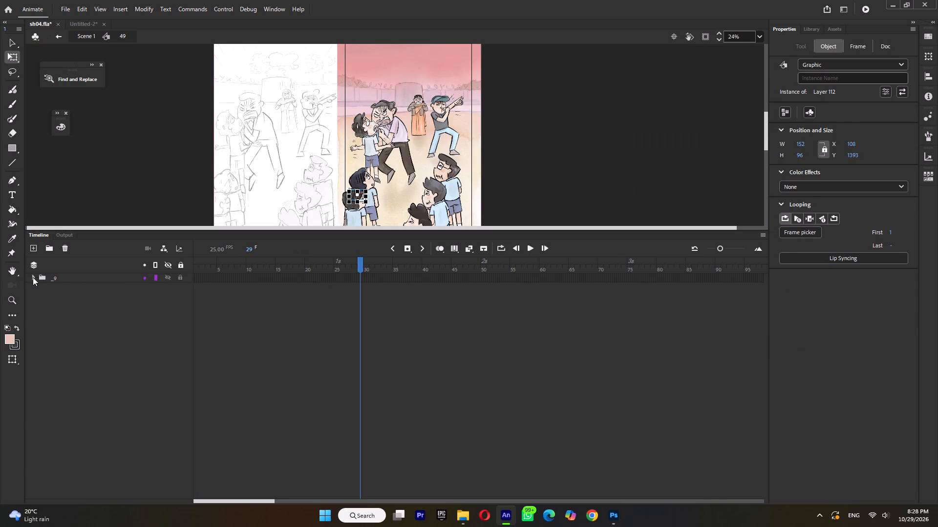
{"action": "left_click", "coordinate": [33, 277]}
{"action": "left_click", "coordinate": [431, 195]}
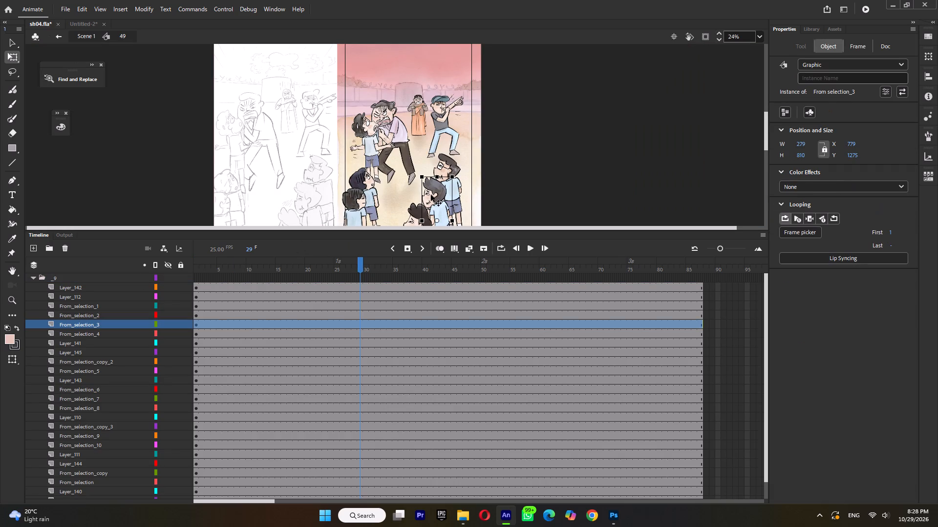
{"action": "scroll", "coordinate": [388, 132], "scroll_direction": "up", "scroll_amount": 5, "text": "ctrl"}
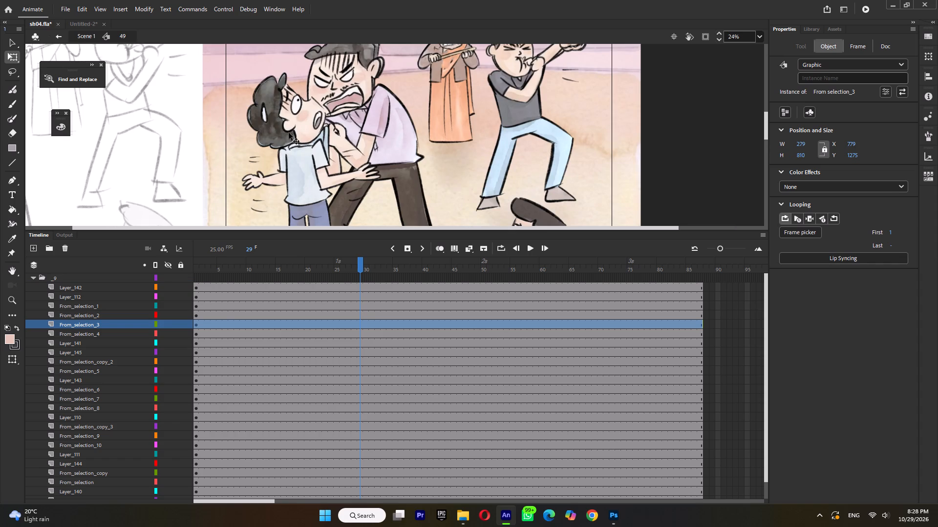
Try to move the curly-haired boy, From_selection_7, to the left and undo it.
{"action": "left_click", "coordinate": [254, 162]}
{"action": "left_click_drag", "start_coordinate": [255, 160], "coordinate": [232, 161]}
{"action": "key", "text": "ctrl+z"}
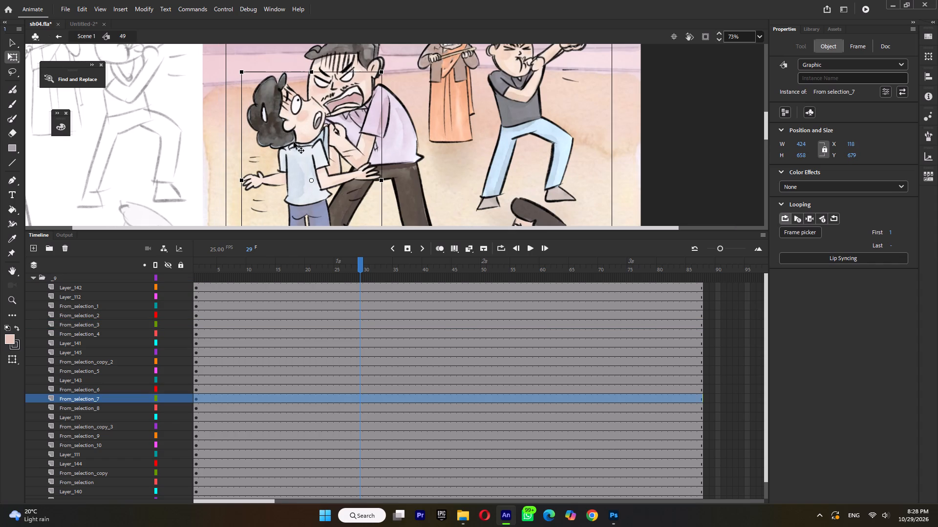
Extend the Layer 143 forehead-line symbol to frame 11 and shift its lines slightly down and right from a new keyframe at frame 7.
{"action": "double_click", "coordinate": [286, 101]}
{"action": "scroll", "coordinate": [286, 101], "scroll_direction": "up", "scroll_amount": 4, "text": "ctrl"}
{"action": "double_click", "coordinate": [286, 101]}
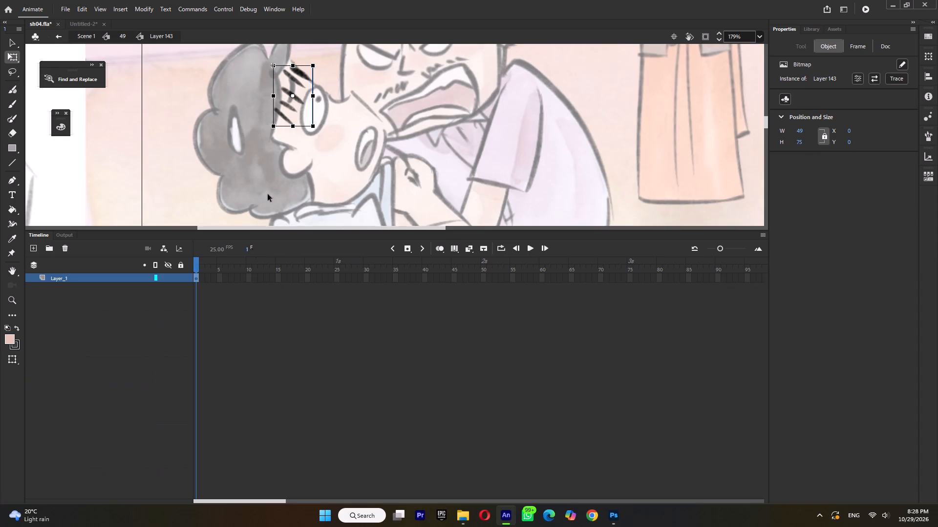
{"action": "left_click", "coordinate": [246, 277]}
{"action": "key", "text": "F5"}
{"action": "key", "text": "F5"}
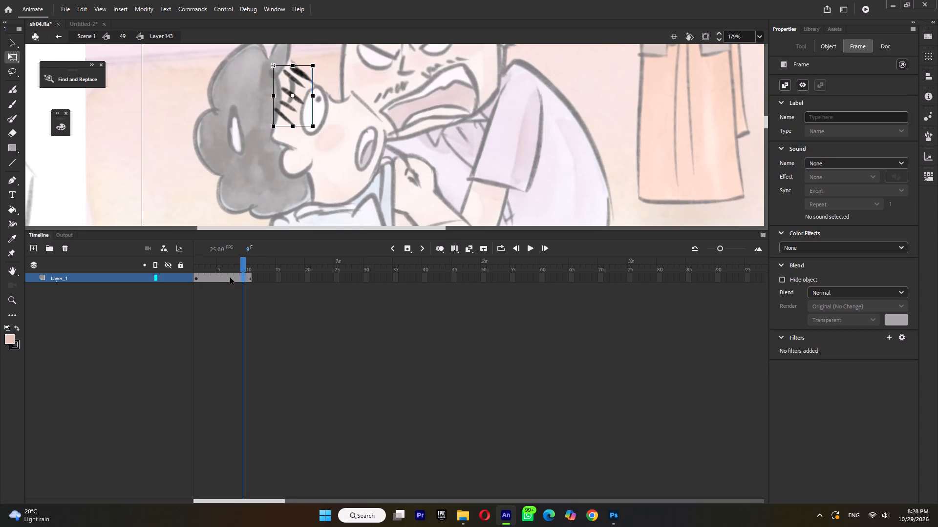
{"action": "key", "text": "F5"}
{"action": "left_click", "coordinate": [230, 278]}
{"action": "key", "text": "F6"}
{"action": "left_click_drag", "start_coordinate": [300, 98], "coordinate": [307, 104]}
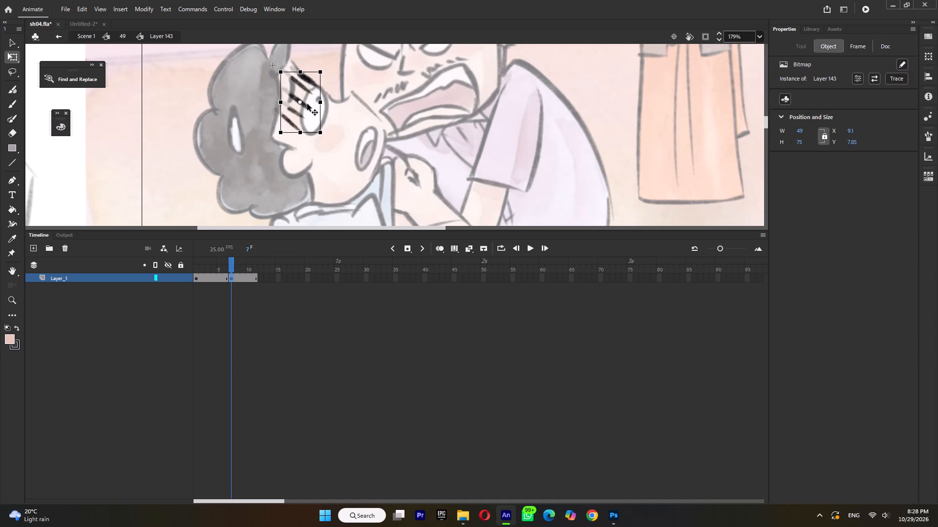
{"action": "left_click_drag", "start_coordinate": [307, 104], "coordinate": [306, 100]}
{"action": "scroll", "coordinate": [332, 110], "scroll_direction": "down", "scroll_amount": 4, "text": "ctrl"}
{"action": "double_click", "coordinate": [256, 140]}
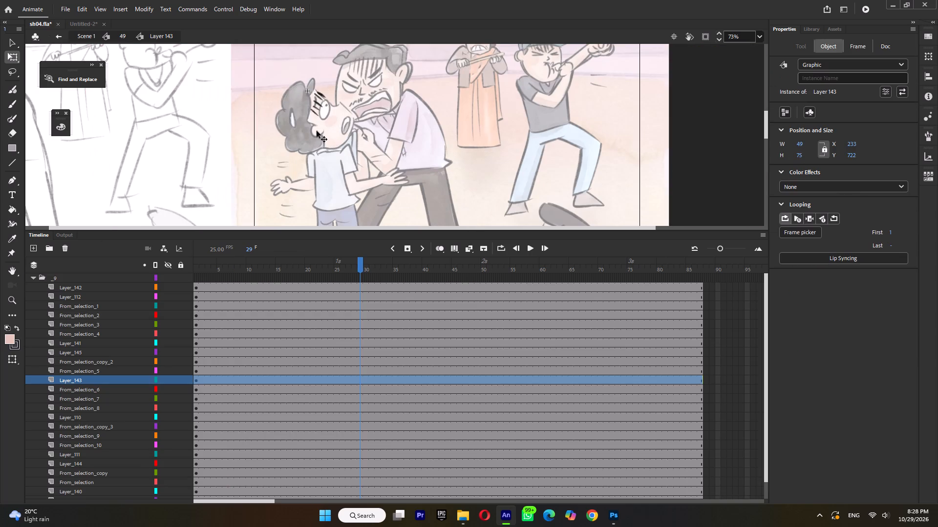
Extend the From_selection_6 ear symbol to frame 13 and shift its artwork slightly down from a new keyframe at frame 8.
{"action": "left_click", "coordinate": [290, 120]}
{"action": "scroll", "coordinate": [292, 122], "scroll_direction": "up", "scroll_amount": 4, "text": "ctrl"}
{"action": "double_click", "coordinate": [297, 126]}
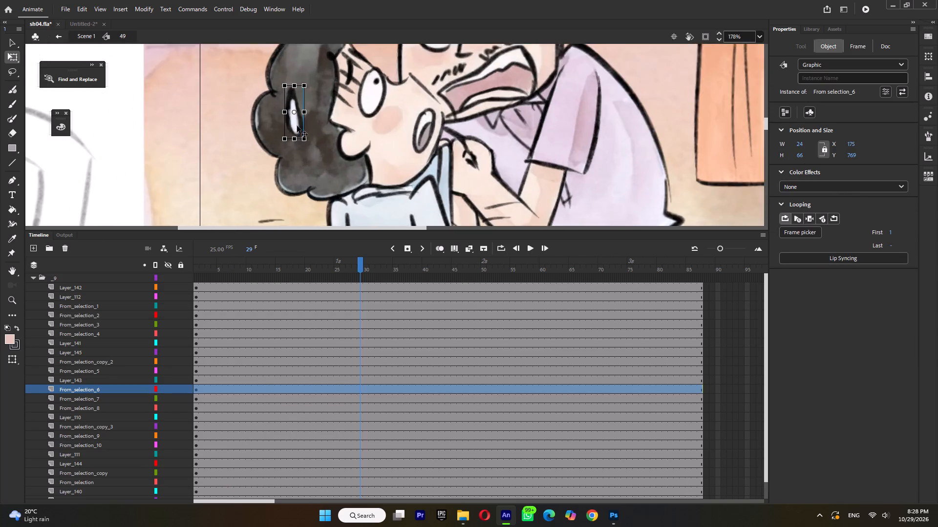
{"action": "left_click", "coordinate": [262, 277]}
{"action": "key", "text": "F5"}
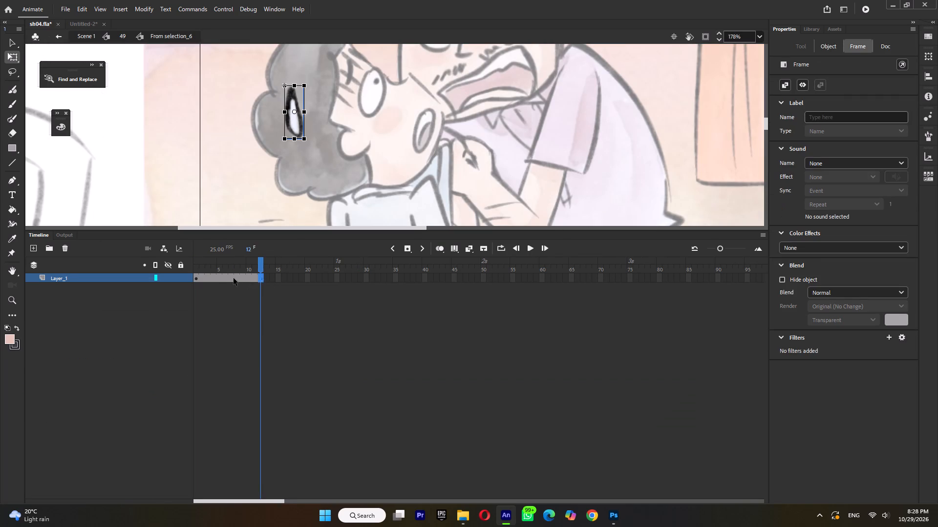
{"action": "key", "text": "F5"}
{"action": "left_click", "coordinate": [234, 277]}
{"action": "key", "text": "F6"}
{"action": "left_click_drag", "start_coordinate": [294, 129], "coordinate": [298, 140]}
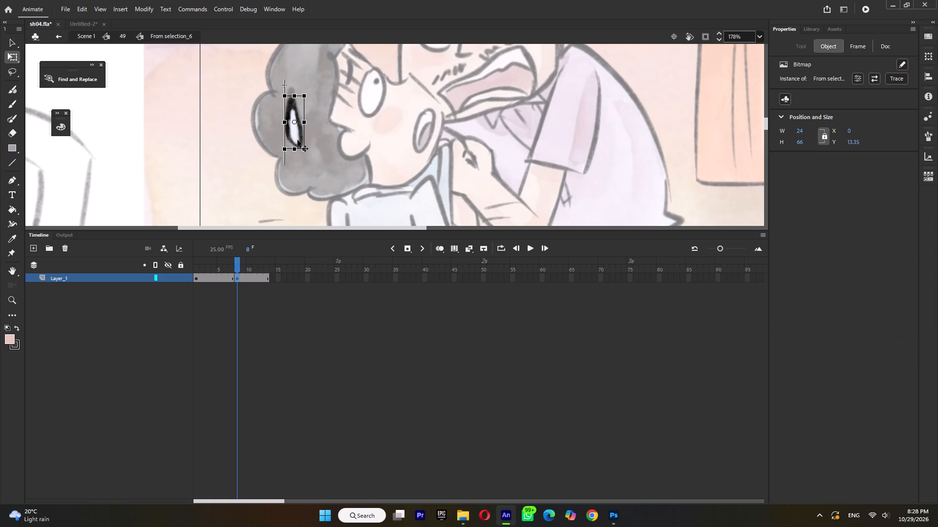
{"action": "left_click_drag", "start_coordinate": [298, 140], "coordinate": [298, 142]}
{"action": "double_click", "coordinate": [216, 164]}
Examine which layers in the _9 folder hold the curly-haired boy and the man grabbing him.
{"action": "scroll", "coordinate": [244, 169], "scroll_direction": "down", "scroll_amount": 5, "text": "ctrl"}
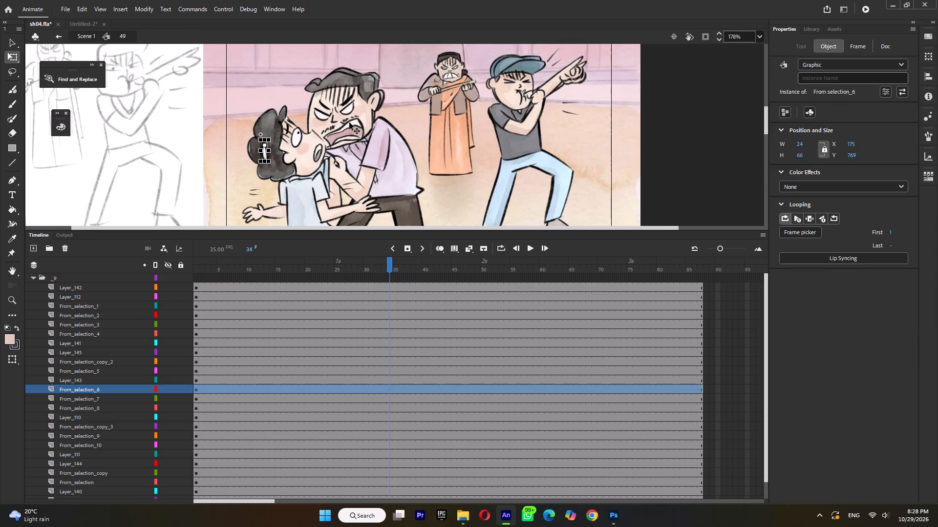
{"action": "left_click", "coordinate": [348, 97]}
{"action": "left_click", "coordinate": [369, 135]}
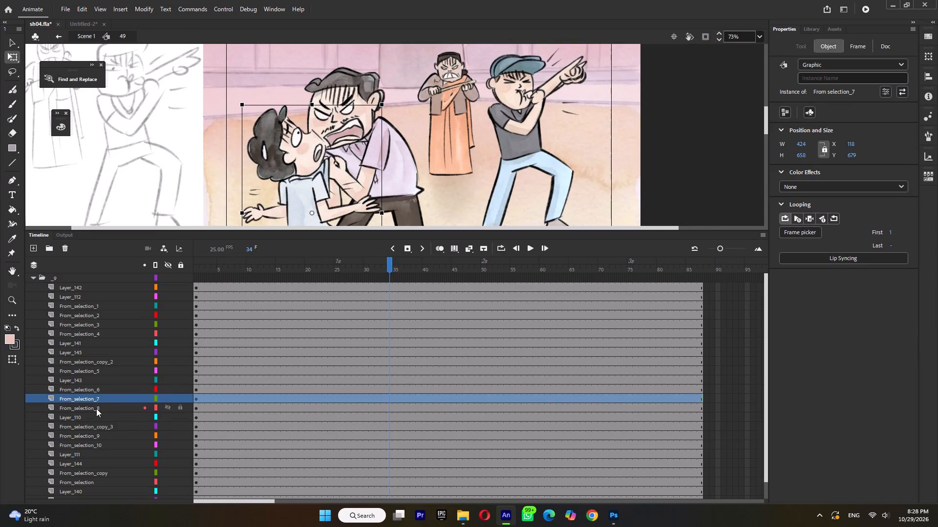
{"action": "left_click", "coordinate": [85, 406]}
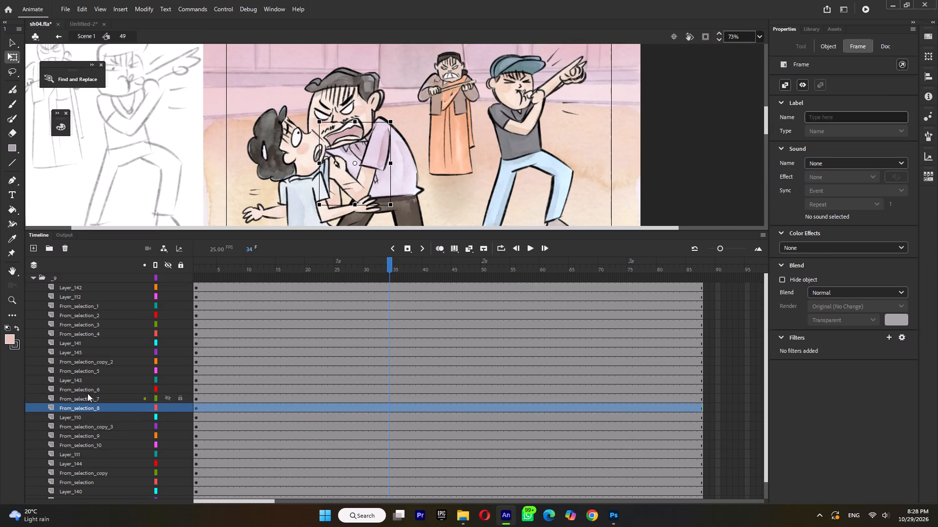
{"action": "scroll", "coordinate": [298, 104], "scroll_direction": "down", "scroll_amount": 6, "text": "ctrl"}
{"action": "left_click_drag", "start_coordinate": [272, 109], "coordinate": [365, 153]}
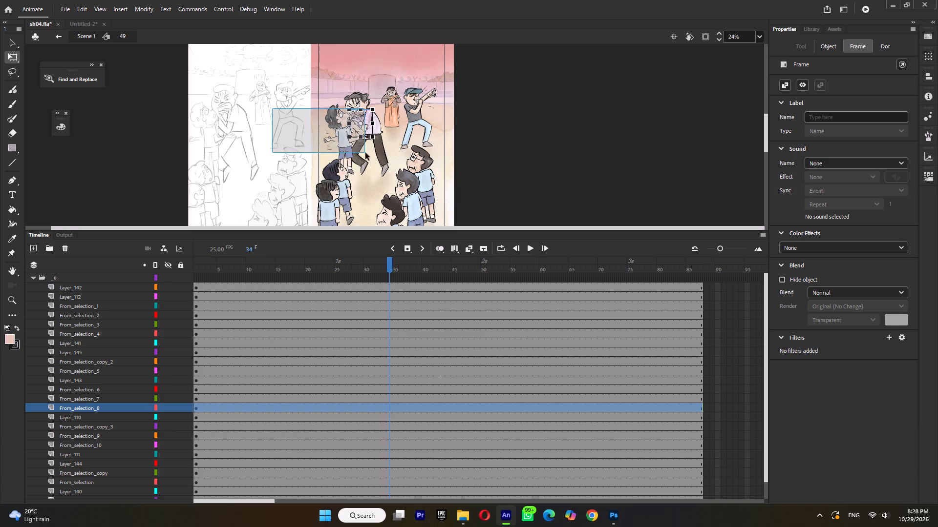
{"action": "left_click_drag", "start_coordinate": [365, 153], "coordinate": [376, 154]}
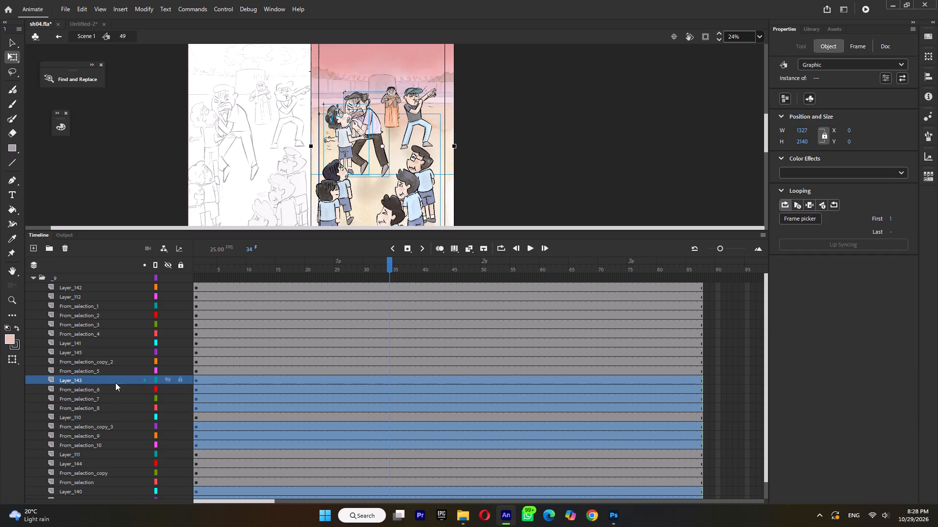
{"action": "left_click", "coordinate": [94, 381]}
{"action": "left_click", "coordinate": [95, 371]}
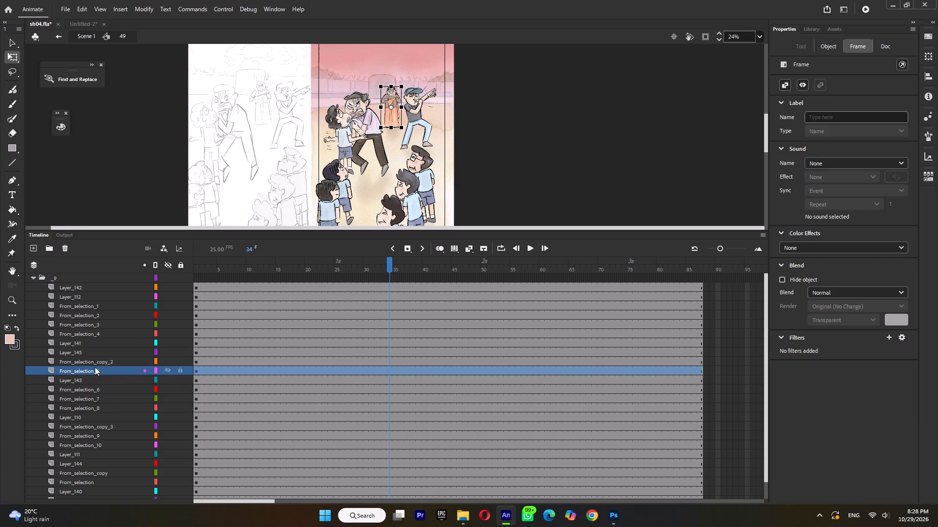
{"action": "left_click", "coordinate": [96, 363]}
{"action": "left_click", "coordinate": [93, 375]}
{"action": "left_click", "coordinate": [88, 384]}
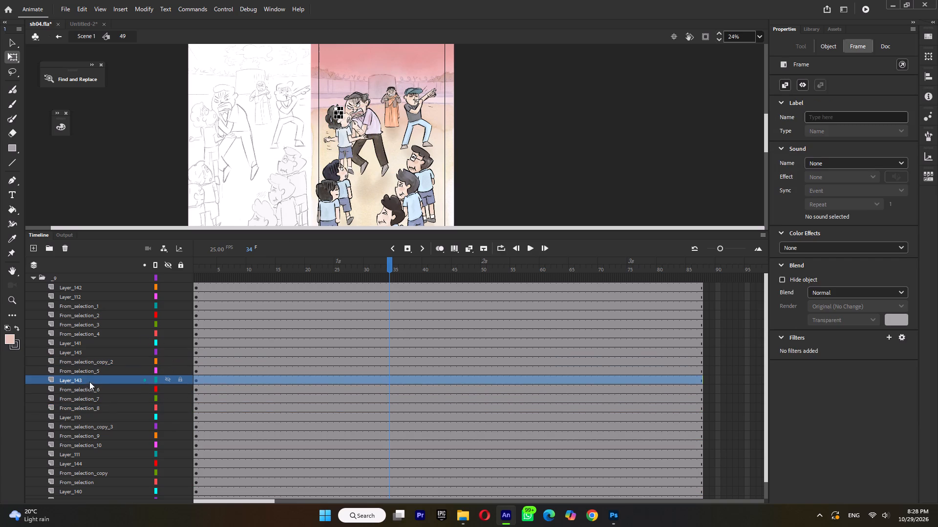
{"action": "left_click", "coordinate": [90, 370]}
Select the adjacent layers Layer_143 through From_selection_10 and convert their artwork into one graphic symbol.
{"action": "left_click", "coordinate": [90, 380]}
{"action": "left_click", "coordinate": [86, 388], "text": "ctrl"}
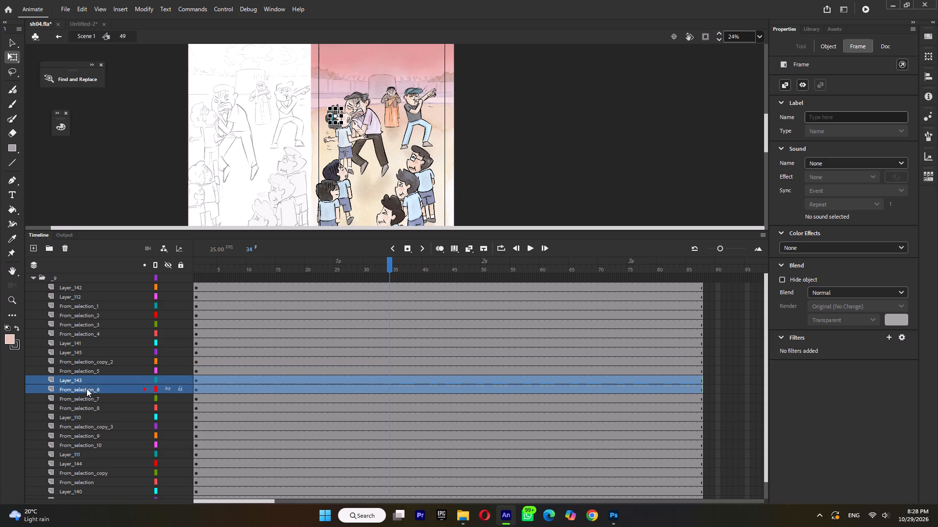
{"action": "left_click", "coordinate": [86, 398], "text": "ctrl"}
{"action": "left_click", "coordinate": [85, 407], "text": "ctrl"}
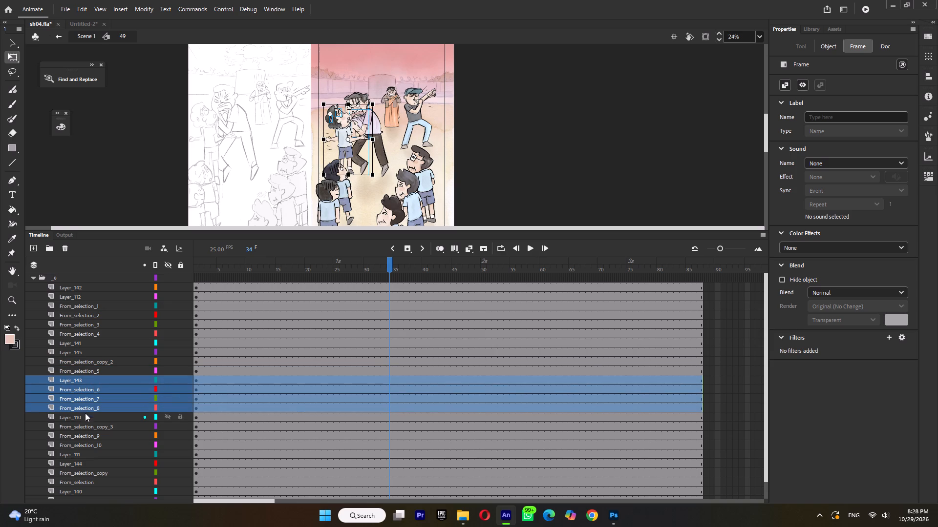
{"action": "left_click", "coordinate": [84, 416], "text": "ctrl"}
{"action": "left_click", "coordinate": [84, 426], "text": "ctrl"}
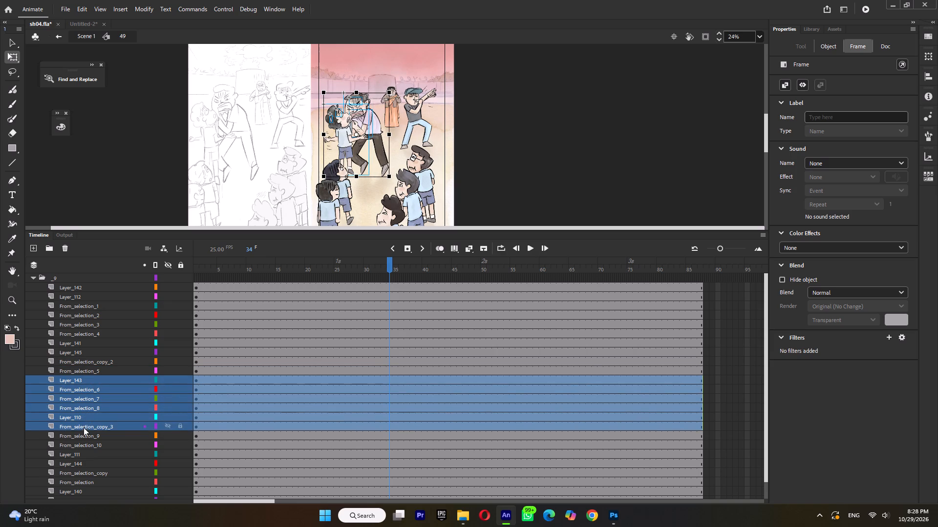
{"action": "left_click", "coordinate": [83, 434], "text": "ctrl"}
{"action": "left_click", "coordinate": [85, 443], "text": "ctrl"}
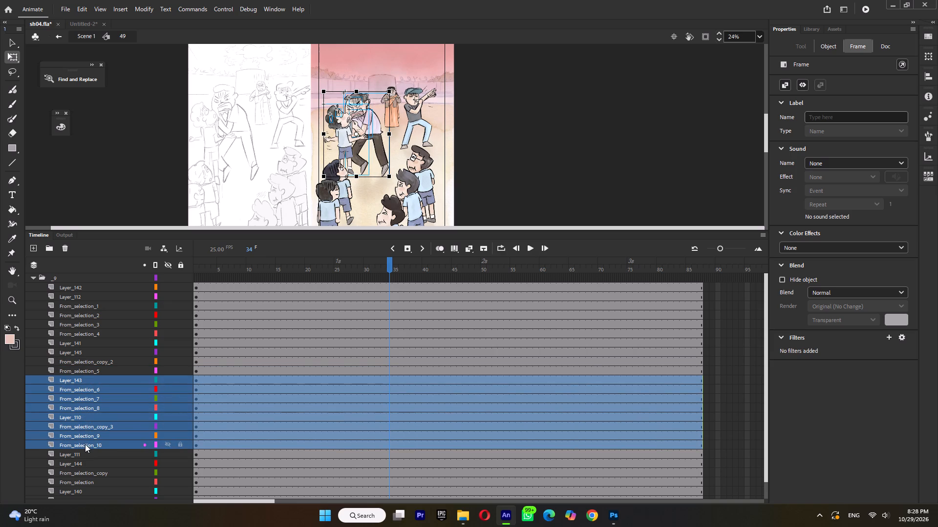
{"action": "left_click", "coordinate": [84, 454], "text": "ctrl"}
{"action": "left_click", "coordinate": [83, 454], "text": "ctrl"}
{"action": "key", "text": "F8"}
{"action": "left_click", "coordinate": [525, 122]}
Inside the new symbol, distribute the parts to layers, extend all layers to frame 16 and add keyframes at frame 9.
{"action": "double_click", "coordinate": [348, 124]}
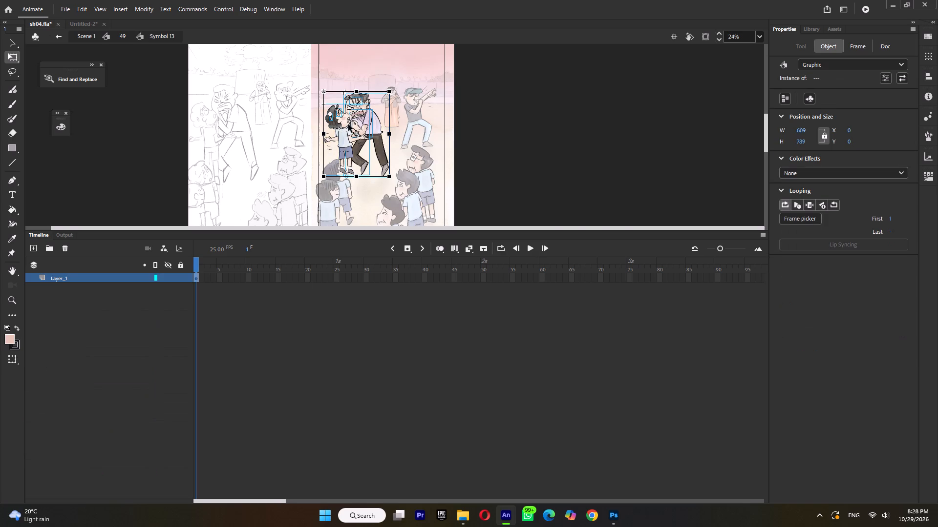
{"action": "key", "text": "ctrl+shift+d"}
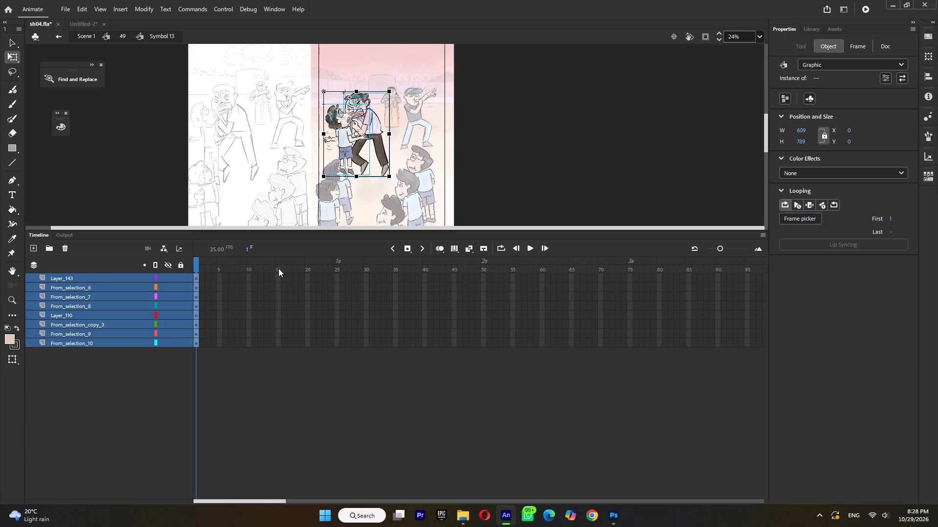
{"action": "double_click", "coordinate": [278, 268]}
{"action": "key", "text": "F5"}
{"action": "key", "text": "F5"}
{"action": "double_click", "coordinate": [245, 266]}
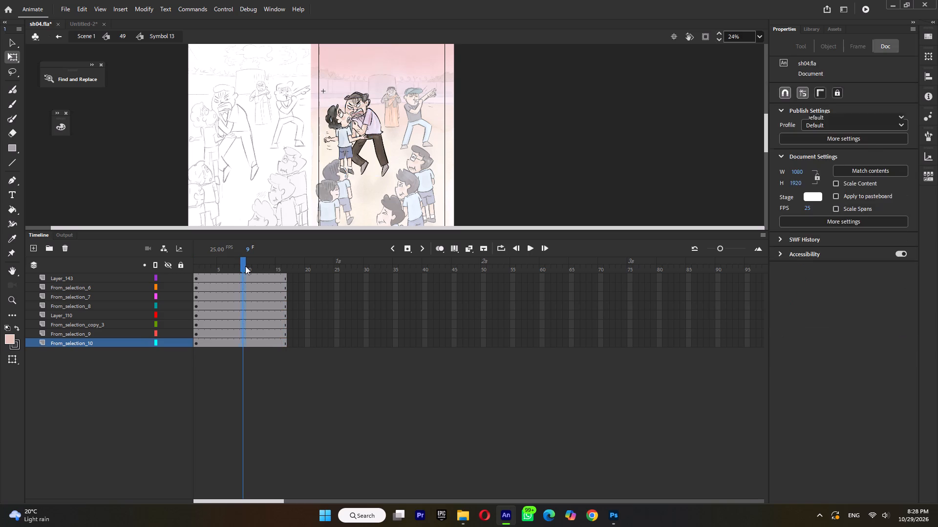
{"action": "key", "text": "F6"}
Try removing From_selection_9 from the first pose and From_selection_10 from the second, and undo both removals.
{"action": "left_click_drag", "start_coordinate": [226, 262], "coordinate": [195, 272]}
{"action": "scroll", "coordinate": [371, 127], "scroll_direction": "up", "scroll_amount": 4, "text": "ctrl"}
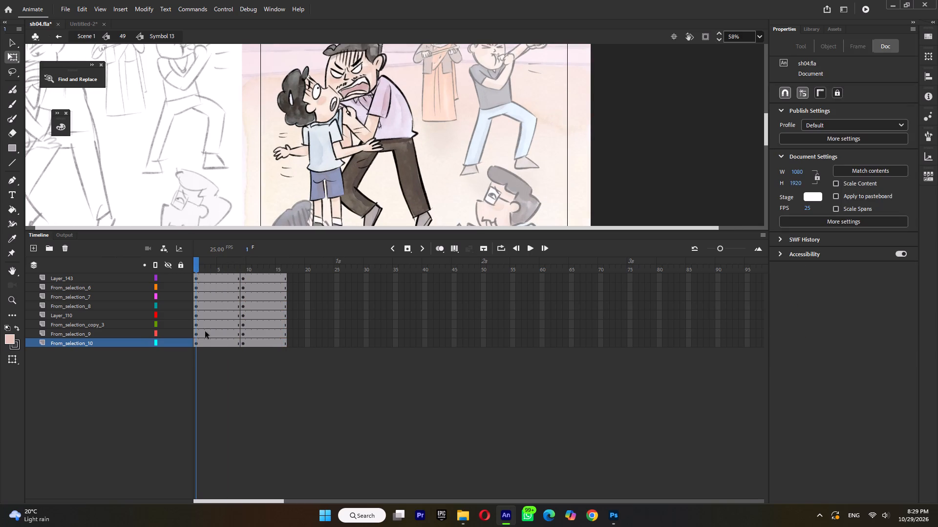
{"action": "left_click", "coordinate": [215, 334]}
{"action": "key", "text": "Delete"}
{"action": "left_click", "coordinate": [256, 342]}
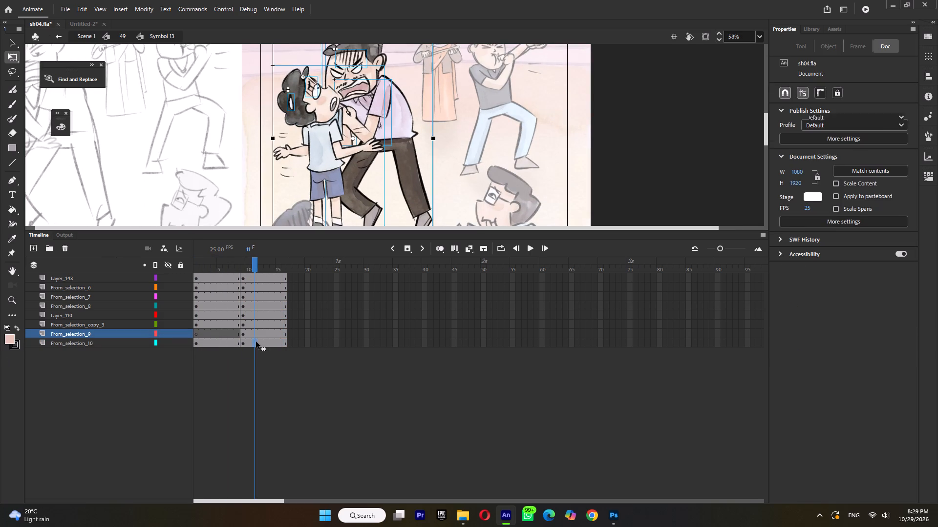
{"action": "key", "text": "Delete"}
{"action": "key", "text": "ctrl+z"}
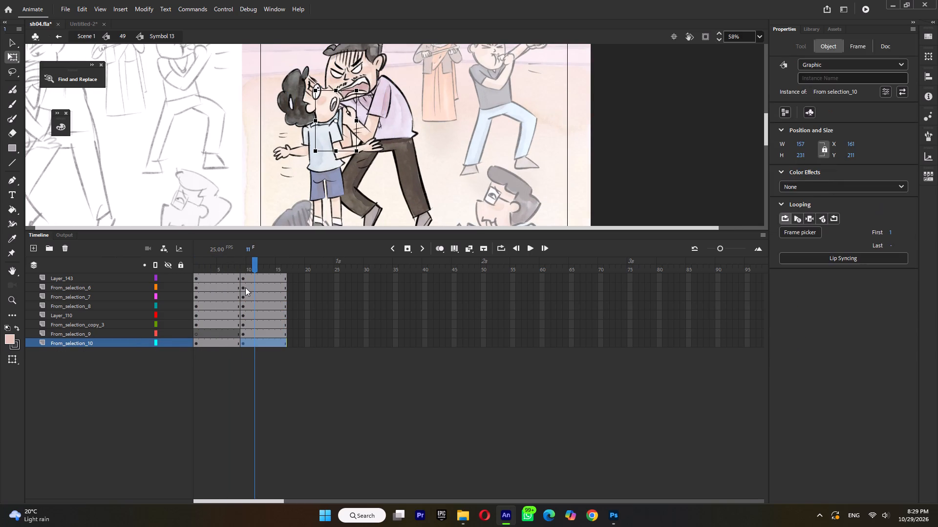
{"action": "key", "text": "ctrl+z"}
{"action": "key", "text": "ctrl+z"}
Alternate the man's two drawings by removing From_selection_copy_3 from the frame 1 keyframe and From_selection_9 from the frame 9 keyframe.
{"action": "left_click", "coordinate": [221, 322]}
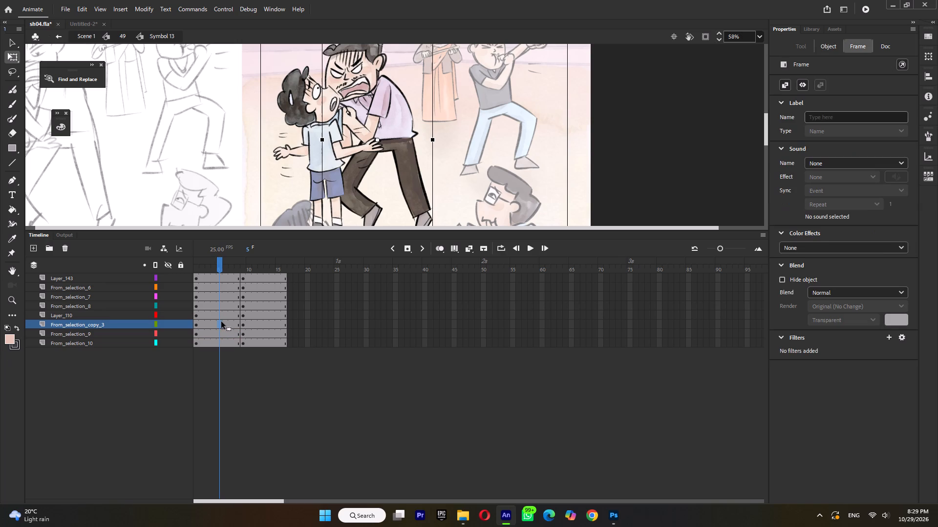
{"action": "key", "text": "Delete"}
{"action": "left_click", "coordinate": [253, 313]}
{"action": "key", "text": "Delete"}
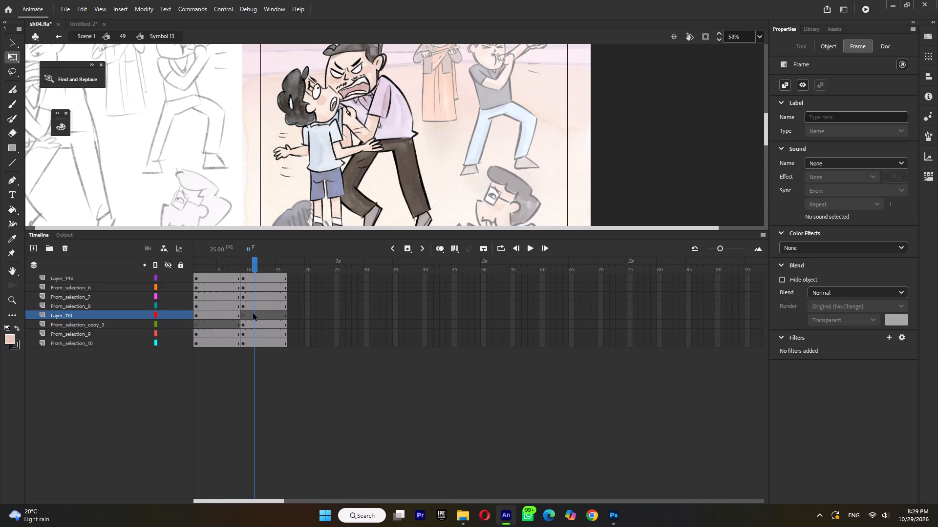
{"action": "key", "text": "ctrl+z"}
{"action": "left_click", "coordinate": [252, 334]}
{"action": "key", "text": "Delete"}
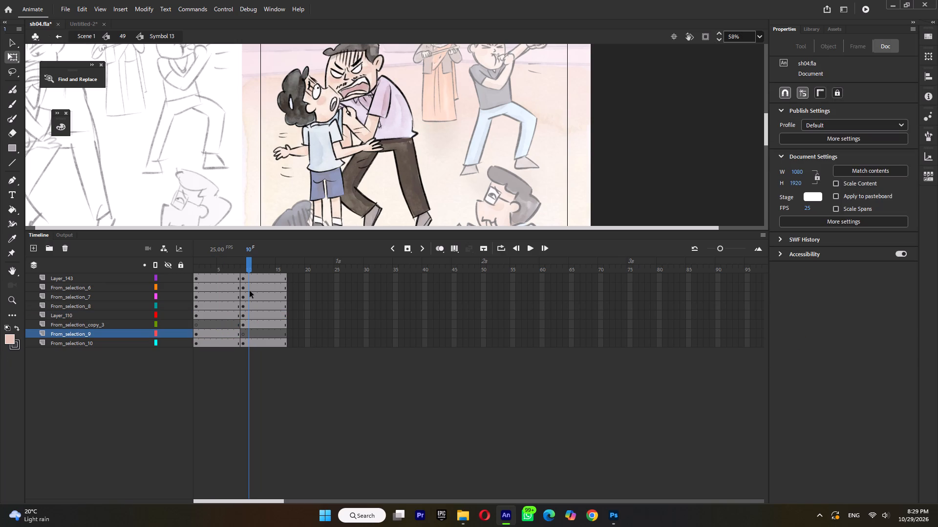
{"action": "left_click", "coordinate": [234, 262]}
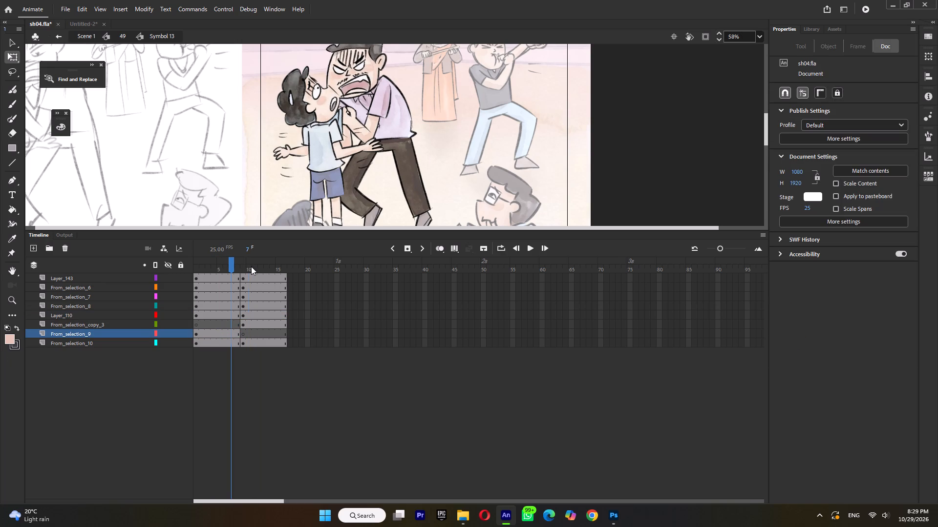
{"action": "left_click", "coordinate": [251, 266]}
In the frame 9 keyframe, move the boy together with his forehead lines and ear detail up to Y 102.
{"action": "left_click", "coordinate": [327, 136]}
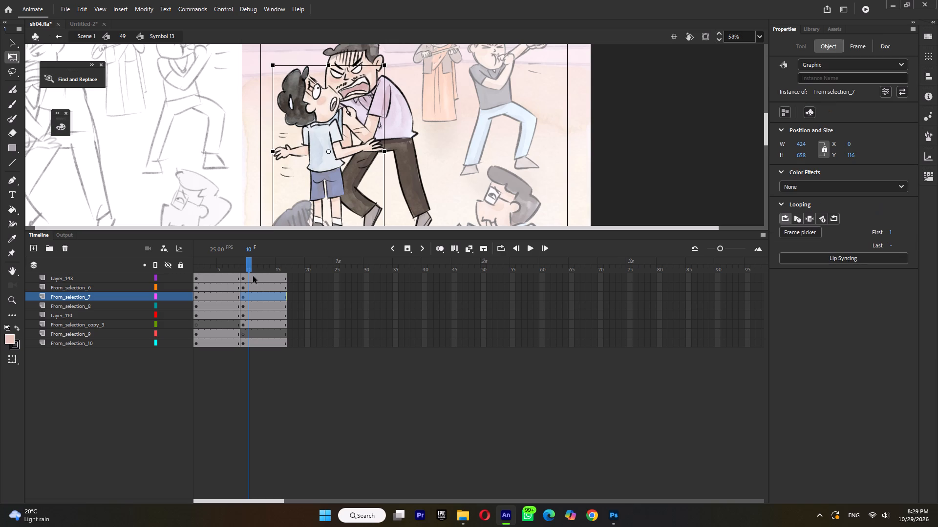
{"action": "left_click_drag", "start_coordinate": [224, 78], "coordinate": [315, 101]}
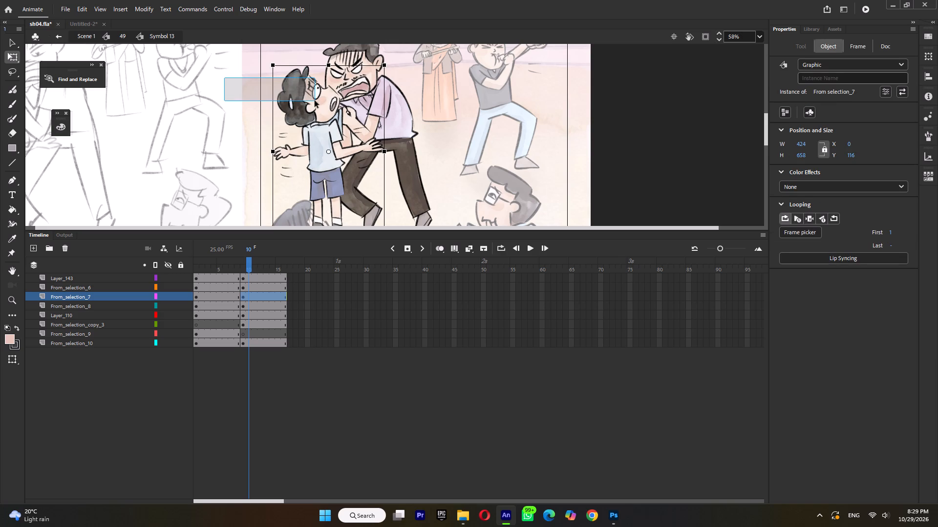
{"action": "left_click_drag", "start_coordinate": [315, 101], "coordinate": [314, 101]}
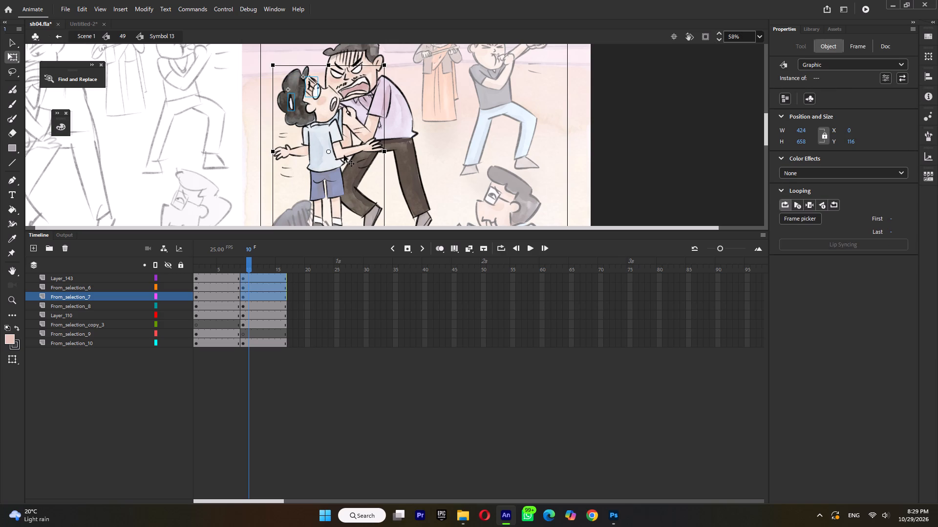
{"action": "key", "text": "Up"}
{"action": "key", "text": "Up"}
{"action": "key", "text": "Up"}
{"action": "key", "text": "Up"}
{"action": "key", "text": "Up"}
{"action": "key", "text": "Up"}
{"action": "key", "text": "Up"}
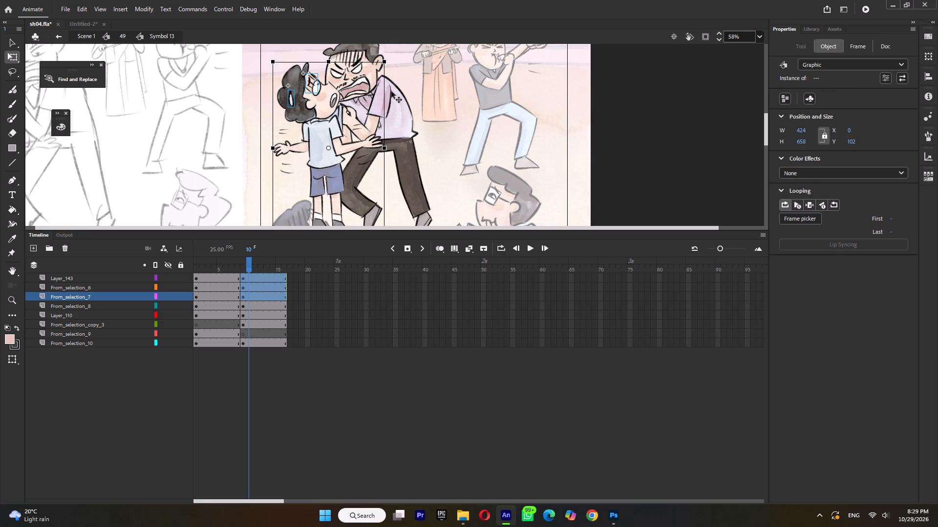
Move the pivot of the man's arm, From_selection_8, to his shoulder and skew the arm slightly upward in the second pose.
{"action": "left_click", "coordinate": [391, 91]}
{"action": "left_click_drag", "start_coordinate": [362, 112], "coordinate": [384, 82]}
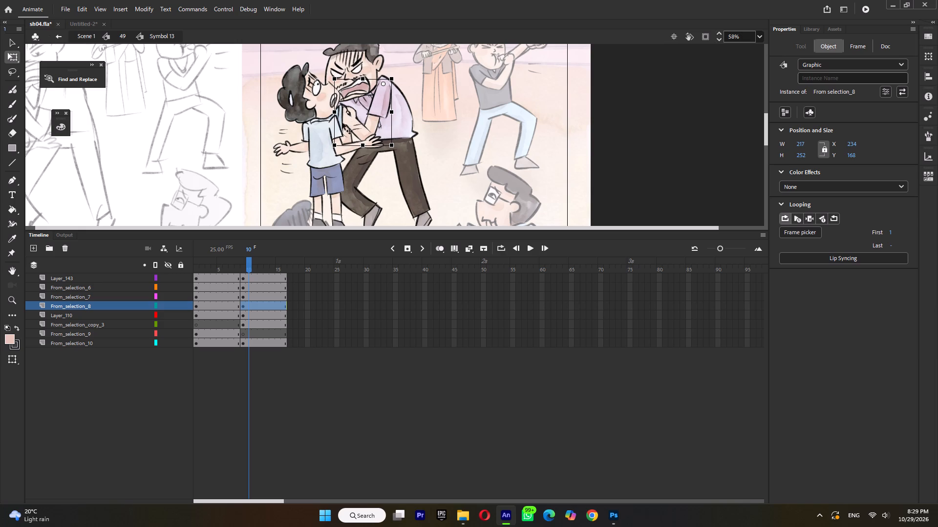
{"action": "left_click_drag", "start_coordinate": [336, 125], "coordinate": [334, 121]}
{"action": "scroll", "coordinate": [334, 121], "scroll_direction": "down", "scroll_amount": 4, "text": "ctrl"}
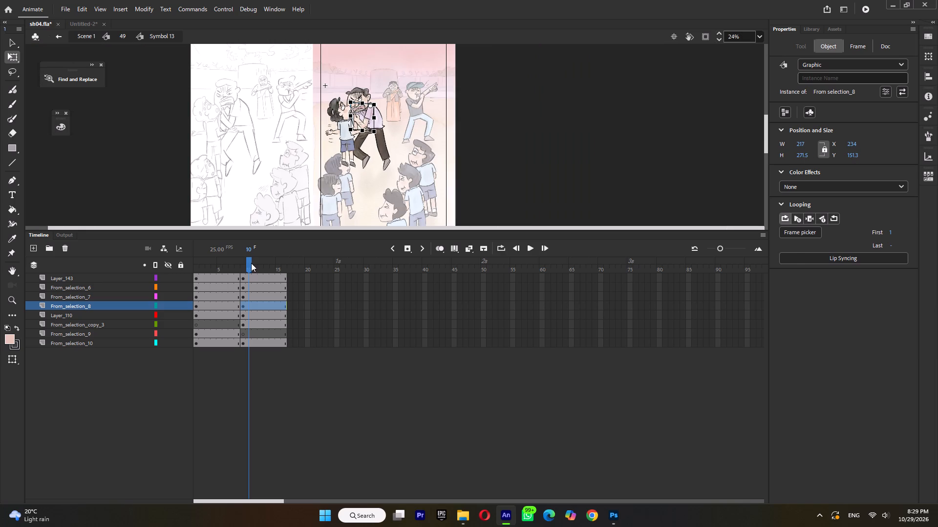
Remove one frame from each of the two poses in the boy-and-man symbol, and preview shot 49.
{"action": "left_click_drag", "start_coordinate": [249, 263], "coordinate": [229, 281]}
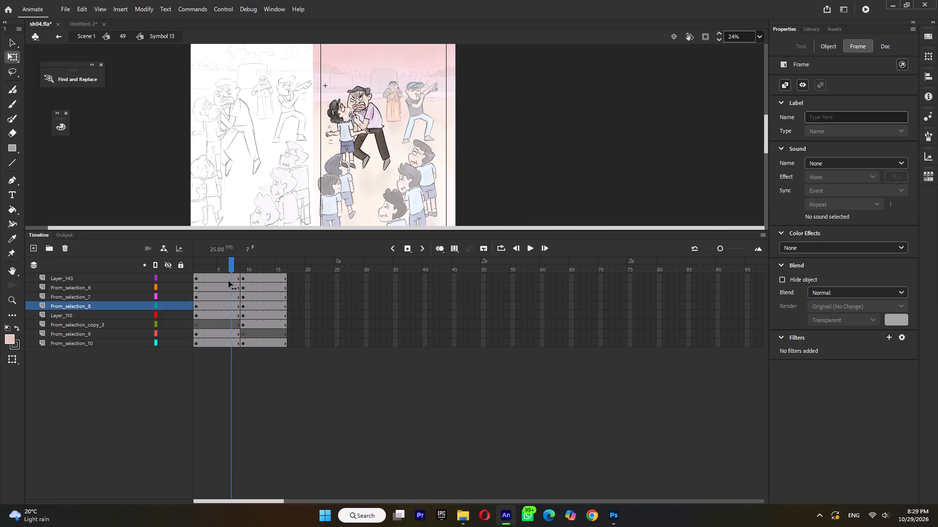
{"action": "left_click_drag", "start_coordinate": [229, 281], "coordinate": [241, 279]}
{"action": "double_click", "coordinate": [231, 265]}
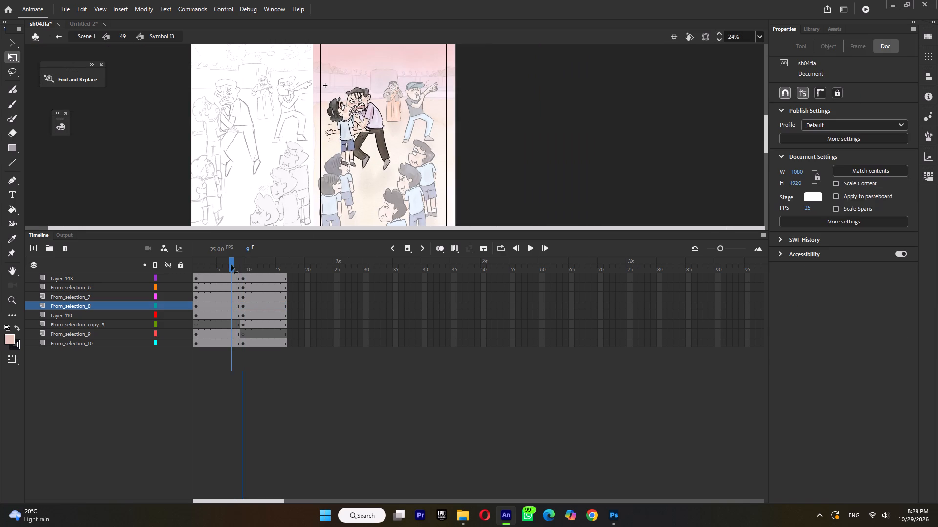
{"action": "key", "text": "shift+F5"}
{"action": "double_click", "coordinate": [250, 267]}
{"action": "key", "text": "shift+F5"}
{"action": "double_click", "coordinate": [513, 175]}
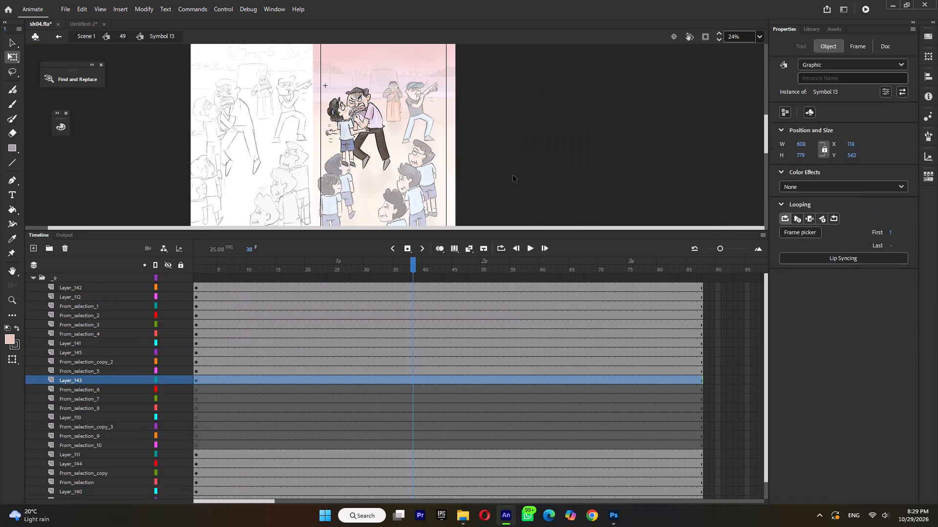
{"action": "key", "text": "Return"}
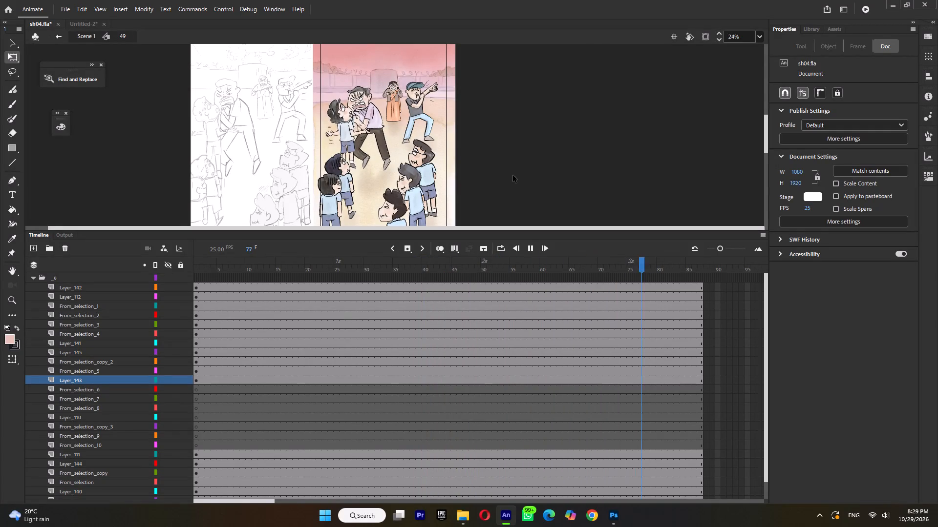
{"action": "key", "text": "Return"}
Inside the Layer 144 motion-lines symbol beside the whistling man's pointing arm, extend the frames to 12 and add a keyframe at frame 7.
{"action": "left_click_drag", "start_coordinate": [228, 275], "coordinate": [160, 282]}
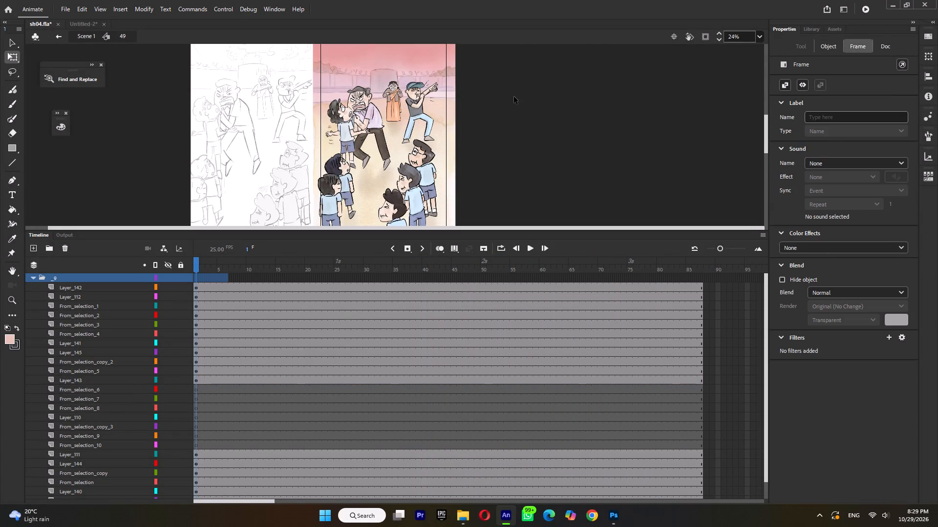
{"action": "scroll", "coordinate": [428, 105], "scroll_direction": "up", "scroll_amount": 4, "text": "ctrl"}
{"action": "left_click", "coordinate": [446, 100]}
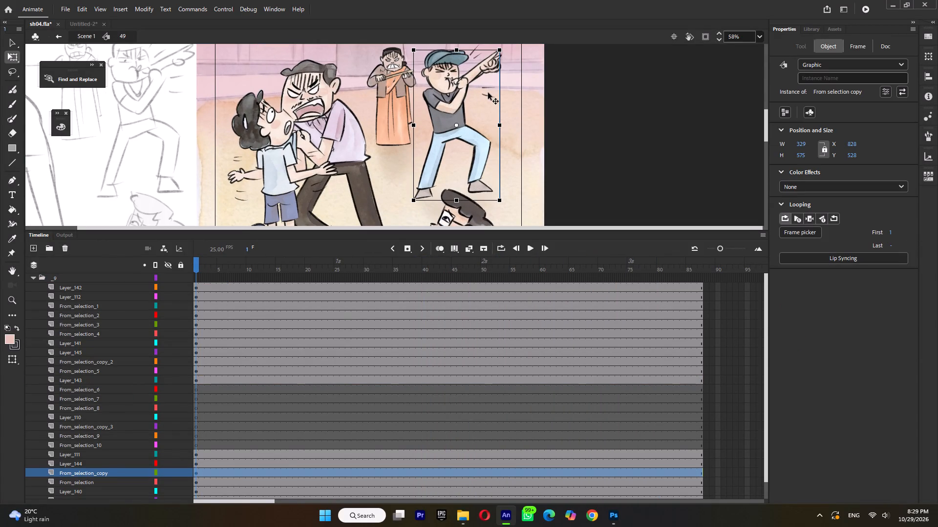
{"action": "left_click", "coordinate": [488, 93]}
{"action": "left_click", "coordinate": [488, 93]}
{"action": "left_click", "coordinate": [258, 278]}
{"action": "key", "text": "F5"}
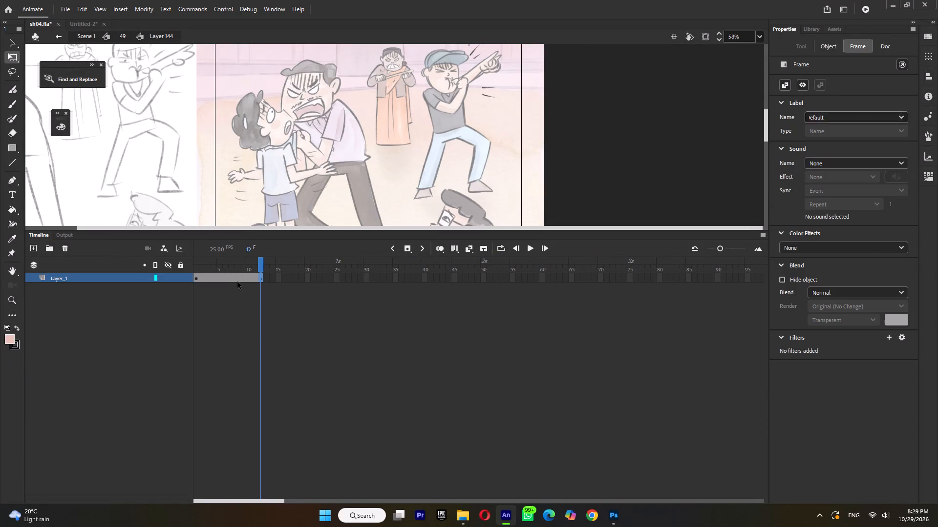
{"action": "left_click", "coordinate": [230, 277]}
{"action": "key", "text": "F6"}
In the frame 7 keyframe, enlarge the motion lines to about 112 by 229 and shift them outward to about X 14.
{"action": "scroll", "coordinate": [509, 57], "scroll_direction": "up", "scroll_amount": 1, "text": "ctrl"}
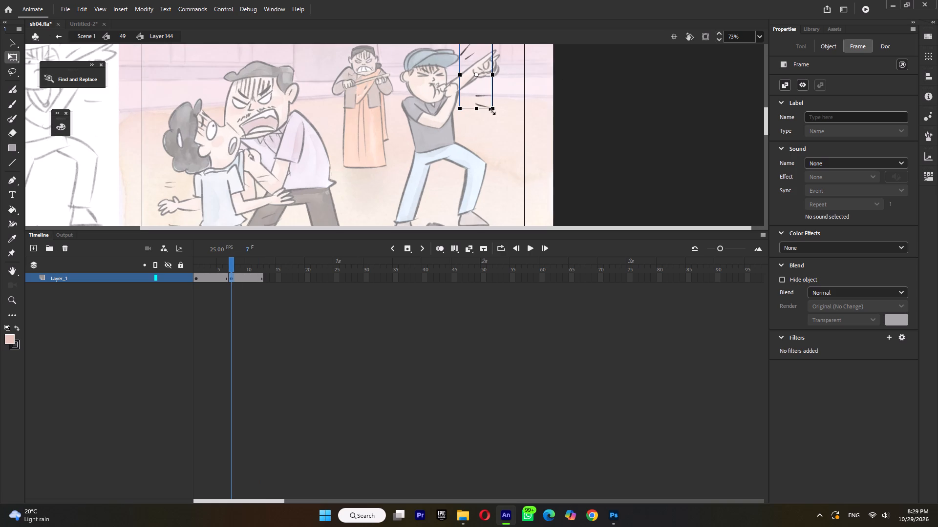
{"action": "scroll", "coordinate": [492, 110], "scroll_direction": "up", "scroll_amount": 2, "text": "ctrl"}
{"action": "left_click_drag", "start_coordinate": [494, 109], "coordinate": [500, 115], "text": "shift"}
{"action": "left_click_drag", "start_coordinate": [484, 91], "coordinate": [494, 92]}
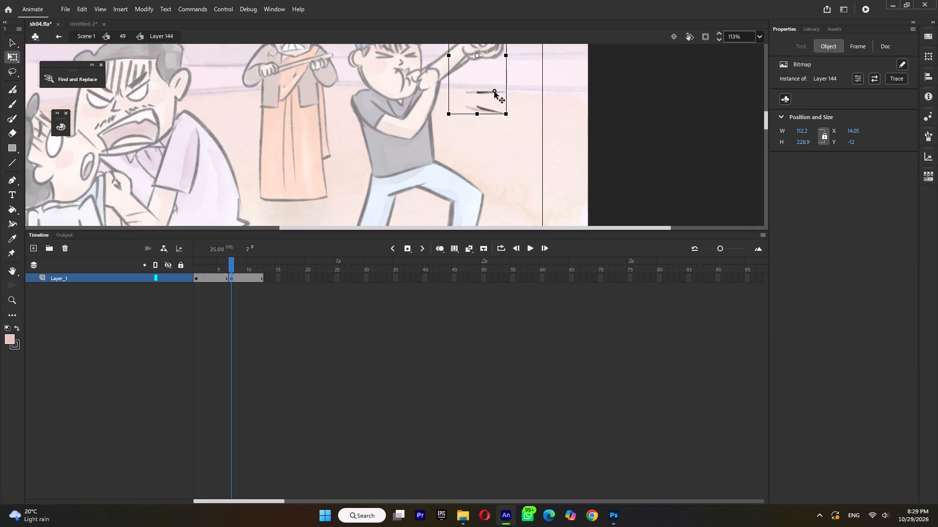
{"action": "left_click_drag", "start_coordinate": [494, 92], "coordinate": [494, 92]}
{"action": "scroll", "coordinate": [494, 93], "scroll_direction": "down", "scroll_amount": 5, "text": "ctrl"}
{"action": "double_click", "coordinate": [451, 126]}
Convert the whistling man's From_selection_copy and From_selection drawings into one graphic symbol and distribute them to separate keyframes inside it.
{"action": "left_click", "coordinate": [462, 118]}
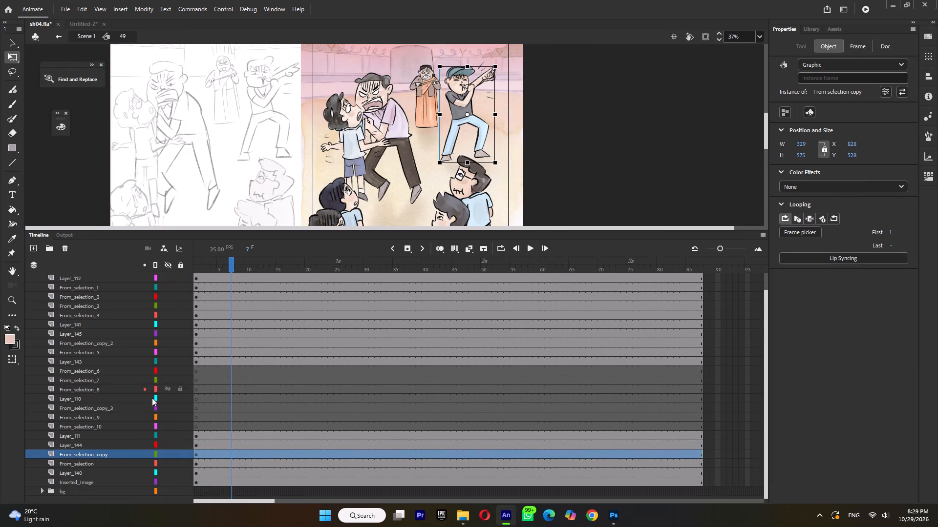
{"action": "left_click", "coordinate": [87, 462], "text": "shift"}
{"action": "key", "text": "F8"}
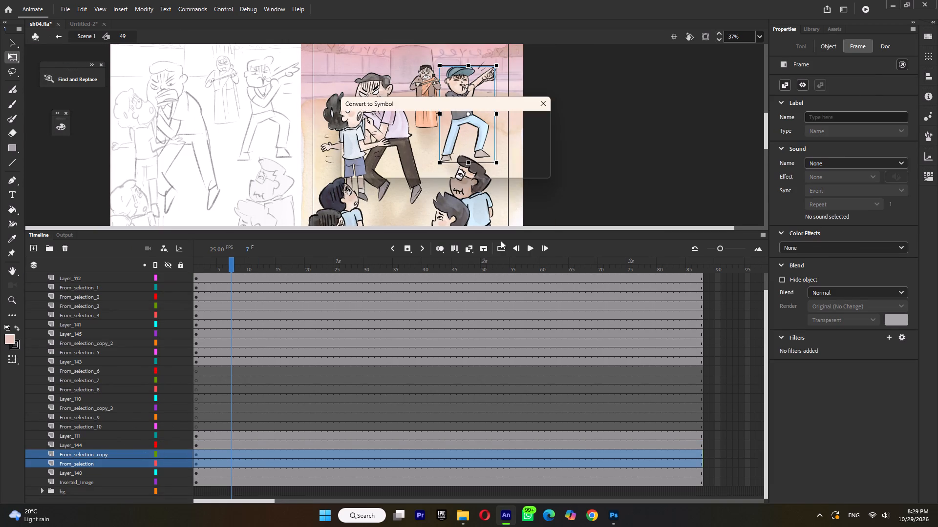
{"action": "left_click", "coordinate": [529, 124]}
{"action": "double_click", "coordinate": [464, 122]}
{"action": "left_click_drag", "start_coordinate": [557, 83], "coordinate": [432, 182]}
{"action": "key", "text": "ctrl+shift+k"}
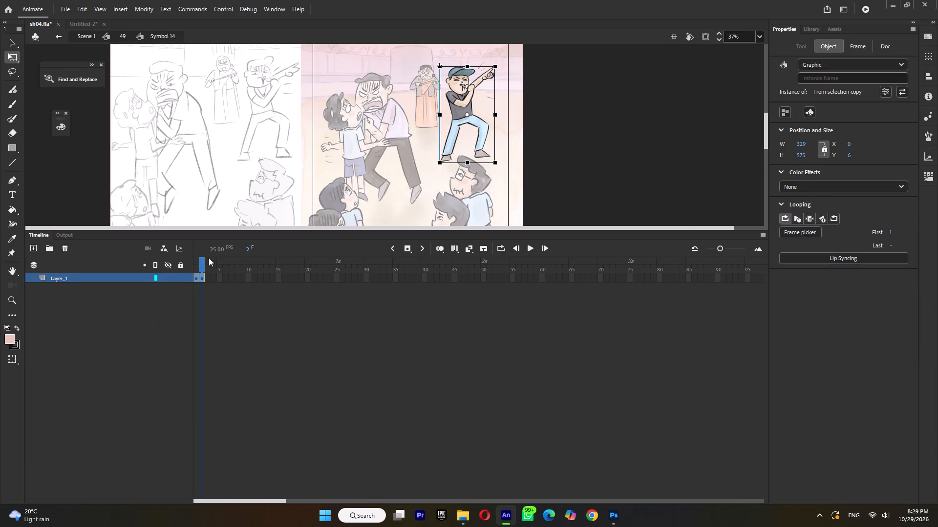
Hold the whistling man's first drawing for frames 1 to 7 and the second for frames 8 to 15, and preview shot 49.
{"action": "left_click", "coordinate": [196, 282]}
{"action": "key", "text": "F5"}
{"action": "key", "text": "F5"}
{"action": "key", "text": "F5"}
{"action": "key", "text": "F5"}
{"action": "key", "text": "F5"}
{"action": "key", "text": "F5"}
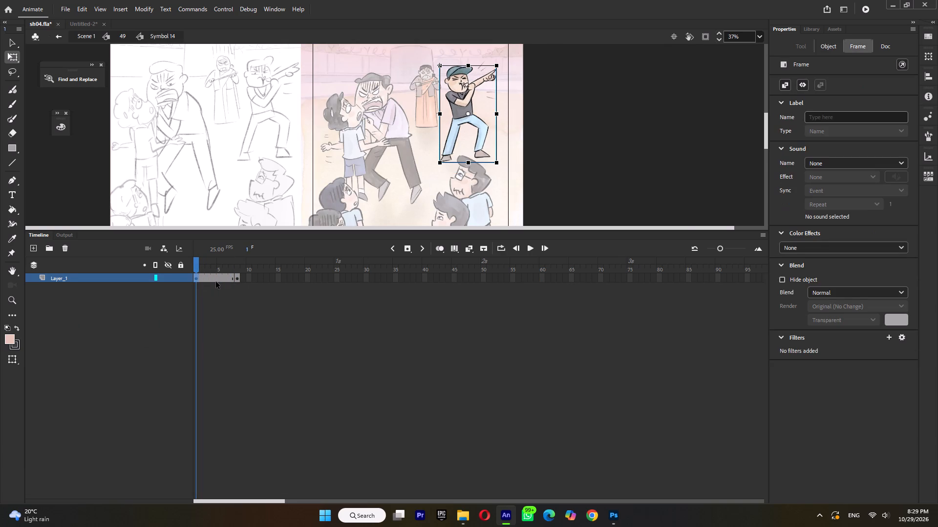
{"action": "left_click", "coordinate": [237, 281]}
{"action": "key", "text": "F5"}
{"action": "key", "text": "F5"}
{"action": "key", "text": "F5"}
{"action": "key", "text": "F5"}
{"action": "key", "text": "F5"}
{"action": "key", "text": "F5"}
{"action": "key", "text": "F5"}
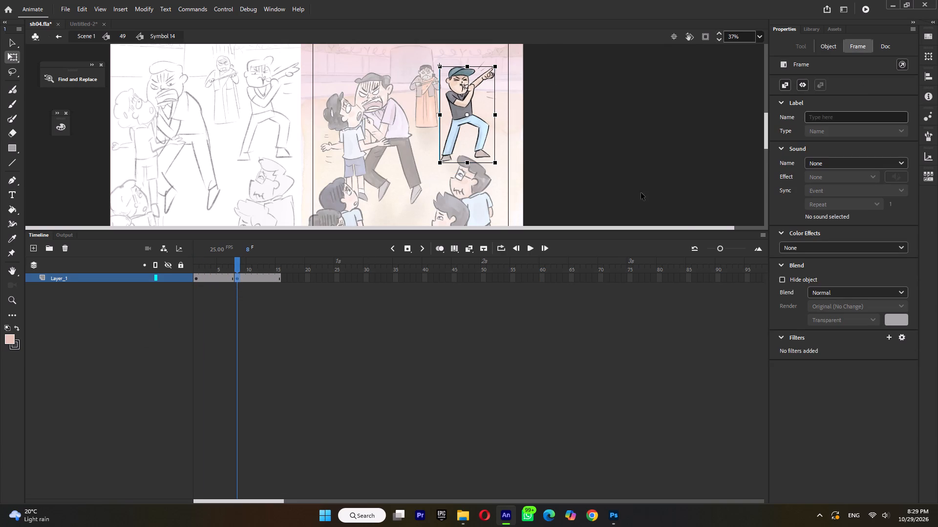
{"action": "double_click", "coordinate": [587, 182]}
{"action": "key", "text": "Return"}
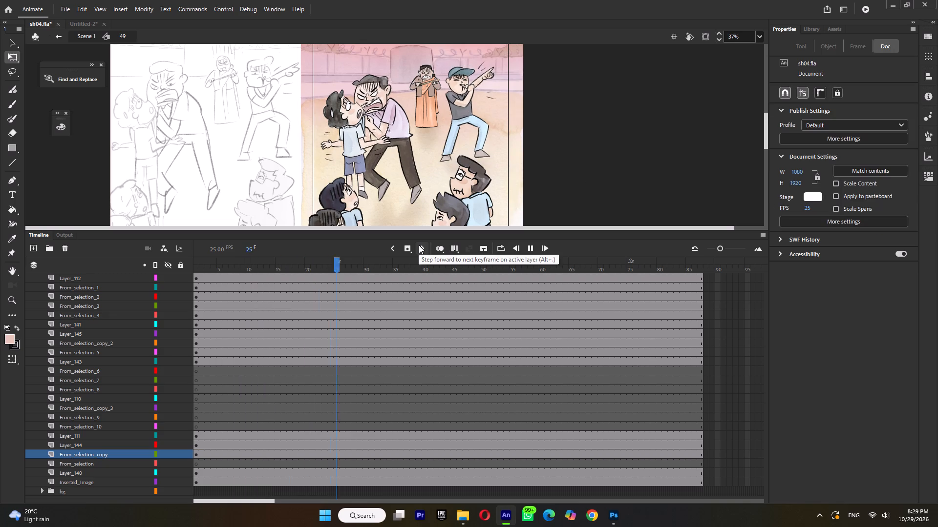
{"action": "key", "text": "Return"}
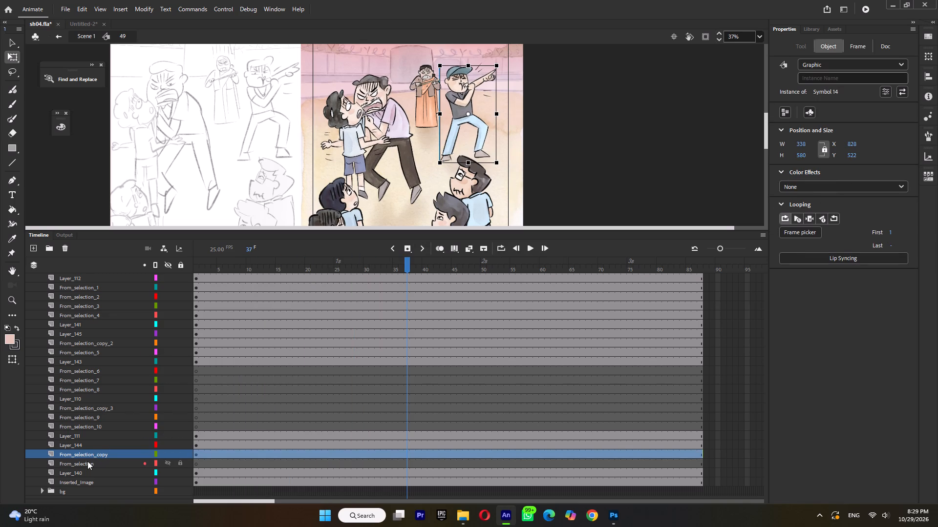
Examine which layers hold the whistling man's details and the orange-robed figure's drawings, stick and forehead lines.
{"action": "left_click", "coordinate": [88, 450]}
{"action": "left_click", "coordinate": [88, 447]}
{"action": "left_click", "coordinate": [90, 439]}
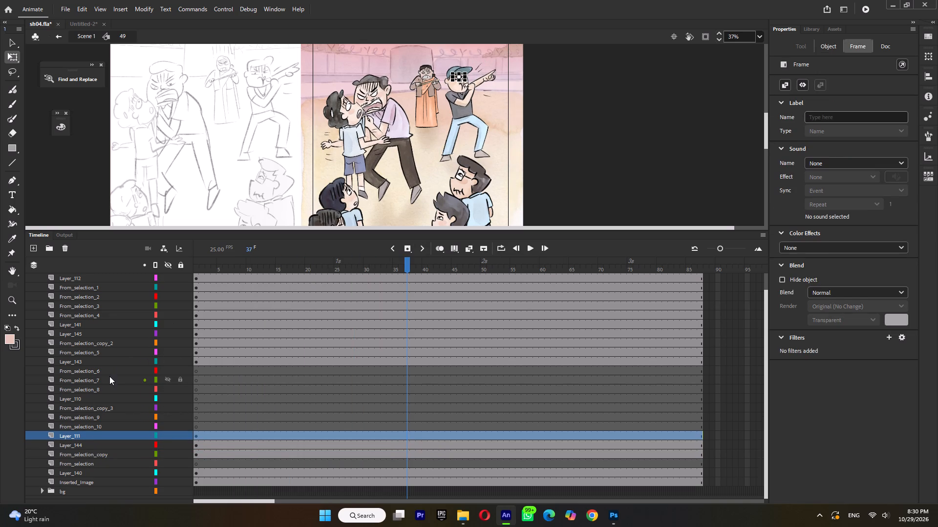
{"action": "left_click", "coordinate": [106, 361]}
{"action": "left_click", "coordinate": [106, 350]}
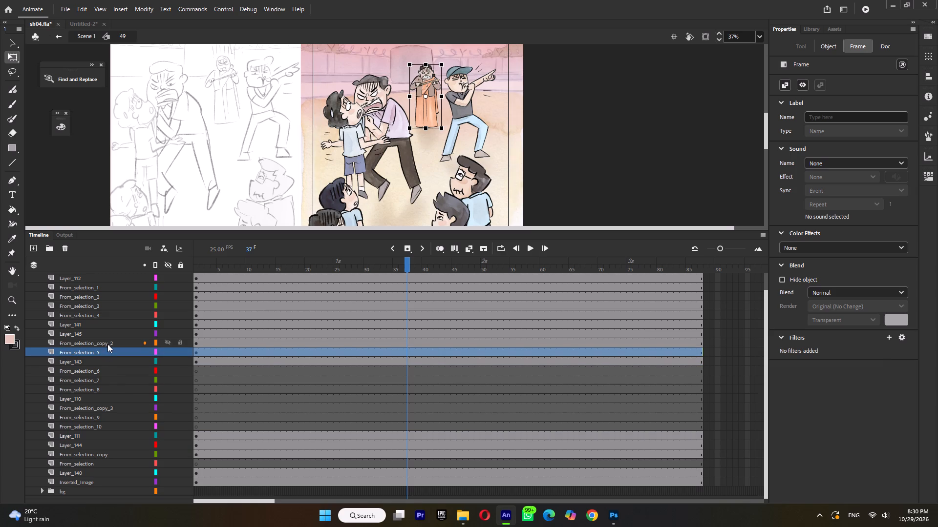
{"action": "left_click", "coordinate": [107, 344]}
{"action": "left_click", "coordinate": [96, 333]}
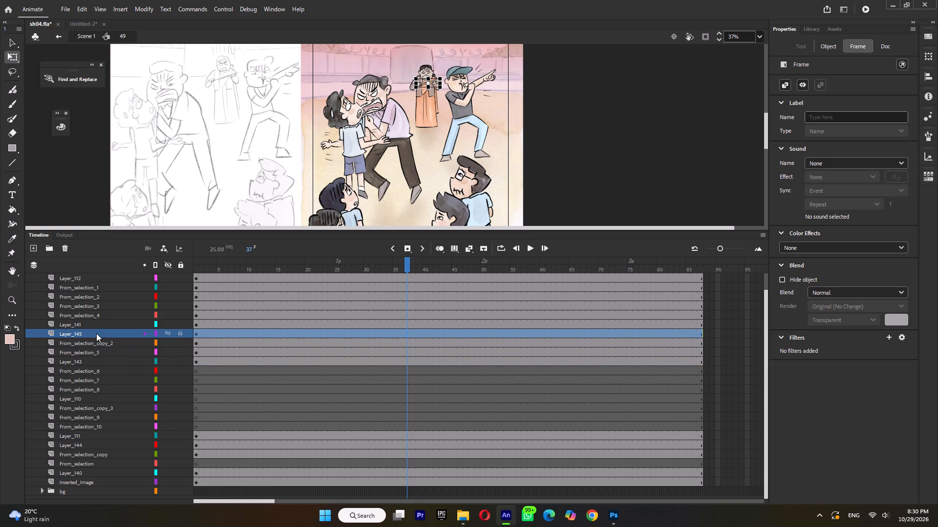
{"action": "left_click", "coordinate": [97, 326]}
{"action": "left_click", "coordinate": [98, 317]}
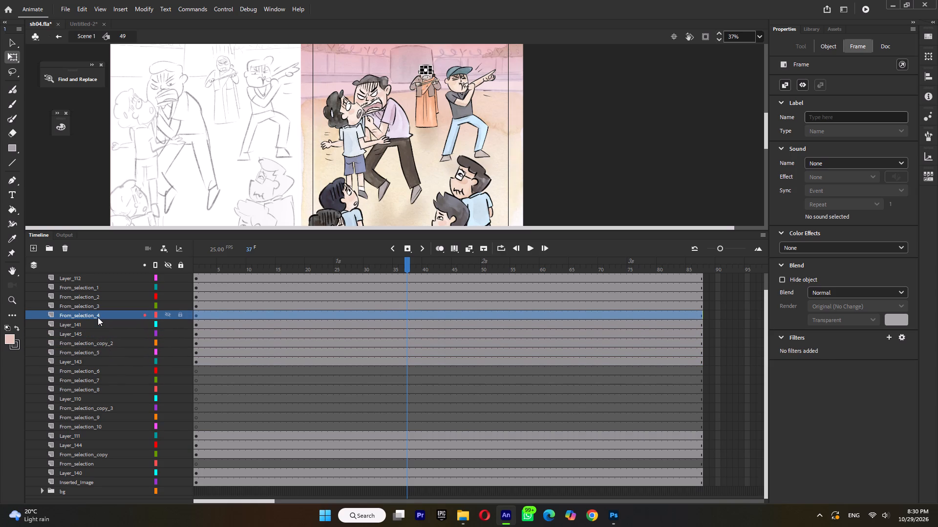
Convert the orange-robed figure's Layer_141, Layer_145, From_selection_copy_2 and From_selection_5 together into one graphic symbol.
{"action": "left_click", "coordinate": [89, 326]}
{"action": "left_click", "coordinate": [85, 333], "text": "ctrl"}
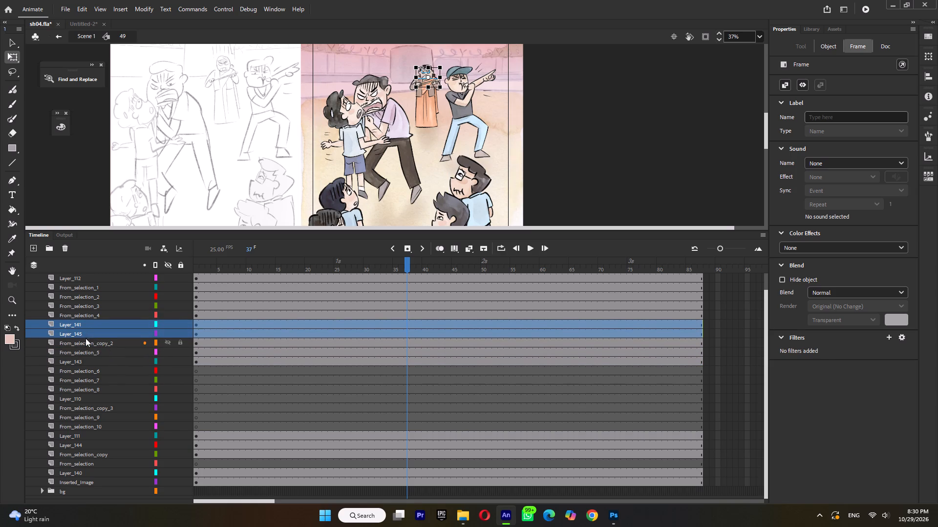
{"action": "left_click", "coordinate": [85, 342], "text": "ctrl"}
{"action": "left_click", "coordinate": [85, 350], "text": "ctrl"}
{"action": "left_click", "coordinate": [83, 361], "text": "ctrl"}
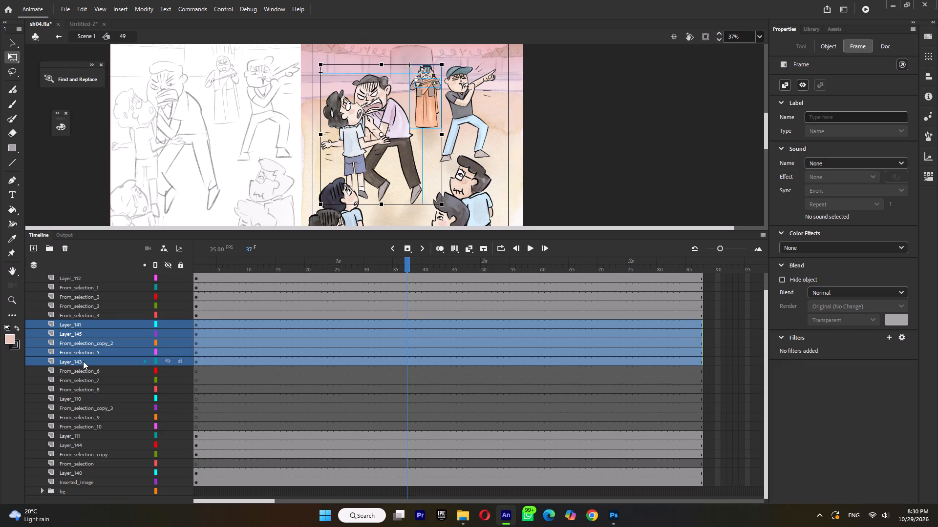
{"action": "left_click", "coordinate": [83, 361], "text": "ctrl"}
{"action": "key", "text": "F8"}
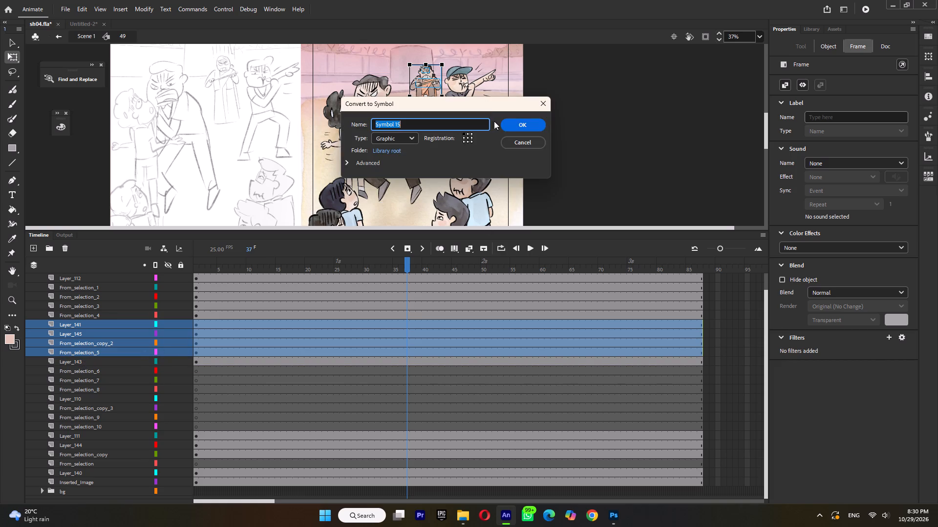
{"action": "left_click", "coordinate": [513, 123]}
Hide Layer_143, which holds the boy and the angry man.
{"action": "left_click", "coordinate": [86, 358]}
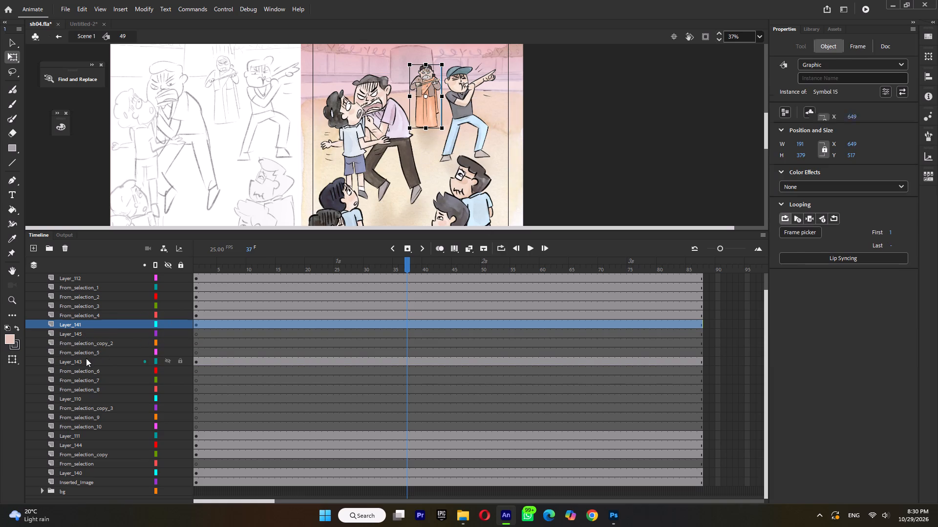
{"action": "left_click", "coordinate": [167, 360]}
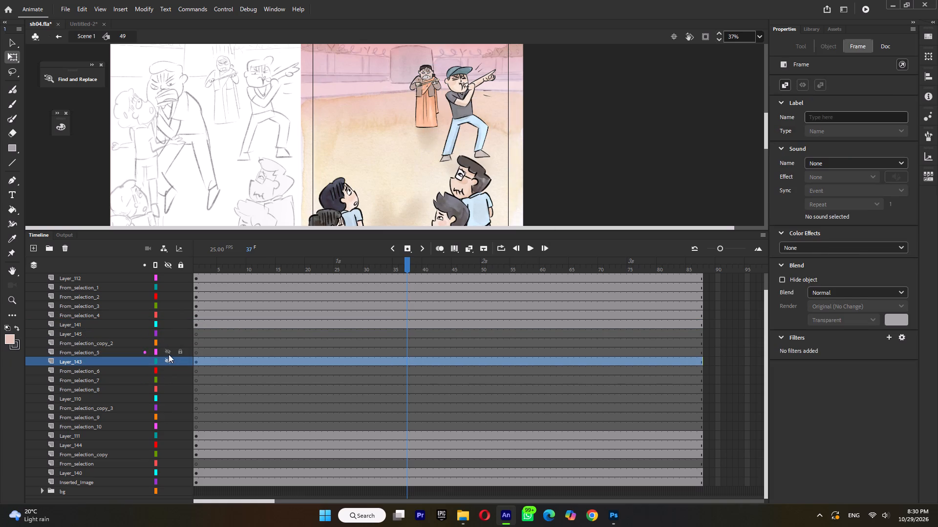
Inside the orange-robed figure's symbol, distribute the parts to layers, extend them all to frame 13 and add keyframes at frame 7.
{"action": "left_click", "coordinate": [421, 98]}
{"action": "left_click", "coordinate": [421, 98]}
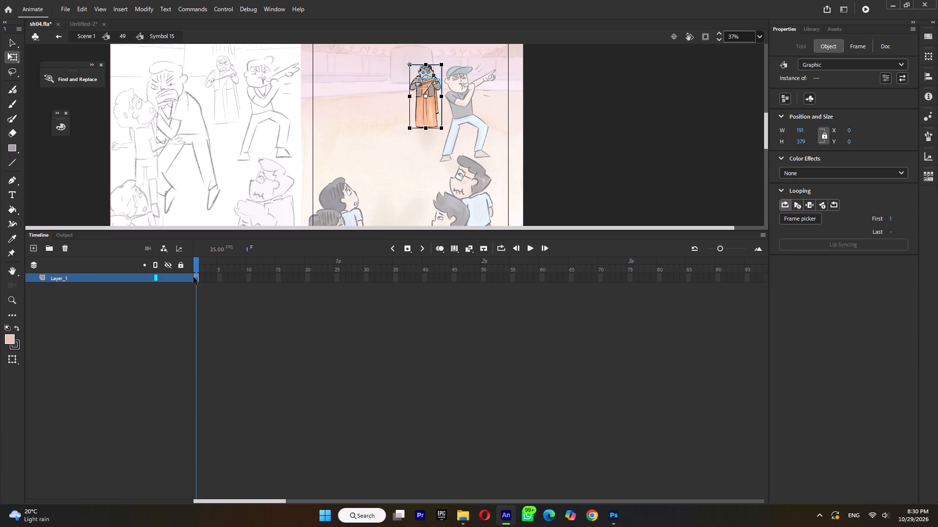
{"action": "key", "text": "ctrl+shift+d"}
{"action": "double_click", "coordinate": [262, 266]}
{"action": "key", "text": "F5"}
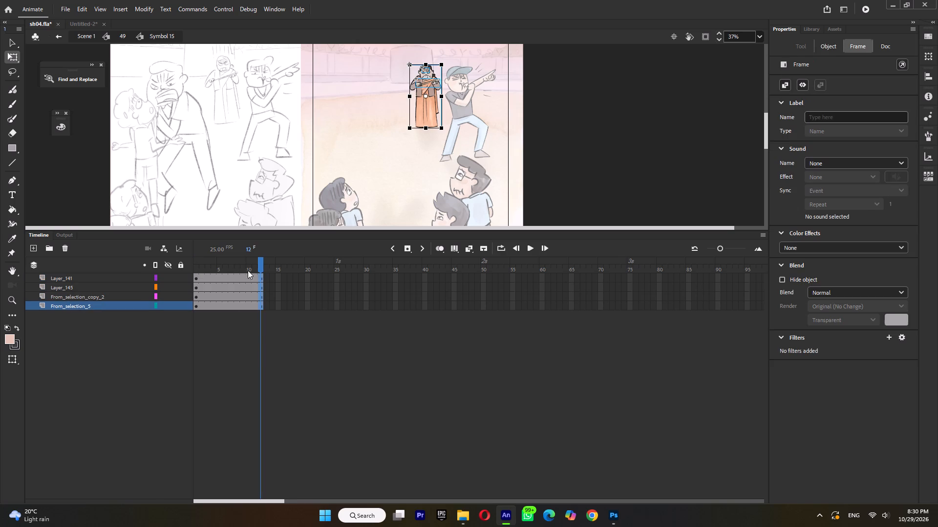
{"action": "key", "text": "F5"}
{"action": "double_click", "coordinate": [233, 266]}
{"action": "key", "text": "F6"}
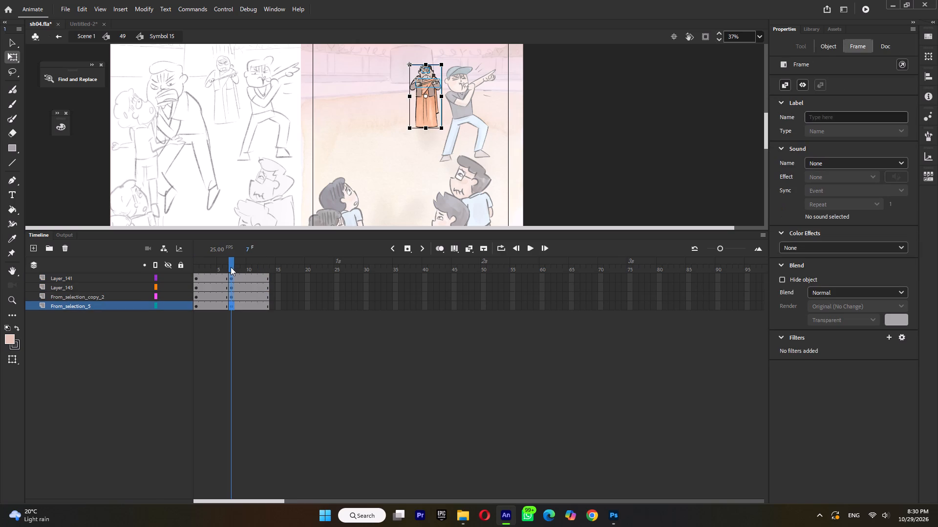
In the frame 7 keyframe, nudge the orange-robed figure's forehead lines, Layer_141, down a few pixels.
{"action": "scroll", "coordinate": [451, 62], "scroll_direction": "up", "scroll_amount": 7, "text": "ctrl"}
{"action": "left_click", "coordinate": [454, 70]}
{"action": "left_click", "coordinate": [342, 101]}
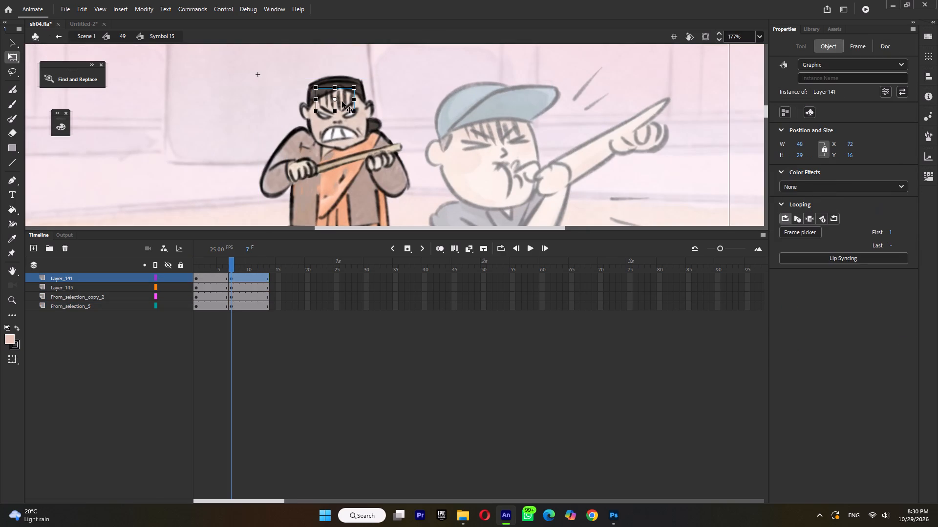
{"action": "key", "text": "Down"}
{"action": "key", "text": "Down"}
{"action": "key", "text": "Down"}
{"action": "key", "text": "Down"}
Alternate the robed figure's two drawings by removing From_selection_copy_2 from the first pose and From_selection_5 from the second.
{"action": "left_click", "coordinate": [219, 269]}
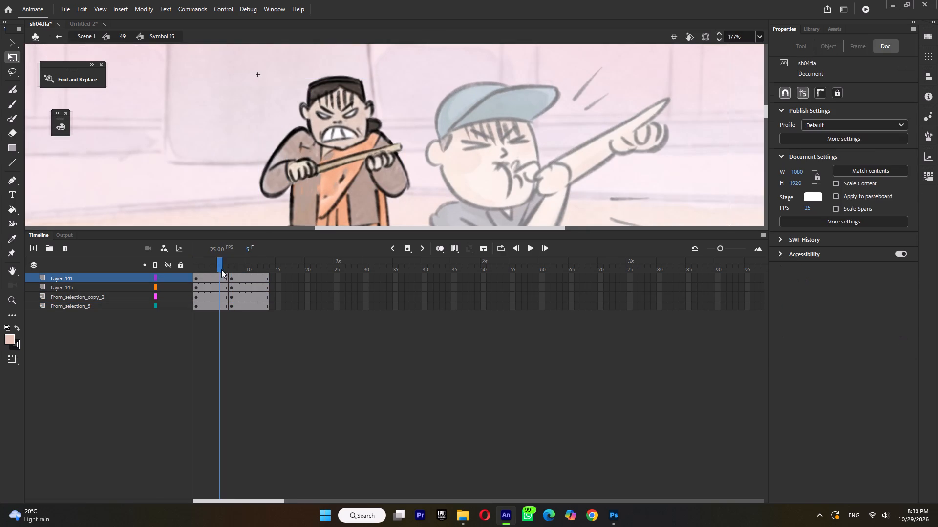
{"action": "left_click", "coordinate": [206, 300]}
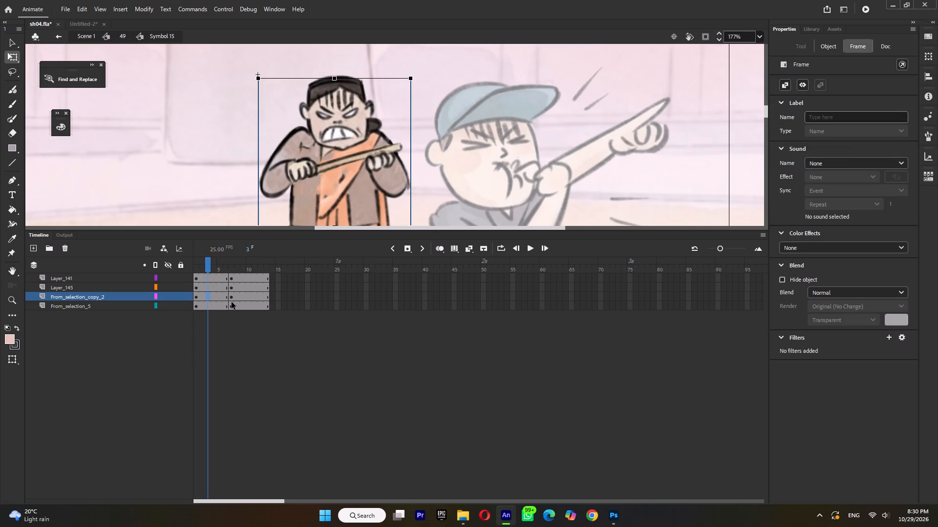
{"action": "key", "text": "Delete"}
{"action": "left_click", "coordinate": [238, 304]}
{"action": "key", "text": "Delete"}
{"action": "left_click", "coordinate": [222, 263]}
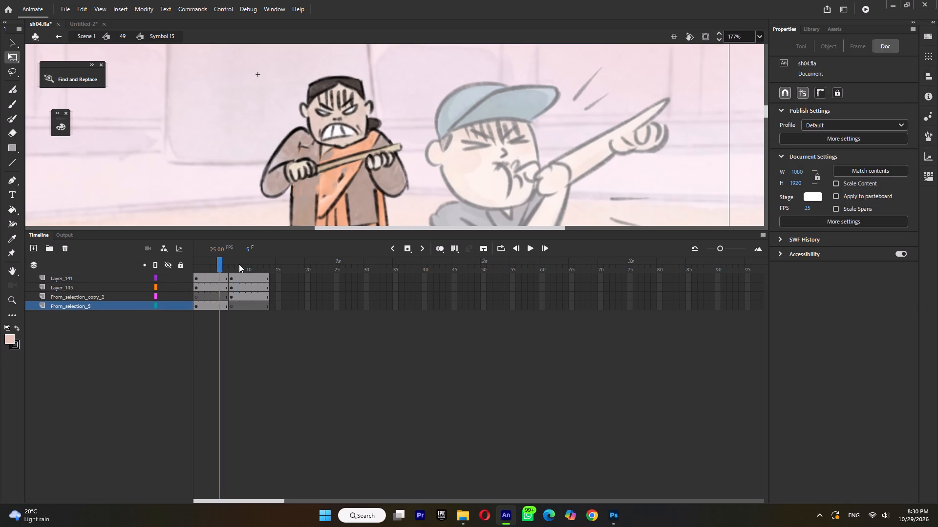
In the second pose, move the pivot of the hands and stick, Layer_145, to the stick's lower-hand end, rotate it slightly upward, and preview.
{"action": "left_click", "coordinate": [239, 264]}
{"action": "left_click", "coordinate": [306, 164]}
{"action": "left_click_drag", "start_coordinate": [346, 161], "coordinate": [332, 165]}
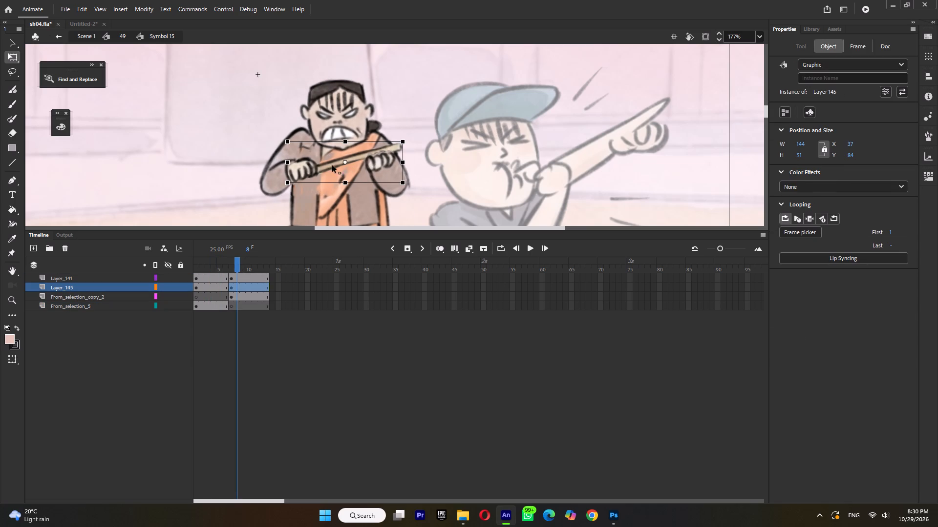
{"action": "left_click_drag", "start_coordinate": [332, 165], "coordinate": [289, 168]}
{"action": "left_click_drag", "start_coordinate": [410, 145], "coordinate": [408, 132]}
{"action": "scroll", "coordinate": [407, 133], "scroll_direction": "down", "scroll_amount": 4, "text": "ctrl"}
{"action": "left_click", "coordinate": [210, 269]}
{"action": "key", "text": "Return"}
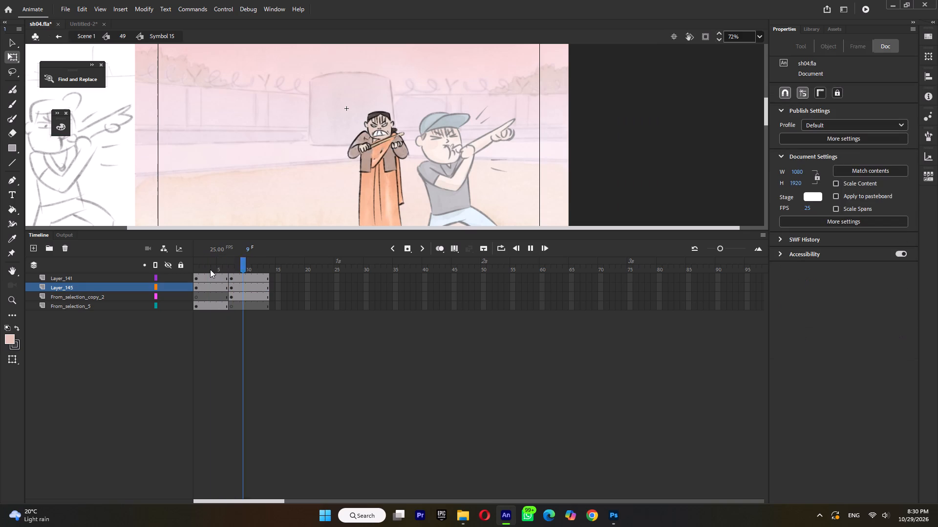
{"action": "double_click", "coordinate": [613, 172]}
{"action": "scroll", "coordinate": [594, 168], "scroll_direction": "down", "scroll_amount": 6, "text": "ctrl"}
{"action": "key", "text": "backslash"}
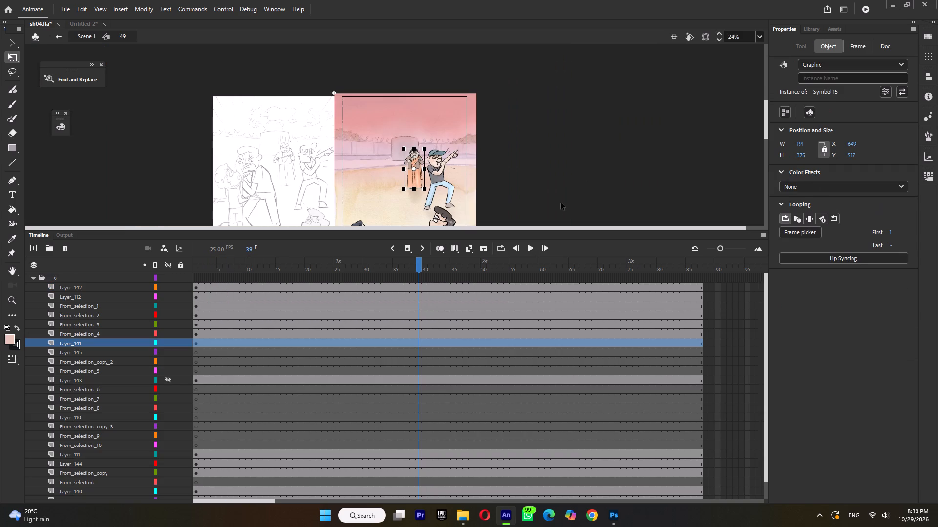
Preview shot 49's animation, return to the main scene and check how it plays into the following shot.
{"action": "key", "text": "Return"}
{"action": "key", "text": "Return"}
{"action": "left_click", "coordinate": [561, 180]}
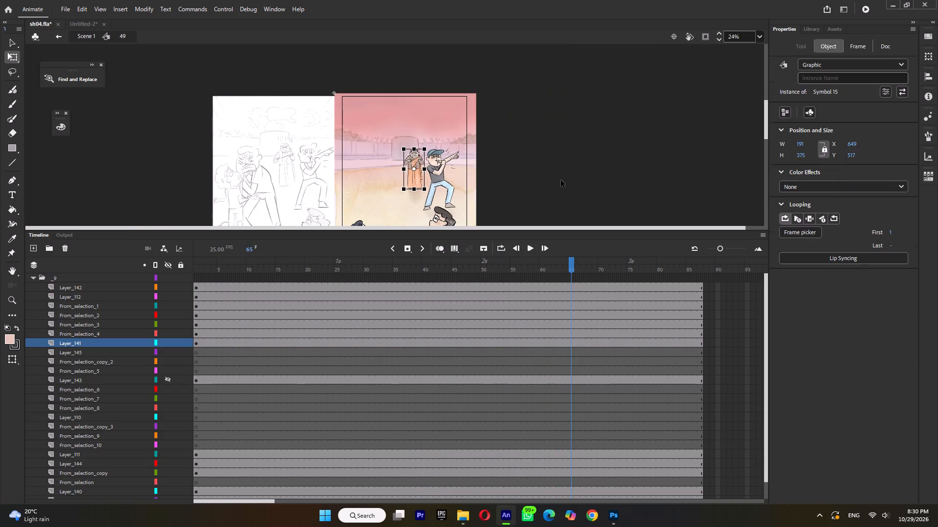
{"action": "scroll", "coordinate": [532, 137], "scroll_direction": "down", "scroll_amount": 3, "text": "ctrl"}
{"action": "double_click", "coordinate": [560, 164]}
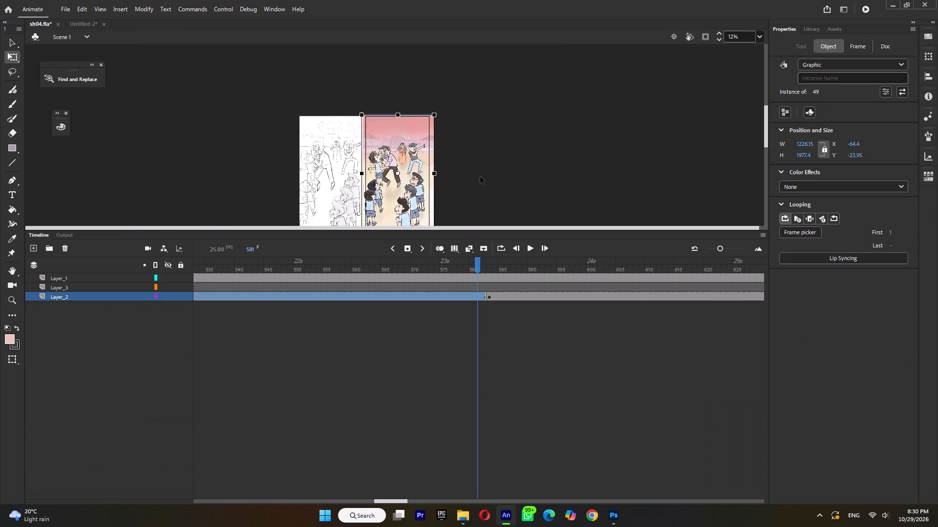
{"action": "scroll", "coordinate": [394, 201], "scroll_direction": "up", "scroll_amount": 3, "text": "ctrl"}
{"action": "key", "text": "Return"}
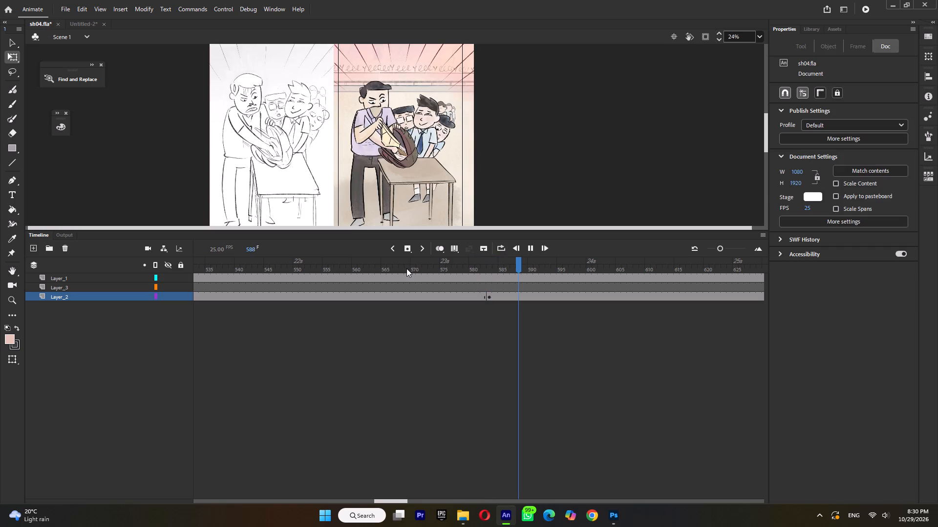
{"action": "key", "text": "Return"}
On Layer_2, add a keyframe at frame 582, nudge shot 49 slightly right at frame 517, and classic-tween between them.
{"action": "left_click_drag", "start_coordinate": [384, 264], "coordinate": [607, 317]}
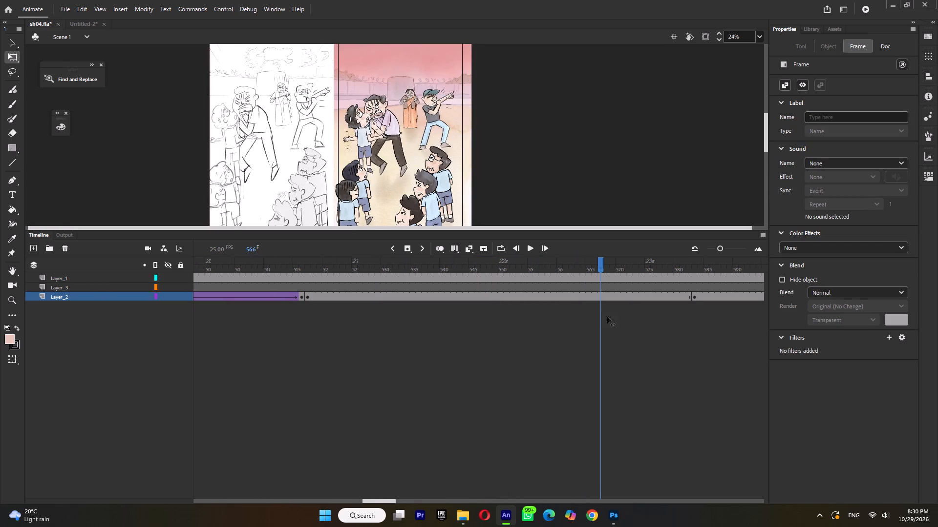
{"action": "left_click_drag", "start_coordinate": [607, 317], "coordinate": [673, 317]}
{"action": "left_click", "coordinate": [688, 295]}
{"action": "key", "text": "F6"}
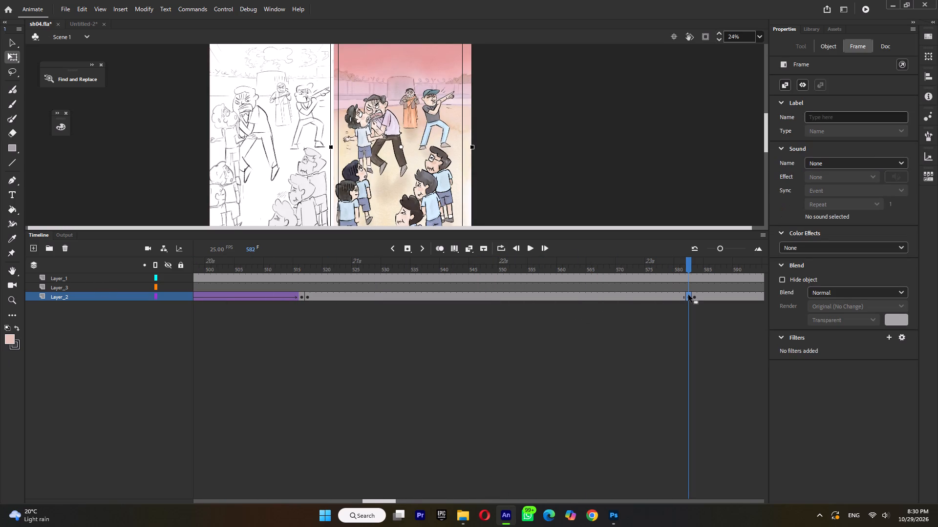
{"action": "left_click", "coordinate": [307, 297]}
{"action": "key", "text": "Right"}
{"action": "key", "text": "Right"}
{"action": "key", "text": "Right"}
{"action": "key", "text": "Right"}
{"action": "key", "text": "Right"}
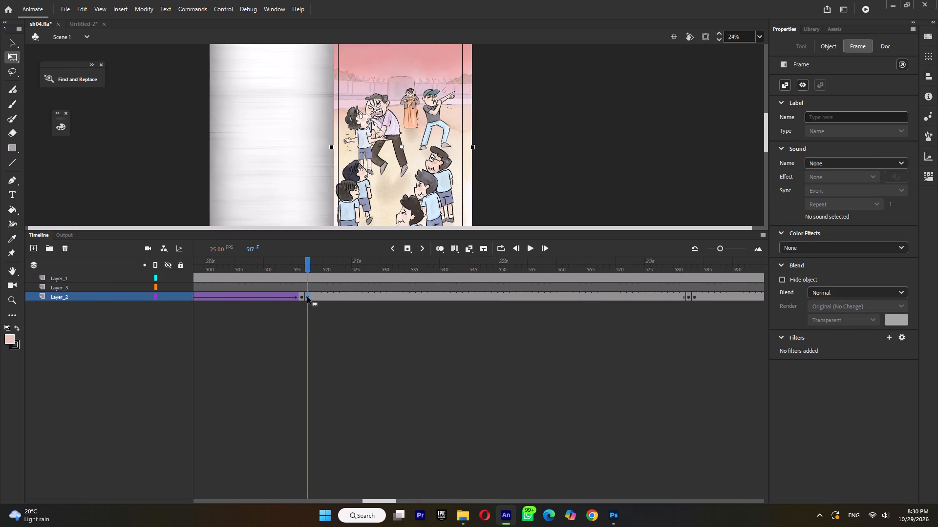
{"action": "key", "text": "Right"}
{"action": "key", "text": "ctrl+m"}
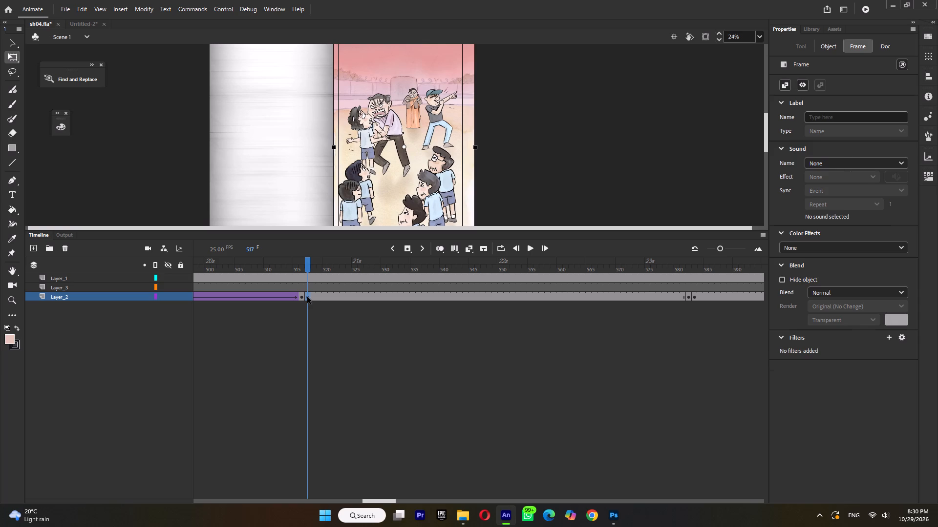
{"action": "key", "text": "Return"}
{"action": "key", "text": "Return"}
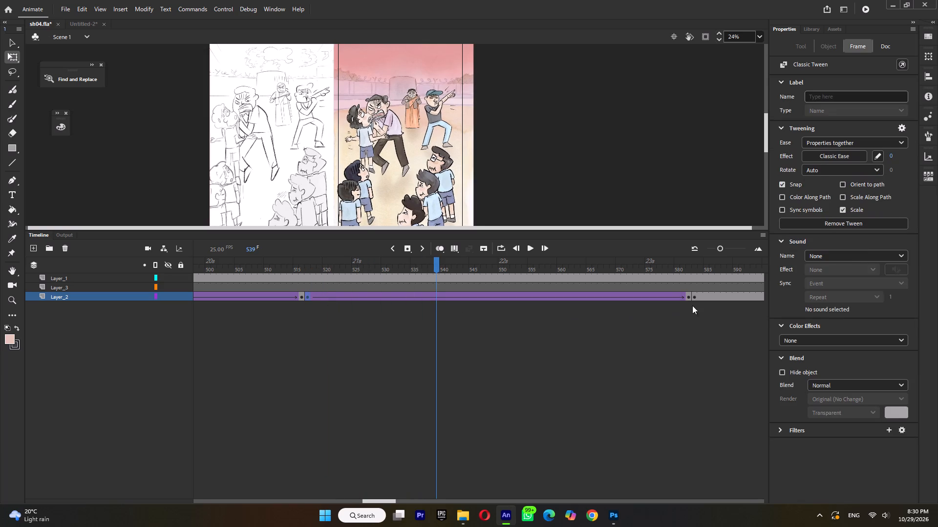
At the frame 582 keyframe, nudge shot 49 slightly left and preview the drift.
{"action": "left_click", "coordinate": [689, 297]}
{"action": "key", "text": "Left"}
{"action": "key", "text": "Left"}
{"action": "key", "text": "Left"}
{"action": "key", "text": "Return"}
{"action": "key", "text": "Return"}
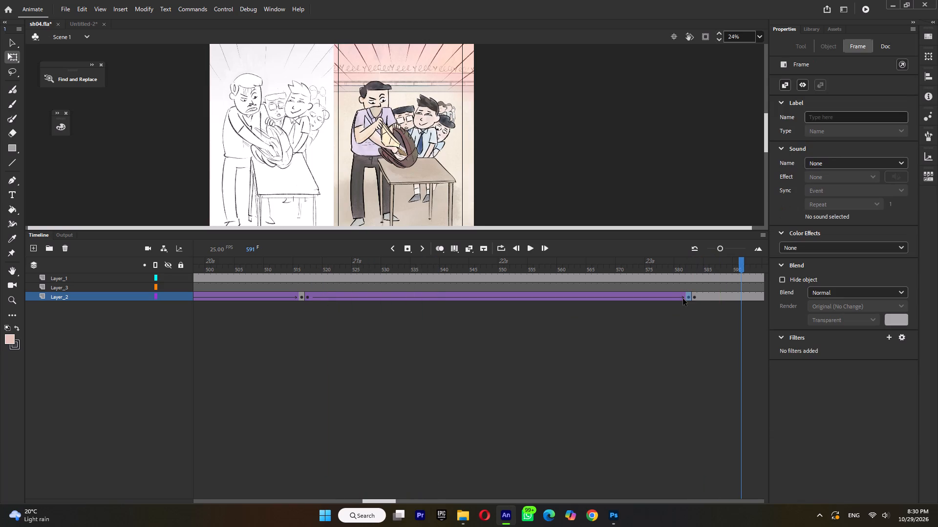
Inside shot 50's Inserted_Image symbol of radiating lines, extend the layer to frame 12 and add a keyframe at frame 7.
{"action": "left_click_drag", "start_coordinate": [703, 265], "coordinate": [399, 312]}
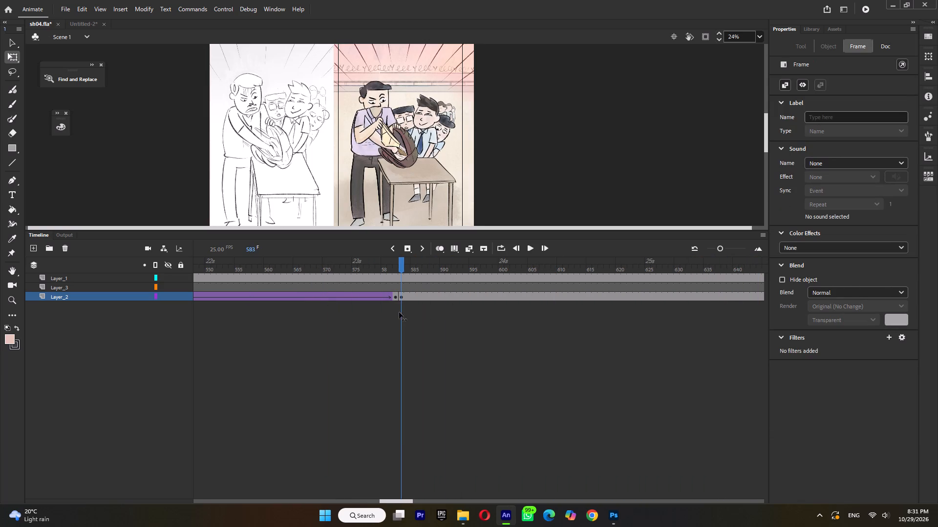
{"action": "left_click_drag", "start_coordinate": [399, 312], "coordinate": [607, 331]}
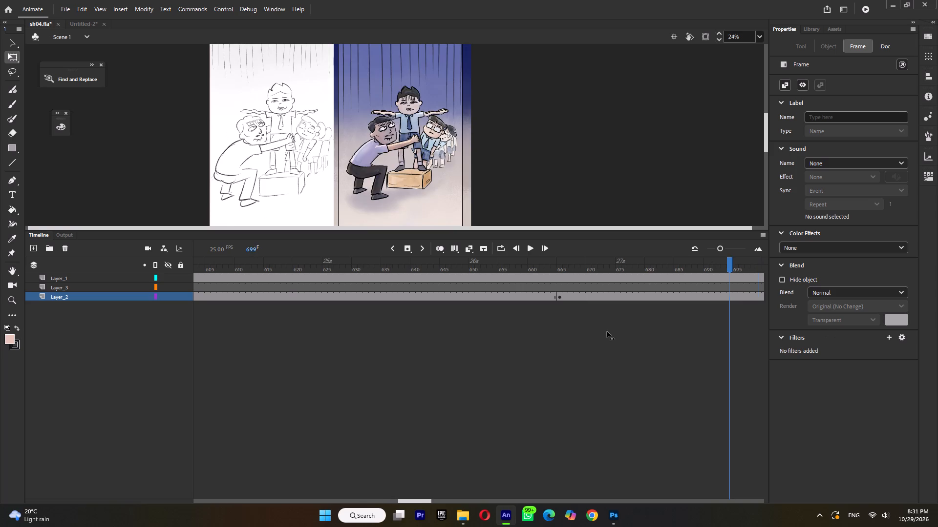
{"action": "left_click_drag", "start_coordinate": [607, 331], "coordinate": [553, 330]}
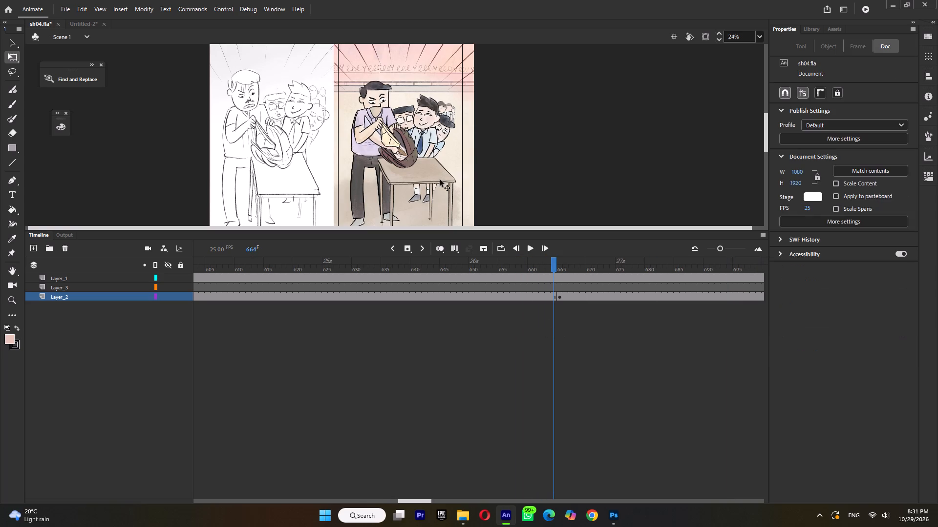
{"action": "double_click", "coordinate": [403, 138]}
{"action": "left_click", "coordinate": [366, 132]}
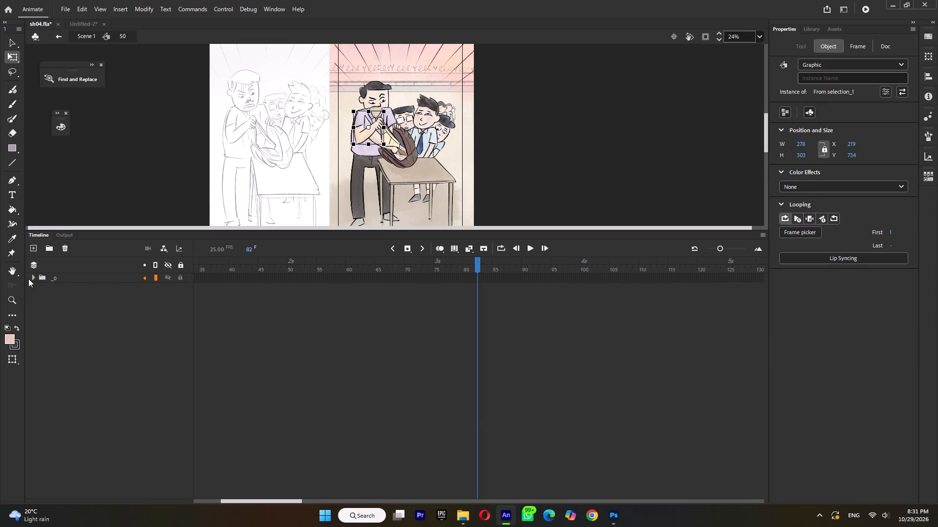
{"action": "left_click", "coordinate": [31, 280]}
{"action": "left_click", "coordinate": [80, 290]}
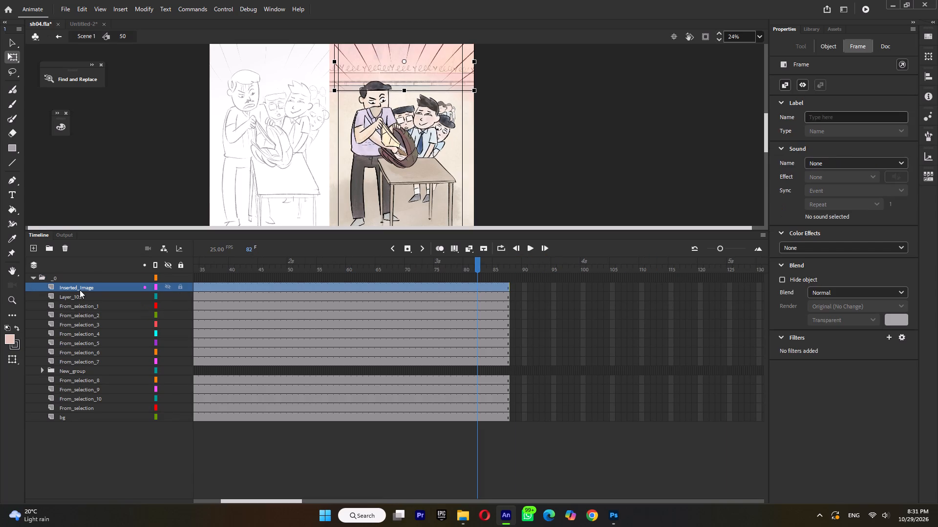
{"action": "double_click", "coordinate": [376, 53]}
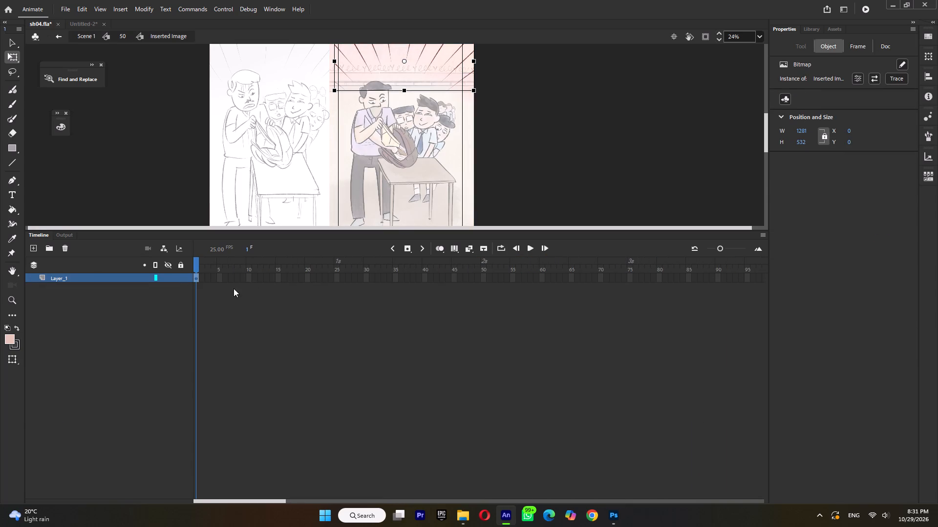
{"action": "left_click", "coordinate": [263, 277]}
{"action": "key", "text": "F5"}
{"action": "left_click", "coordinate": [231, 277]}
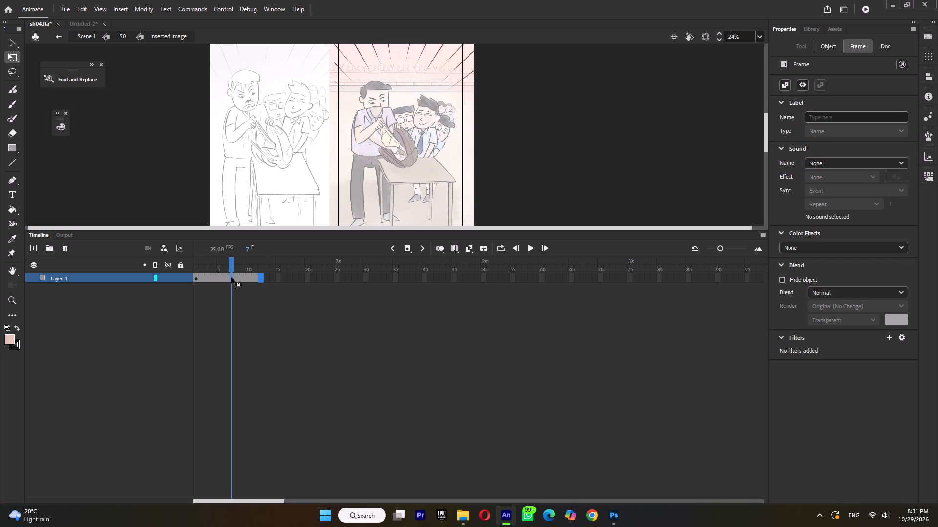
{"action": "key", "text": "F6"}
At frame 7, enlarge the radiating lines to about 1346 by 559, shift them up to Y -82, and return to shot 50.
{"action": "scroll", "coordinate": [456, 137], "scroll_direction": "down", "scroll_amount": 2, "text": "ctrl"}
{"action": "scroll", "coordinate": [463, 70], "scroll_direction": "up", "scroll_amount": 5, "text": "ctrl"}
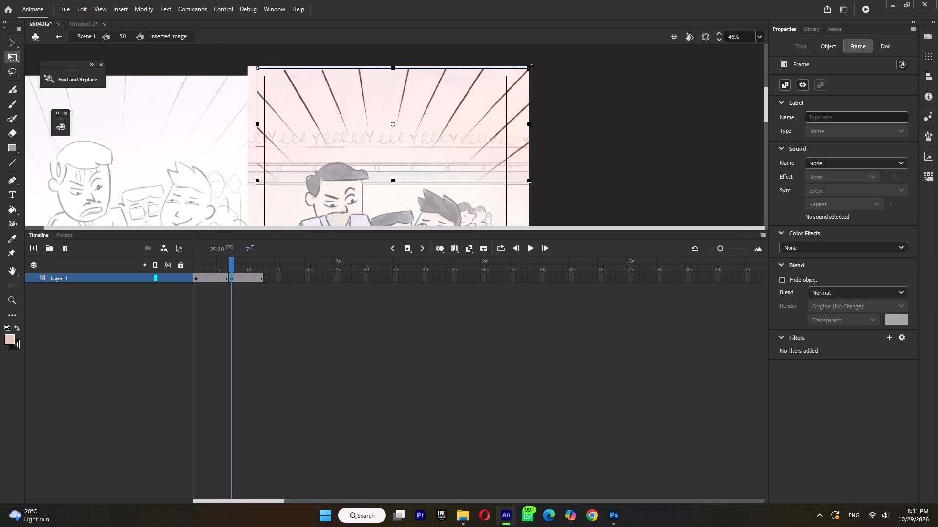
{"action": "left_click_drag", "start_coordinate": [530, 70], "coordinate": [536, 60], "text": "shift"}
{"action": "left_click_drag", "start_coordinate": [469, 91], "coordinate": [469, 76]}
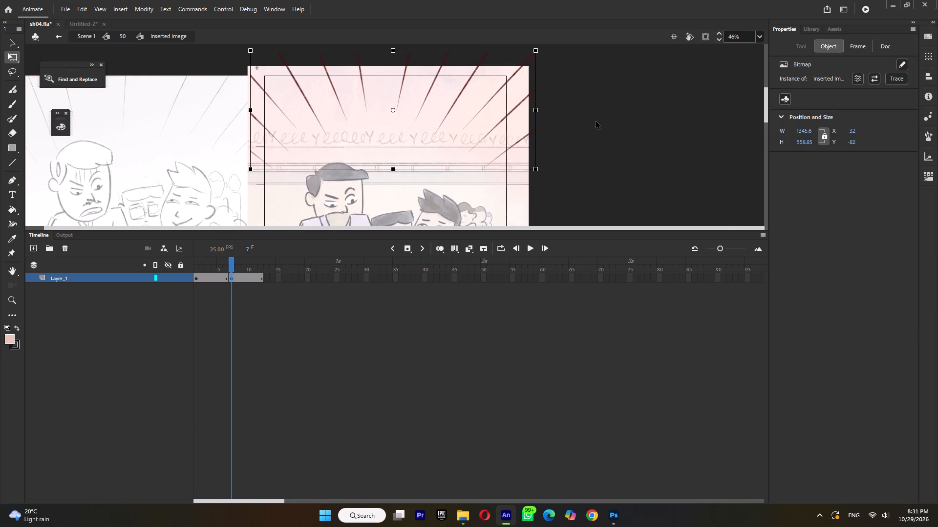
{"action": "double_click", "coordinate": [596, 122]}
Hide the radiating lines layer, Inserted_Image, and the pink overlay layer, Layer_105.
{"action": "left_click", "coordinate": [170, 285]}
{"action": "left_click", "coordinate": [111, 301]}
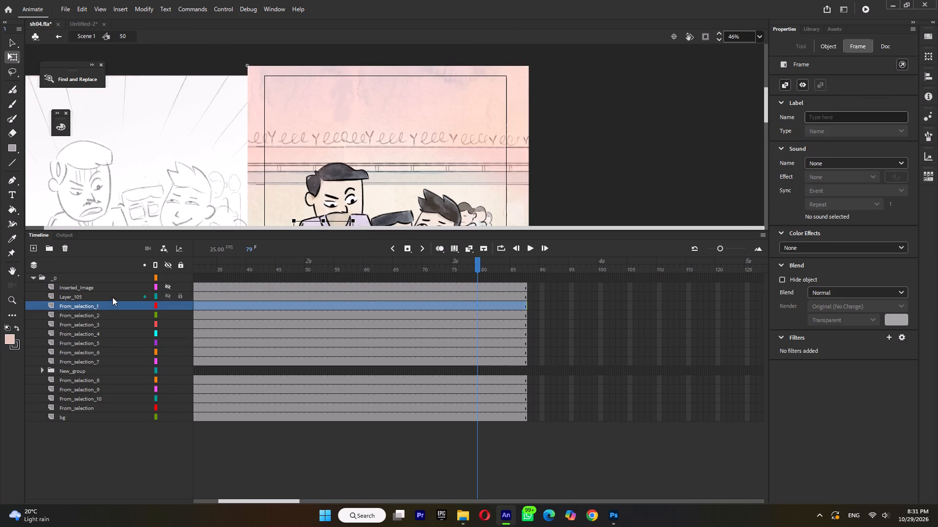
{"action": "scroll", "coordinate": [327, 153], "scroll_direction": "down", "scroll_amount": 3, "text": "ctrl"}
{"action": "left_click", "coordinate": [81, 297]}
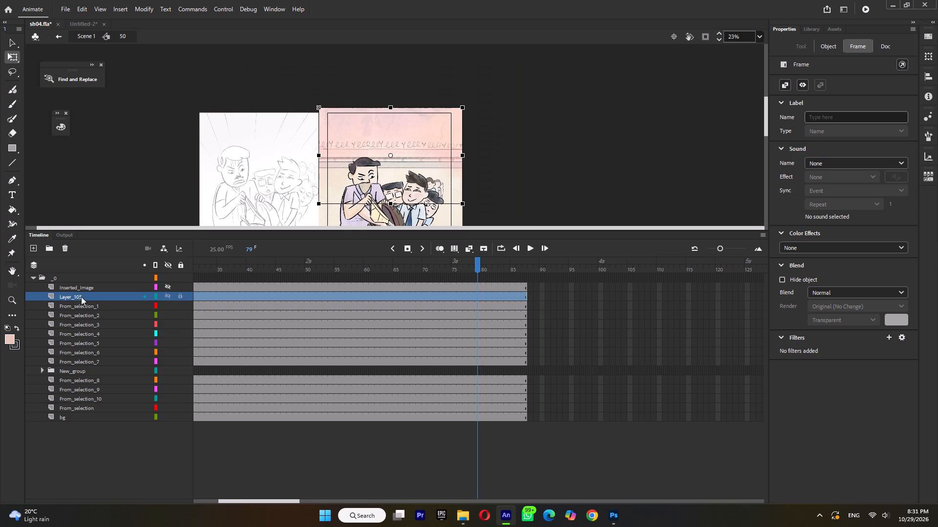
{"action": "left_click", "coordinate": [168, 299]}
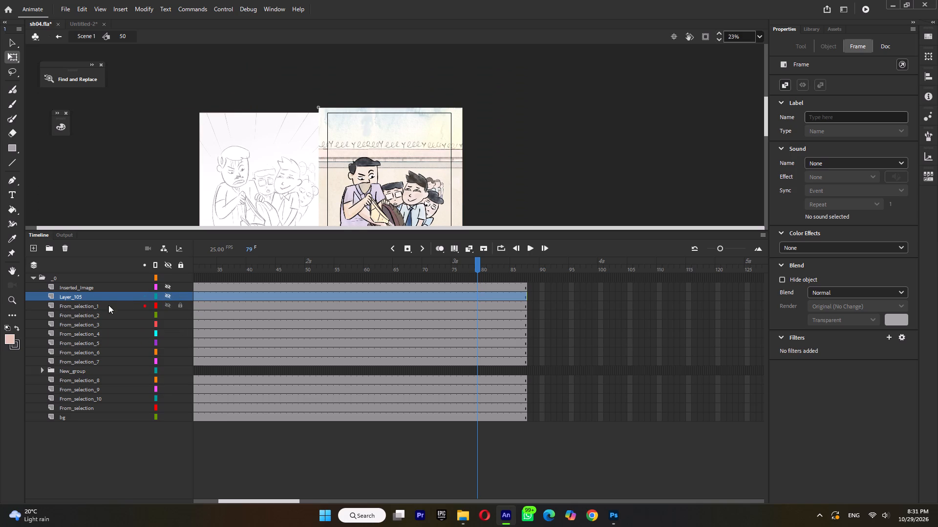
Identify the parts on From_selection_1 and From_selection_2, the man's raised arm and paper, and hide both layers.
{"action": "left_click", "coordinate": [75, 305]}
{"action": "left_click", "coordinate": [76, 314], "text": "ctrl"}
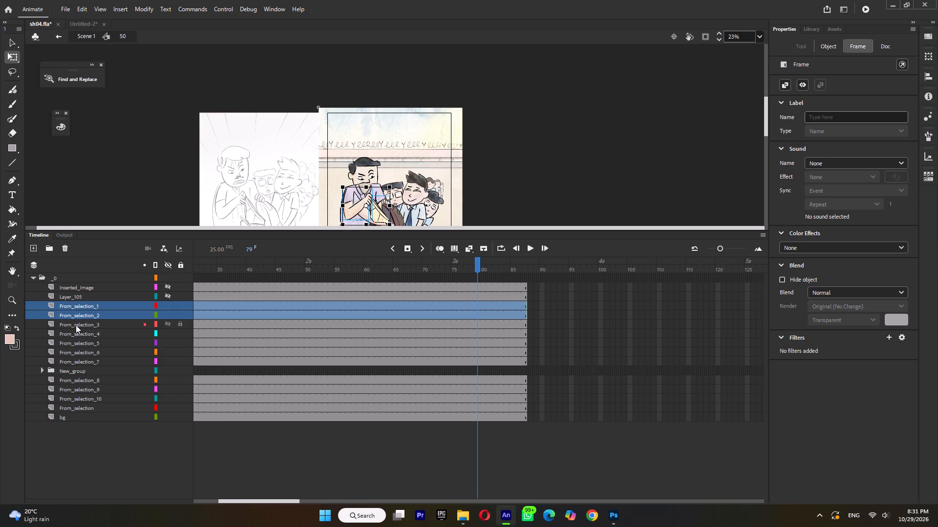
{"action": "scroll", "coordinate": [360, 191], "scroll_direction": "up", "scroll_amount": 3, "text": "ctrl"}
{"action": "scroll", "coordinate": [376, 161], "scroll_direction": "down", "scroll_amount": 2}
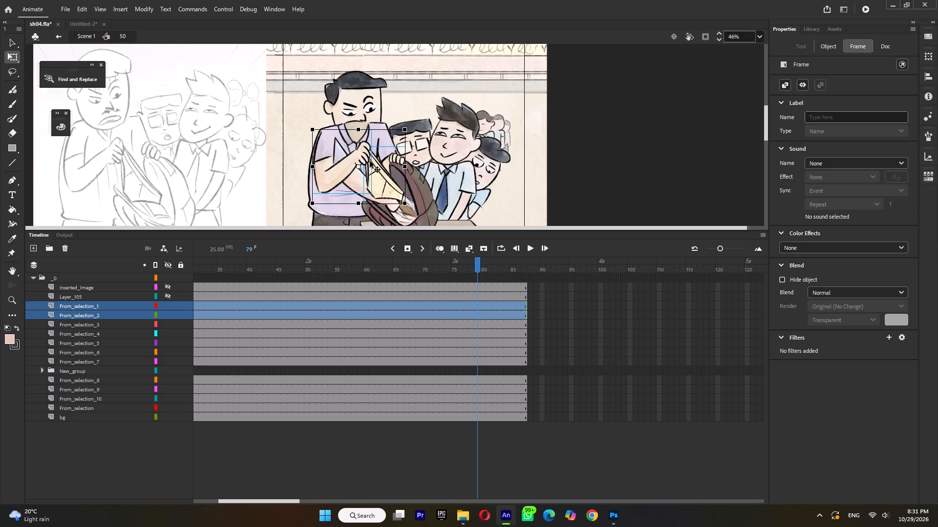
{"action": "scroll", "coordinate": [370, 161], "scroll_direction": "up", "scroll_amount": 2}
{"action": "scroll", "coordinate": [390, 167], "scroll_direction": "down", "scroll_amount": 2}
{"action": "left_click", "coordinate": [652, 145]}
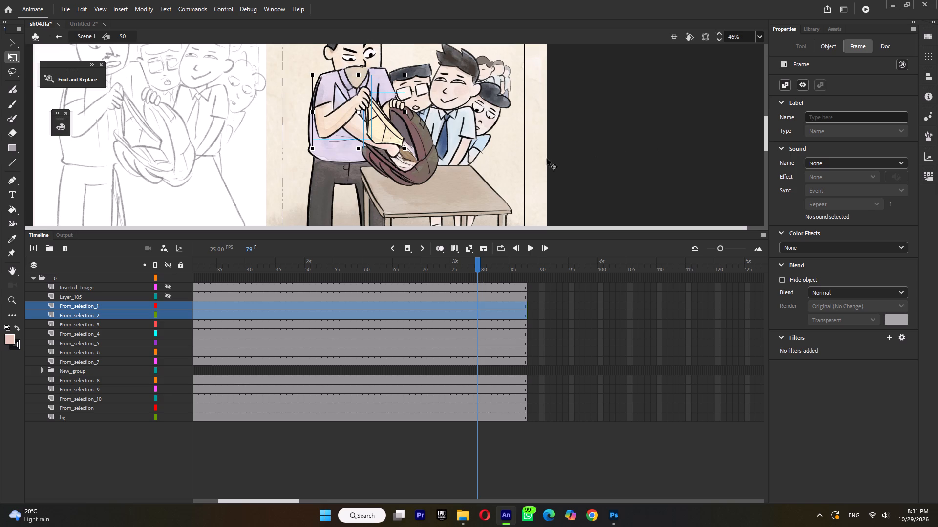
{"action": "left_click", "coordinate": [620, 151]}
{"action": "left_click", "coordinate": [337, 122]}
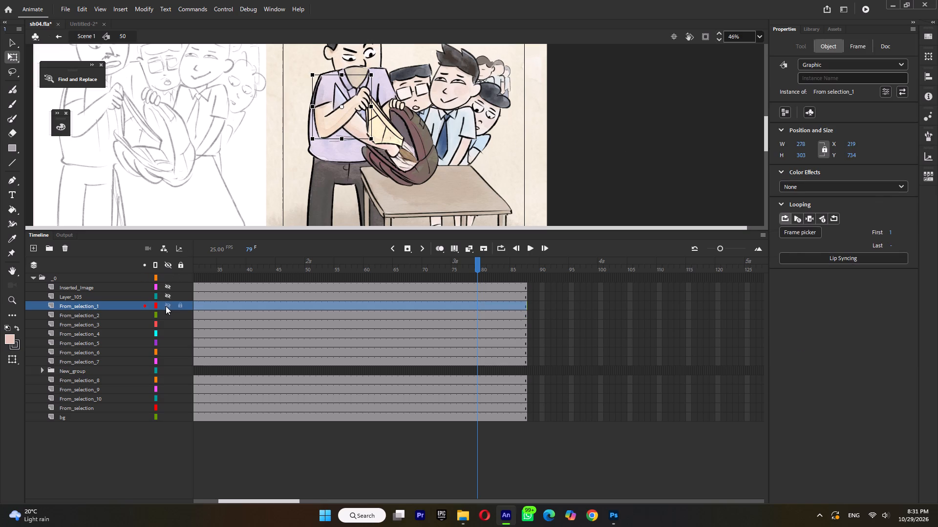
{"action": "left_click", "coordinate": [166, 306]}
{"action": "left_click", "coordinate": [167, 315]}
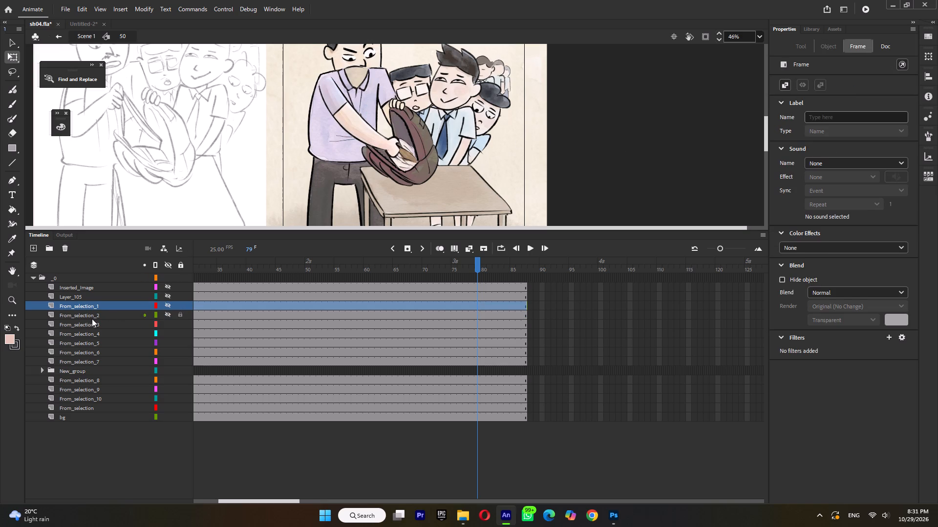
Identify which parts of the drawing sit on From_selection_3 through From_selection_7 and inside New_group.
{"action": "left_click", "coordinate": [92, 316]}
{"action": "left_click", "coordinate": [91, 324]}
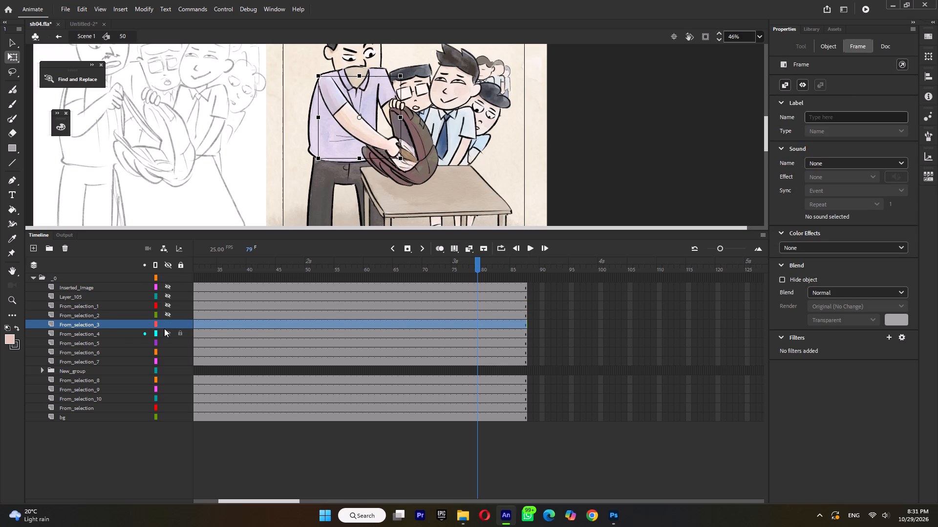
{"action": "left_click", "coordinate": [104, 336]}
{"action": "left_click", "coordinate": [100, 343]}
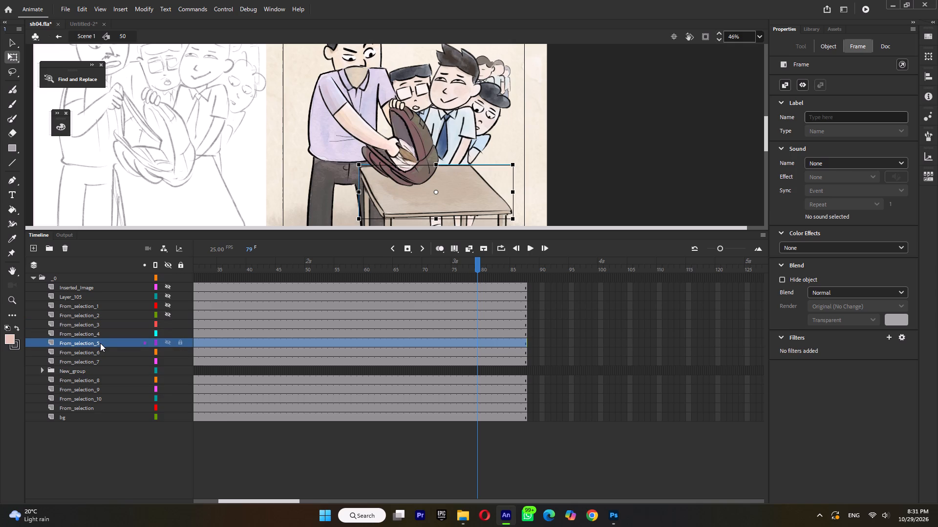
{"action": "left_click", "coordinate": [97, 352]}
{"action": "left_click", "coordinate": [95, 360]}
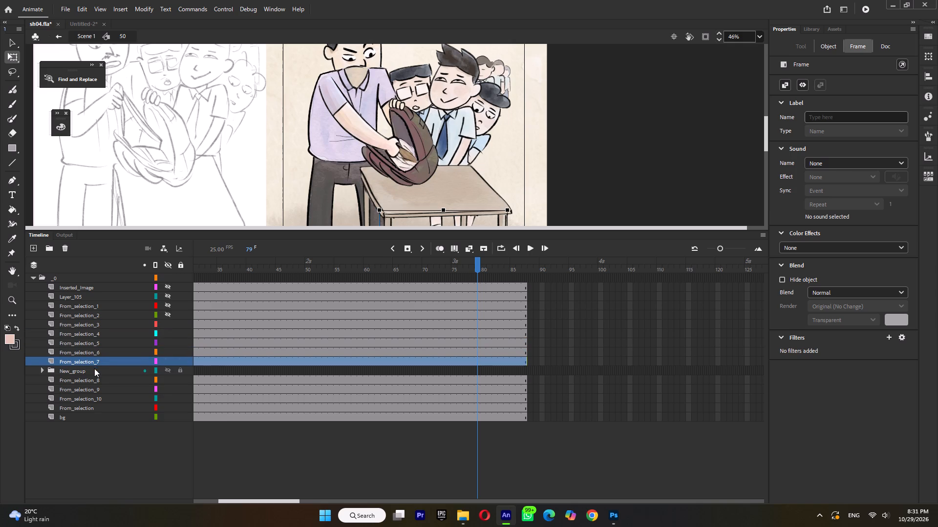
{"action": "left_click", "coordinate": [85, 372]}
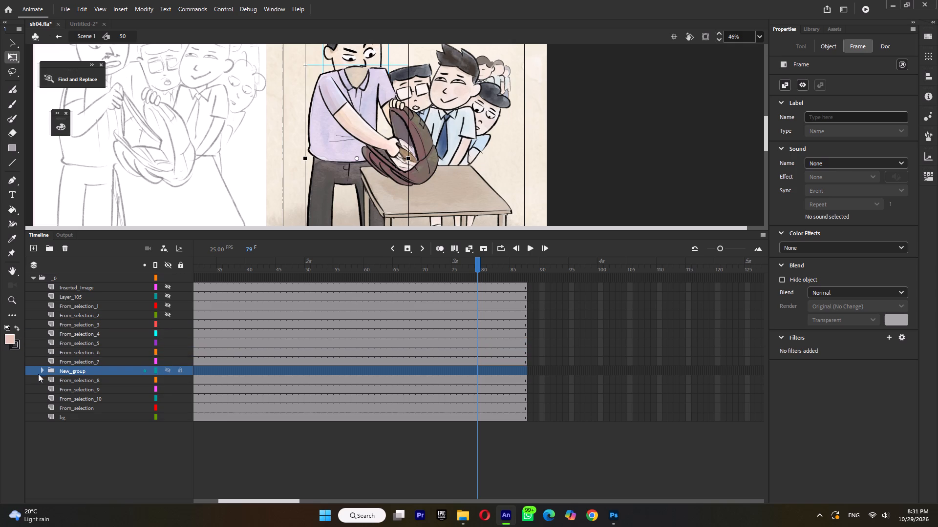
{"action": "left_click", "coordinate": [42, 370]}
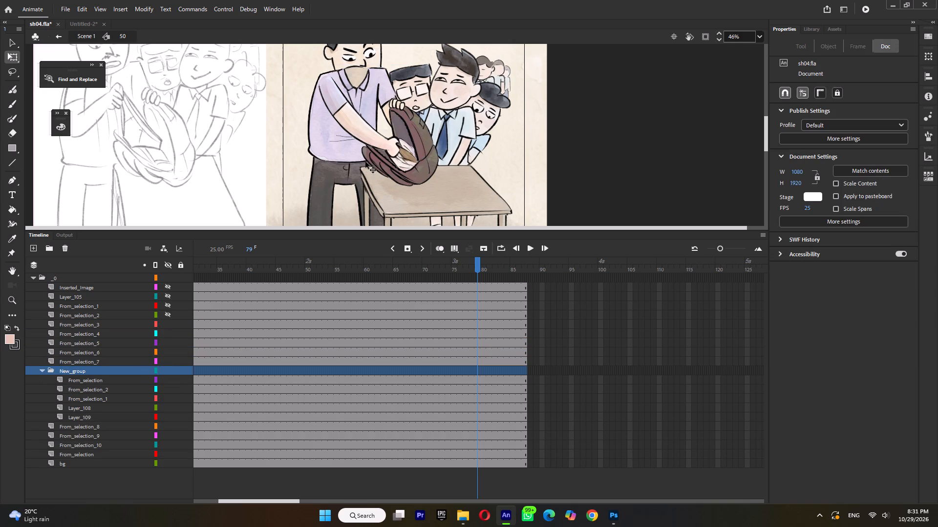
{"action": "left_click", "coordinate": [319, 175]}
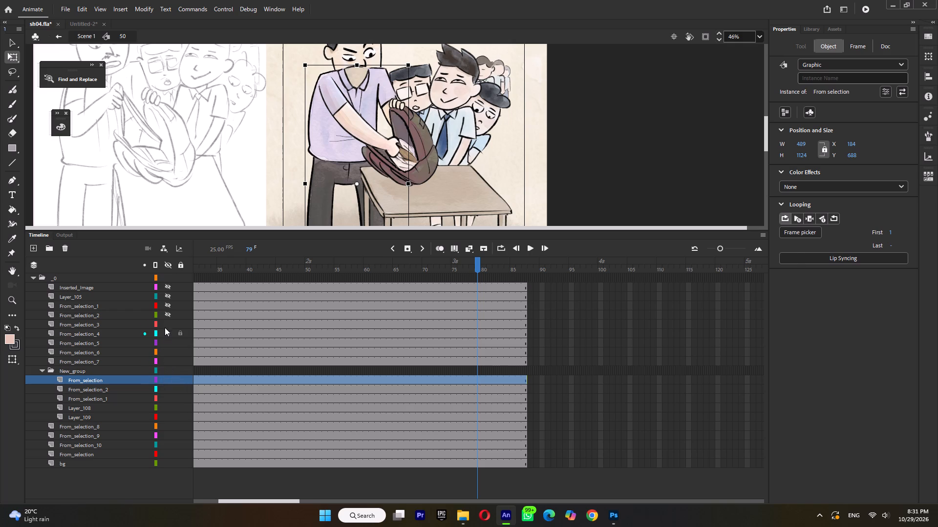
Check From_selection_3, the man's arm, and From_selection_4, the bag, by toggling their visibility, and highlight both layers.
{"action": "left_click", "coordinate": [169, 321]}
{"action": "left_click", "coordinate": [168, 324]}
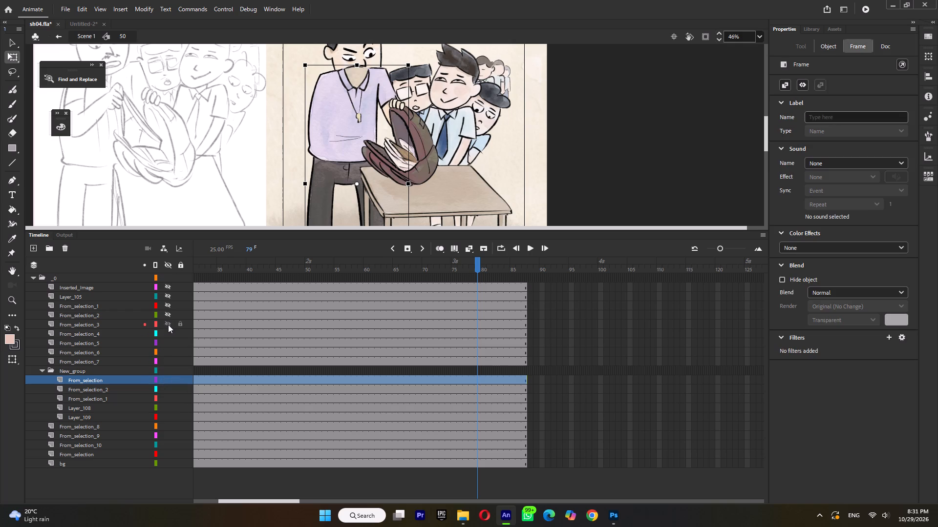
{"action": "left_click", "coordinate": [146, 325]}
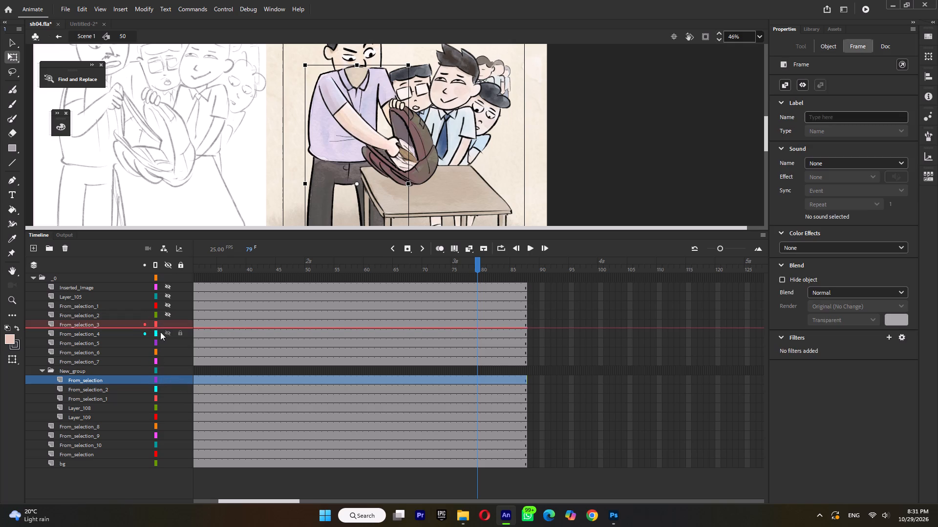
{"action": "left_click", "coordinate": [167, 333]}
{"action": "left_click", "coordinate": [168, 334]}
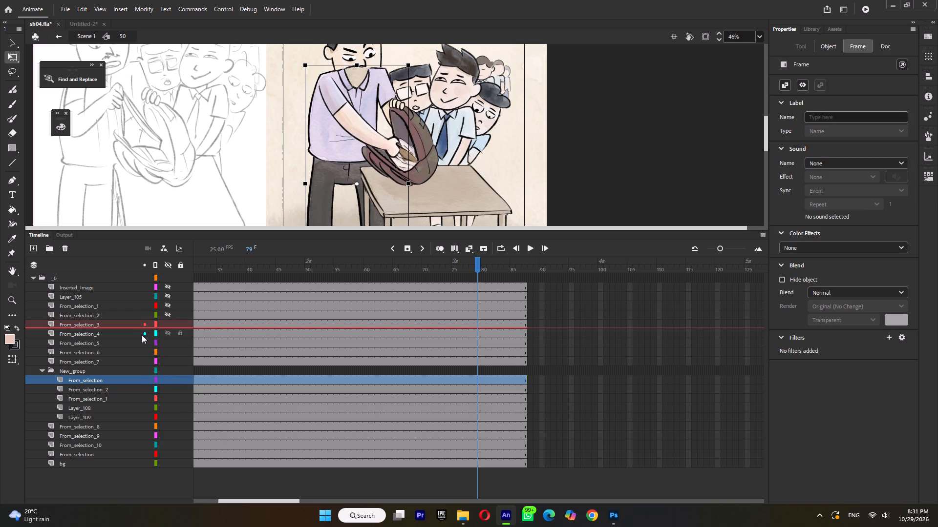
{"action": "left_click", "coordinate": [144, 334]}
Check what From_selection_5 and From_selection_6 contain by toggling their visibility.
{"action": "left_click", "coordinate": [164, 342]}
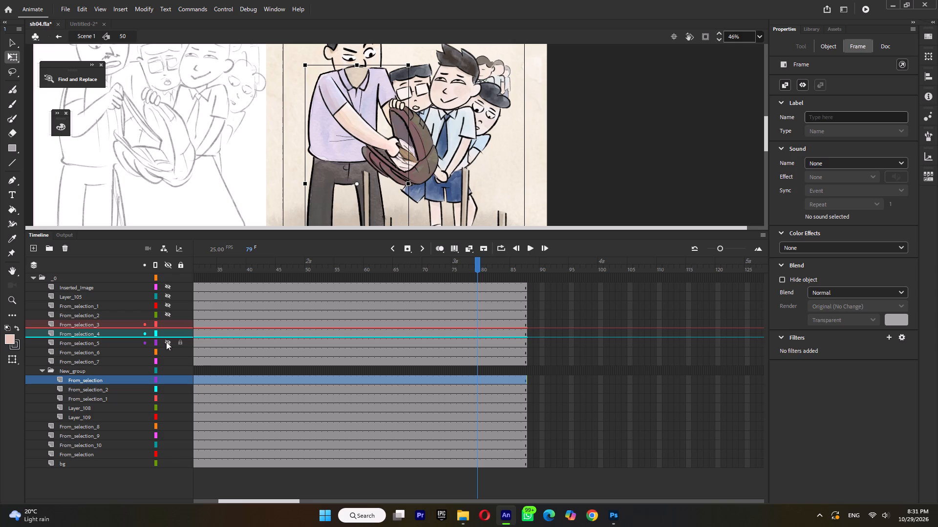
{"action": "left_click", "coordinate": [167, 342]}
{"action": "left_click", "coordinate": [168, 352]}
{"action": "left_click", "coordinate": [167, 352]}
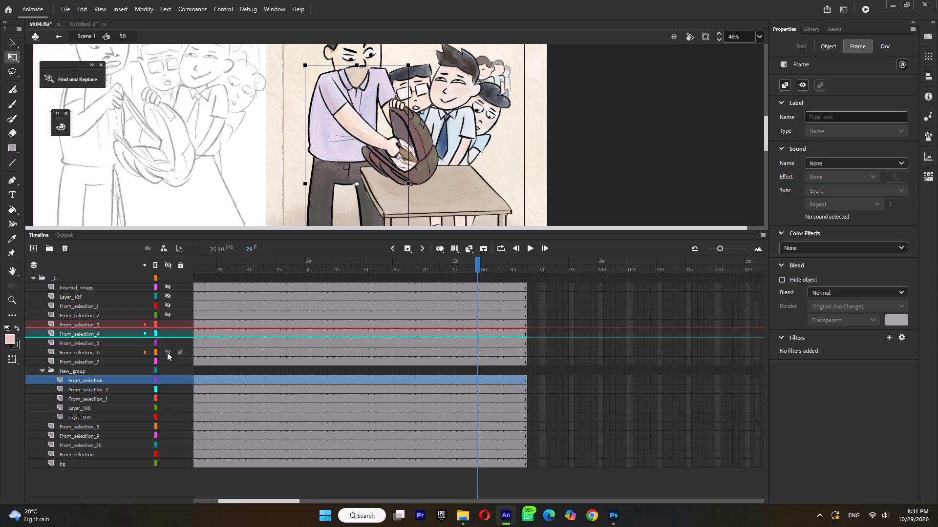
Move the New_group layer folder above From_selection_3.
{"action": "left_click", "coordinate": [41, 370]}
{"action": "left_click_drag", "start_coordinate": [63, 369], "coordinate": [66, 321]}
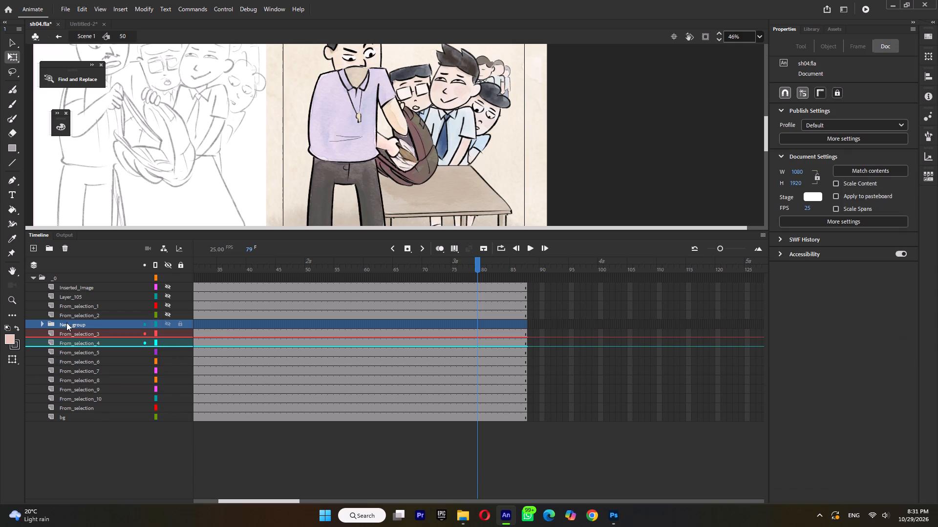
Check the body layers inside New_group and move Layer_108 and Layer_109, the man's head details, above From_selection.
{"action": "left_click", "coordinate": [41, 324]}
{"action": "left_click", "coordinate": [76, 335]}
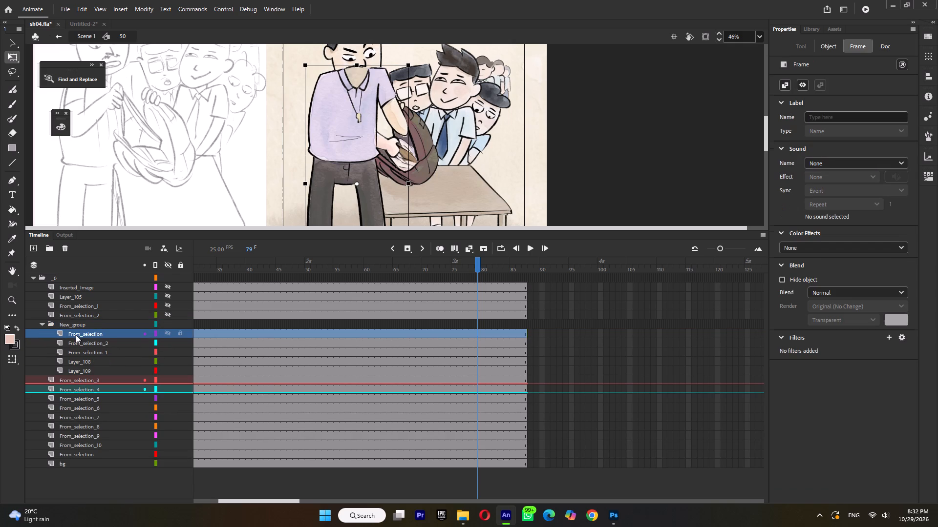
{"action": "left_click", "coordinate": [169, 335]}
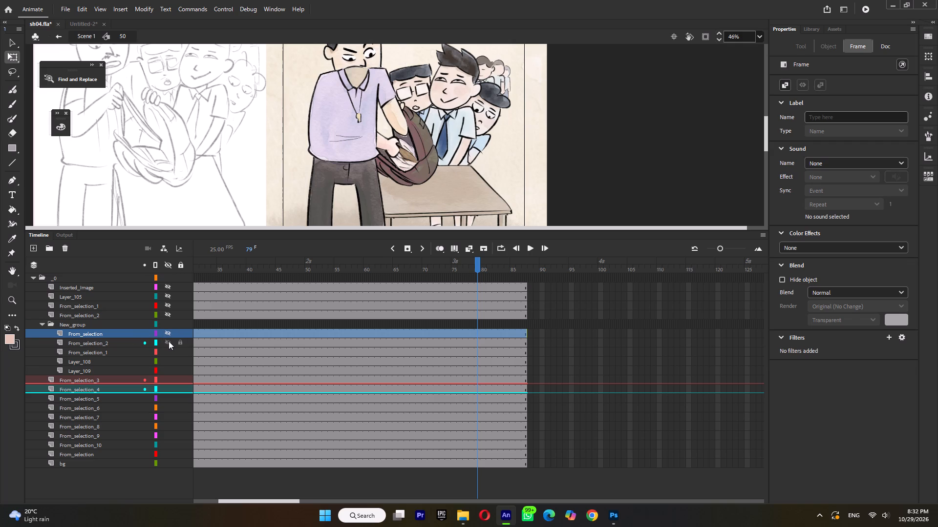
{"action": "left_click", "coordinate": [169, 341]}
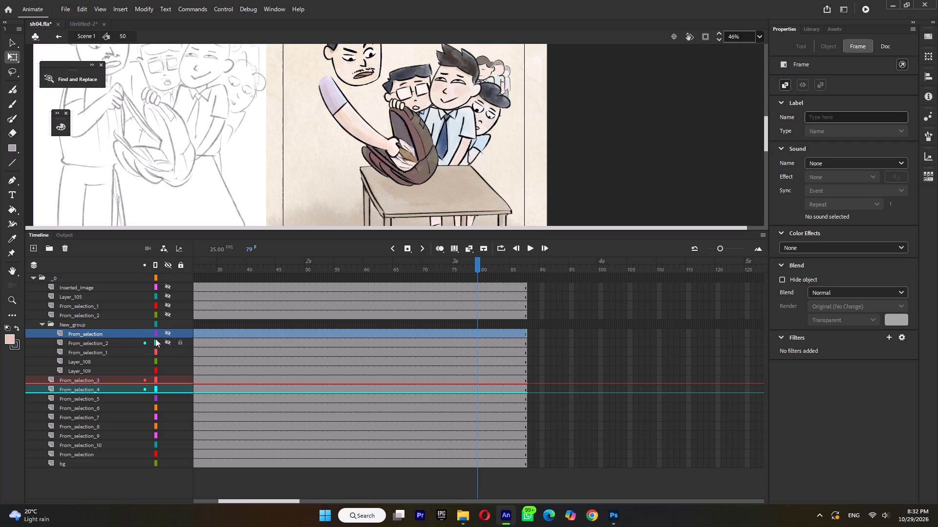
{"action": "left_click", "coordinate": [95, 363]}
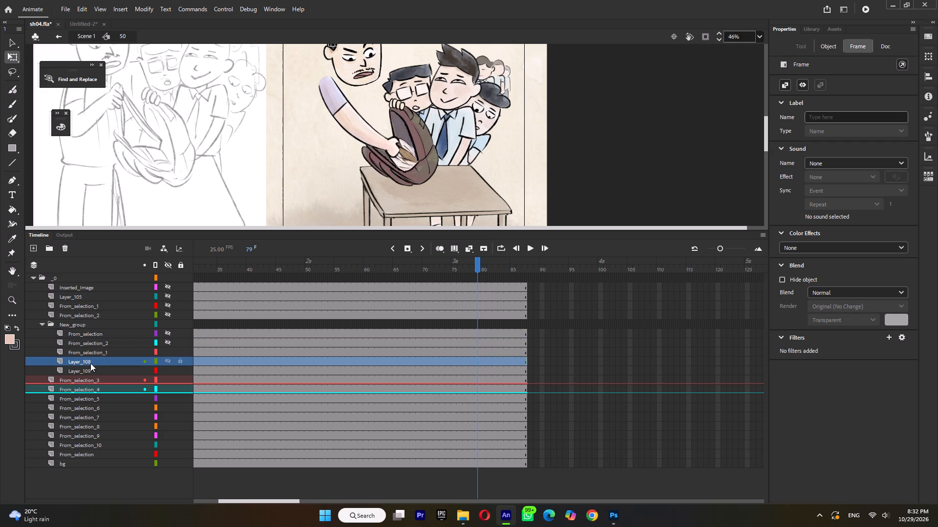
{"action": "left_click", "coordinate": [90, 372], "text": "shift"}
{"action": "left_click_drag", "start_coordinate": [93, 361], "coordinate": [92, 337]}
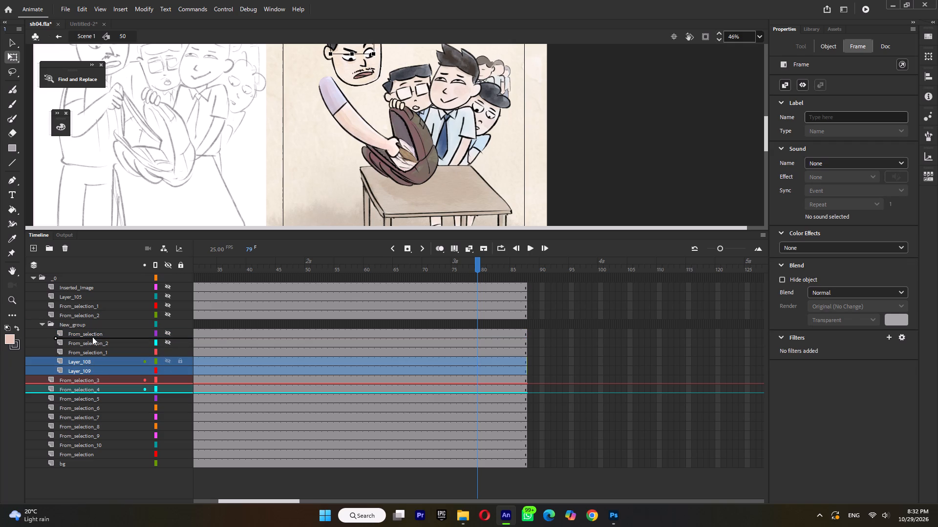
{"action": "left_click_drag", "start_coordinate": [92, 337], "coordinate": [93, 333]}
{"action": "left_click", "coordinate": [167, 353]}
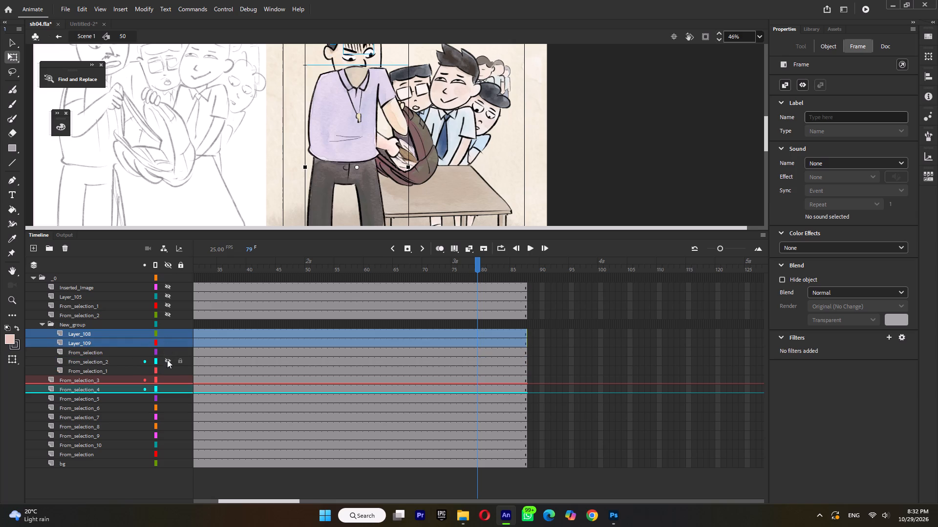
{"action": "left_click", "coordinate": [167, 361]}
Delete the duplicate body artwork on the From_selection layer inside New_group.
{"action": "left_click", "coordinate": [122, 354]}
{"action": "key", "text": "Delete"}
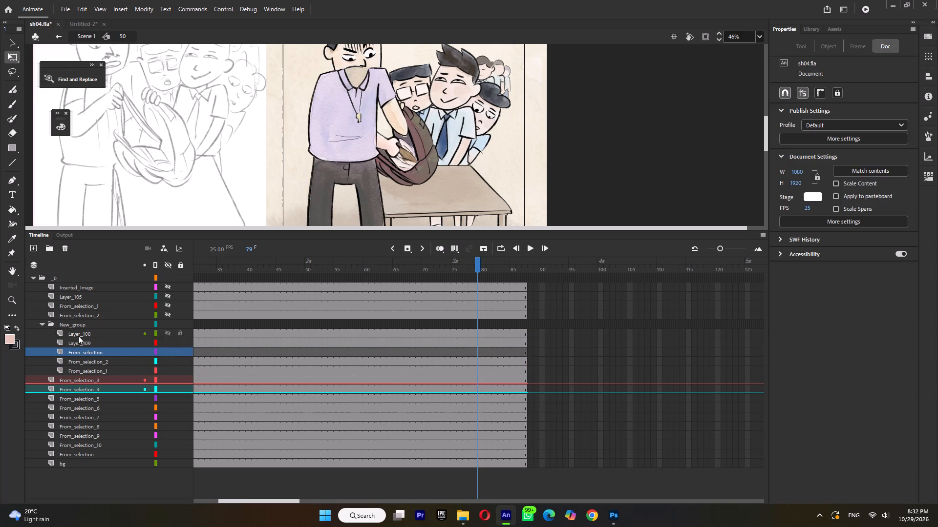
Move the New_group folder directly below From_selection_4, behind the man's arm and the bag.
{"action": "left_click", "coordinate": [43, 324]}
{"action": "left_click_drag", "start_coordinate": [72, 324], "coordinate": [68, 347]}
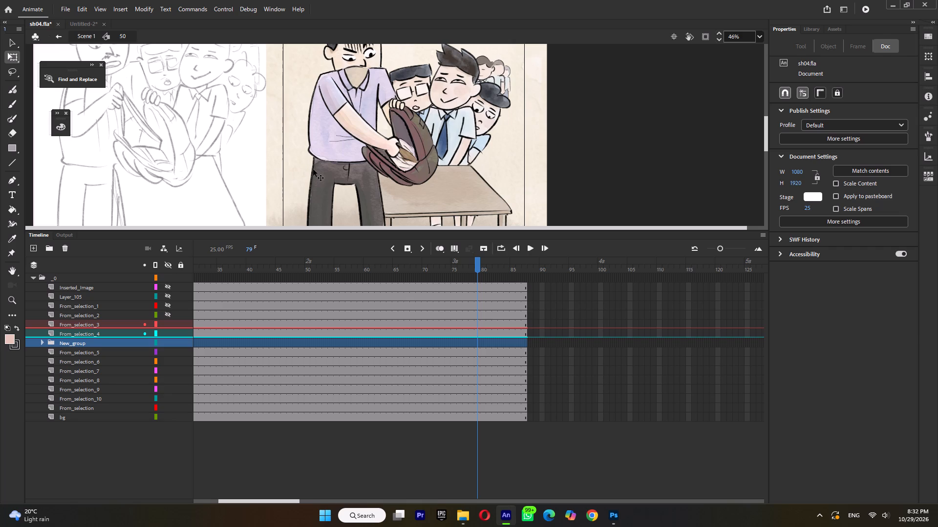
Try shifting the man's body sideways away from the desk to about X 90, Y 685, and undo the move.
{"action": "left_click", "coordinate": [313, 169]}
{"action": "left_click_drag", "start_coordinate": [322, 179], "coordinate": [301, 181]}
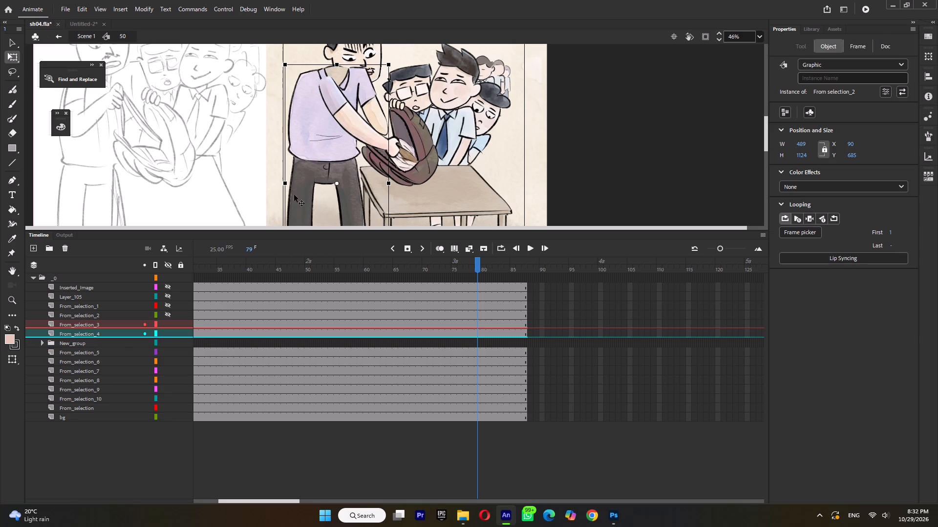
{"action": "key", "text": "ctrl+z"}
Inside New_group, check the parts and move From_selection_1, the man's head, above From_selection_2, his body.
{"action": "left_click", "coordinate": [42, 343]}
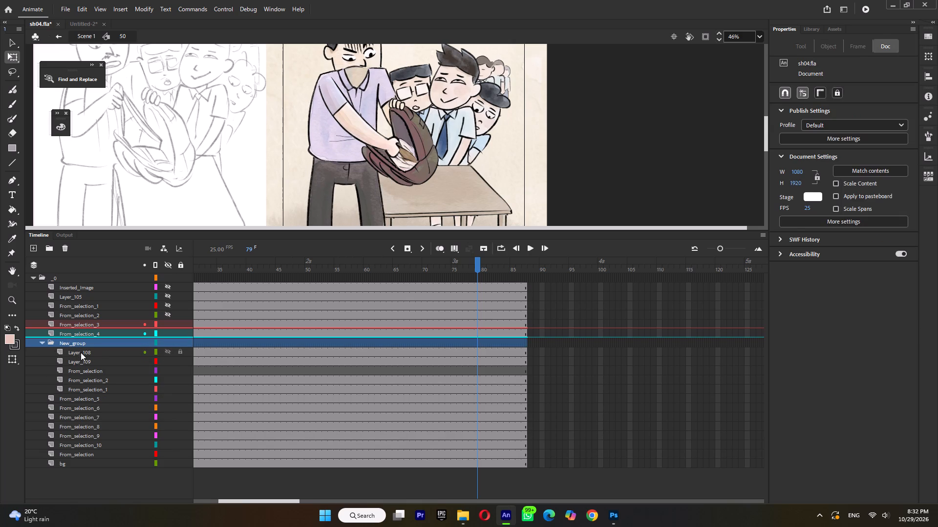
{"action": "left_click", "coordinate": [81, 352]}
{"action": "left_click", "coordinate": [79, 362]}
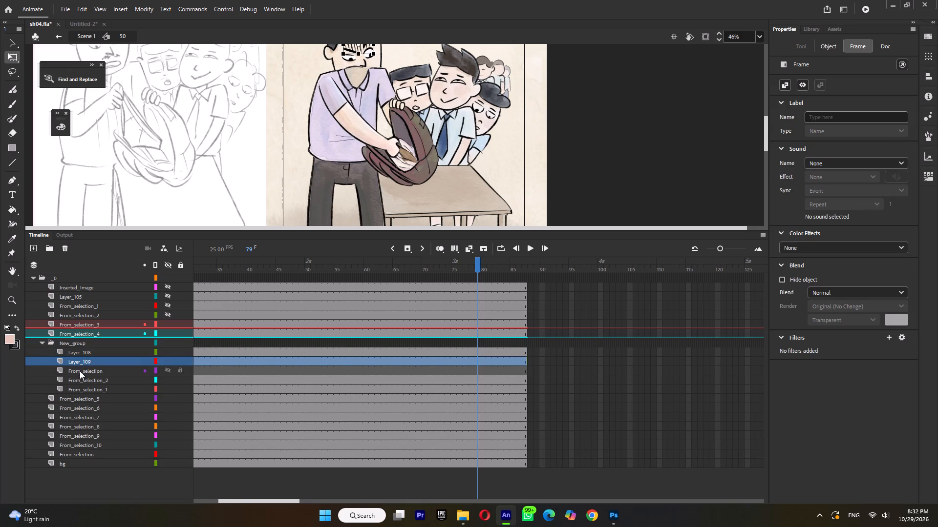
{"action": "left_click", "coordinate": [83, 381]}
{"action": "left_click", "coordinate": [83, 389]}
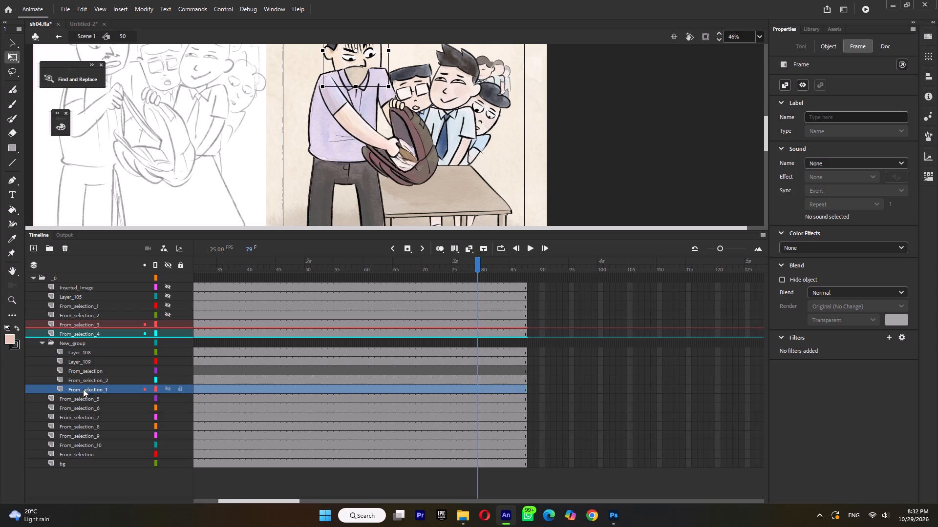
{"action": "left_click_drag", "start_coordinate": [83, 389], "coordinate": [84, 376]}
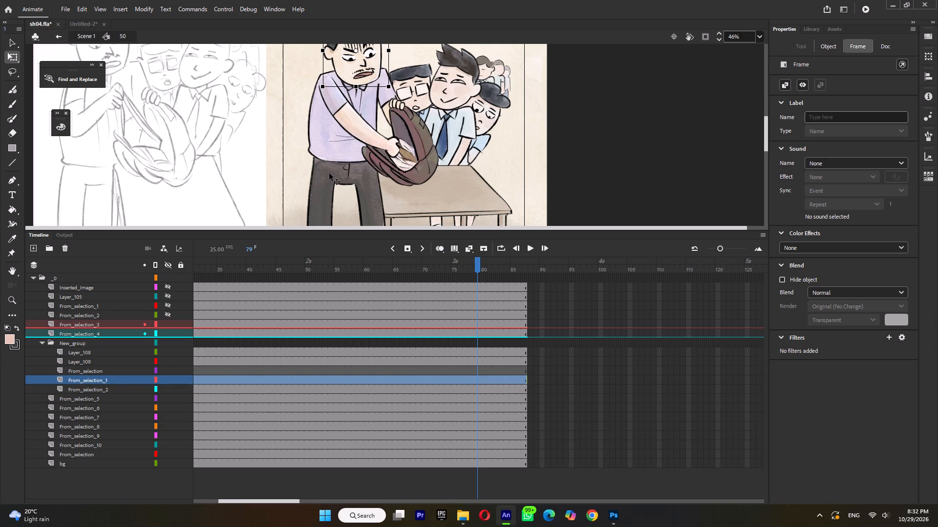
In the Layer 109 forehead-lines symbol, extend to frame 12, keyframe frame 7 with the lines 10 pixels higher, and return to shot 50.
{"action": "scroll", "coordinate": [330, 171], "scroll_direction": "down", "scroll_amount": 3, "text": "ctrl"}
{"action": "scroll", "coordinate": [365, 96], "scroll_direction": "up", "scroll_amount": 5, "text": "ctrl"}
{"action": "double_click", "coordinate": [366, 129]}
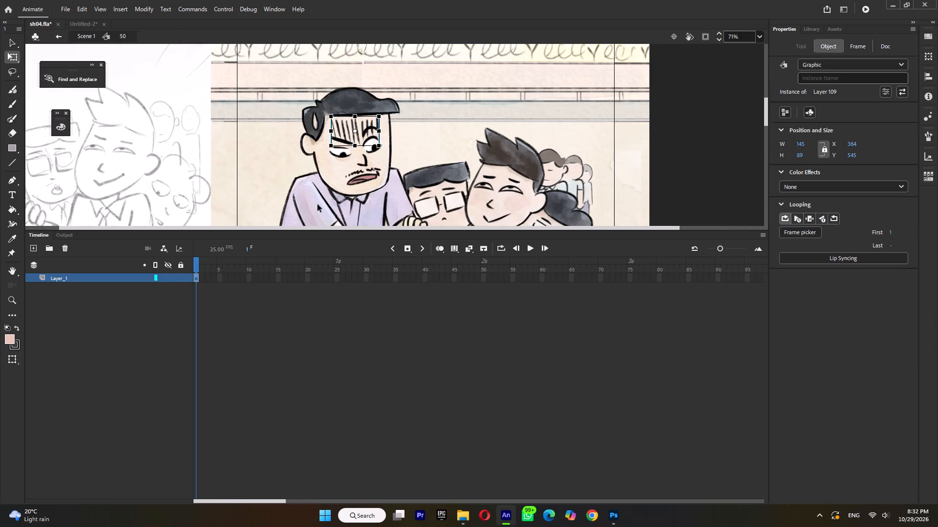
{"action": "left_click", "coordinate": [258, 274]}
{"action": "key", "text": "F5"}
{"action": "left_click", "coordinate": [234, 275]}
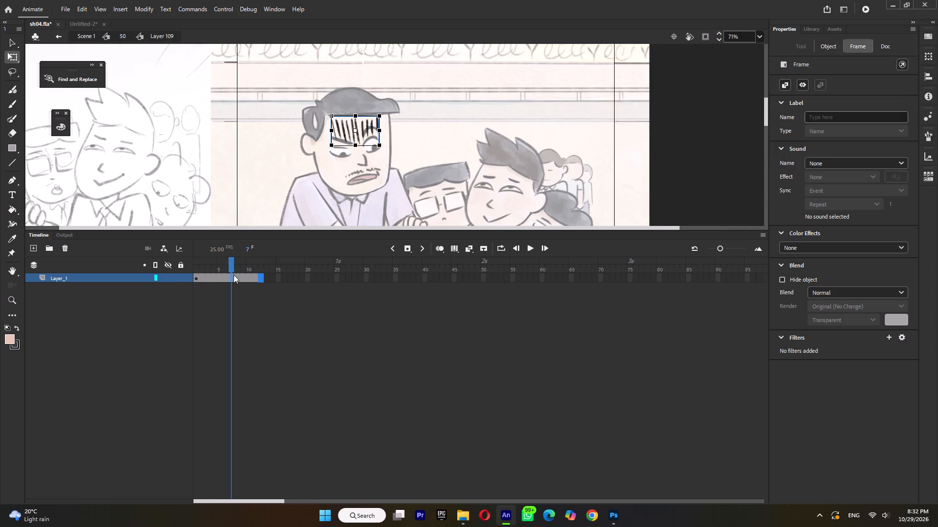
{"action": "key", "text": "F6"}
{"action": "key", "text": "shift+Up"}
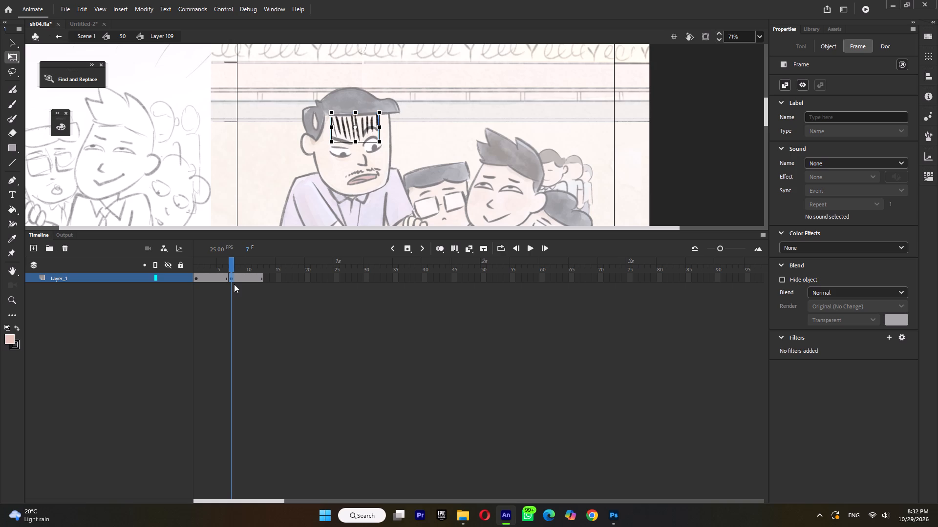
{"action": "double_click", "coordinate": [490, 111]}
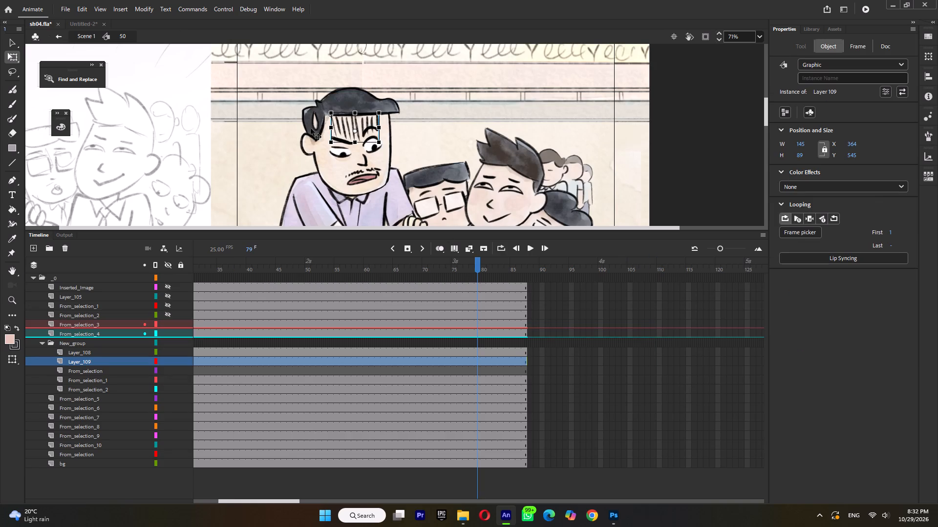
In the Layer 108 symbol by the man's temple, extend to frame 12, keyframe frame 7 with the drop 7 pixels lower, and return to shot 50.
{"action": "double_click", "coordinate": [313, 125]}
{"action": "left_click", "coordinate": [258, 279]}
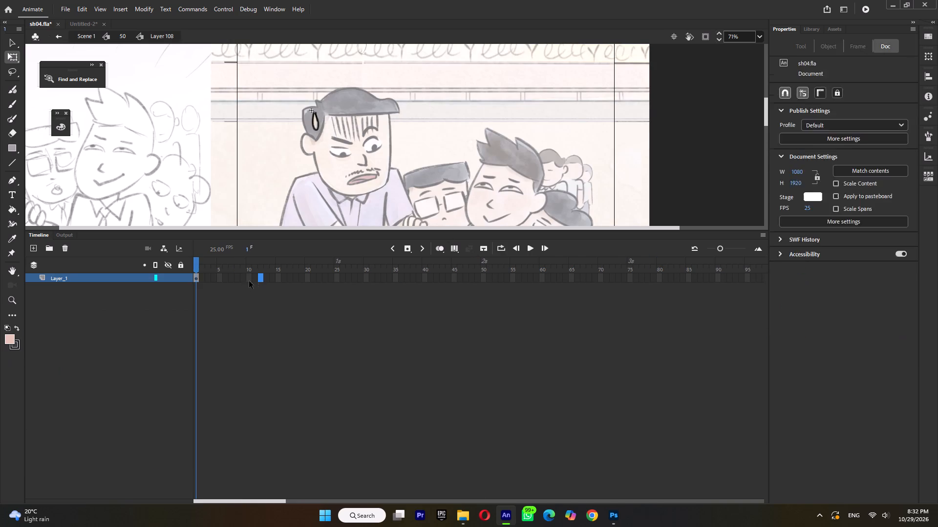
{"action": "key", "text": "F5"}
{"action": "left_click", "coordinate": [233, 277]}
{"action": "key", "text": "F6"}
{"action": "key", "text": "Down"}
{"action": "key", "text": "Down"}
{"action": "key", "text": "Down"}
{"action": "key", "text": "Down"}
{"action": "key", "text": "Down"}
{"action": "key", "text": "Down"}
{"action": "key", "text": "Down"}
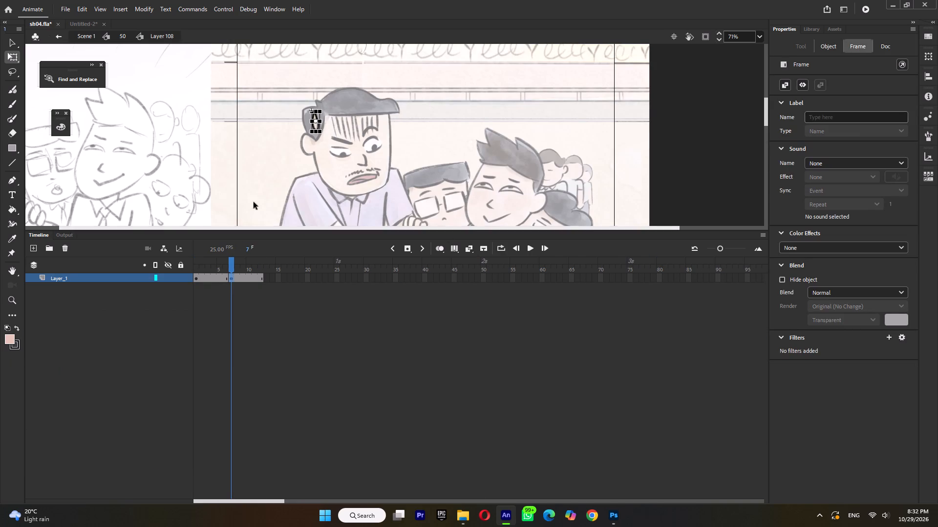
{"action": "double_click", "coordinate": [234, 143]}
Go back to frame 1 and hide From_selection_5, the desk top in front of the schoolboys.
{"action": "left_click_drag", "start_coordinate": [220, 263], "coordinate": [204, 266]}
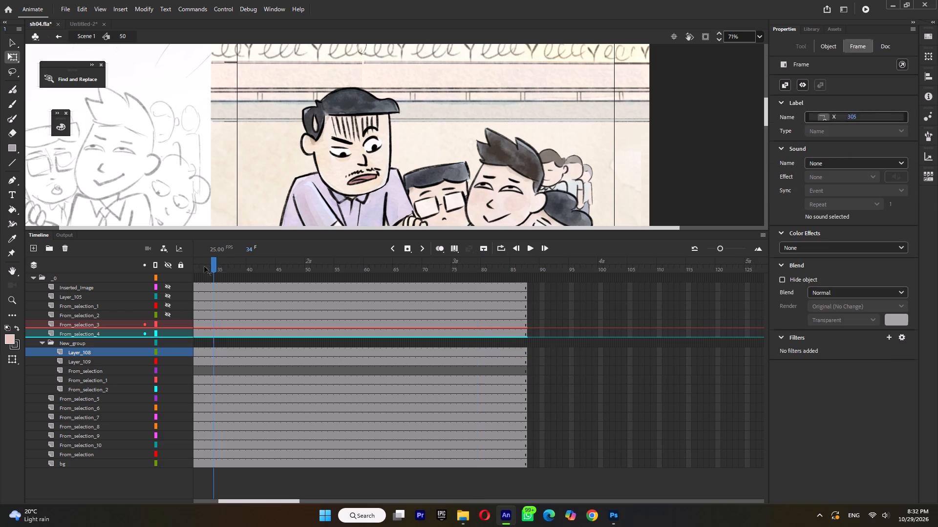
{"action": "left_click_drag", "start_coordinate": [204, 266], "coordinate": [130, 302]}
{"action": "scroll", "coordinate": [342, 147], "scroll_direction": "down", "scroll_amount": 5, "text": "ctrl"}
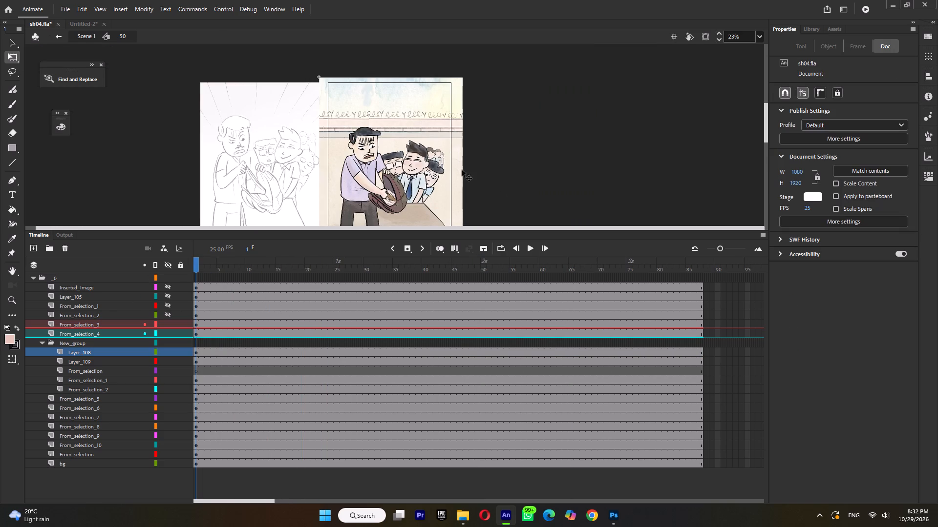
{"action": "left_click", "coordinate": [414, 160]}
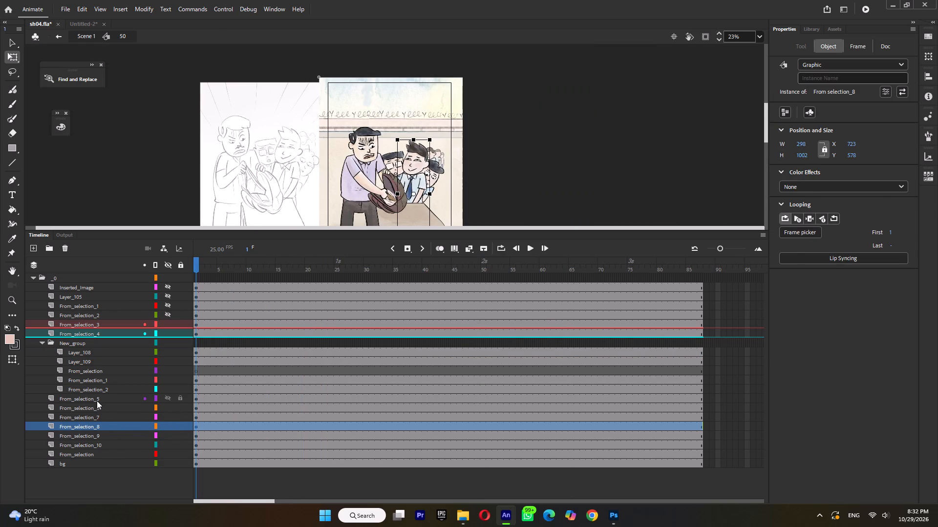
{"action": "left_click", "coordinate": [96, 400]}
{"action": "left_click", "coordinate": [168, 396]}
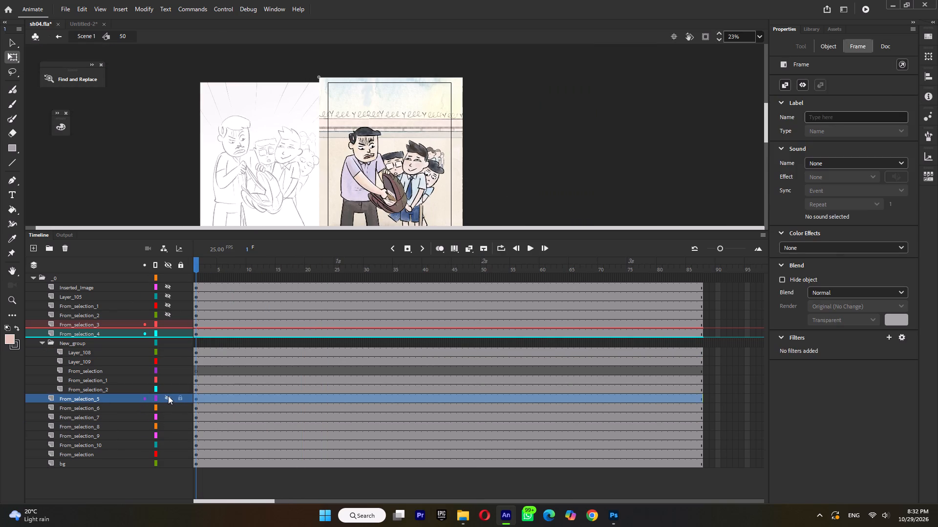
Show From_selection_5 again and toggle the layers from From_selection_6 to From_selection_8 to identify what each contains.
{"action": "left_click", "coordinate": [168, 396]}
{"action": "left_click", "coordinate": [169, 413]}
{"action": "left_click", "coordinate": [168, 411]}
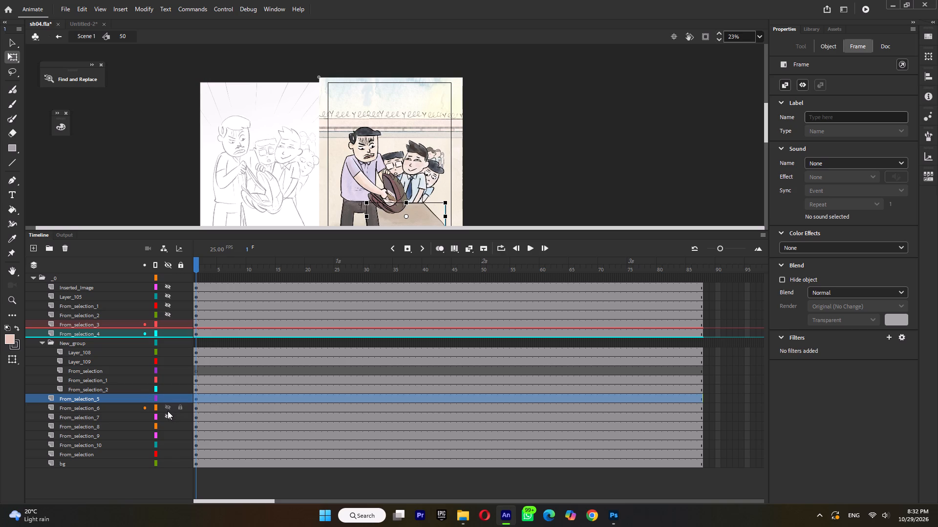
{"action": "left_click", "coordinate": [168, 408]}
{"action": "left_click", "coordinate": [169, 417]}
{"action": "left_click", "coordinate": [168, 417]}
{"action": "left_click", "coordinate": [168, 428]}
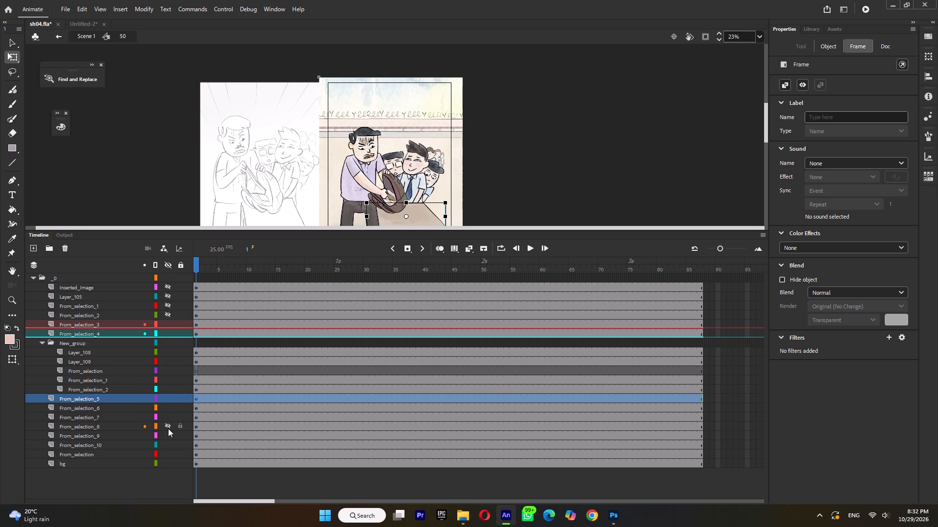
{"action": "left_click", "coordinate": [168, 428]}
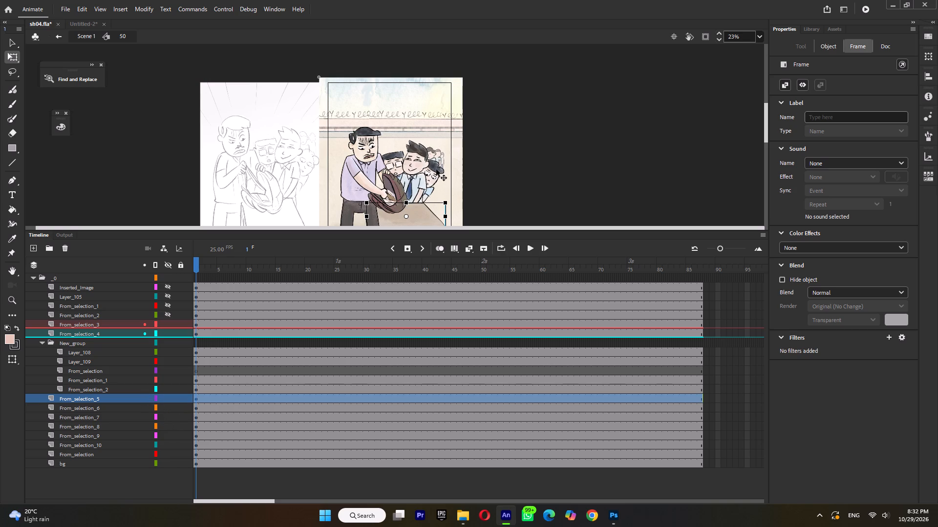
In Scene 1, find the frame where the man's pose should change, reopen shot 50 there and keyframe all its layers at frame 29.
{"action": "left_click", "coordinate": [439, 173]}
{"action": "double_click", "coordinate": [537, 179]}
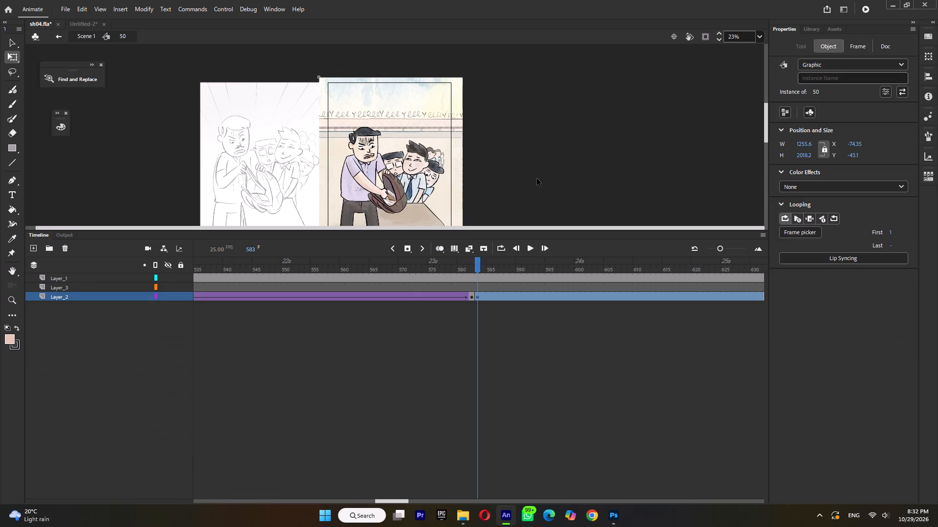
{"action": "left_click_drag", "start_coordinate": [486, 267], "coordinate": [382, 325]}
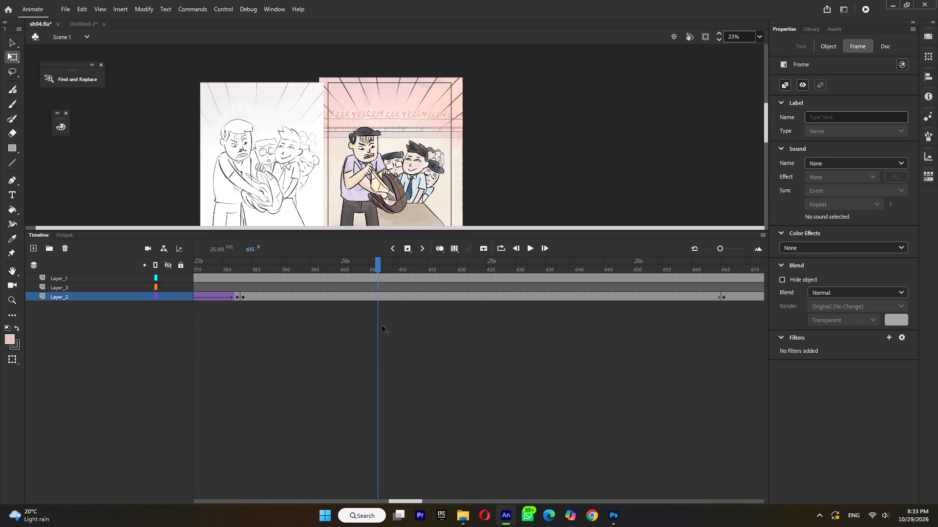
{"action": "left_click_drag", "start_coordinate": [382, 325], "coordinate": [381, 347]}
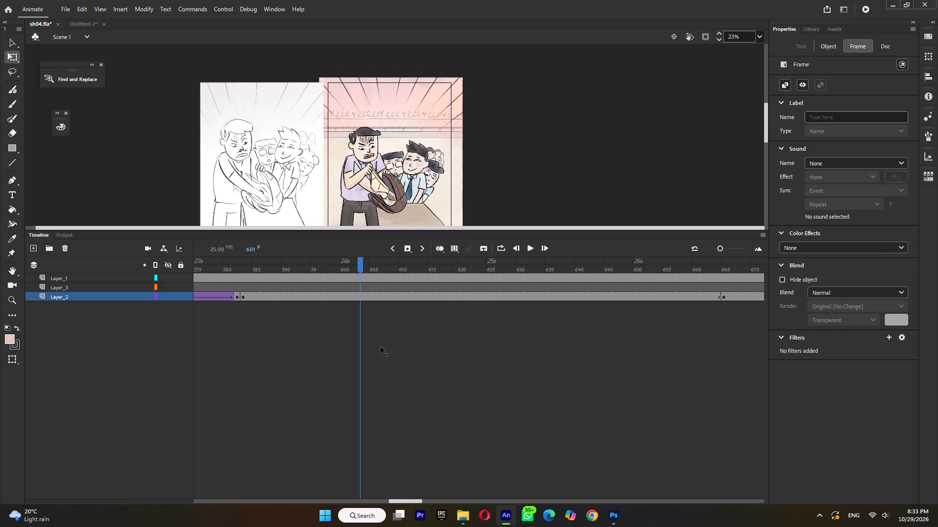
{"action": "left_click_drag", "start_coordinate": [381, 347], "coordinate": [405, 349]}
{"action": "double_click", "coordinate": [364, 180]}
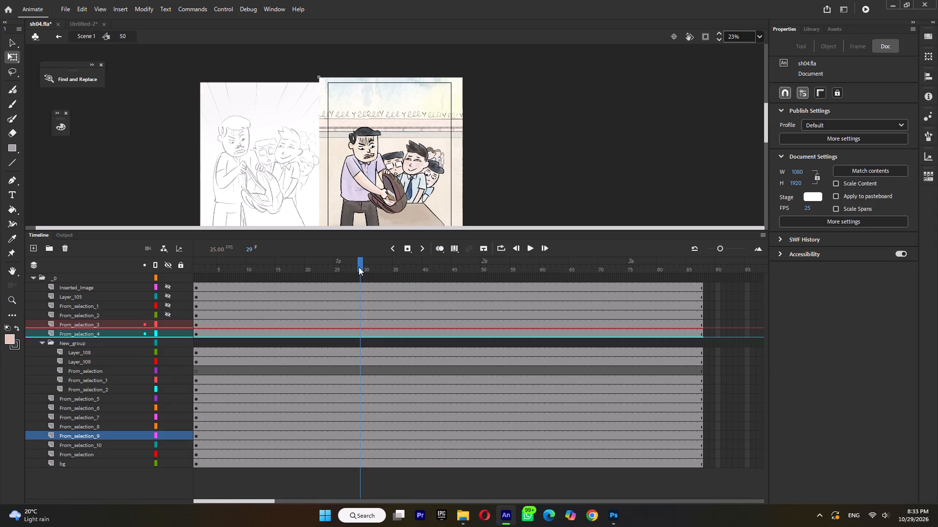
{"action": "double_click", "coordinate": [360, 265]}
{"action": "key", "text": "F6"}
Show the From_selection_1 and From_selection_2 arm layers, keeping Inserted_Image and Layer_105 hidden.
{"action": "left_click_drag", "start_coordinate": [167, 284], "coordinate": [168, 309]}
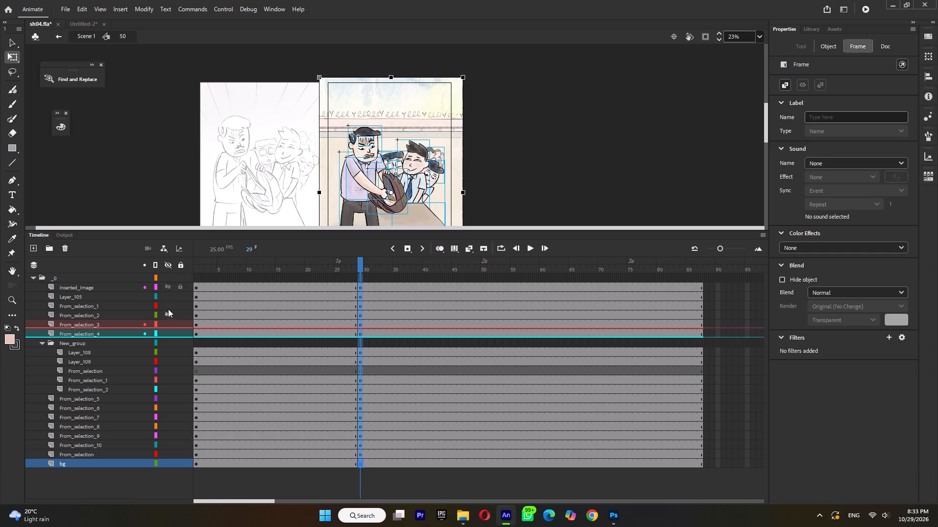
{"action": "left_click_drag", "start_coordinate": [168, 309], "coordinate": [168, 310]}
{"action": "left_click", "coordinate": [274, 286]}
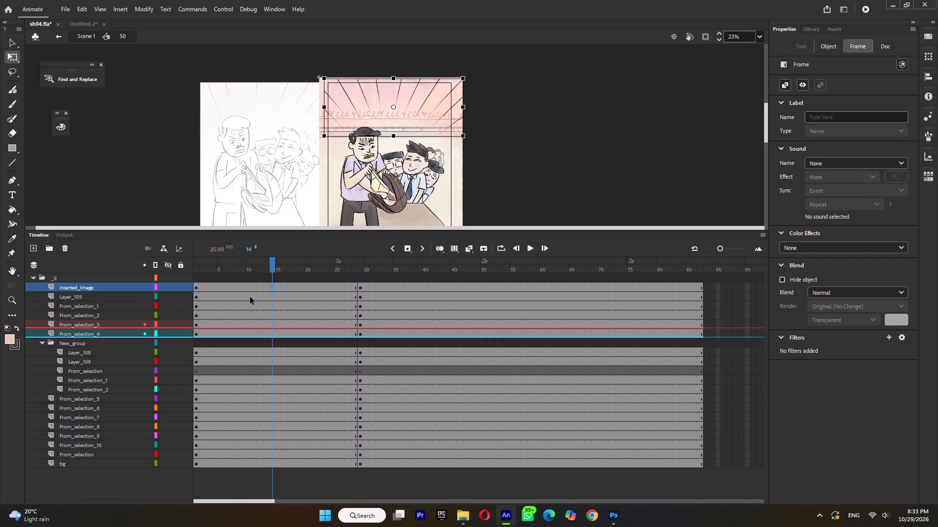
{"action": "left_click", "coordinate": [170, 286]}
{"action": "left_click", "coordinate": [169, 299]}
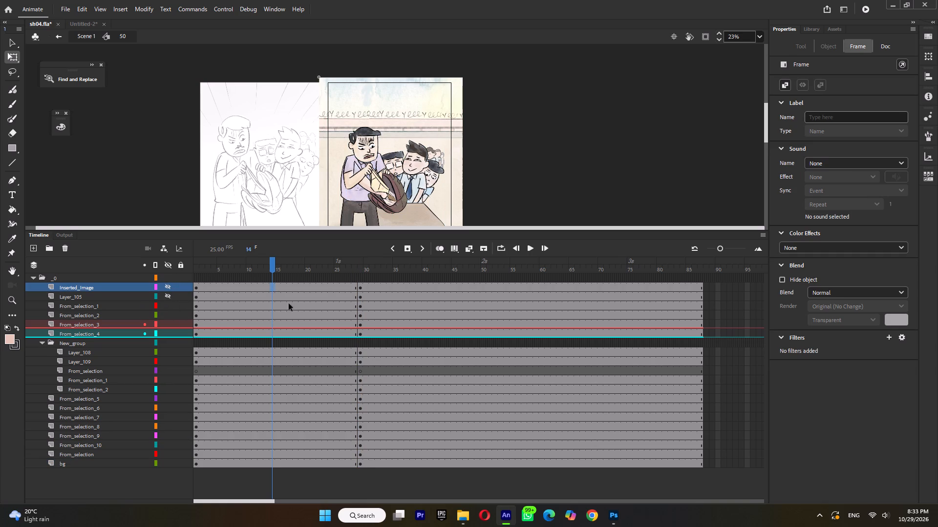
Clear the top From_selection_1 and From_selection_2 arms from frames 1–28, and the From_selection_3 arm from frame 29 onward.
{"action": "left_click", "coordinate": [313, 307]}
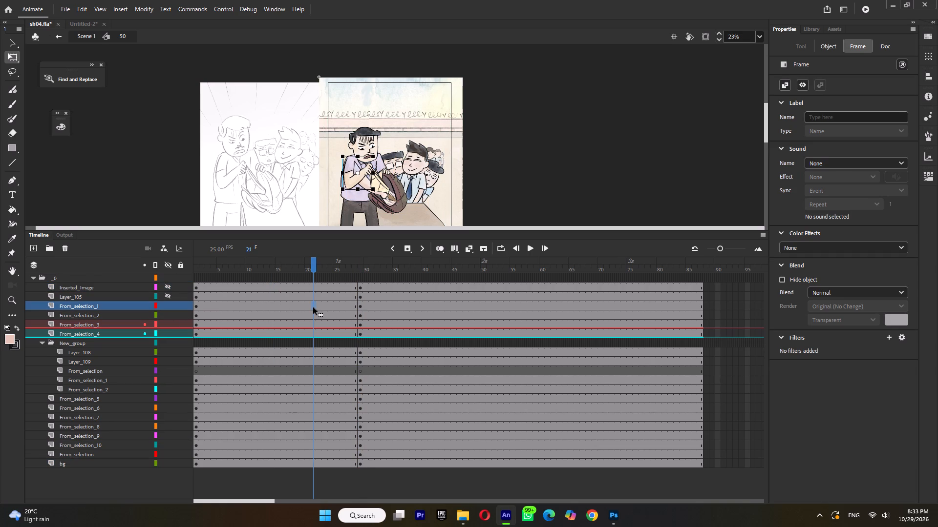
{"action": "key", "text": "Delete"}
{"action": "left_click", "coordinate": [313, 315]}
{"action": "key", "text": "Delete"}
{"action": "left_click", "coordinate": [368, 275]}
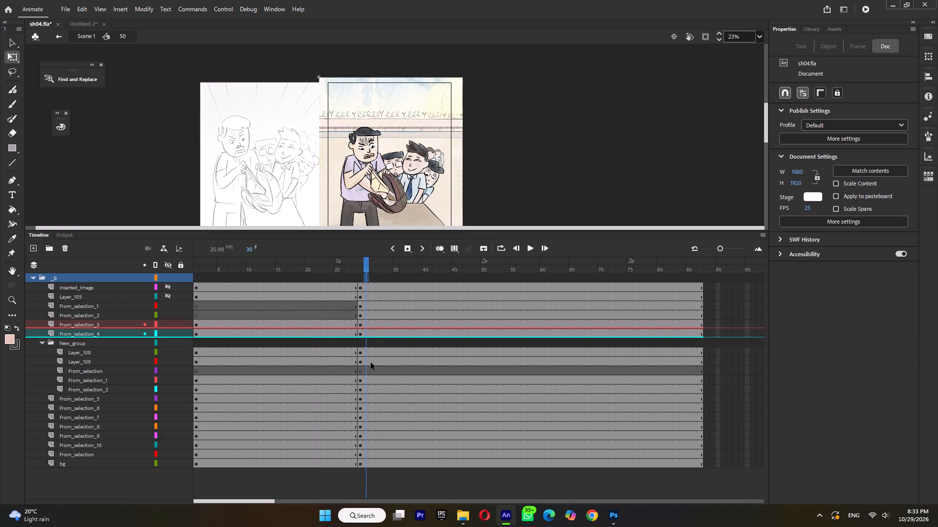
{"action": "left_click", "coordinate": [369, 325]}
{"action": "key", "text": "Delete"}
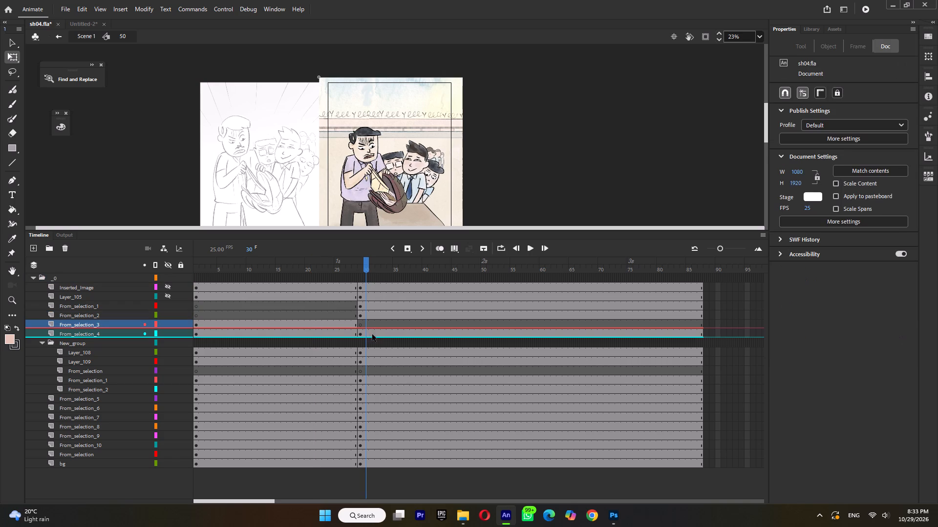
{"action": "left_click", "coordinate": [372, 334]}
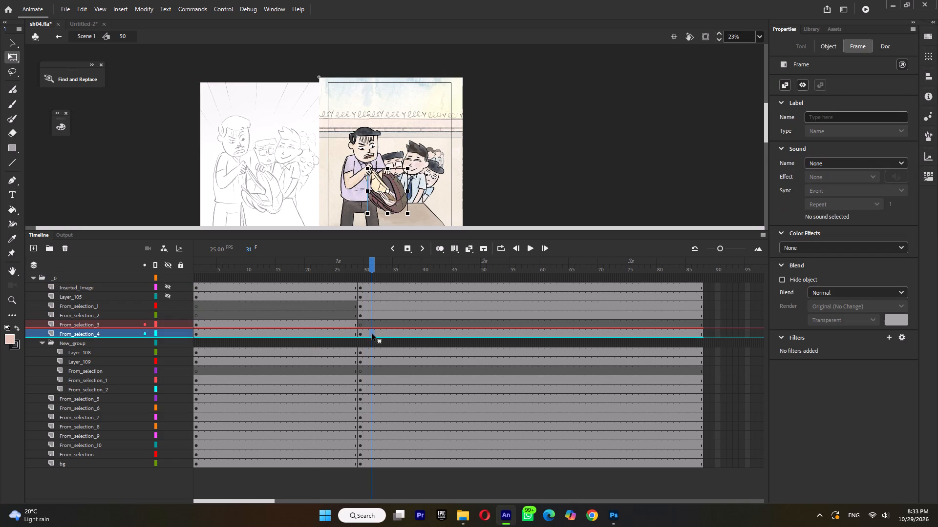
In the first pose, rotate the man's head with its Layer_108 and Layer_109 details slightly clockwise around a pivot at the jaw.
{"action": "left_click", "coordinate": [353, 266]}
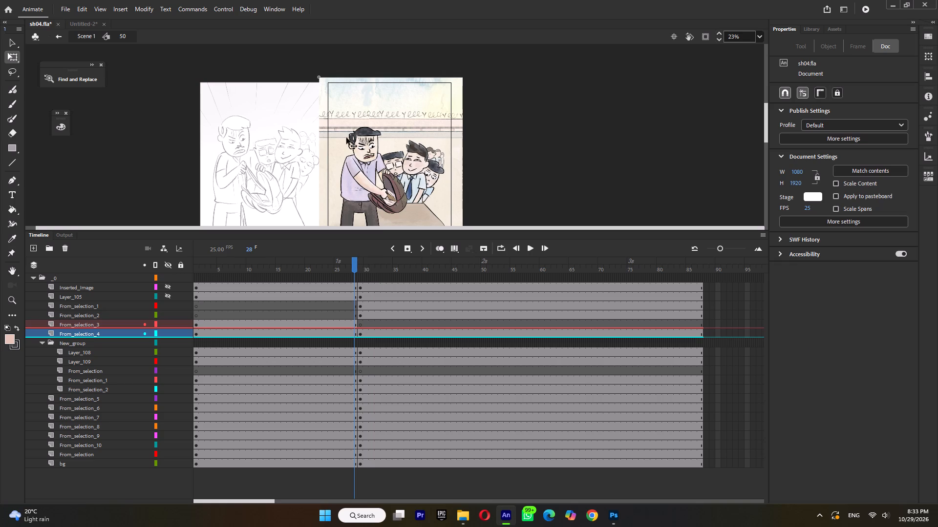
{"action": "left_click", "coordinate": [361, 142]}
{"action": "scroll", "coordinate": [367, 150], "scroll_direction": "up", "scroll_amount": 5, "text": "ctrl"}
{"action": "left_click", "coordinate": [313, 116], "text": "shift"}
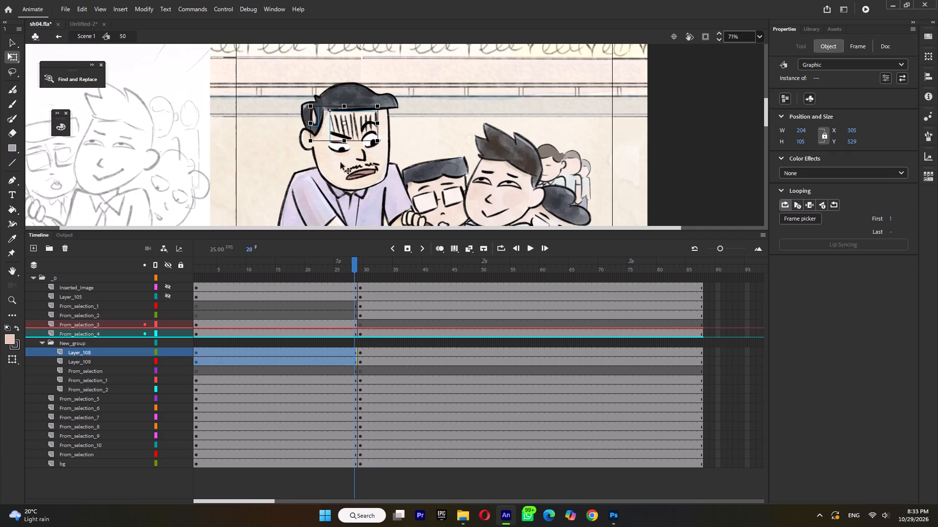
{"action": "left_click", "coordinate": [342, 171], "text": "shift"}
{"action": "left_click_drag", "start_coordinate": [351, 137], "coordinate": [338, 175]}
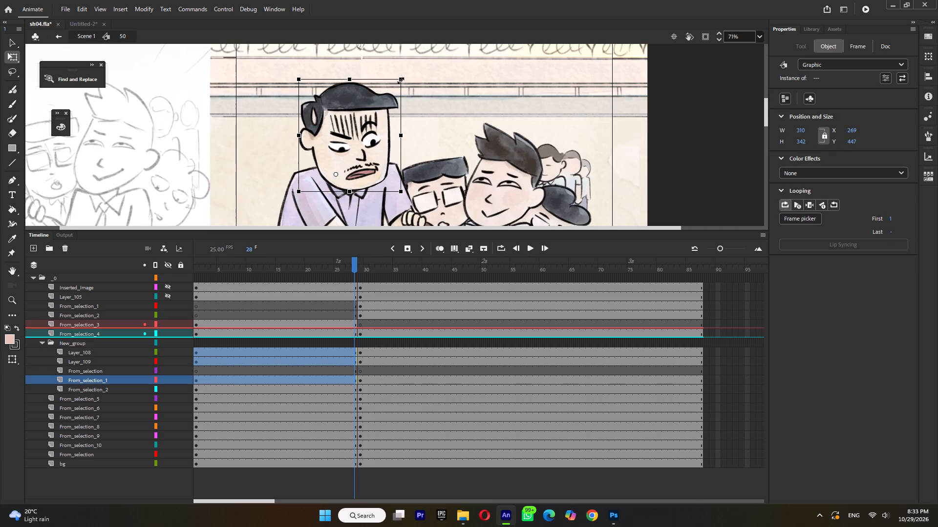
{"action": "left_click_drag", "start_coordinate": [408, 79], "coordinate": [414, 89]}
Add the man's arm and body to the selection, place the pivot at his feet, skew the figure slightly, and scrub back to frame 1.
{"action": "scroll", "coordinate": [413, 91], "scroll_direction": "down", "scroll_amount": 5, "text": "ctrl"}
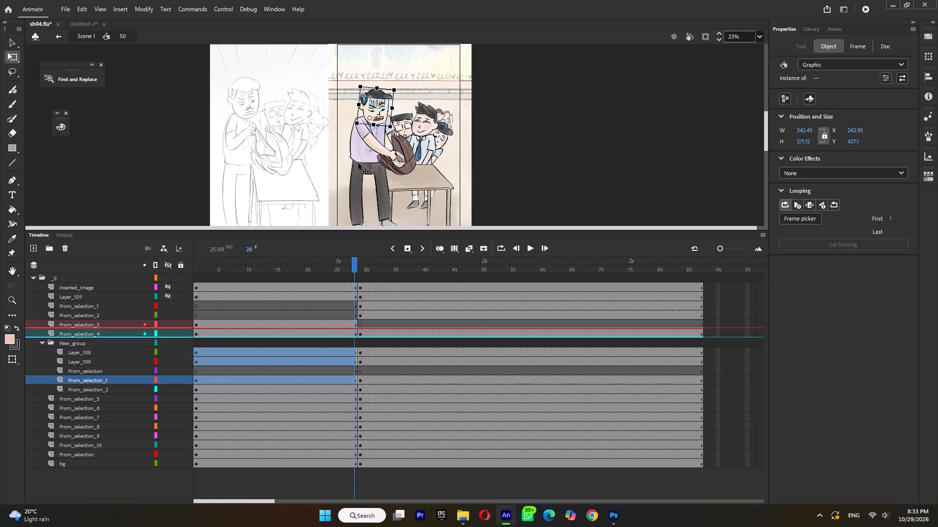
{"action": "left_click", "coordinate": [359, 161], "text": "shift"}
{"action": "left_click", "coordinate": [366, 140], "text": "shift"}
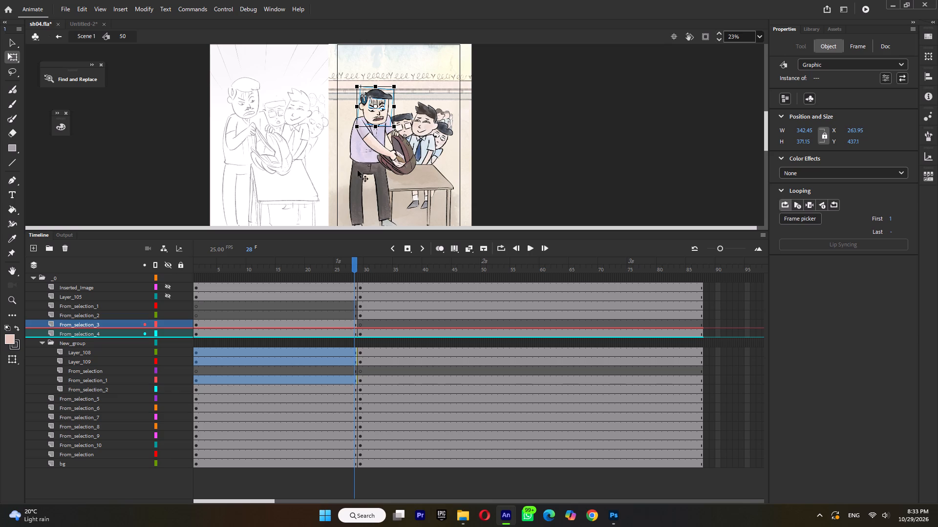
{"action": "left_click", "coordinate": [355, 173], "text": "shift"}
{"action": "left_click", "coordinate": [372, 146], "text": "shift"}
{"action": "left_click_drag", "start_coordinate": [375, 162], "coordinate": [367, 220]}
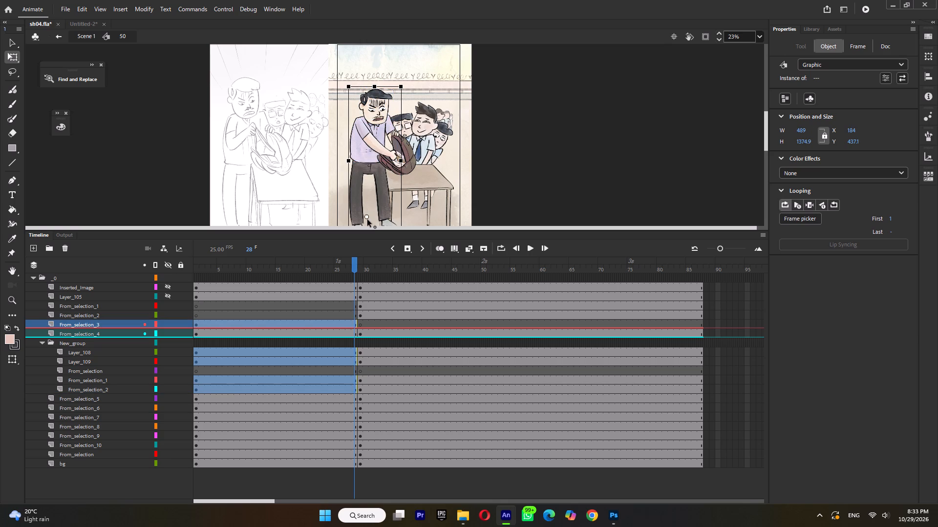
{"action": "left_click_drag", "start_coordinate": [367, 220], "coordinate": [368, 223]}
{"action": "scroll", "coordinate": [373, 98], "scroll_direction": "up", "scroll_amount": 5, "text": "ctrl"}
{"action": "left_click", "coordinate": [362, 77]}
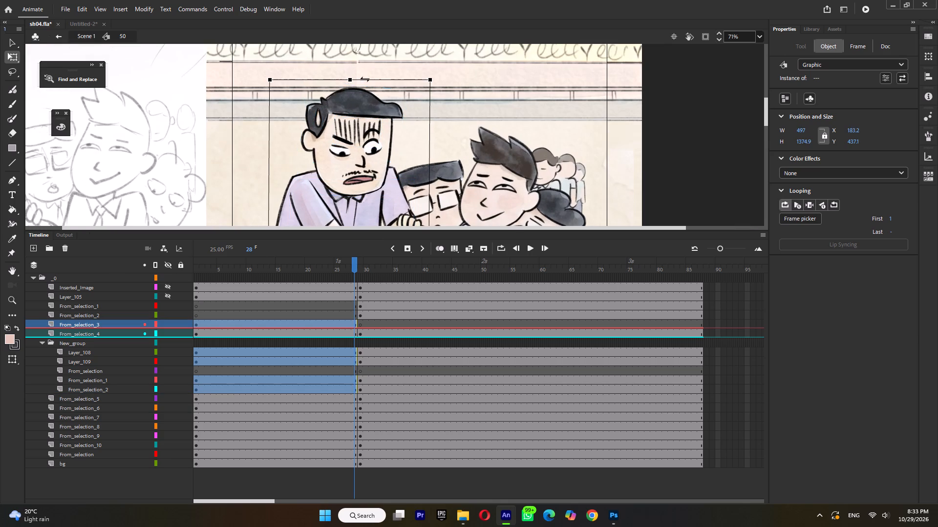
{"action": "scroll", "coordinate": [365, 81], "scroll_direction": "down", "scroll_amount": 6, "text": "ctrl"}
{"action": "left_click_drag", "start_coordinate": [277, 270], "coordinate": [244, 271]}
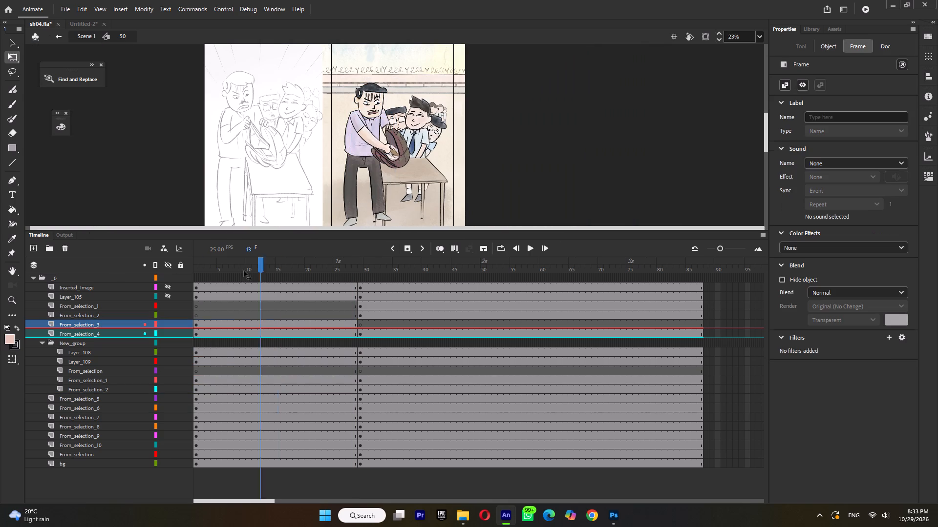
{"action": "left_click_drag", "start_coordinate": [244, 271], "coordinate": [176, 305]}
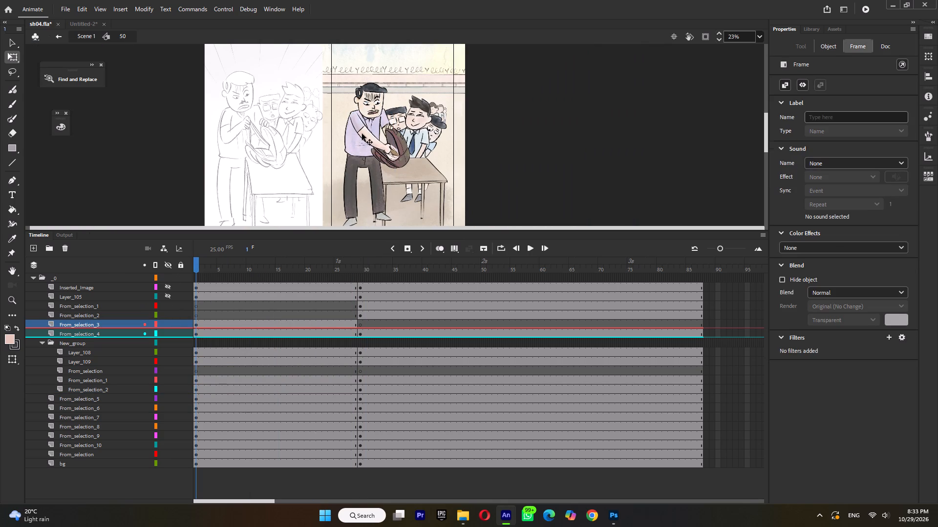
Open the From_selection_3 arm symbol, extend its layer to frame 14 and add a keyframe at frame 7.
{"action": "double_click", "coordinate": [362, 134]}
{"action": "left_click", "coordinate": [240, 277]}
{"action": "key", "text": "F5"}
{"action": "key", "text": "F5"}
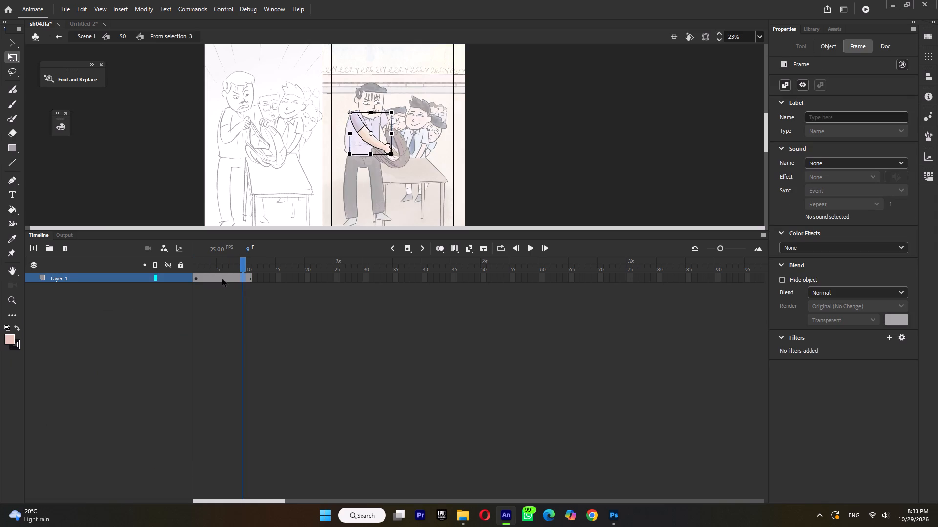
{"action": "key", "text": "F5"}
{"action": "left_click", "coordinate": [229, 277]}
{"action": "key", "text": "F5"}
{"action": "key", "text": "F5"}
{"action": "key", "text": "F5"}
{"action": "key", "text": "F6"}
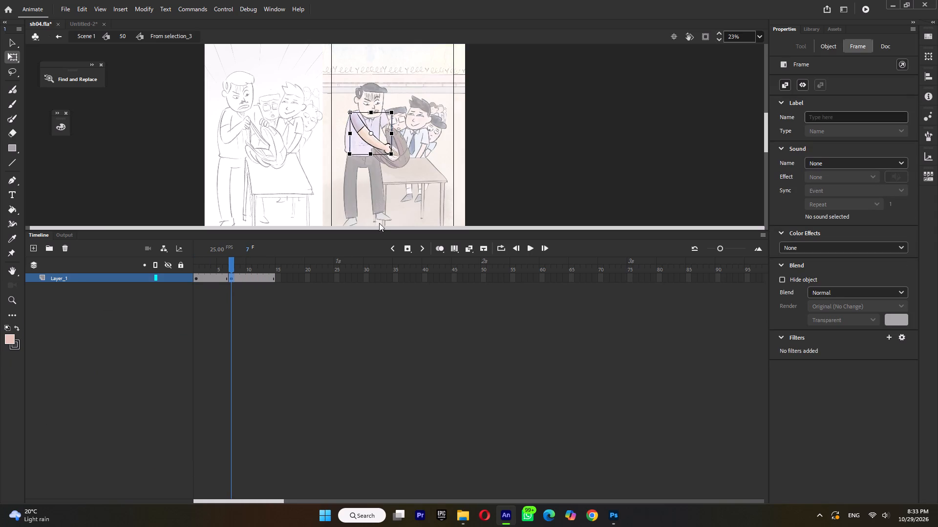
With the pivot at the shoulder, rotate the arm slightly clockwise at frame 7 and slightly counterclockwise in the first pose.
{"action": "left_click_drag", "start_coordinate": [372, 132], "coordinate": [353, 110]}
{"action": "scroll", "coordinate": [397, 156], "scroll_direction": "up", "scroll_amount": 3, "text": "ctrl"}
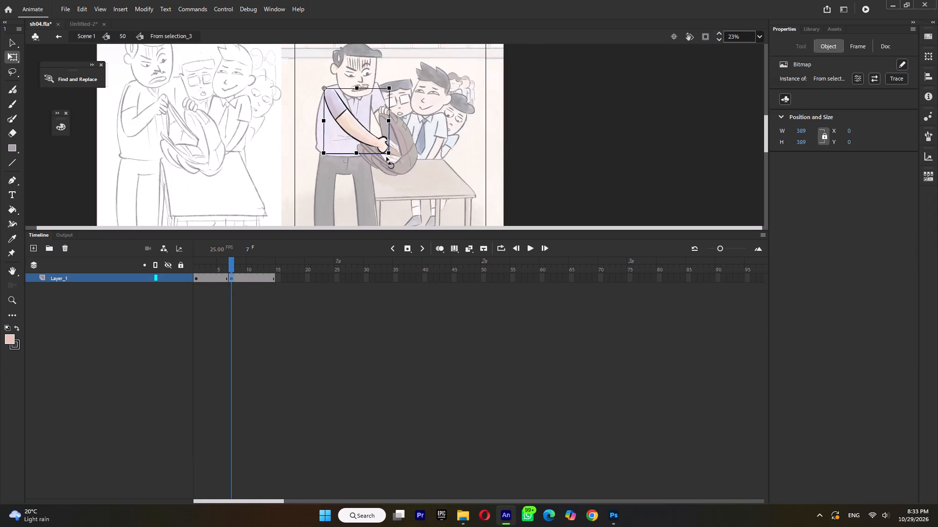
{"action": "left_click_drag", "start_coordinate": [386, 157], "coordinate": [388, 168]}
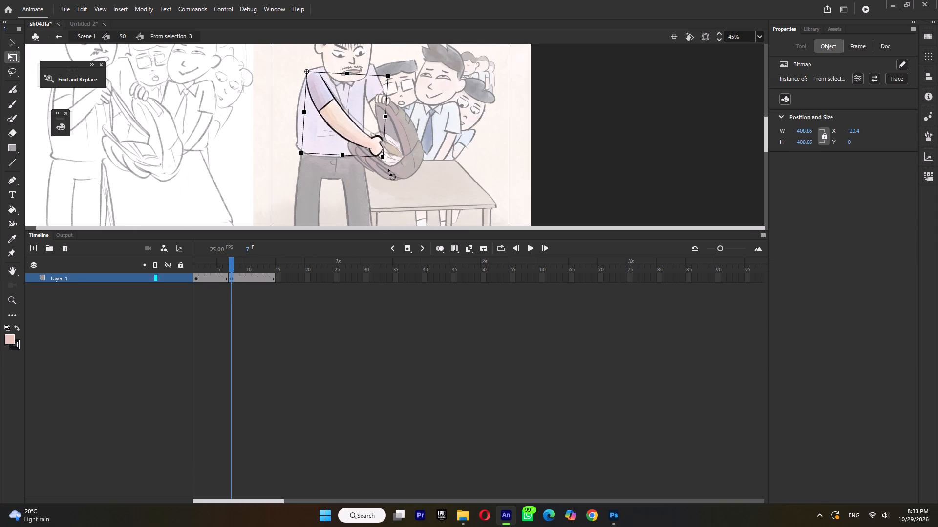
{"action": "left_click_drag", "start_coordinate": [388, 168], "coordinate": [389, 170]}
{"action": "left_click", "coordinate": [219, 268]}
{"action": "left_click", "coordinate": [365, 144]}
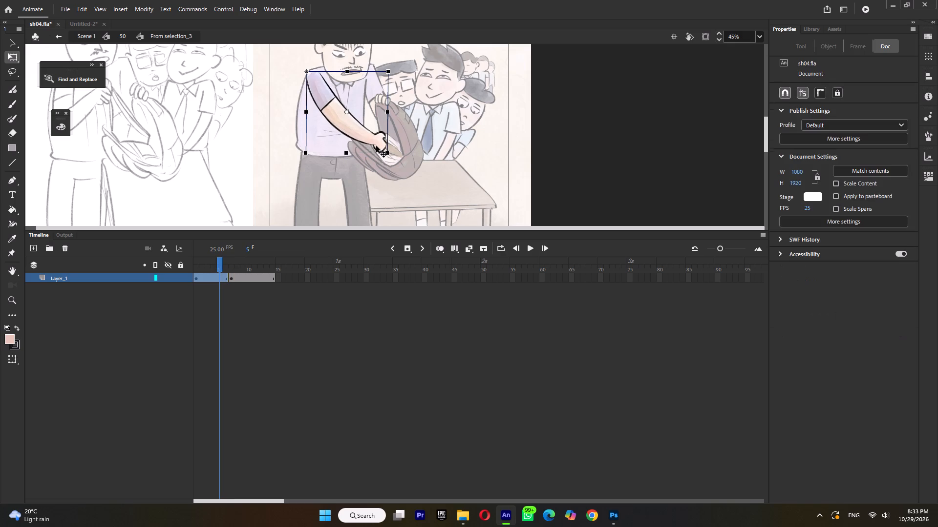
{"action": "left_click_drag", "start_coordinate": [346, 112], "coordinate": [311, 75]}
{"action": "left_click_drag", "start_coordinate": [389, 159], "coordinate": [397, 158]}
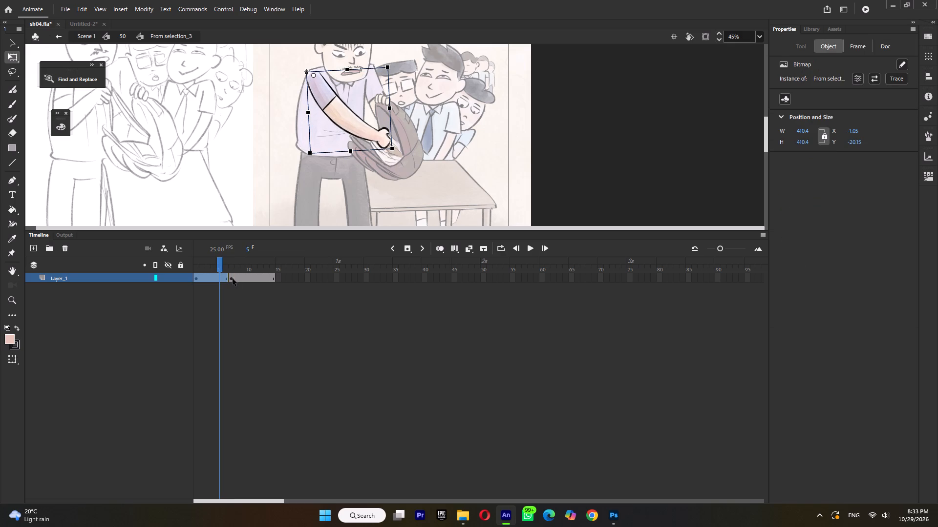
Trim the arm symbol to 12 frames, return to shot 50 and play back the arm motion.
{"action": "left_click", "coordinate": [245, 281]}
{"action": "key", "text": "shift+F5"}
{"action": "key", "text": "shift+F5"}
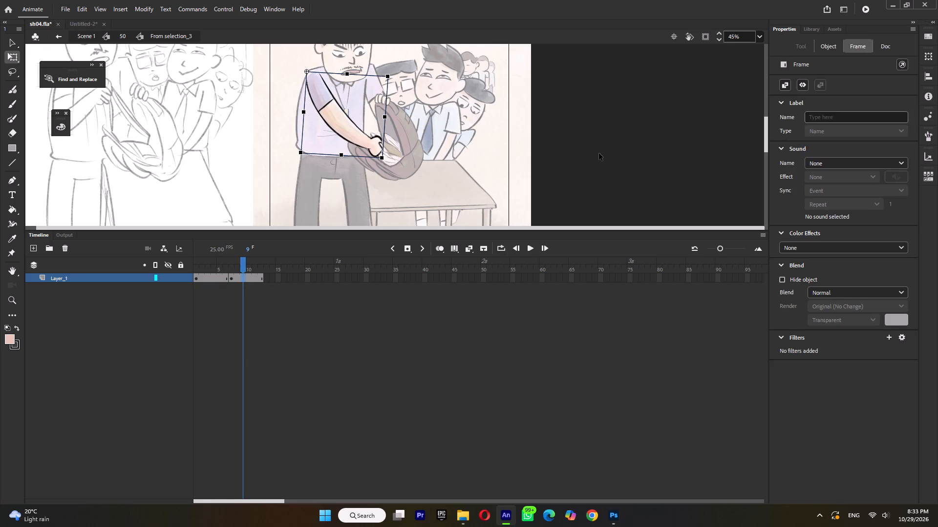
{"action": "double_click", "coordinate": [599, 153]}
{"action": "key", "text": "Return"}
{"action": "key", "text": "Return"}
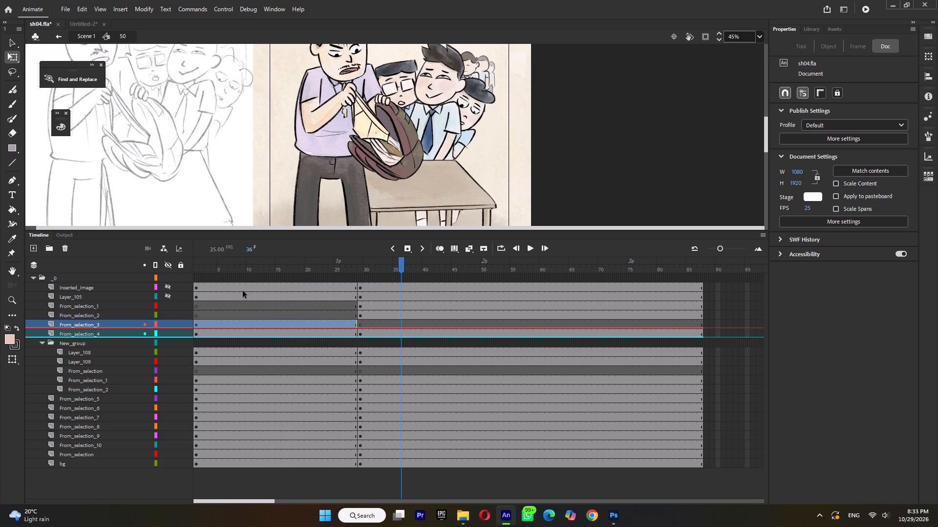
{"action": "left_click_drag", "start_coordinate": [227, 270], "coordinate": [357, 340]}
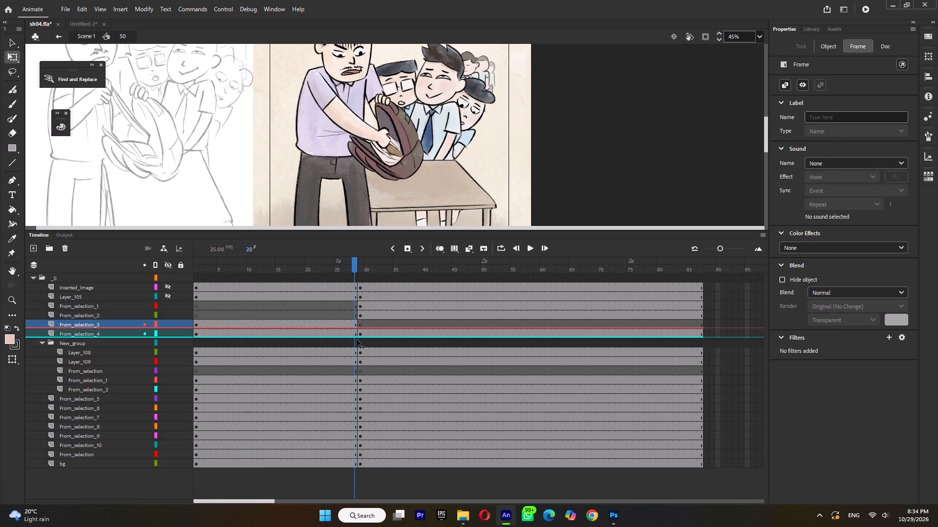
At frame 29, move the From_selection_4 bag's pivot to its base, skew the bag slightly, and compare it with the previous pose.
{"action": "left_click_drag", "start_coordinate": [357, 340], "coordinate": [361, 339]}
{"action": "left_click", "coordinate": [410, 160]}
{"action": "left_click_drag", "start_coordinate": [385, 137], "coordinate": [392, 178]}
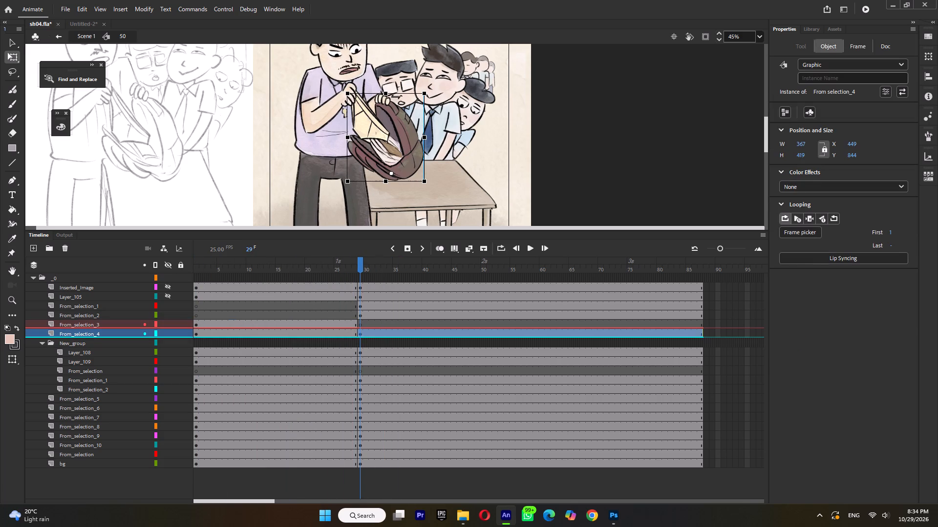
{"action": "left_click_drag", "start_coordinate": [397, 92], "coordinate": [401, 94]}
{"action": "left_click", "coordinate": [334, 263]}
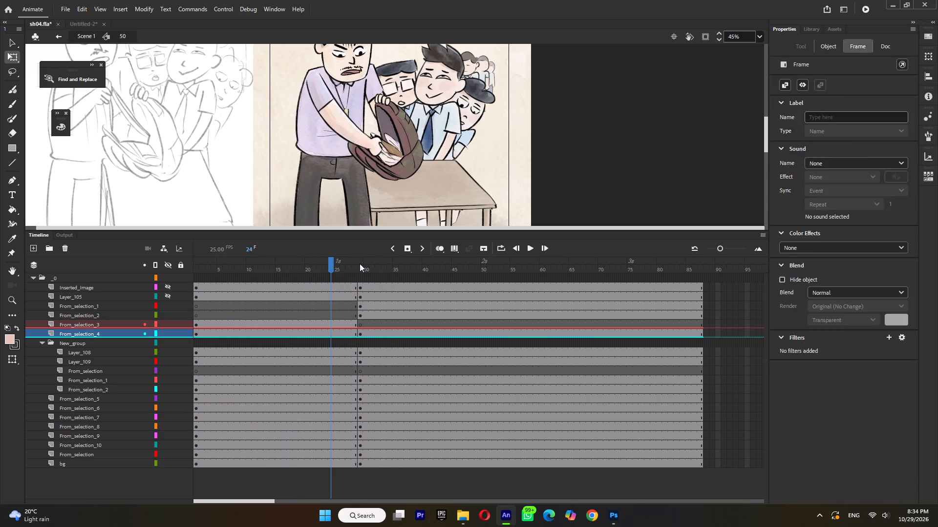
{"action": "left_click", "coordinate": [364, 263]}
{"action": "scroll", "coordinate": [380, 188], "scroll_direction": "down", "scroll_amount": 2, "text": "ctrl"}
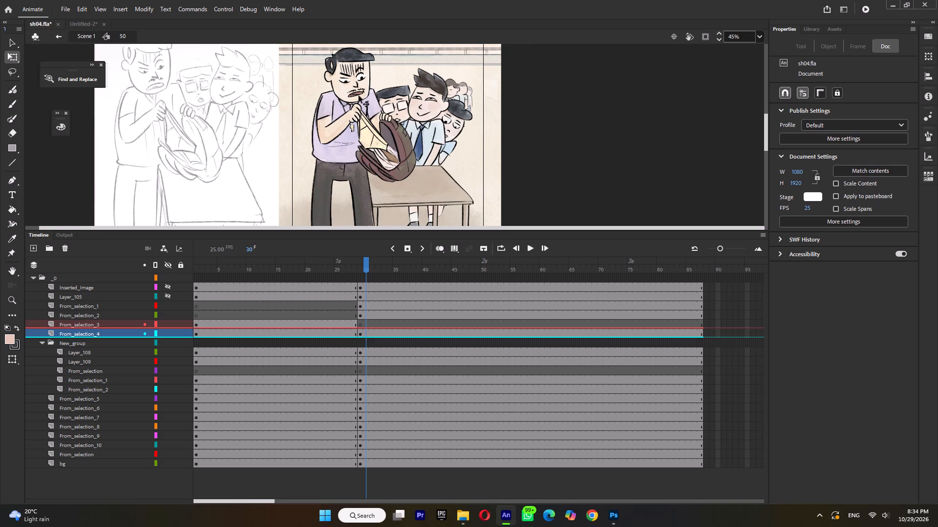
Play back shot 50 from frame 1 through the pose switch.
{"action": "left_click_drag", "start_coordinate": [333, 271], "coordinate": [160, 286]}
{"action": "key", "text": "Return"}
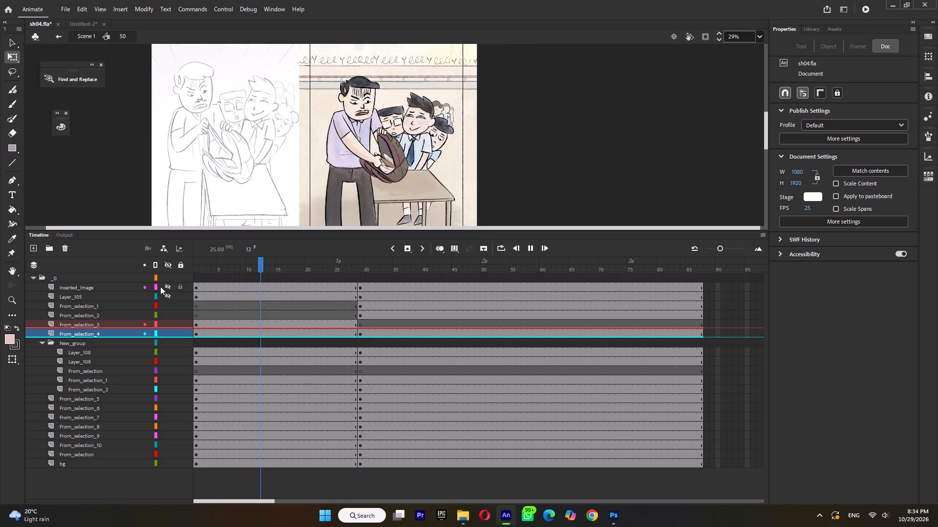
{"action": "key", "text": "Return"}
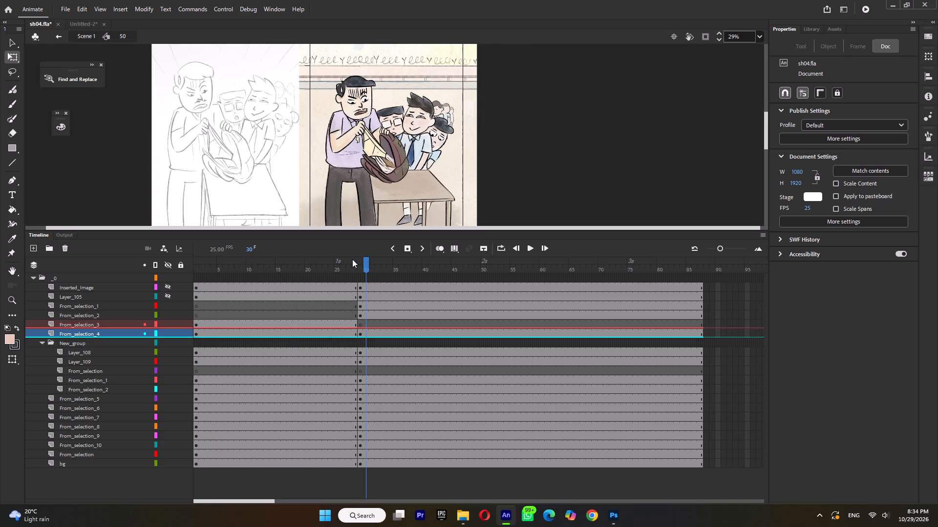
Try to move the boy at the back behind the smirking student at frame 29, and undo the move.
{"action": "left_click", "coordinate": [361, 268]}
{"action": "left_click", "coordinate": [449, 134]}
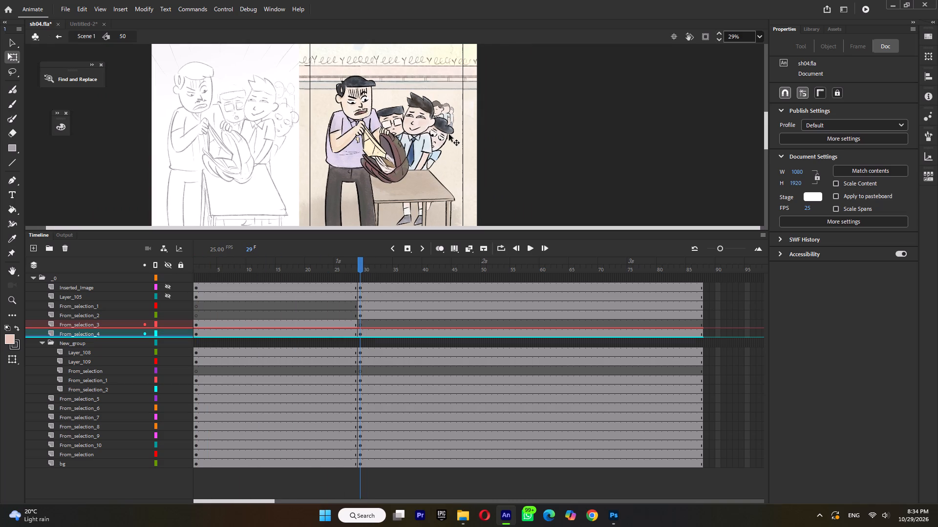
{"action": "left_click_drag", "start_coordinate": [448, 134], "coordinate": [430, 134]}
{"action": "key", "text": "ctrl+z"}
In the first pose, nudge the From_selection_9 boy left behind the smirking student and play back across the switch.
{"action": "left_click", "coordinate": [344, 435]}
{"action": "key", "text": "shift+Left"}
{"action": "key", "text": "shift+Left"}
{"action": "key", "text": "shift+Left"}
{"action": "key", "text": "shift+Left"}
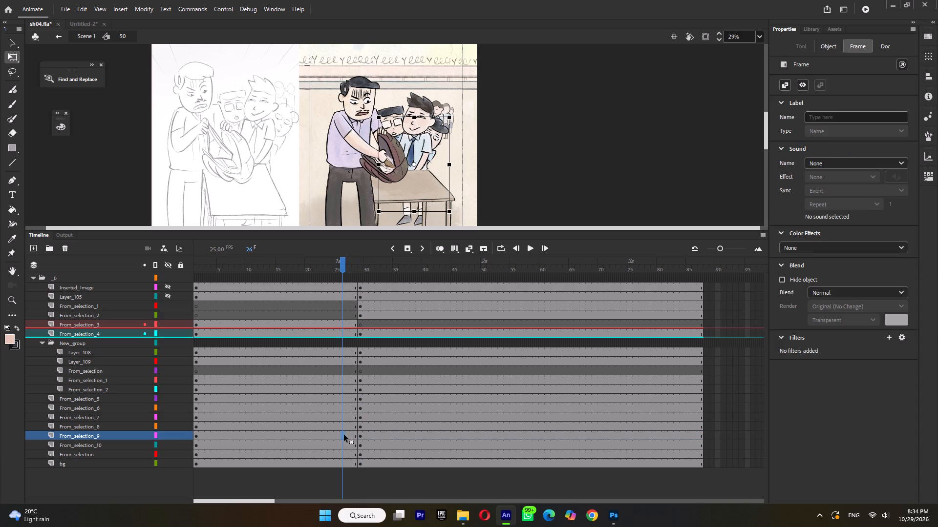
{"action": "key", "text": "Return"}
{"action": "key", "text": "Return"}
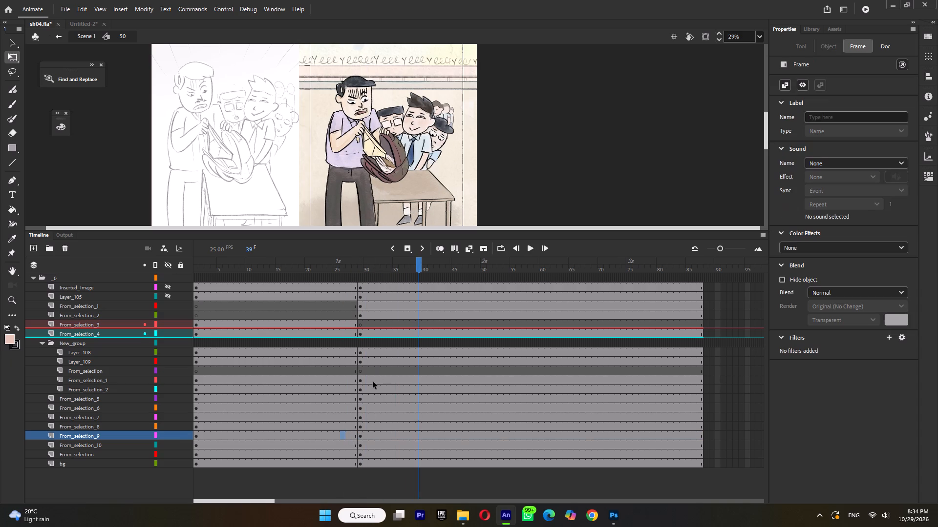
On From_selection_9, add a keyframe at frame 33, and at frame 29 lower the boy's pivot, stretch him slightly taller and skew him.
{"action": "left_click", "coordinate": [378, 436]}
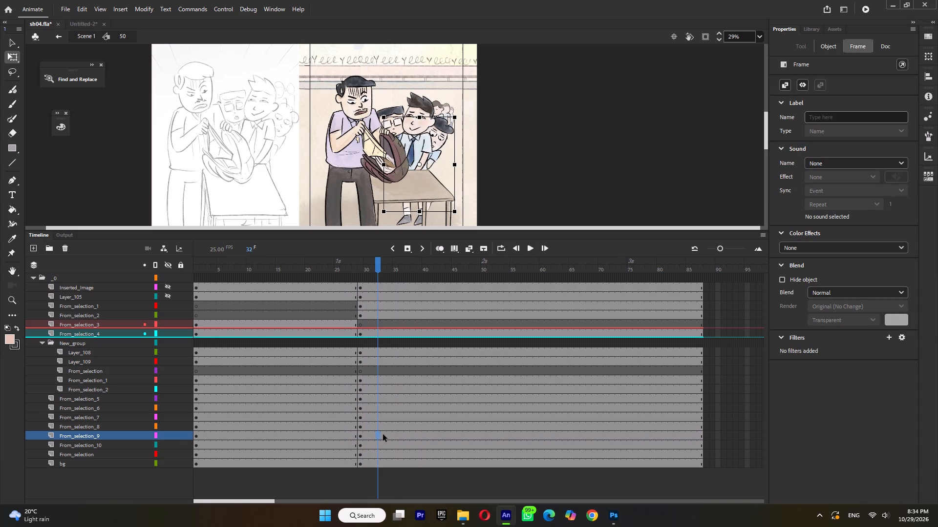
{"action": "left_click", "coordinate": [384, 434]}
{"action": "key", "text": "F6"}
{"action": "left_click", "coordinate": [350, 434]}
{"action": "left_click", "coordinate": [362, 433]}
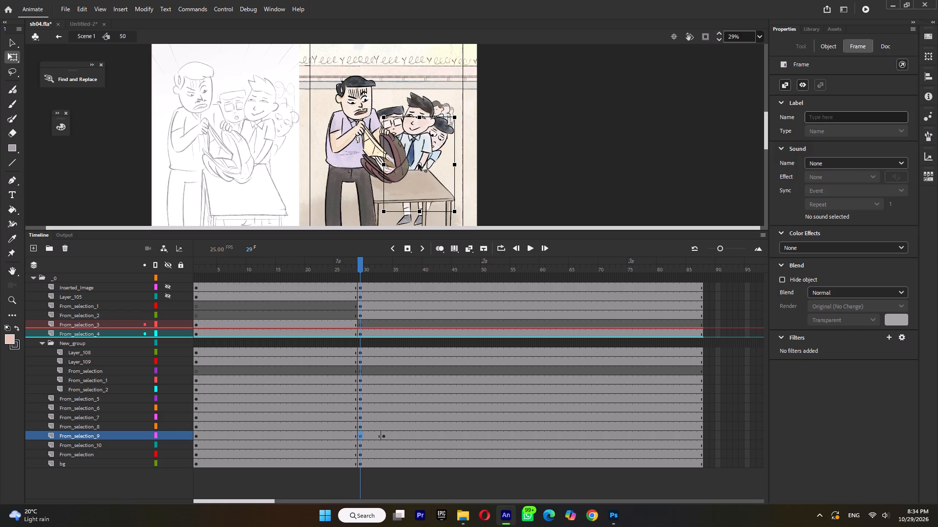
{"action": "left_click_drag", "start_coordinate": [418, 163], "coordinate": [410, 197]}
{"action": "scroll", "coordinate": [441, 108], "scroll_direction": "up", "scroll_amount": 3, "text": "ctrl"}
{"action": "left_click", "coordinate": [458, 126]}
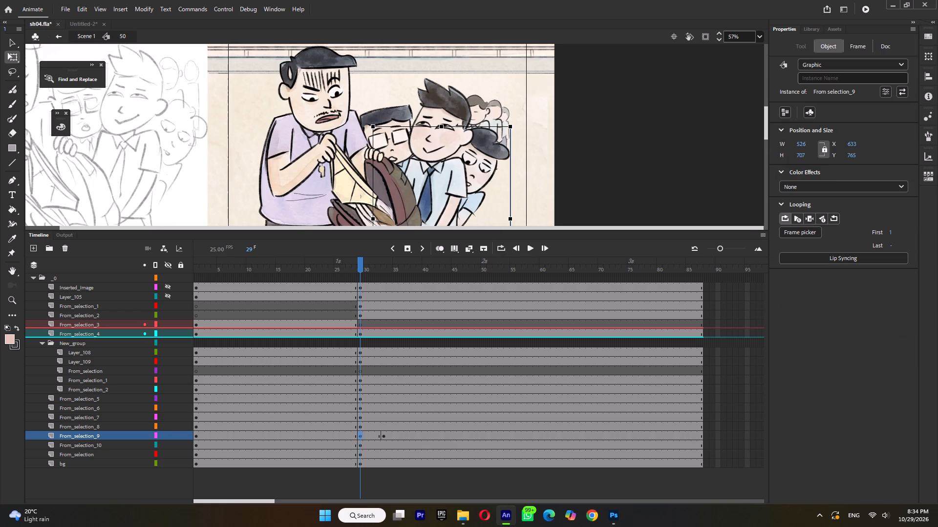
{"action": "left_click", "coordinate": [445, 126]}
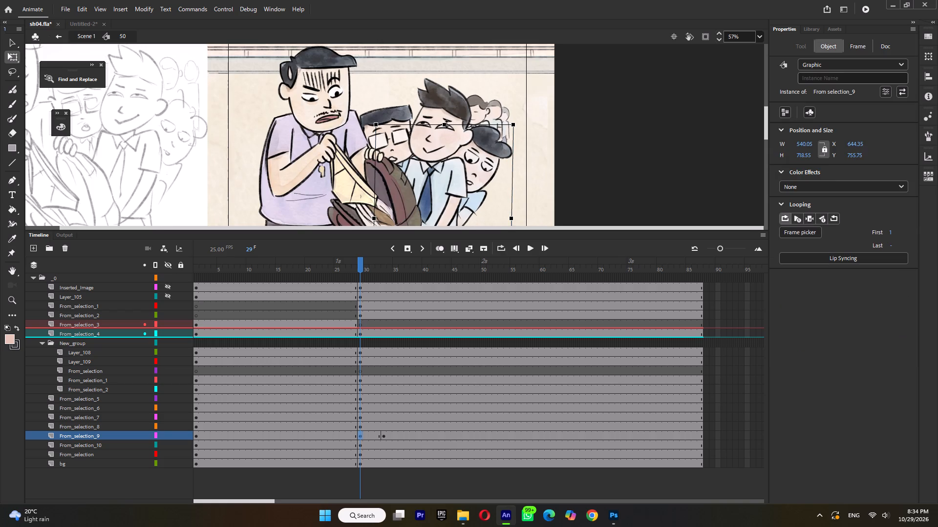
Play back the boy's pop-out motion repeatedly from frame 25 across the pose switch.
{"action": "left_click", "coordinate": [339, 273]}
{"action": "key", "text": "Return"}
{"action": "left_click", "coordinate": [339, 268]}
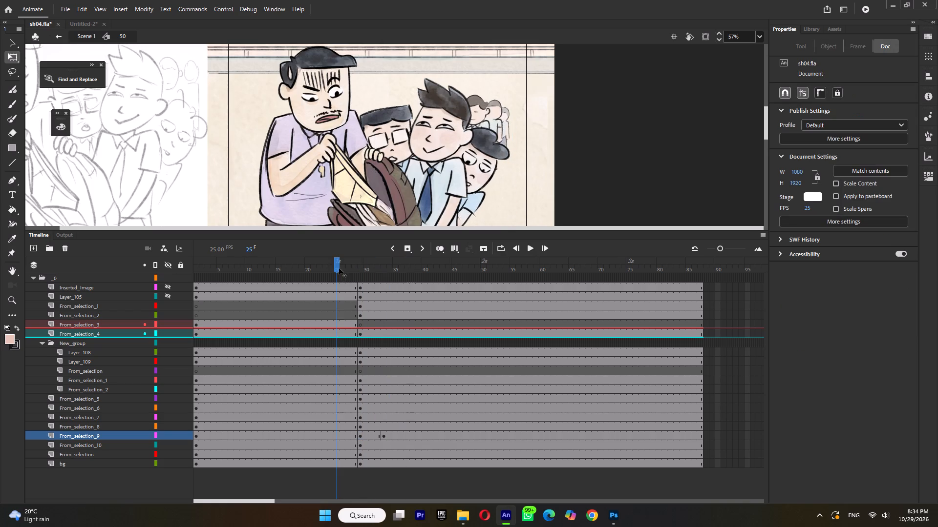
{"action": "key", "text": "Return"}
{"action": "left_click", "coordinate": [339, 268]}
{"action": "key", "text": "Return"}
{"action": "key", "text": "Return"}
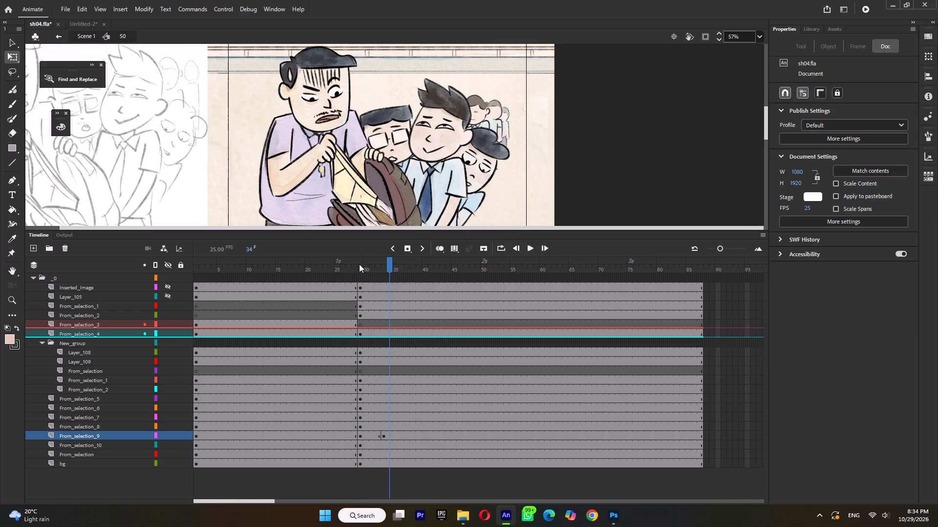
Open the smirking student's From_selection_8 symbol, extend its layer to 16 frames and place a second keyframe at frame 9.
{"action": "left_click", "coordinate": [361, 267]}
{"action": "double_click", "coordinate": [435, 133]}
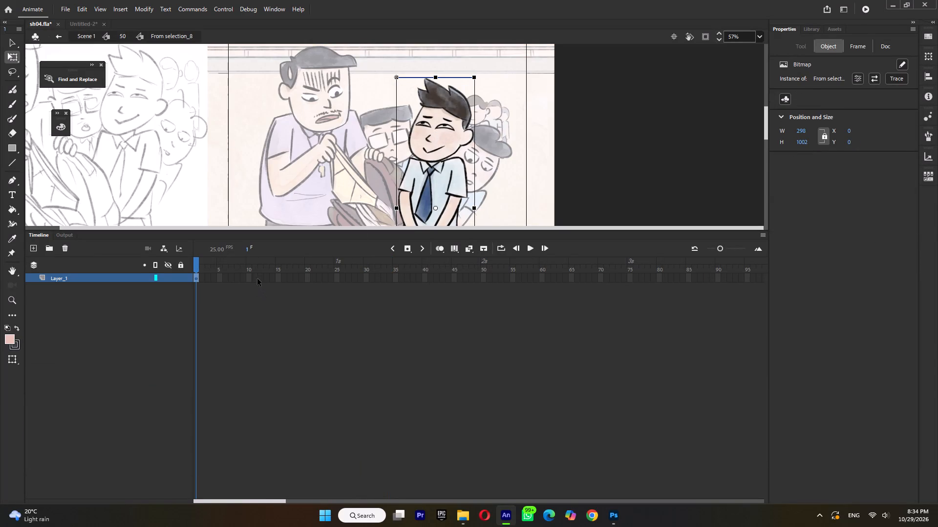
{"action": "left_click", "coordinate": [268, 280]}
{"action": "key", "text": "F4"}
{"action": "key", "text": "F4"}
{"action": "key", "text": "F5"}
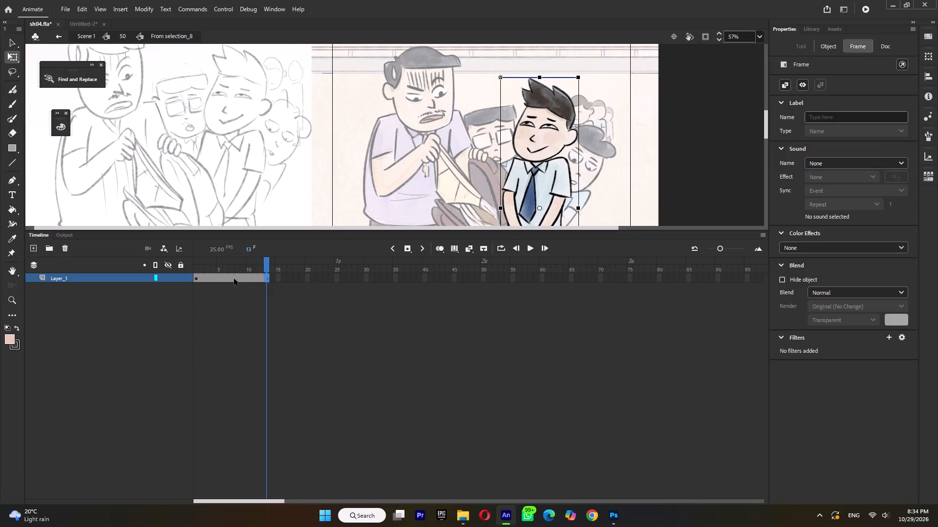
{"action": "key", "text": "F5"}
{"action": "left_click", "coordinate": [240, 278]}
{"action": "key", "text": "F6"}
{"action": "key", "text": "F5"}
{"action": "left_click", "coordinate": [228, 279]}
{"action": "key", "text": "F5"}
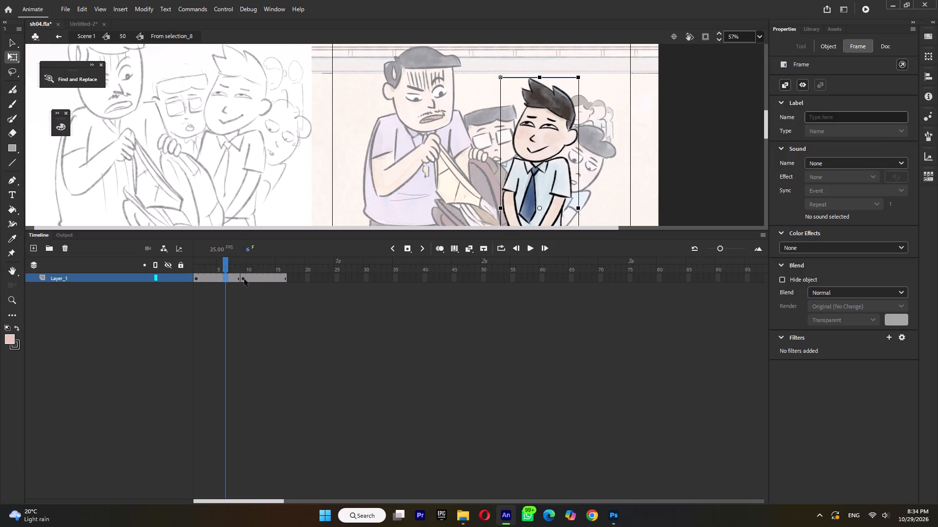
At frame 9, move the student's pivot toward his feet, squash and skew him slightly, and play back the motion in shot 50.
{"action": "left_click", "coordinate": [243, 279]}
{"action": "scroll", "coordinate": [533, 125], "scroll_direction": "down", "scroll_amount": 4, "text": "ctrl"}
{"action": "left_click_drag", "start_coordinate": [436, 166], "coordinate": [437, 198]}
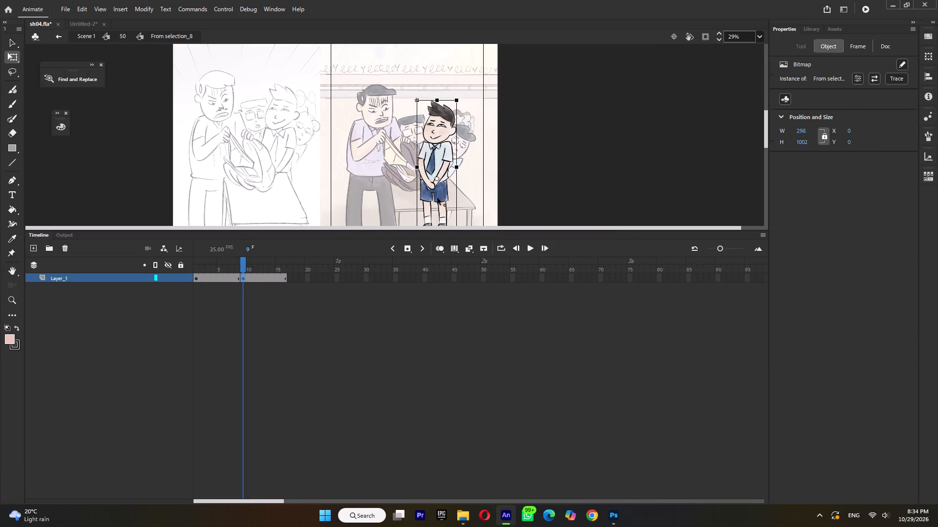
{"action": "left_click_drag", "start_coordinate": [437, 198], "coordinate": [433, 220]}
{"action": "scroll", "coordinate": [441, 91], "scroll_direction": "up", "scroll_amount": 10, "text": "ctrl"}
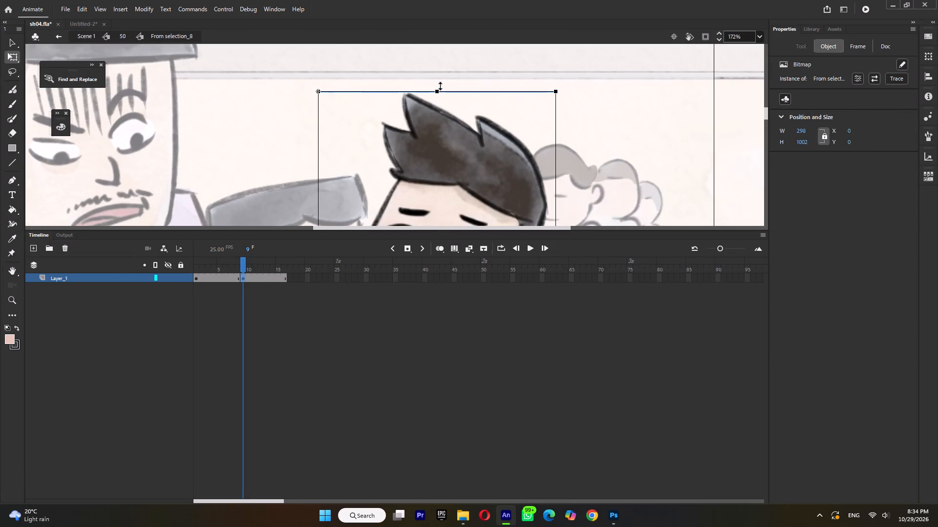
{"action": "left_click", "coordinate": [441, 84]}
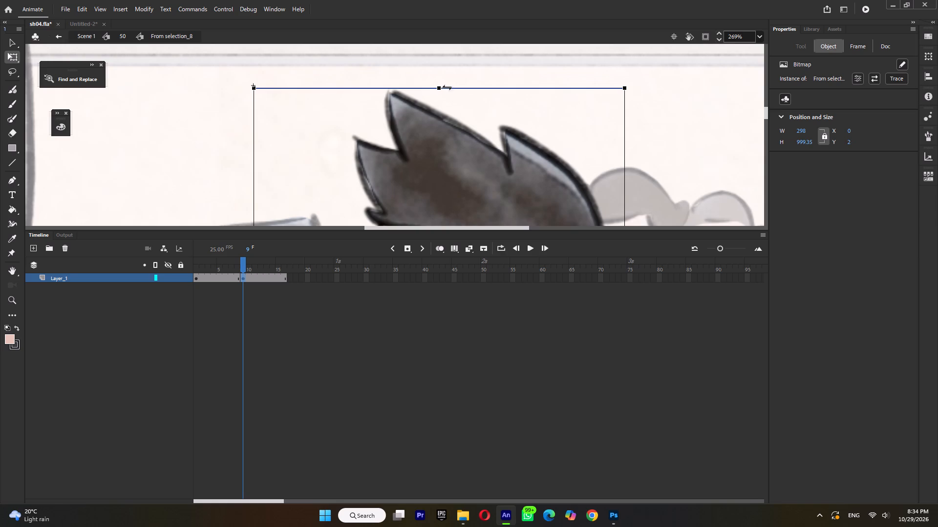
{"action": "left_click", "coordinate": [447, 87]}
{"action": "scroll", "coordinate": [444, 89], "scroll_direction": "down", "scroll_amount": 10, "text": "ctrl"}
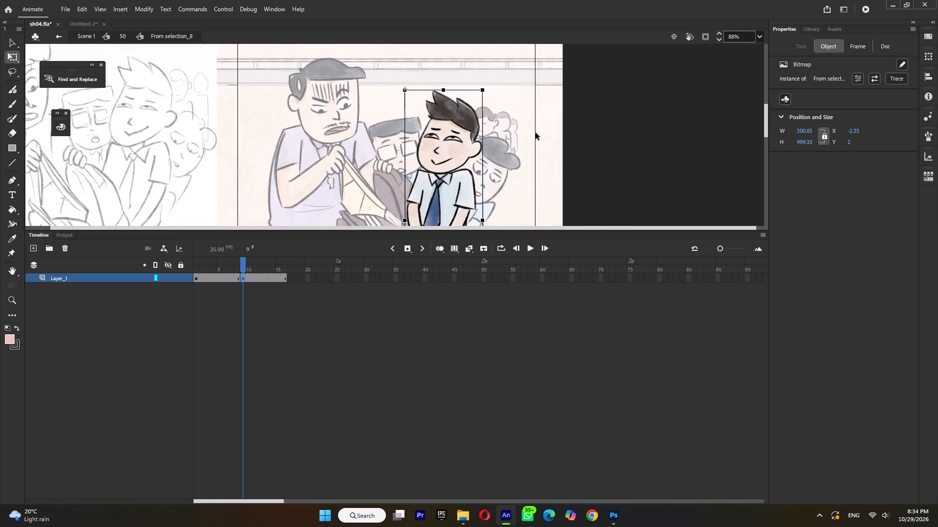
{"action": "double_click", "coordinate": [539, 133]}
{"action": "key", "text": "Return"}
{"action": "key", "text": "Return"}
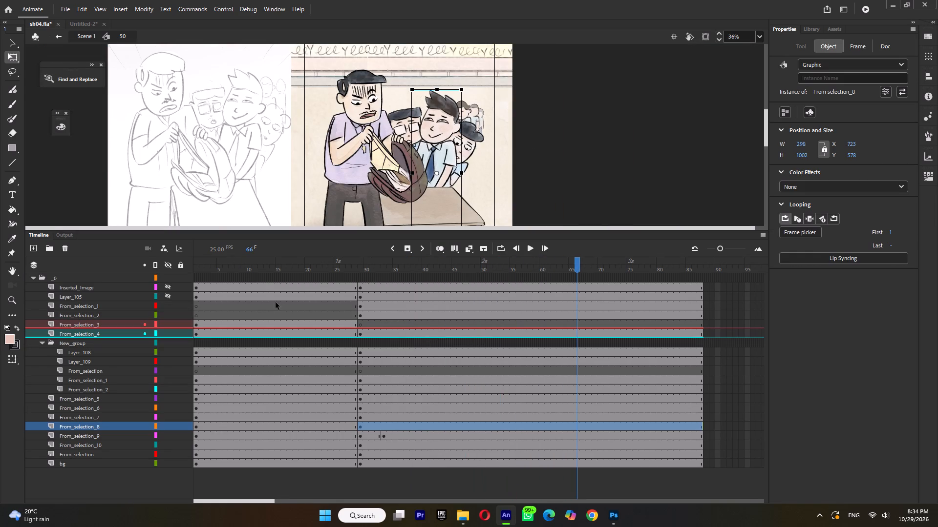
At frame 1 of shot 50, nudge the bespectacled From_selection boy right, behind the smirking student.
{"action": "left_click_drag", "start_coordinate": [262, 272], "coordinate": [128, 285]}
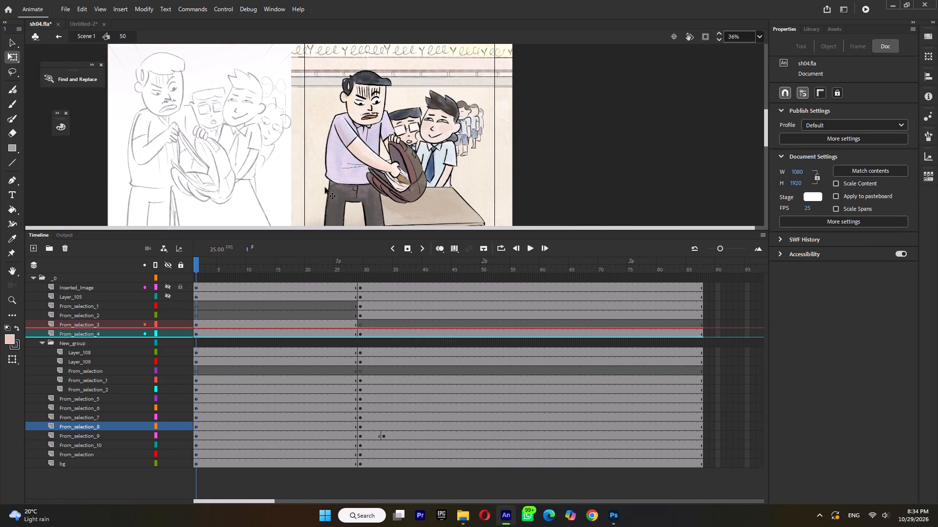
{"action": "left_click", "coordinate": [399, 117]}
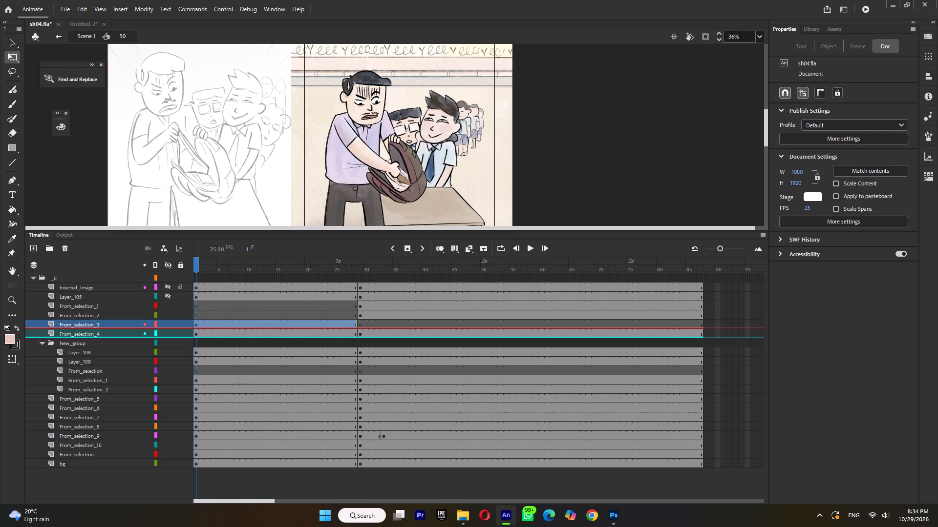
{"action": "left_click", "coordinate": [415, 110]}
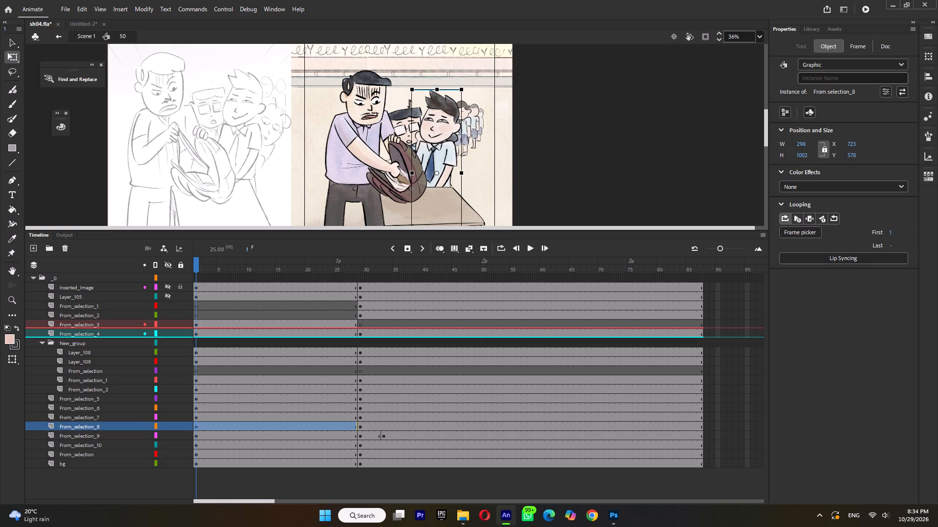
{"action": "left_click", "coordinate": [401, 98]}
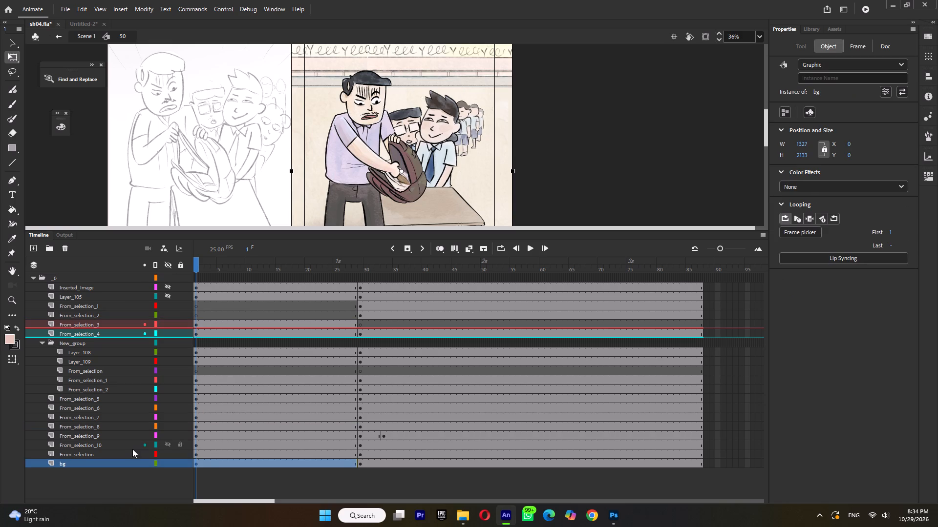
{"action": "left_click", "coordinate": [87, 452]}
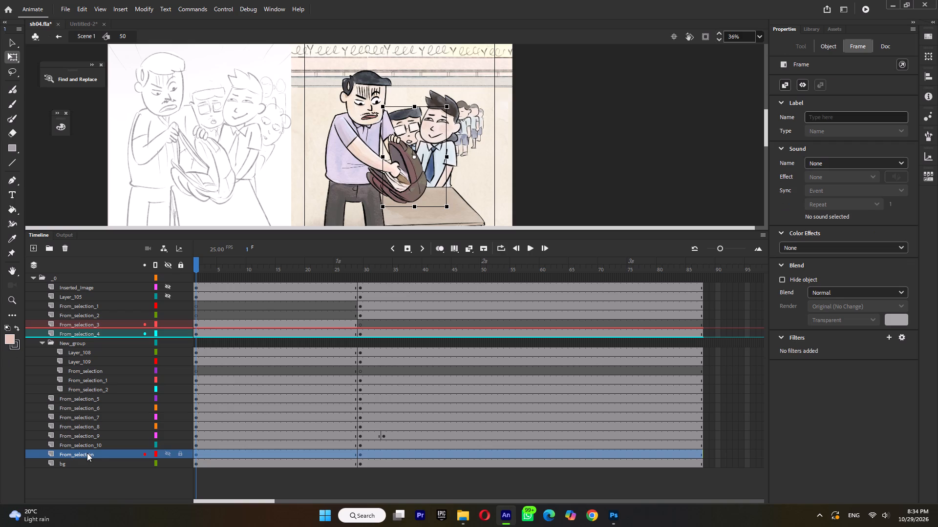
{"action": "key", "text": "shift+Right"}
{"action": "key", "text": "shift+Right"}
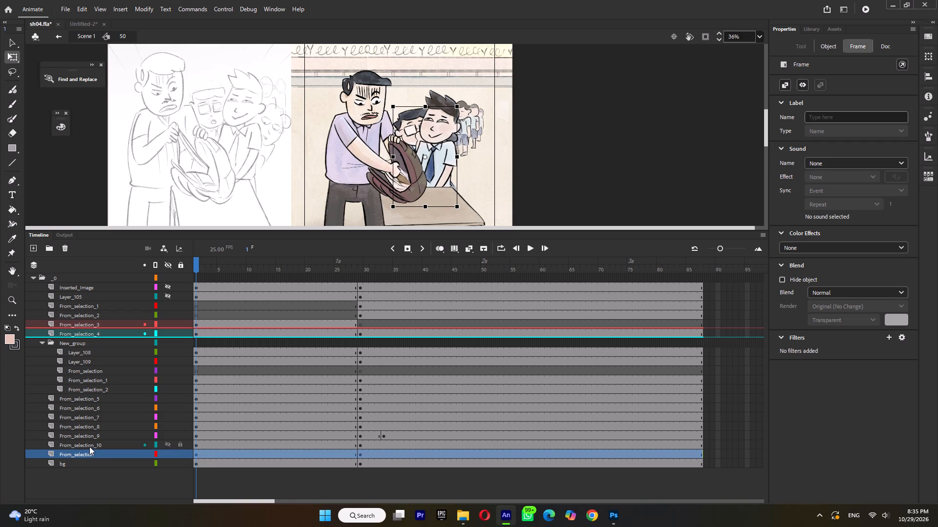
{"action": "key", "text": "shift+Right"}
{"action": "key", "text": "shift+Right"}
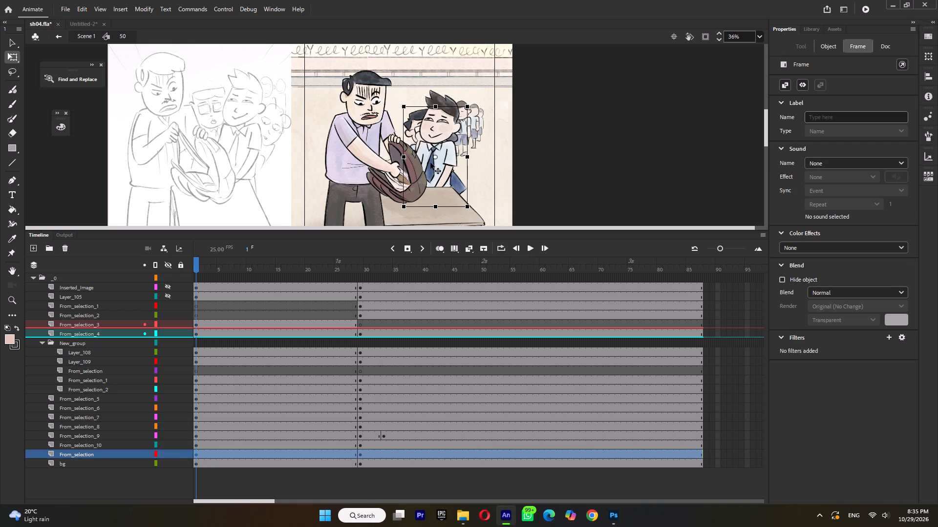
Lower the bespectacled boy's pivot in the first pose, rotate him slightly clockwise and nudge him back left.
{"action": "left_click_drag", "start_coordinate": [437, 158], "coordinate": [441, 195]}
{"action": "left_click_drag", "start_coordinate": [472, 110], "coordinate": [482, 115]}
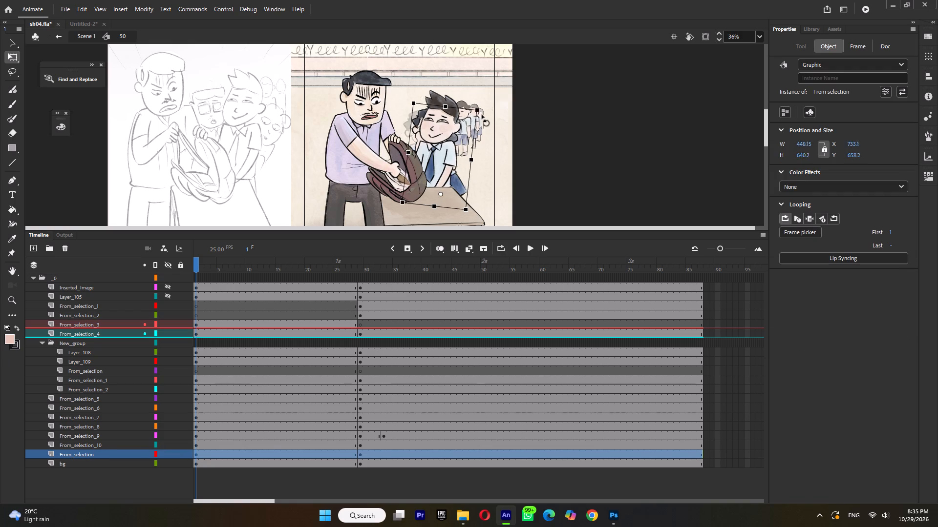
{"action": "left_click_drag", "start_coordinate": [482, 115], "coordinate": [484, 117]}
{"action": "key", "text": "Left"}
{"action": "key", "text": "Left"}
{"action": "key", "text": "Left"}
{"action": "key", "text": "Left"}
{"action": "key", "text": "Left"}
{"action": "key", "text": "Left"}
{"action": "key", "text": "Left"}
{"action": "key", "text": "Left"}
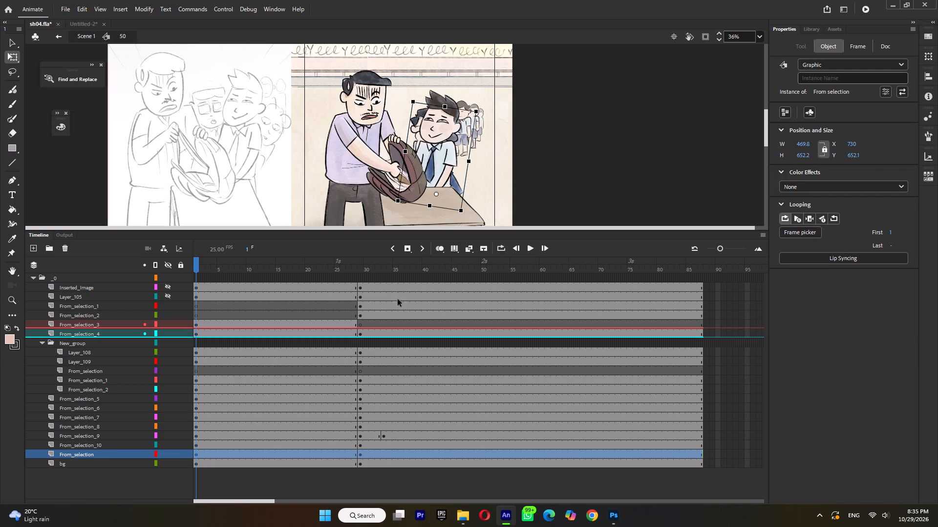
On From_selection, add a keyframe at frame 33, and at frame 29 lower the boy's pivot, stretch him slightly taller and skew him.
{"action": "left_click", "coordinate": [387, 452]}
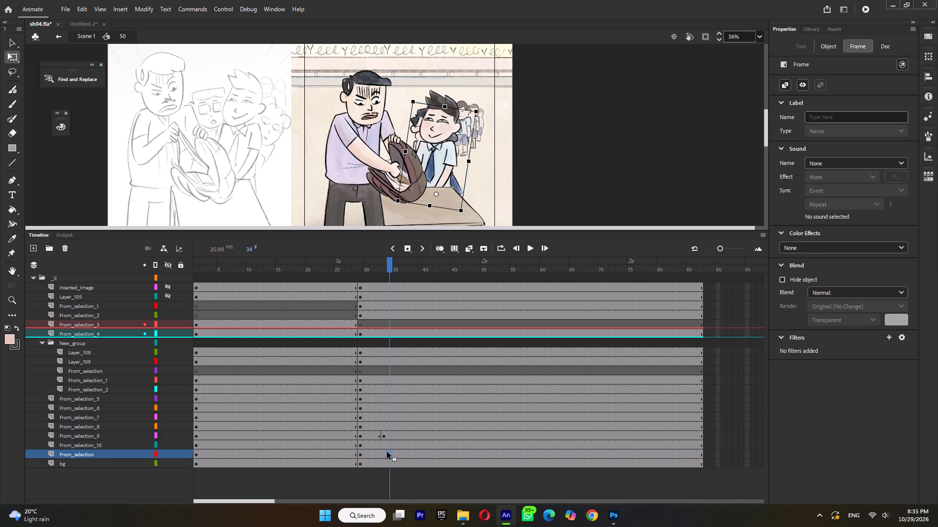
{"action": "left_click", "coordinate": [384, 452]}
{"action": "key", "text": "F6"}
{"action": "left_click", "coordinate": [362, 457]}
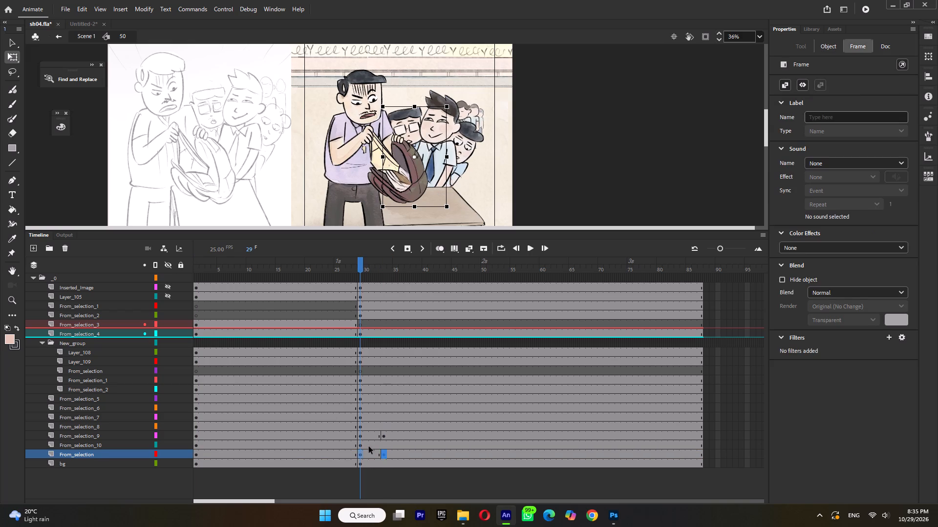
{"action": "left_click_drag", "start_coordinate": [415, 157], "coordinate": [422, 192]}
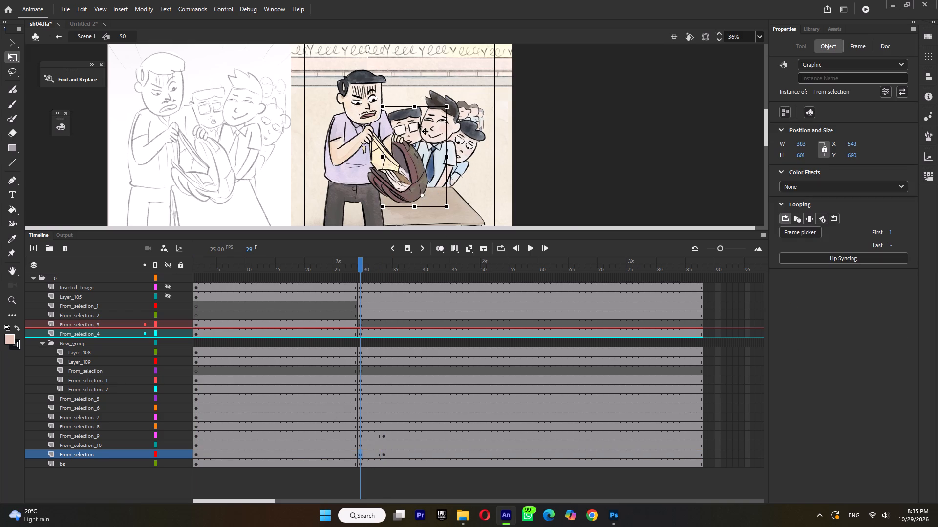
{"action": "scroll", "coordinate": [416, 115], "scroll_direction": "up", "scroll_amount": 7, "text": "ctrl"}
{"action": "left_click", "coordinate": [418, 116]}
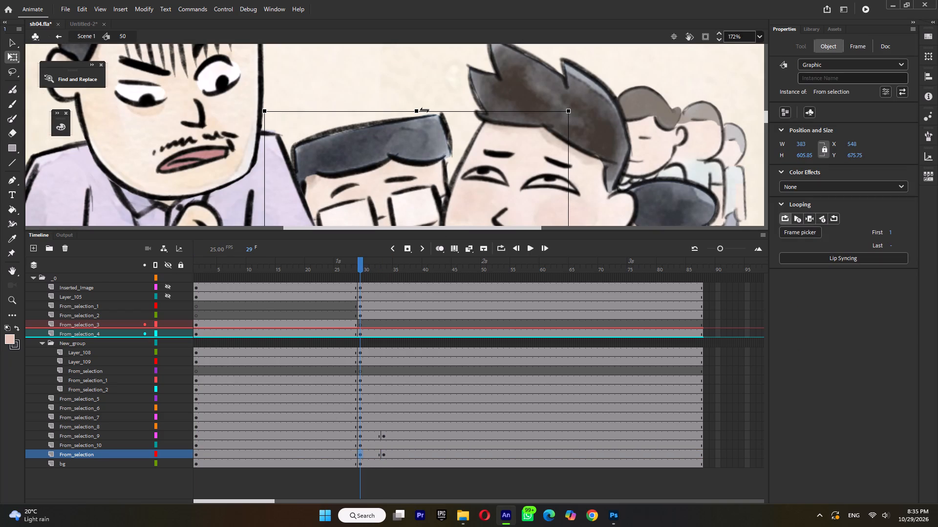
{"action": "left_click", "coordinate": [424, 110]}
{"action": "scroll", "coordinate": [421, 111], "scroll_direction": "down", "scroll_amount": 11, "text": "ctrl"}
Return to Scene 1 and play back shot 50 from around frame 586.
{"action": "double_click", "coordinate": [554, 127]}
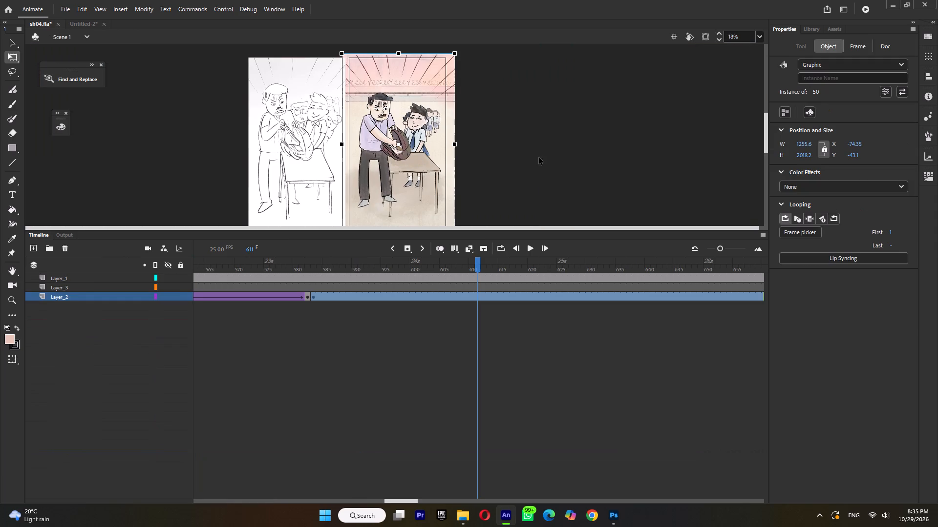
{"action": "left_click", "coordinate": [330, 269]}
{"action": "key", "text": "Return"}
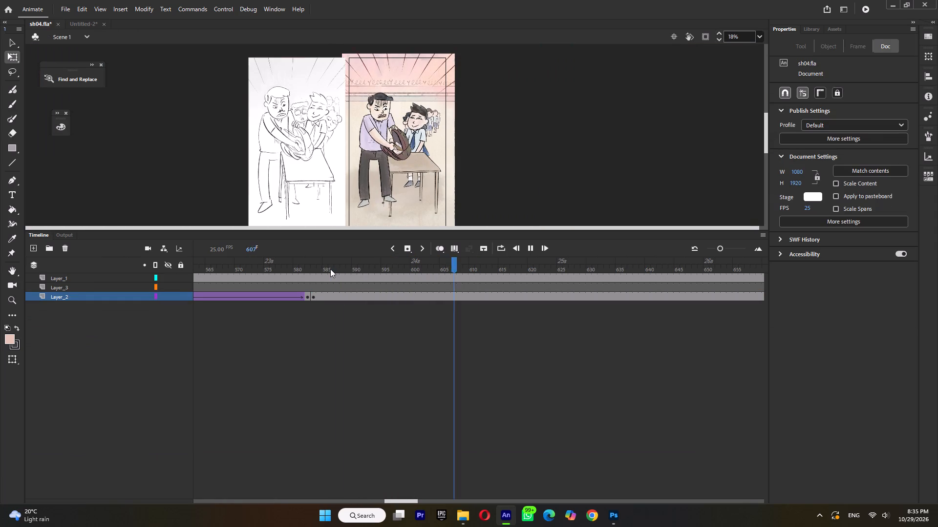
{"action": "key", "text": "Return"}
{"action": "left_click", "coordinate": [330, 269]}
{"action": "key", "text": "Return"}
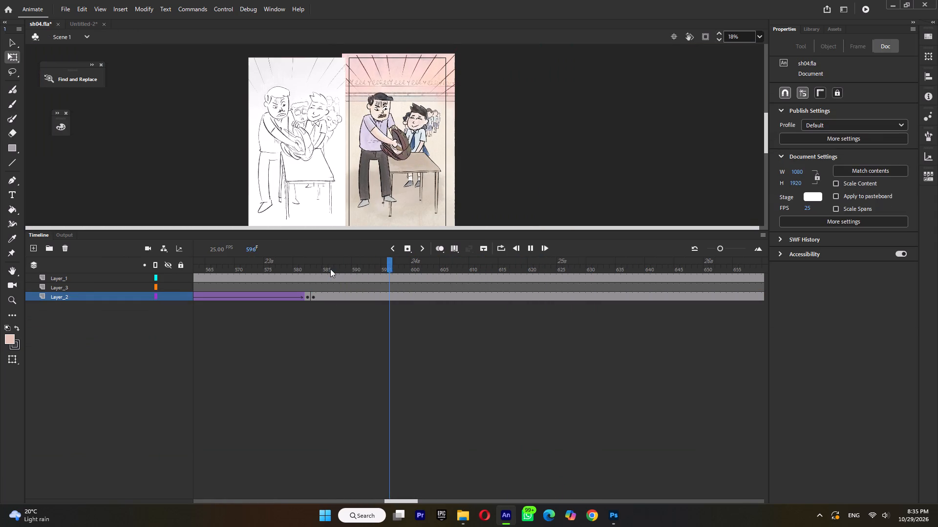
In shot 50, insert four frames before the boy's pop on From_selection and one frame before it on From_selection_9.
{"action": "key", "text": "Return"}
{"action": "double_click", "coordinate": [425, 122]}
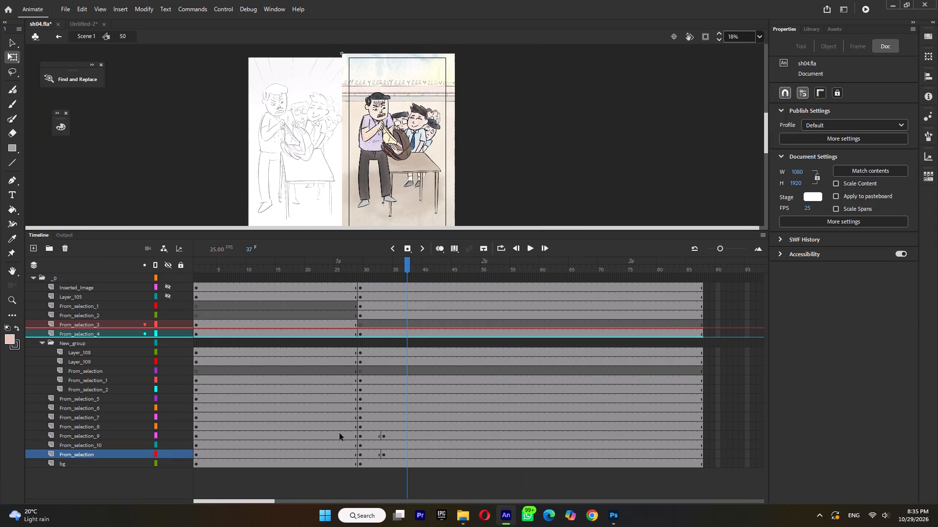
{"action": "left_click", "coordinate": [328, 455]}
{"action": "key", "text": "F5"}
{"action": "key", "text": "F5"}
{"action": "key", "text": "F5"}
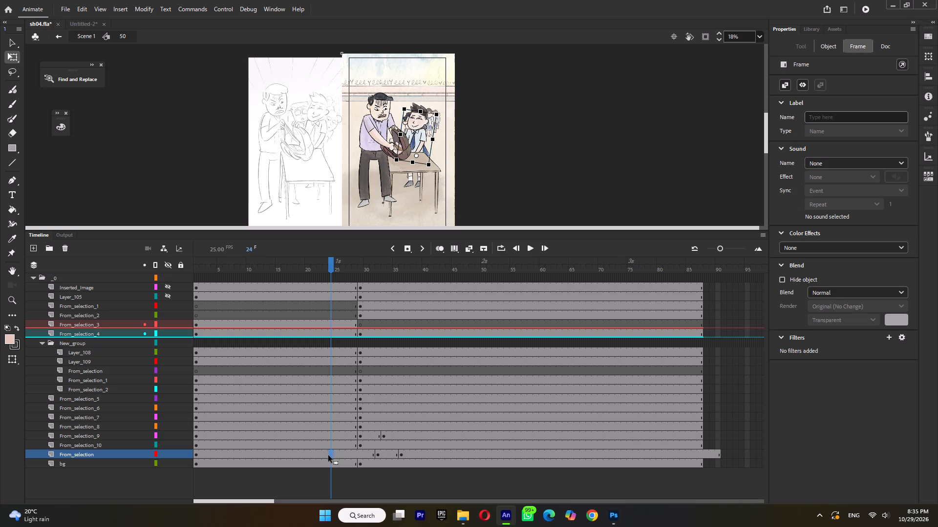
{"action": "key", "text": "F5"}
{"action": "left_click", "coordinate": [340, 436]}
{"action": "key", "text": "F5"}
Return to Scene 1, play back shot 50 and scrub on past frame 651 towards the shot's end.
{"action": "double_click", "coordinate": [544, 176]}
{"action": "key", "text": "Return"}
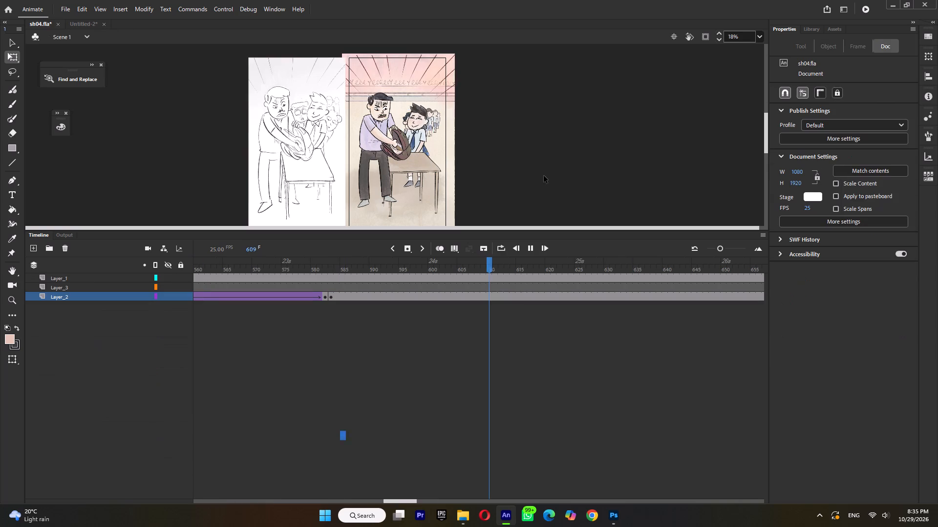
{"action": "key", "text": "Return"}
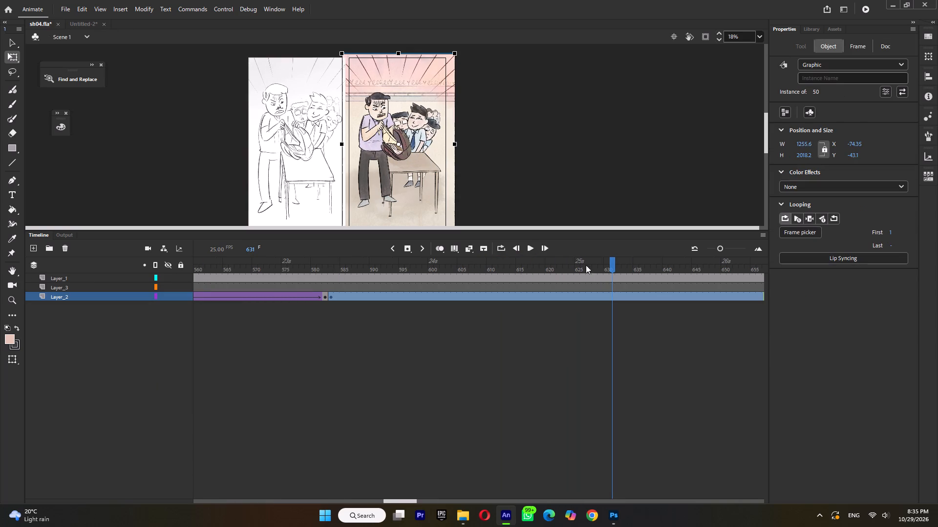
{"action": "left_click_drag", "start_coordinate": [586, 265], "coordinate": [730, 288]}
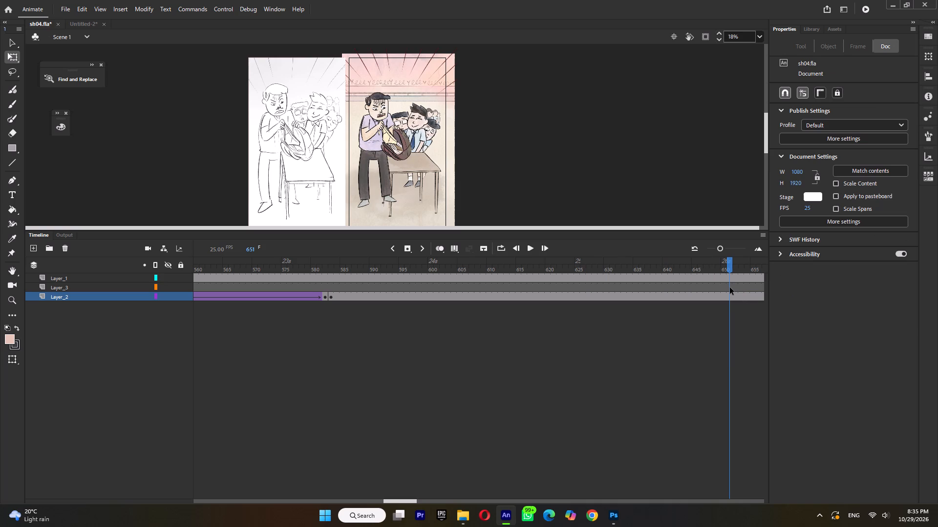
{"action": "left_click_drag", "start_coordinate": [333, 266], "coordinate": [795, 314]}
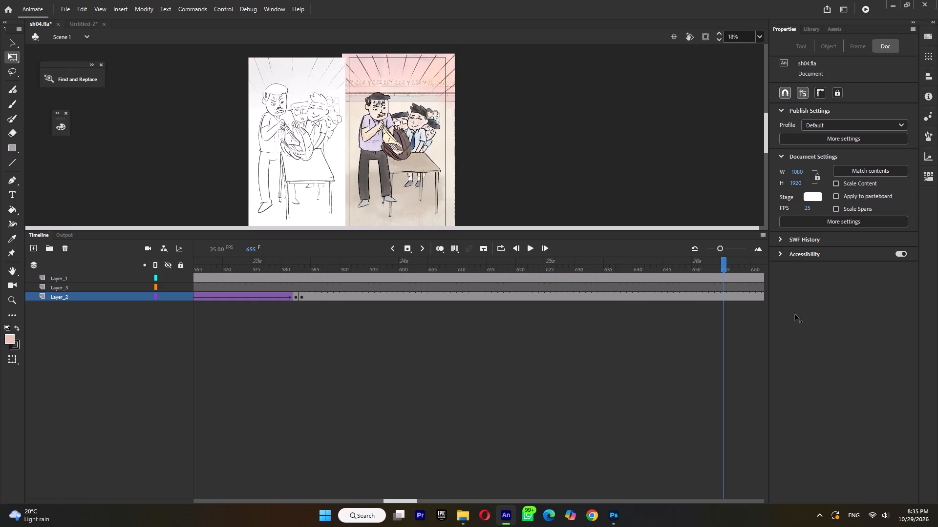
{"action": "left_click_drag", "start_coordinate": [795, 314], "coordinate": [552, 324]}
On Layer_2, add a keyframe at frame 664, nudge shot 50 right in the span before it, apply a tween there and preview it.
{"action": "left_click", "coordinate": [600, 299]}
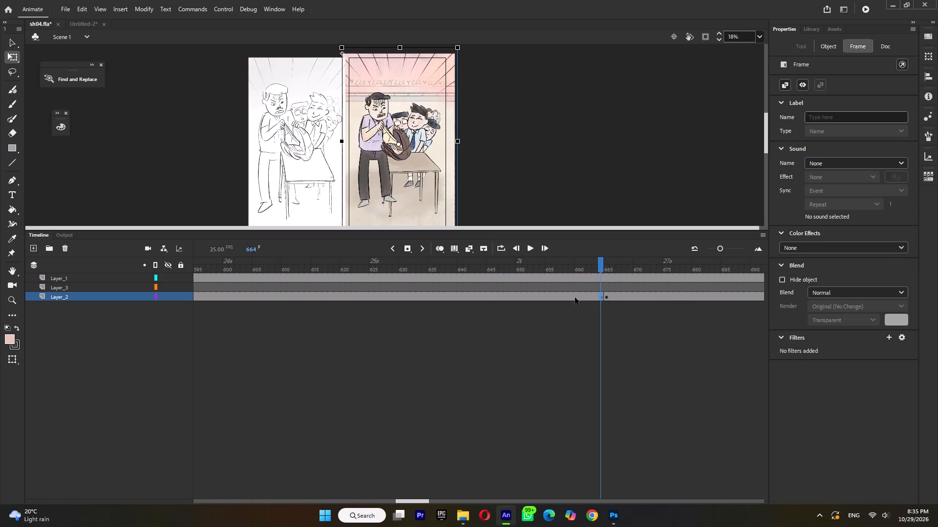
{"action": "key", "text": "F6"}
{"action": "left_click", "coordinate": [570, 297]}
{"action": "key", "text": "Right"}
{"action": "key", "text": "Right"}
{"action": "key", "text": "Right"}
{"action": "key", "text": "Right"}
{"action": "key", "text": "Right"}
{"action": "key", "text": "Right"}
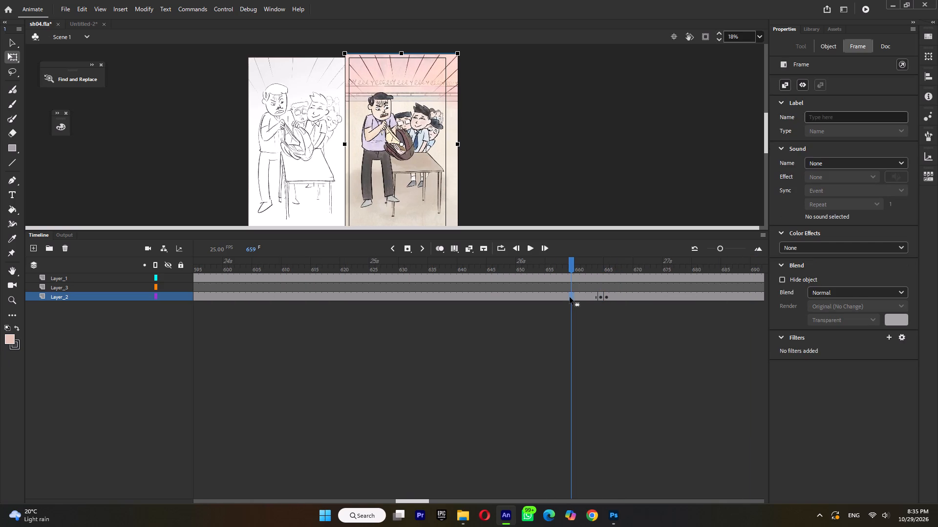
{"action": "key", "text": "ctrl+m"}
{"action": "left_click", "coordinate": [314, 262]}
{"action": "key", "text": "Return"}
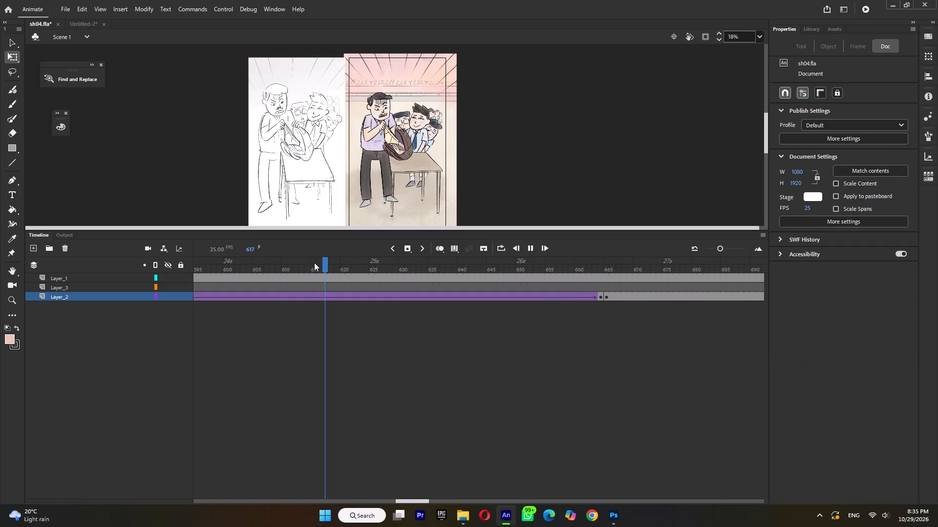
At frame 664, nudge shot 50 slightly left and play the cut into the following shot.
{"action": "left_click", "coordinate": [601, 296]}
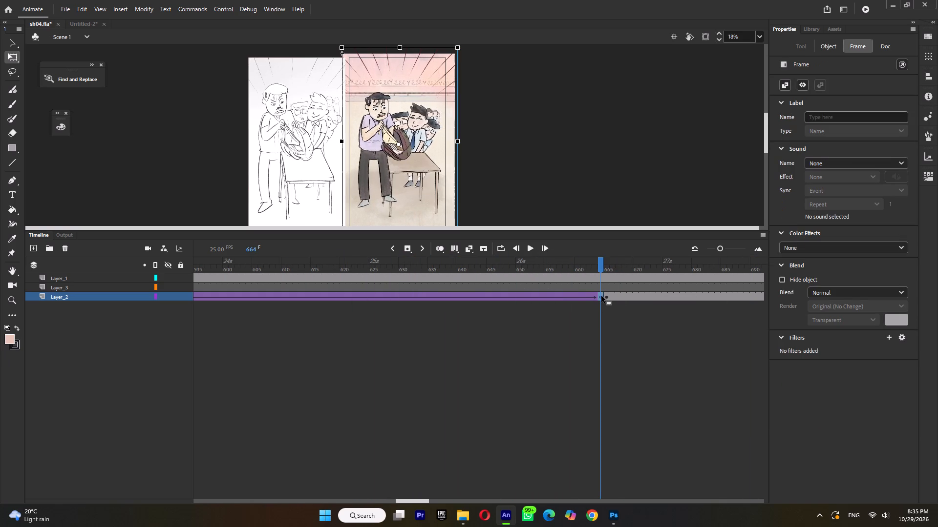
{"action": "key", "text": "Left"}
{"action": "key", "text": "Left"}
{"action": "key", "text": "Left"}
{"action": "key", "text": "Return"}
{"action": "key", "text": "Return"}
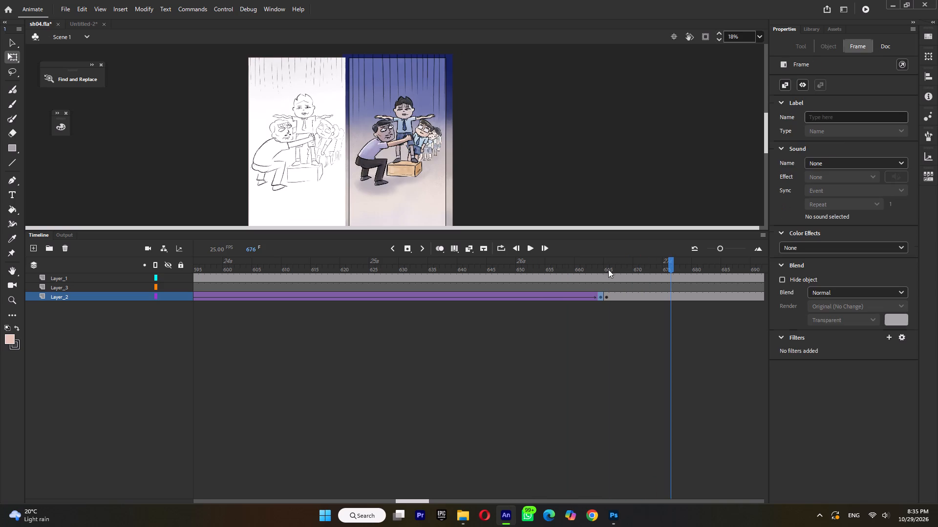
In shot 51's Layer 116 symbol, extend the vertical background streaks to frame 15, add a keyframe at frame 8 and shift them up 60 px.
{"action": "left_click_drag", "start_coordinate": [605, 265], "coordinate": [636, 302]}
{"action": "double_click", "coordinate": [404, 142]}
{"action": "double_click", "coordinate": [397, 76]}
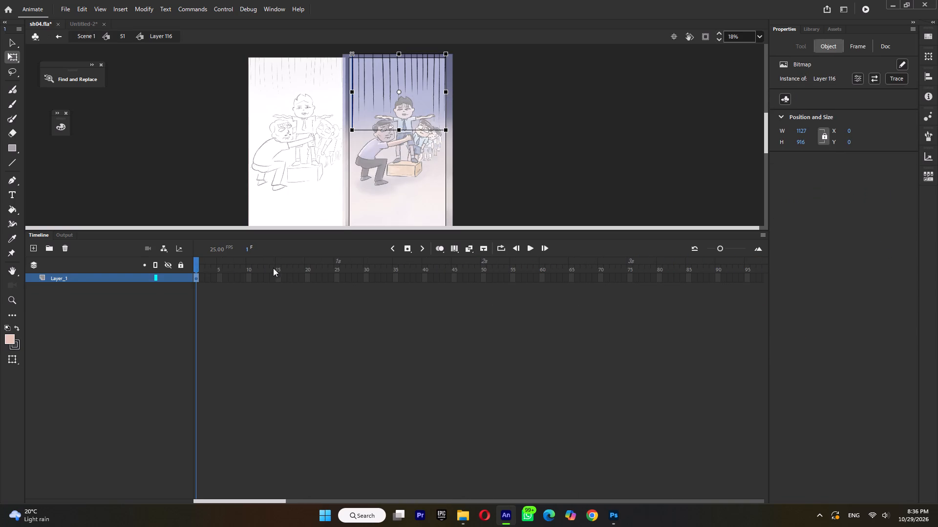
{"action": "left_click", "coordinate": [277, 278]}
{"action": "key", "text": "F5"}
{"action": "left_click", "coordinate": [241, 276]}
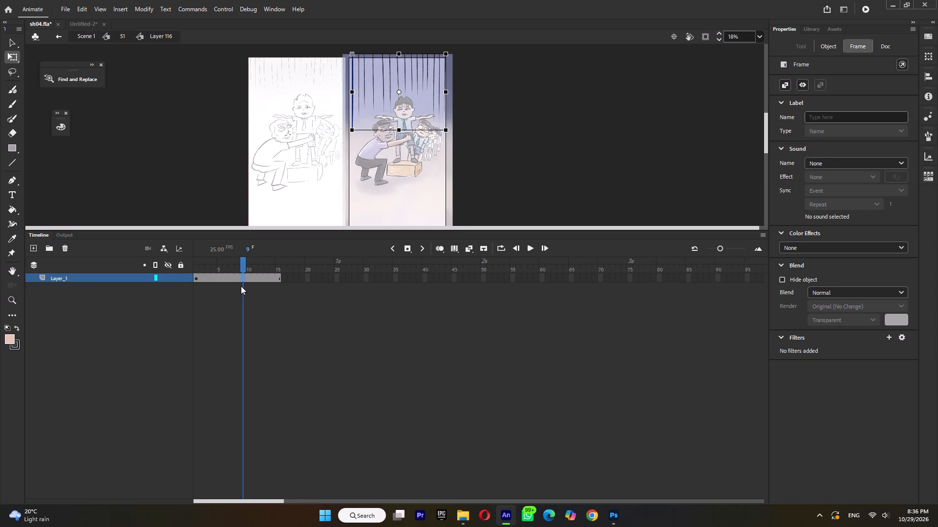
{"action": "left_click", "coordinate": [238, 279]}
{"action": "key", "text": "F6"}
{"action": "key", "text": "shift+Up"}
{"action": "key", "text": "shift+Up"}
{"action": "key", "text": "shift+Up"}
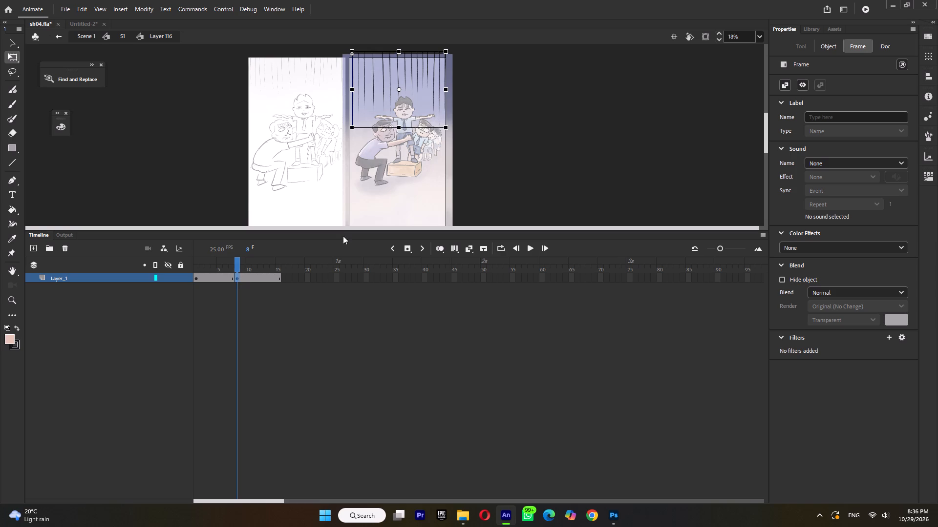
{"action": "key", "text": "shift+Up"}
{"action": "key", "text": "shift+Up"}
{"action": "key", "text": "shift+Up"}
{"action": "double_click", "coordinate": [497, 121]}
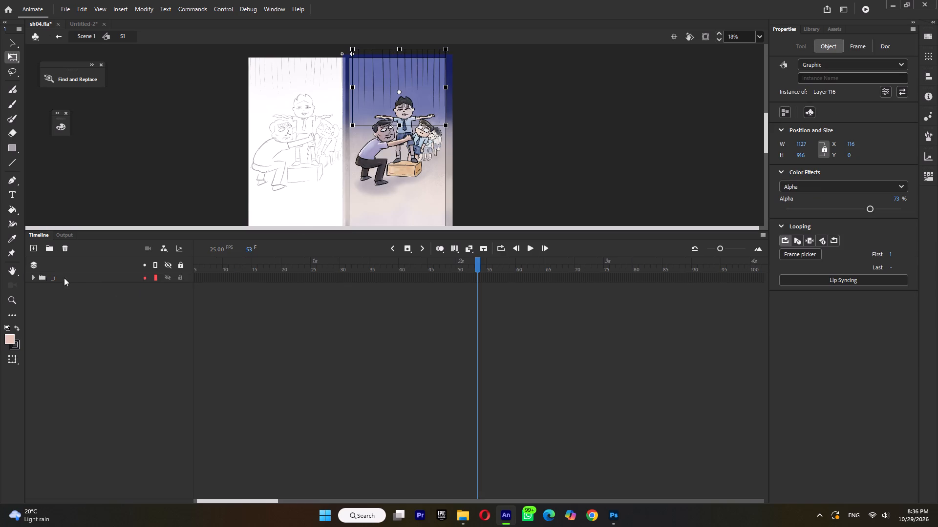
In the Layer 146 symbol, extend the standing boy's forehead lines to 12 frames, add a keyframe at frame 7 and nudge them up slightly.
{"action": "left_click", "coordinate": [32, 276]}
{"action": "left_click", "coordinate": [88, 284]}
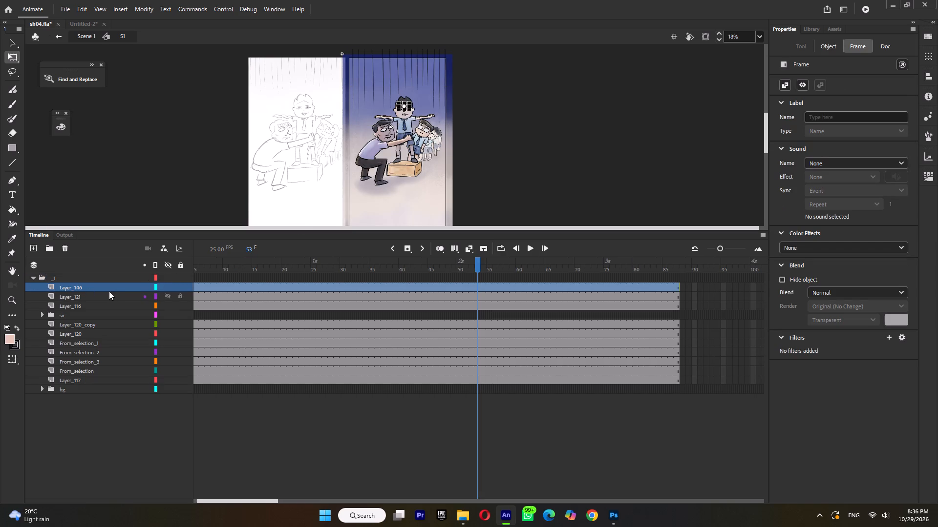
{"action": "scroll", "coordinate": [422, 93], "scroll_direction": "up", "scroll_amount": 7, "text": "ctrl"}
{"action": "double_click", "coordinate": [409, 123]}
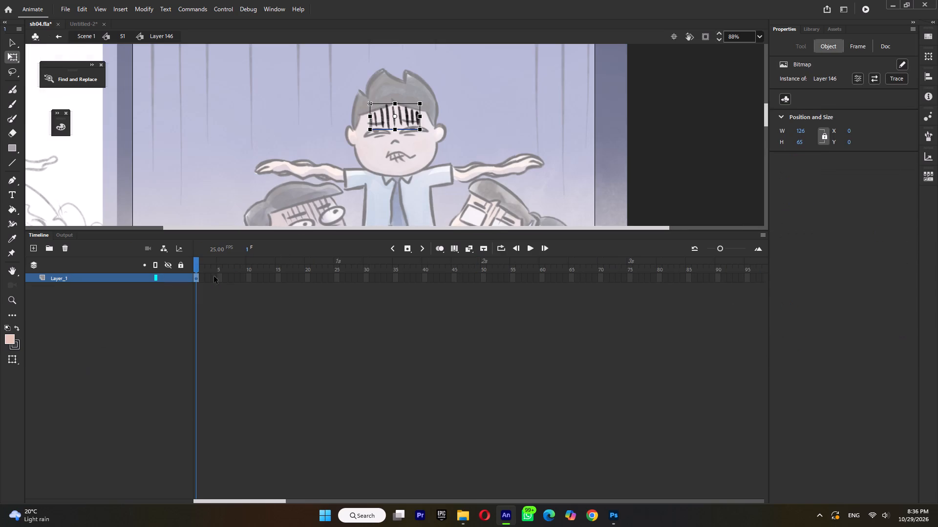
{"action": "left_click", "coordinate": [256, 276]}
{"action": "key", "text": "F5"}
{"action": "key", "text": "F5"}
{"action": "left_click", "coordinate": [227, 277]}
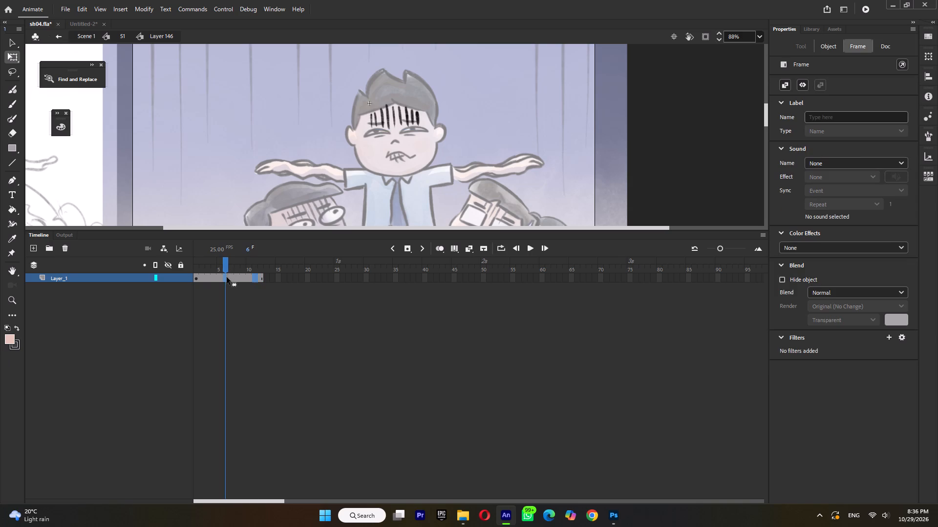
{"action": "left_click", "coordinate": [230, 276]}
{"action": "key", "text": "F6"}
{"action": "key", "text": "Up"}
{"action": "key", "text": "Up"}
{"action": "key", "text": "Up"}
{"action": "key", "text": "Up"}
{"action": "key", "text": "Up"}
{"action": "key", "text": "Up"}
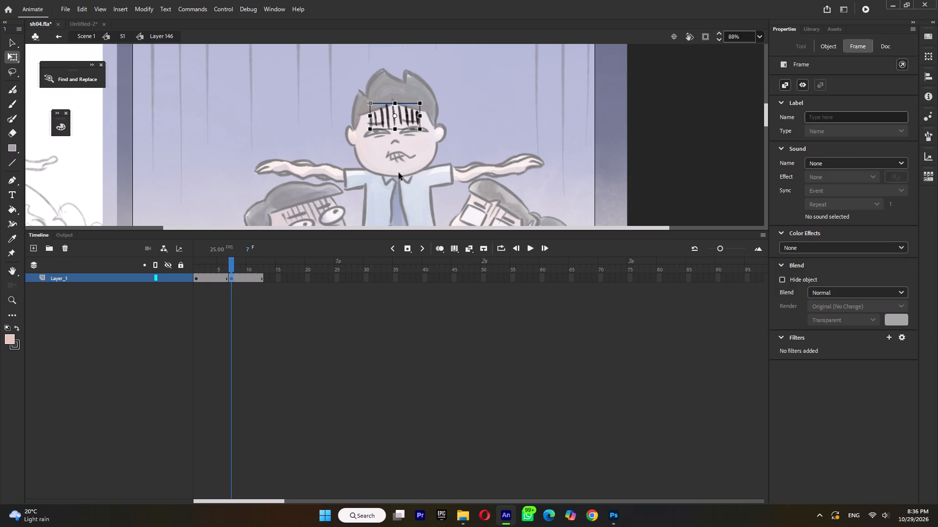
{"action": "double_click", "coordinate": [686, 135]}
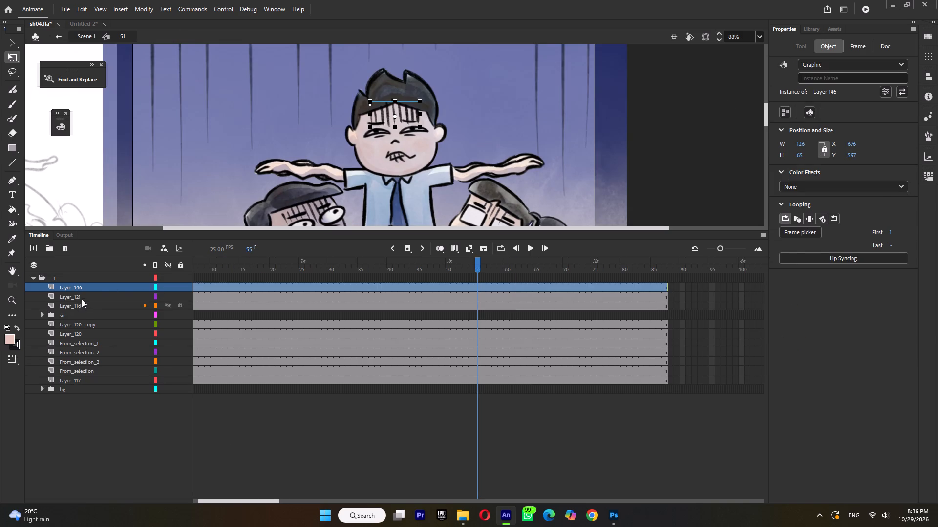
Check what Layer_121 and Layer_116 contain in shot 51 and lock both layers.
{"action": "left_click", "coordinate": [82, 299]}
{"action": "left_click", "coordinate": [82, 305]}
{"action": "scroll", "coordinate": [353, 151], "scroll_direction": "down", "scroll_amount": 4, "text": "ctrl"}
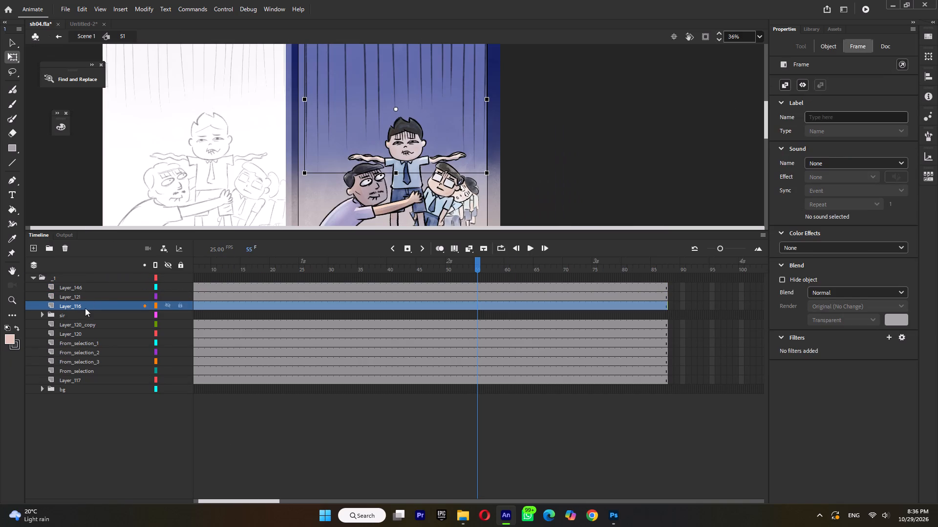
{"action": "left_click", "coordinate": [84, 296]}
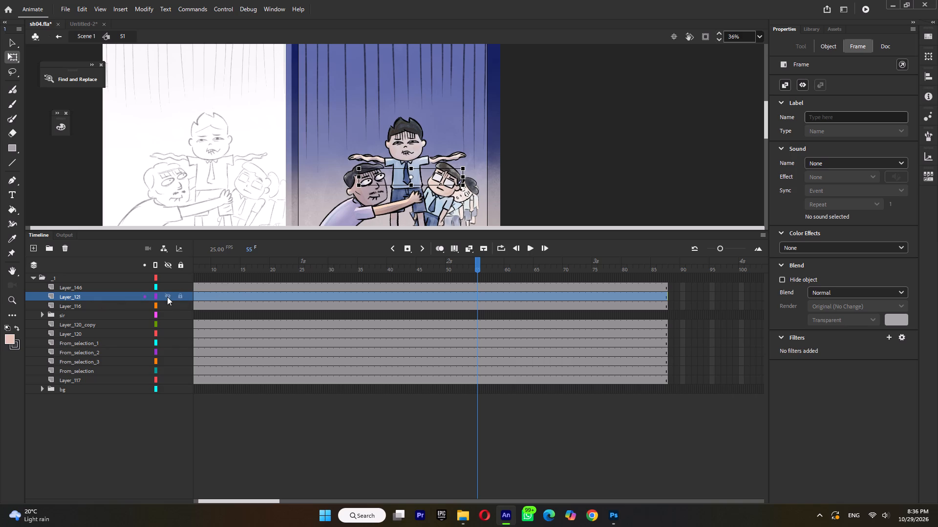
{"action": "left_click", "coordinate": [167, 296]}
{"action": "left_click", "coordinate": [167, 296]}
{"action": "left_click", "coordinate": [81, 308]}
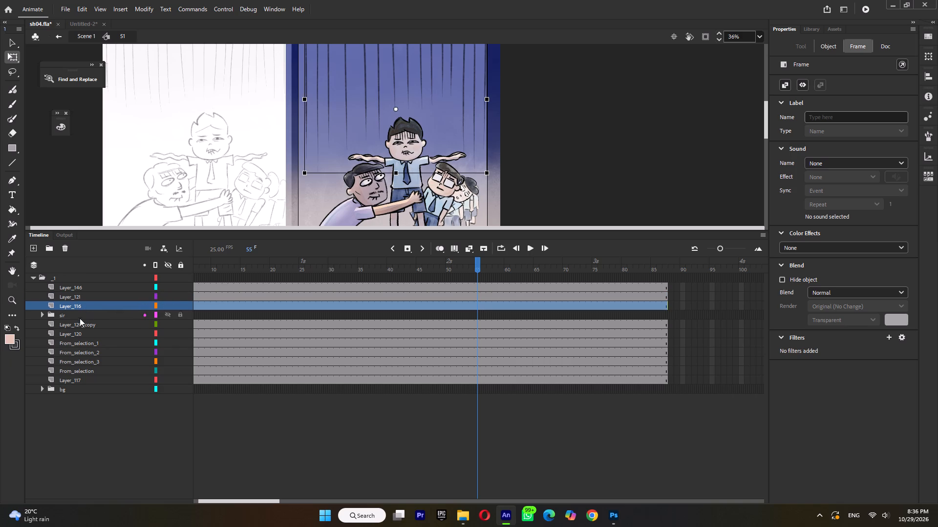
{"action": "left_click", "coordinate": [179, 304]}
{"action": "left_click", "coordinate": [180, 298]}
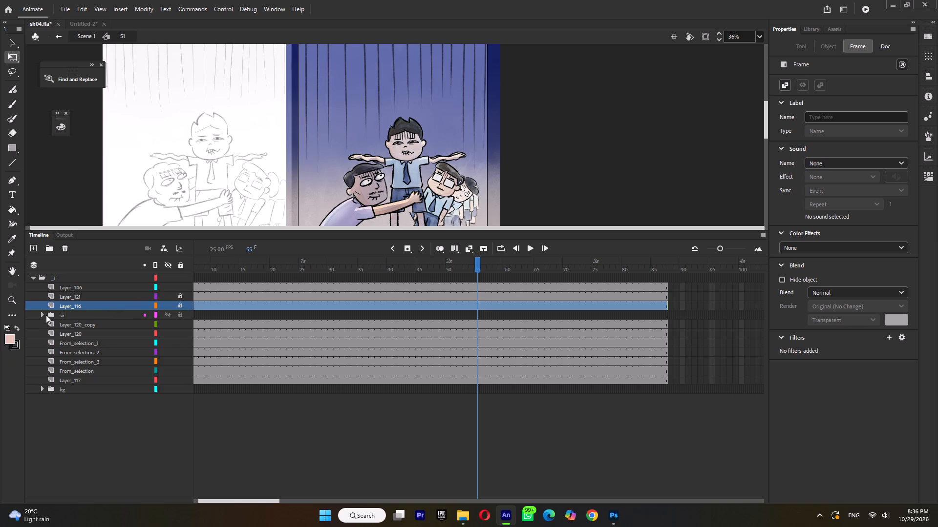
Convert the crouching teacher's Layer_119 and Layer_118 in the sir folder into one symbol, and distribute its parts to layers inside it.
{"action": "left_click", "coordinate": [59, 314]}
{"action": "left_click", "coordinate": [43, 314]}
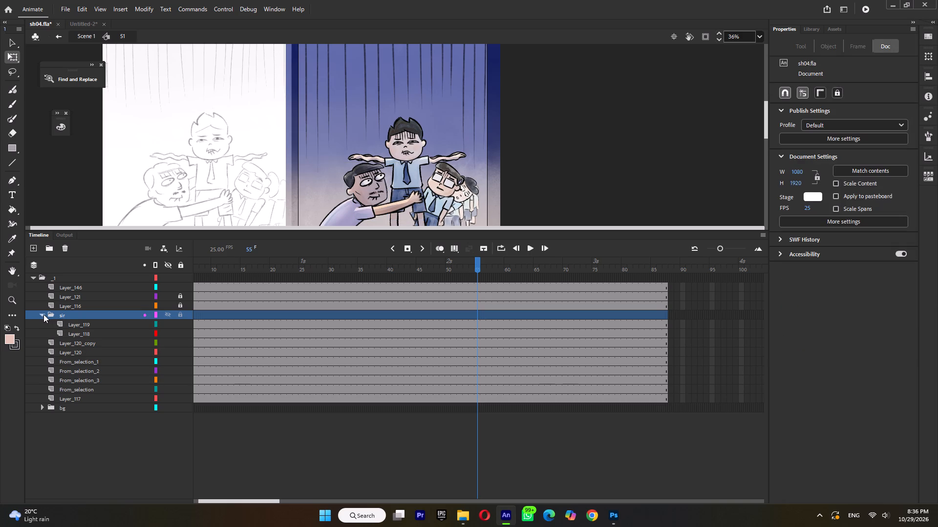
{"action": "left_click", "coordinate": [66, 324]}
{"action": "left_click", "coordinate": [68, 336], "text": "shift"}
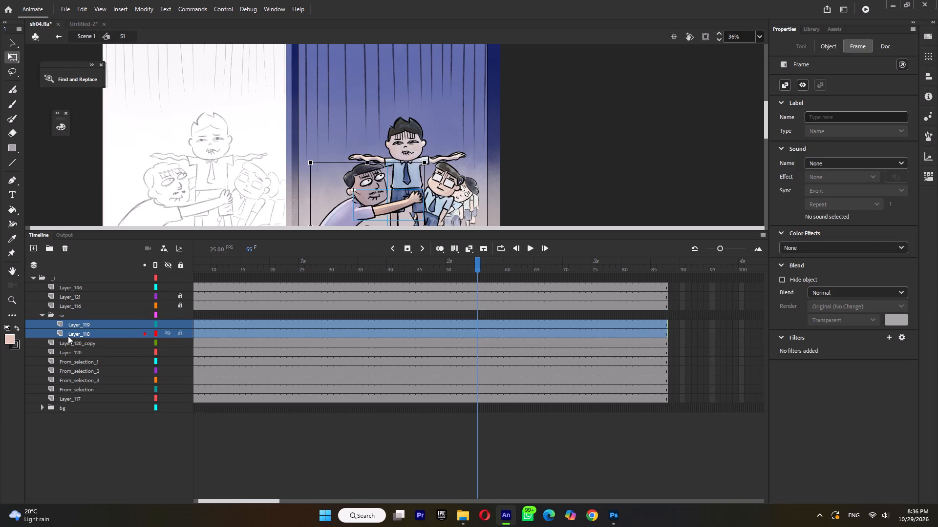
{"action": "key", "text": "F8"}
{"action": "left_click", "coordinate": [520, 122]}
{"action": "double_click", "coordinate": [348, 207]}
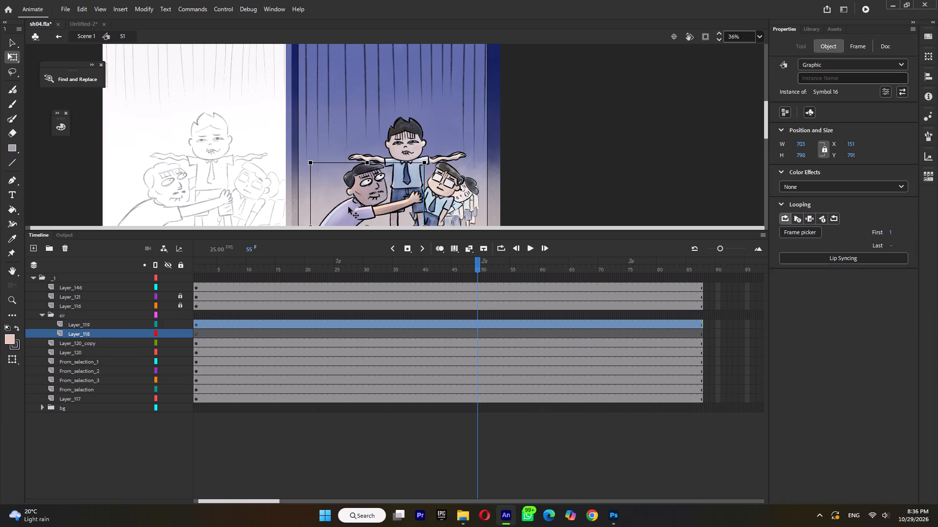
{"action": "key", "text": "ctrl+shift+d"}
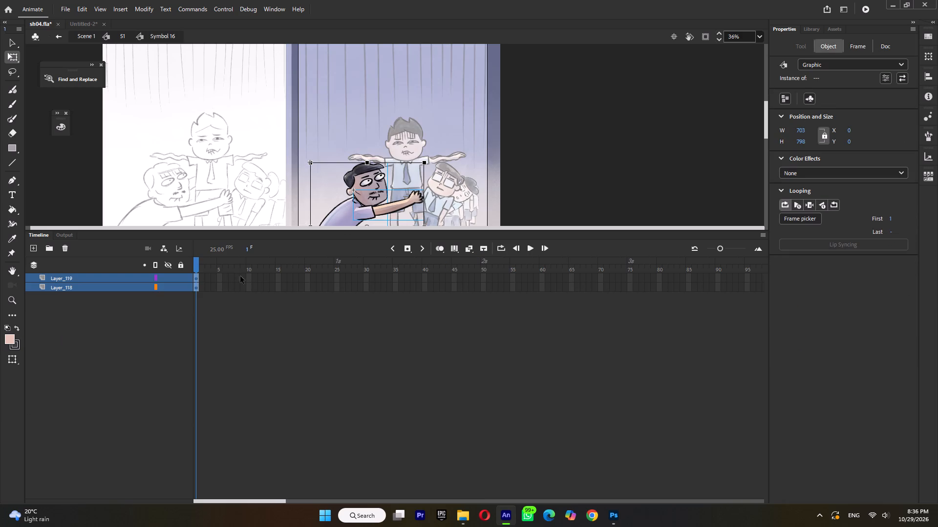
Inside the teacher symbol, extend both layers to frame 15 and add keyframes on both at frame 8.
{"action": "left_click", "coordinate": [268, 266]}
{"action": "left_click", "coordinate": [276, 266]}
{"action": "double_click", "coordinate": [273, 267]}
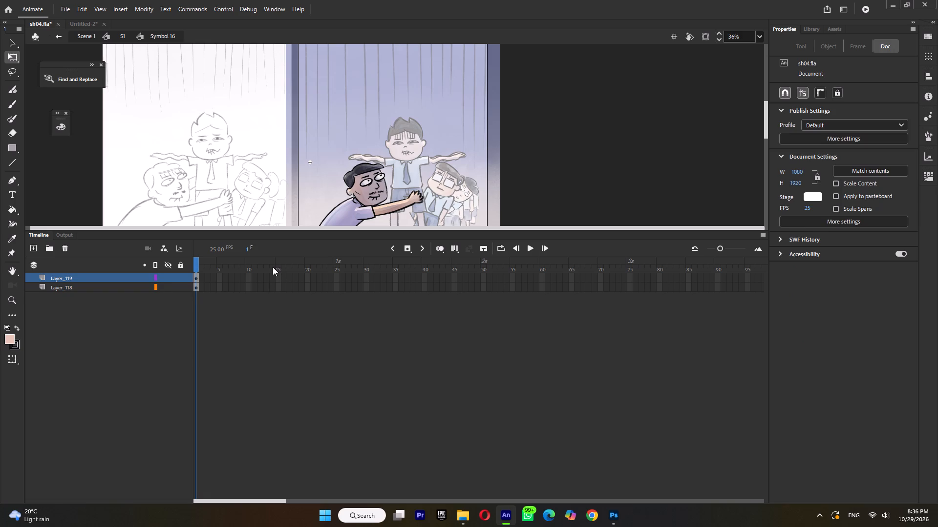
{"action": "key", "text": "F5"}
{"action": "key", "text": "F5"}
{"action": "left_click", "coordinate": [239, 265]}
{"action": "double_click", "coordinate": [239, 265]}
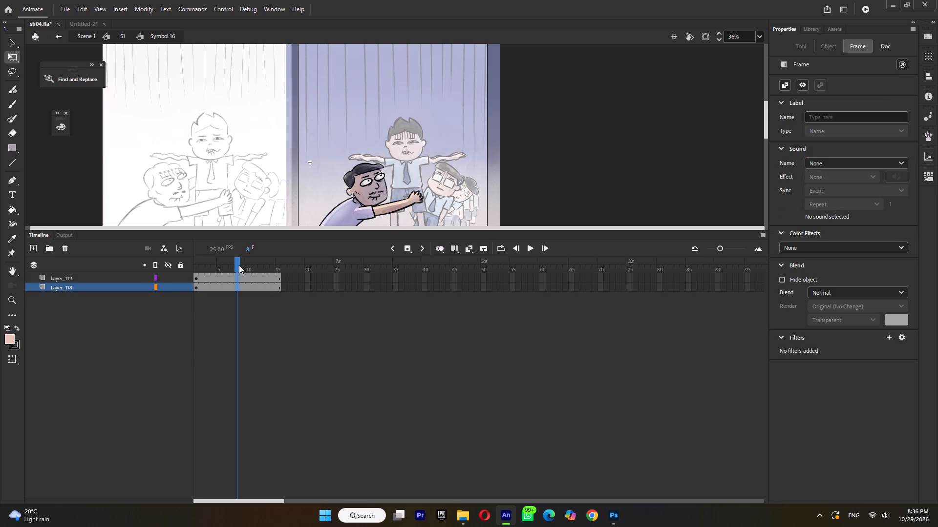
{"action": "key", "text": "F6"}
At frame 8, move the pivot of the teacher's arm to his shoulder.
{"action": "left_click", "coordinate": [542, 165]}
{"action": "left_click", "coordinate": [360, 212]}
{"action": "left_click_drag", "start_coordinate": [388, 205], "coordinate": [369, 212]}
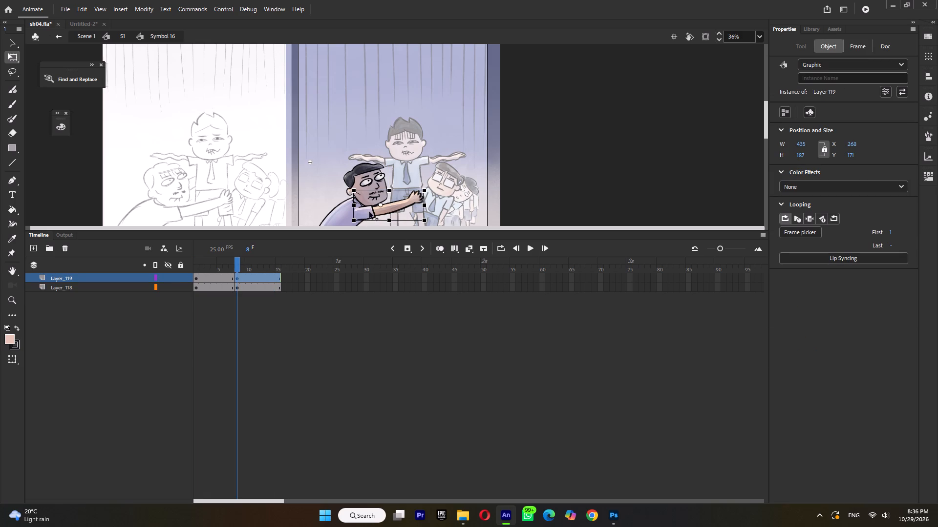
{"action": "left_click_drag", "start_coordinate": [369, 212], "coordinate": [355, 215]}
{"action": "scroll", "coordinate": [399, 140], "scroll_direction": "down", "scroll_amount": 3, "text": "ctrl"}
At frame 8 of the teacher symbol, move the pivot of his body on Layer_118 down to his feet.
{"action": "left_click", "coordinate": [363, 190], "text": "shift"}
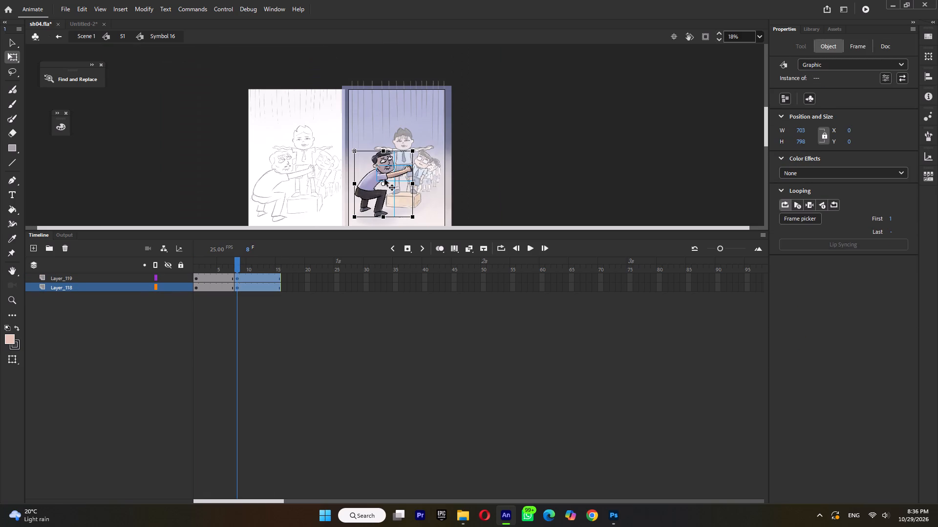
{"action": "left_click_drag", "start_coordinate": [383, 185], "coordinate": [371, 213]}
{"action": "scroll", "coordinate": [385, 155], "scroll_direction": "up", "scroll_amount": 4, "text": "ctrl"}
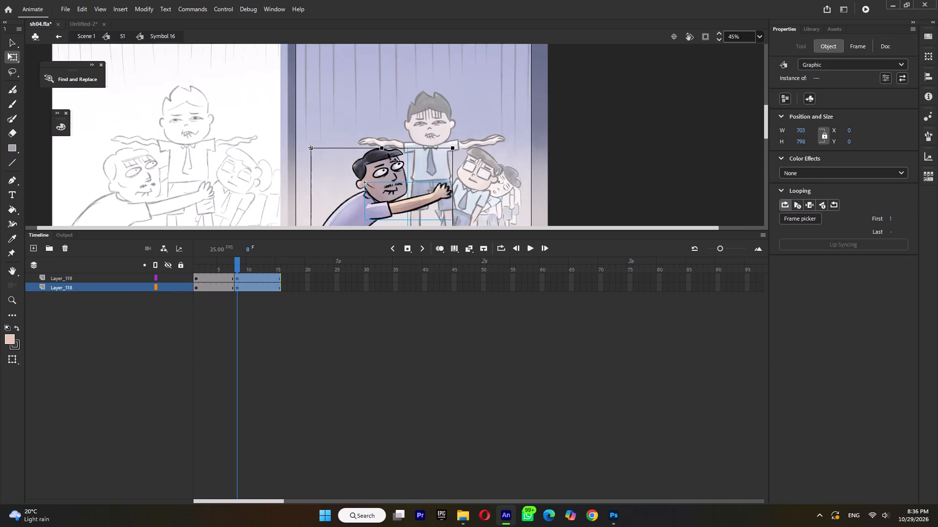
{"action": "scroll", "coordinate": [387, 151], "scroll_direction": "up", "scroll_amount": 2, "text": "ctrl"}
{"action": "left_click", "coordinate": [392, 147]}
{"action": "scroll", "coordinate": [399, 142], "scroll_direction": "down", "scroll_amount": 4, "text": "ctrl"}
{"action": "left_click", "coordinate": [516, 159]}
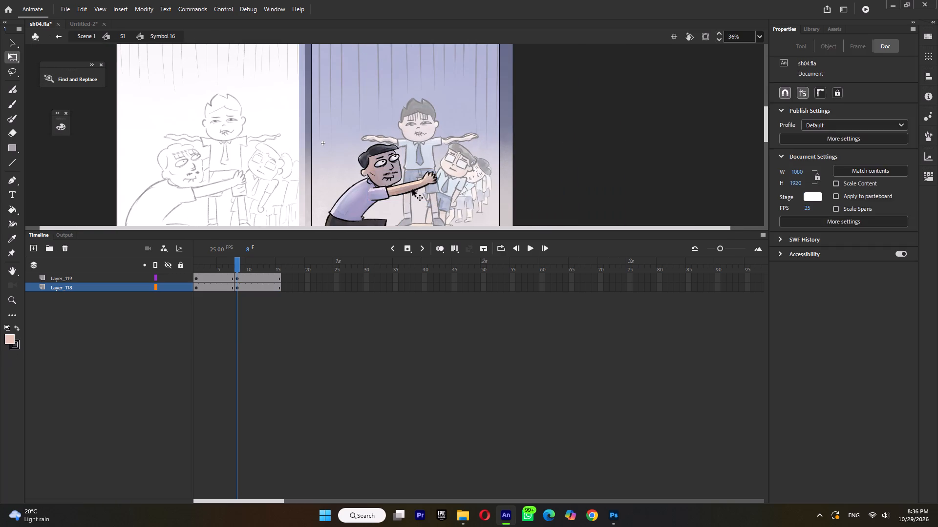
At frame 8, rotate the teacher's arm slightly upward around his shoulder.
{"action": "left_click", "coordinate": [412, 189]}
{"action": "left_click_drag", "start_coordinate": [444, 173], "coordinate": [443, 162]}
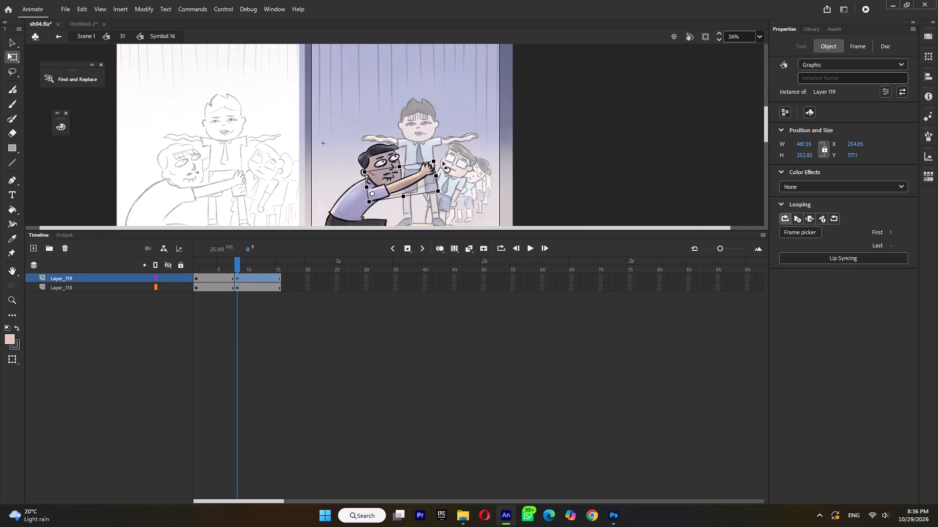
{"action": "left_click_drag", "start_coordinate": [443, 162], "coordinate": [442, 162]}
In the first pose, move the teacher's arm pivot to his shoulder and rotate the arm slightly downward.
{"action": "left_click", "coordinate": [227, 264]}
{"action": "left_click", "coordinate": [412, 183]}
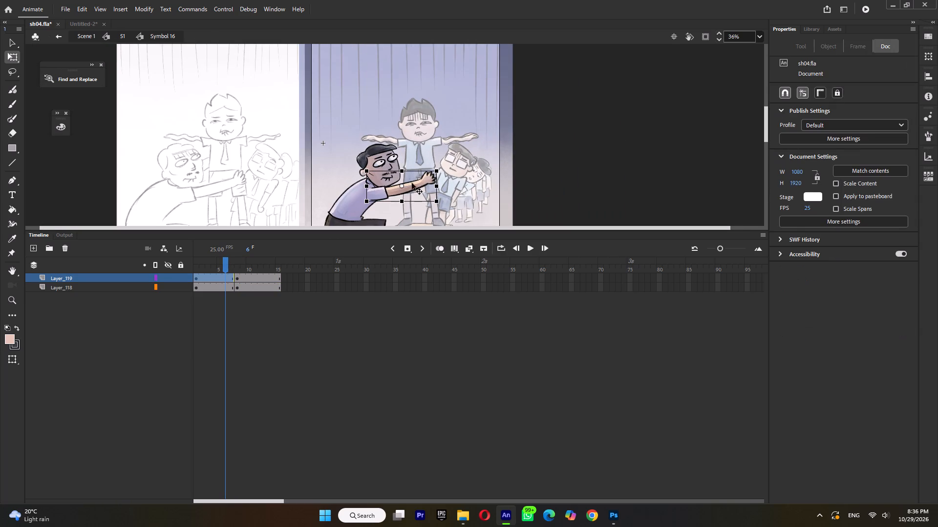
{"action": "left_click_drag", "start_coordinate": [400, 186], "coordinate": [371, 195]}
{"action": "left_click_drag", "start_coordinate": [442, 200], "coordinate": [443, 204]}
Return to shot 51, play back the teacher's loop, and lock Layer_119.
{"action": "double_click", "coordinate": [554, 165]}
{"action": "key", "text": "Return"}
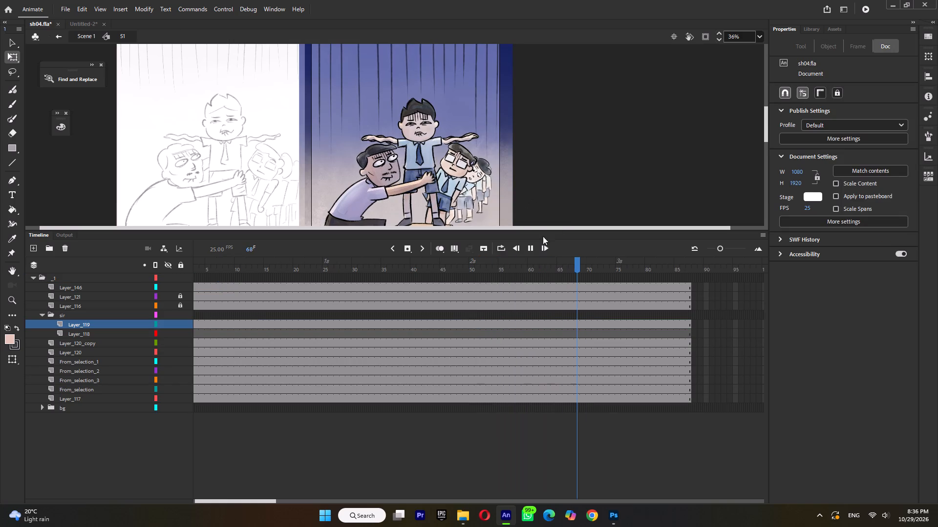
{"action": "key", "text": "Return"}
{"action": "left_click_drag", "start_coordinate": [229, 267], "coordinate": [133, 278]}
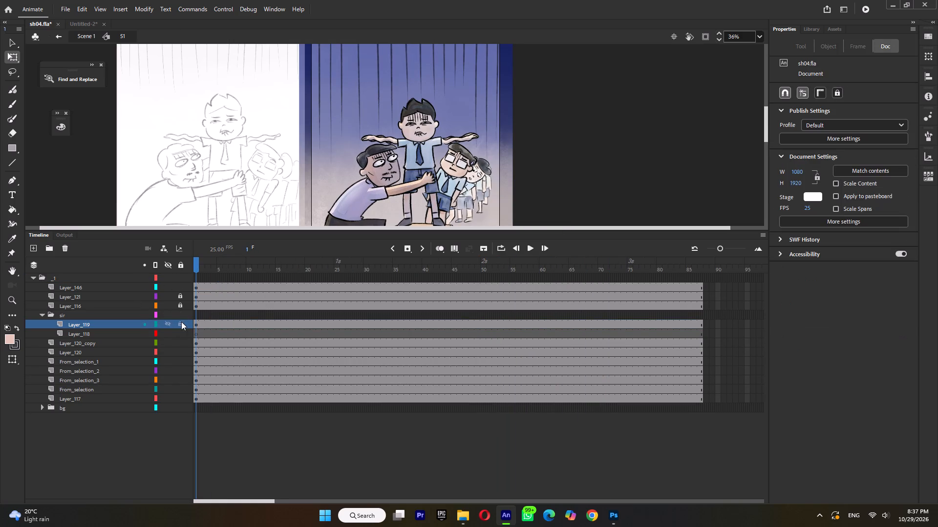
{"action": "left_click", "coordinate": [181, 322]}
Convert the standing boy's Layer_120_copy and Layer_120 into one graphic symbol, and distribute its two drawings to keyframes inside it.
{"action": "left_click", "coordinate": [89, 342]}
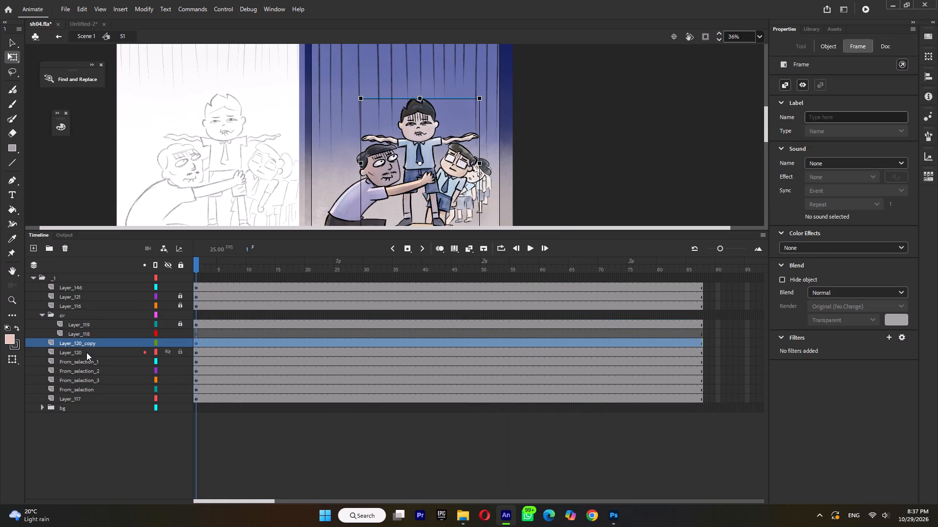
{"action": "left_click", "coordinate": [86, 352], "text": "ctrl"}
{"action": "key", "text": "F8"}
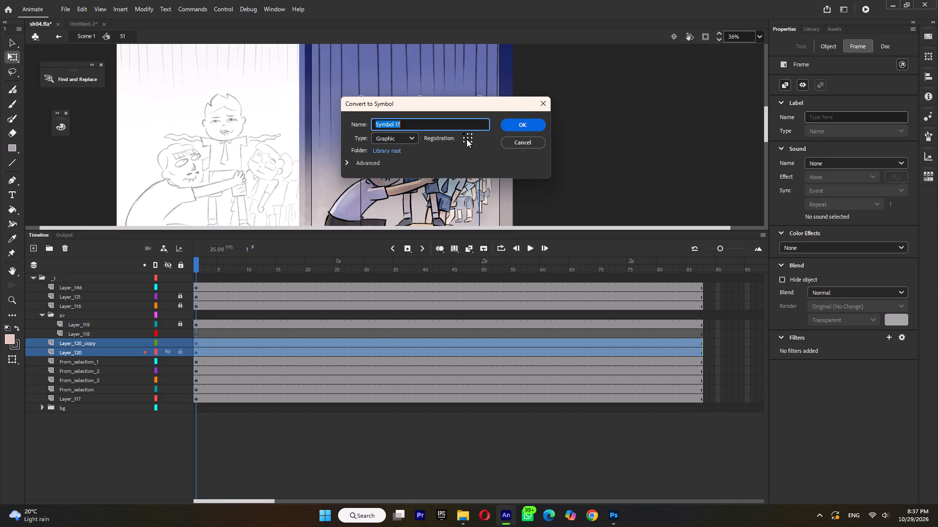
{"action": "left_click", "coordinate": [524, 125]}
{"action": "double_click", "coordinate": [437, 142]}
{"action": "left_click_drag", "start_coordinate": [482, 99], "coordinate": [353, 220]}
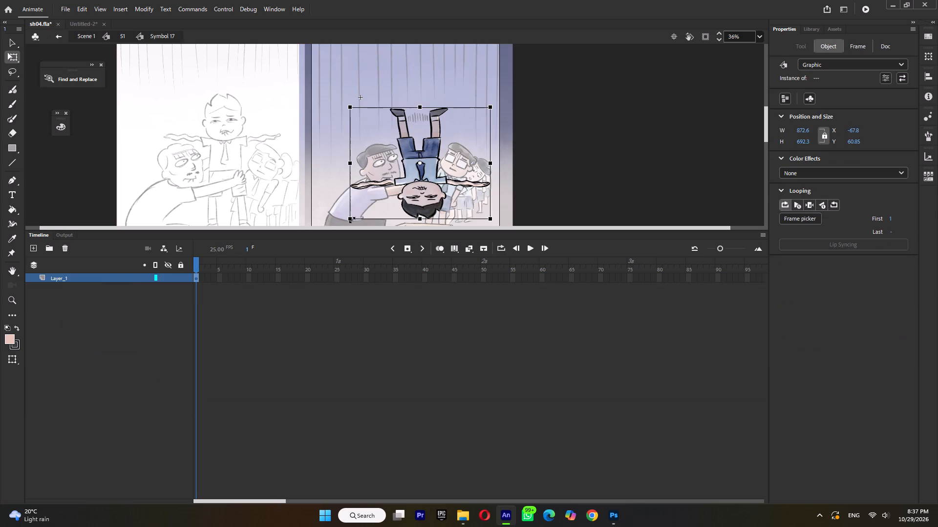
{"action": "key", "text": "ctrl+z"}
{"action": "left_click_drag", "start_coordinate": [567, 116], "coordinate": [337, 250]}
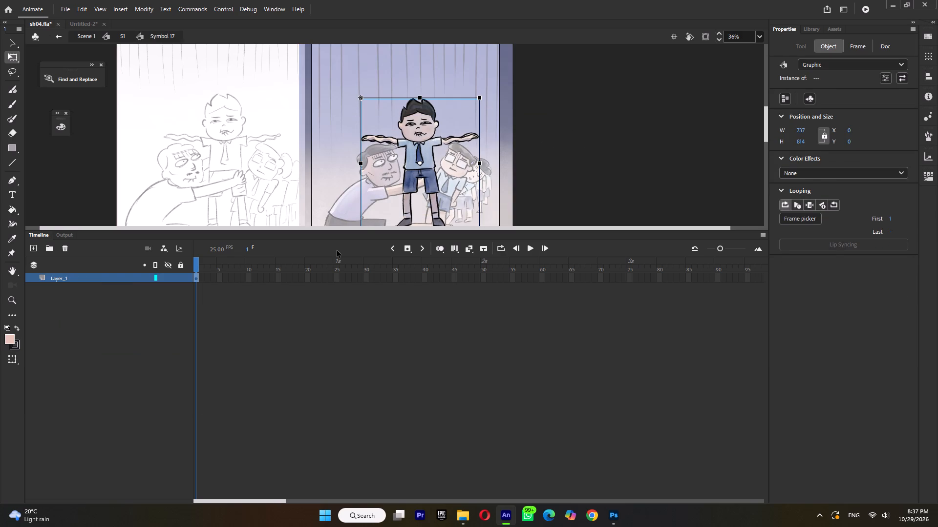
{"action": "key", "text": "ctrl+shift+k"}
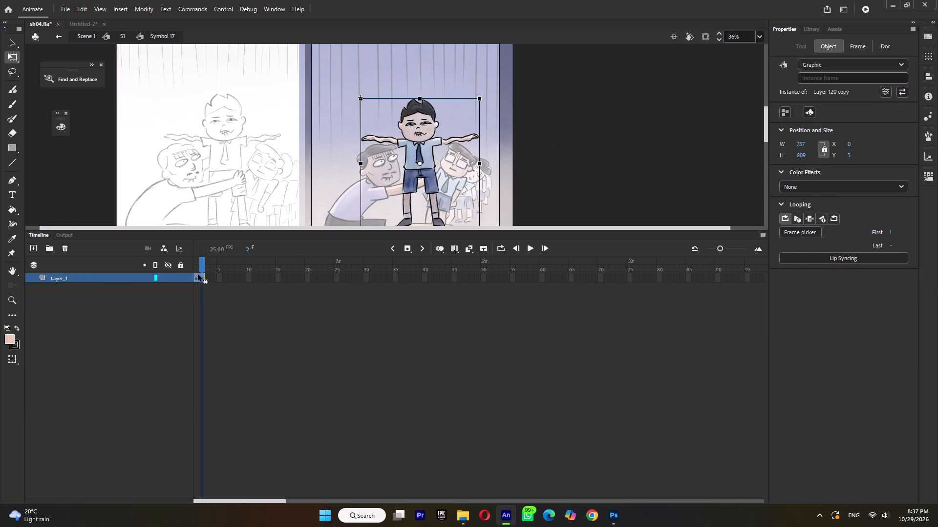
Extend the boy symbol's two keyframes so that each drawing holds for nine frames.
{"action": "left_click", "coordinate": [197, 275]}
{"action": "key", "text": "F5"}
{"action": "key", "text": "F5"}
{"action": "key", "text": "F5"}
{"action": "key", "text": "F5"}
{"action": "key", "text": "F5"}
{"action": "key", "text": "F5"}
{"action": "key", "text": "F5"}
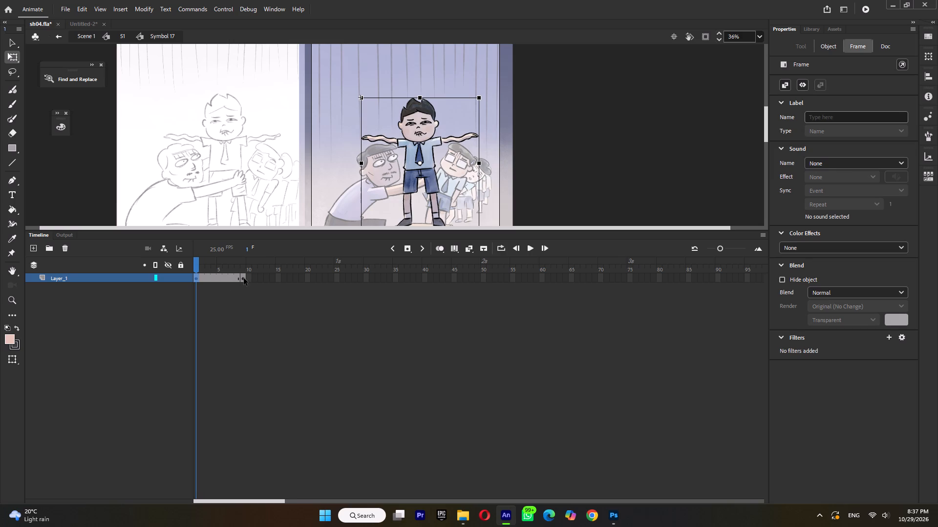
{"action": "left_click", "coordinate": [244, 278]}
{"action": "key", "text": "F5"}
{"action": "key", "text": "F5"}
{"action": "key", "text": "F5"}
{"action": "key", "text": "F5"}
{"action": "key", "text": "F5"}
{"action": "key", "text": "F5"}
{"action": "key", "text": "F5"}
{"action": "key", "text": "F5"}
{"action": "left_click", "coordinate": [232, 278]}
{"action": "key", "text": "F5"}
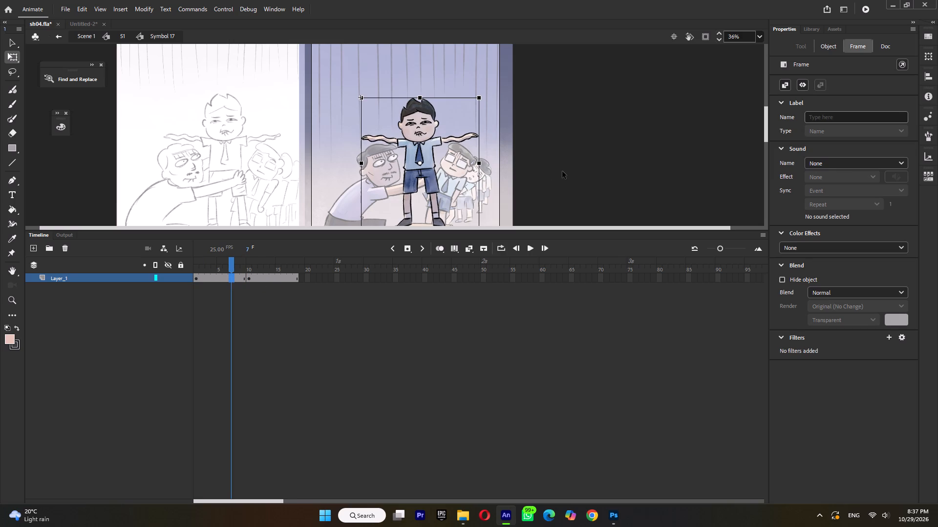
Play back shot 51, check what From_selection_1 and From_selection_2 contain, and return to Scene 1.
{"action": "double_click", "coordinate": [563, 171]}
{"action": "key", "text": "Return"}
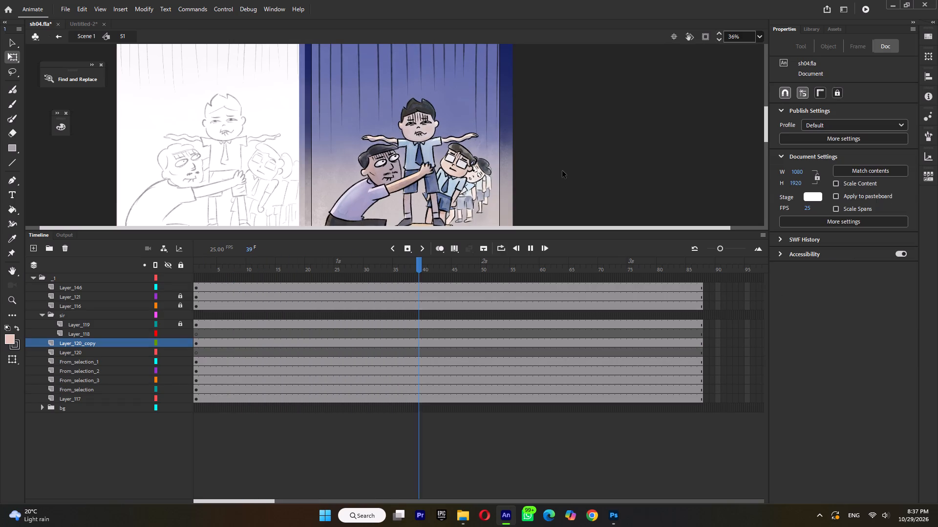
{"action": "key", "text": "Return"}
{"action": "left_click", "coordinate": [169, 361]}
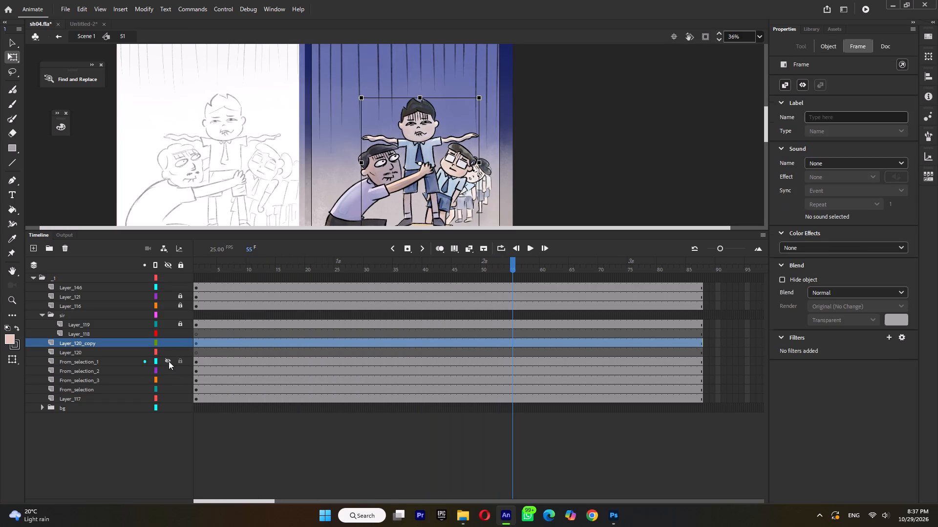
{"action": "left_click", "coordinate": [168, 359]}
{"action": "left_click", "coordinate": [168, 367]}
{"action": "left_click", "coordinate": [167, 370]}
{"action": "double_click", "coordinate": [620, 181]}
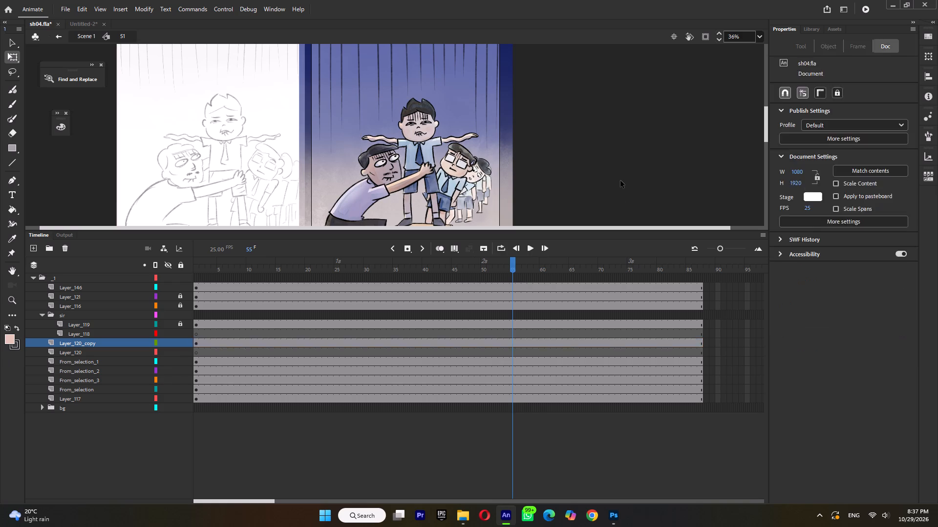
Add a keyframe at frame 722 of Layer_2, nudge shot 51 to the right in its preceding span, and tween that span.
{"action": "scroll", "coordinate": [520, 145], "scroll_direction": "down", "scroll_amount": 3, "text": "ctrl"}
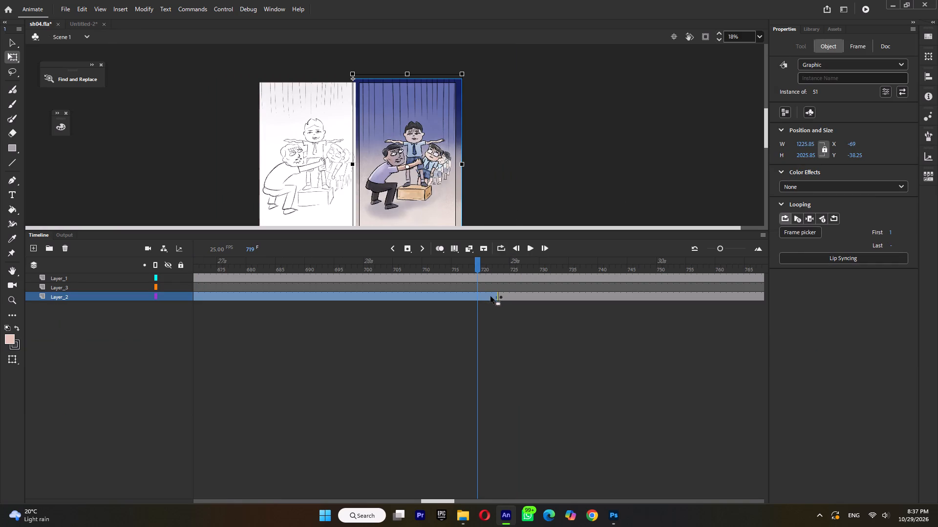
{"action": "left_click", "coordinate": [492, 296]}
{"action": "key", "text": "F6"}
{"action": "left_click", "coordinate": [476, 296]}
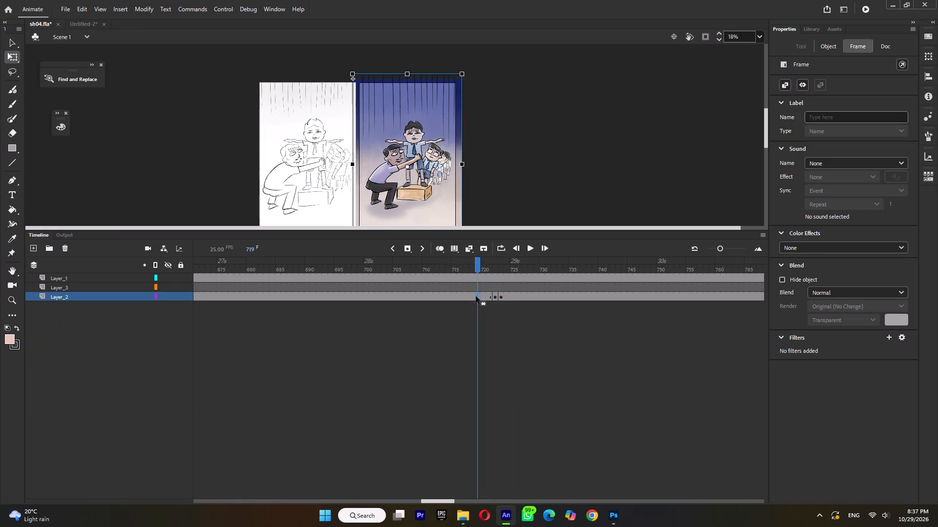
{"action": "key", "text": "Right"}
{"action": "key", "text": "Right"}
{"action": "key", "text": "Right"}
{"action": "key", "text": "Right"}
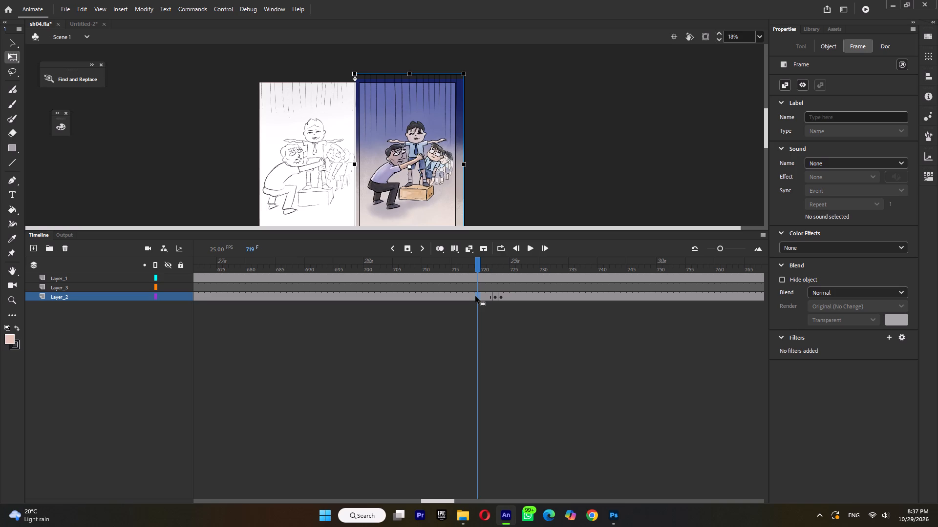
{"action": "key", "text": "ctrl+m"}
At frame 722, nudge shot 51 to the left and play back the tween.
{"action": "left_click", "coordinate": [495, 296]}
{"action": "key", "text": "Left"}
{"action": "key", "text": "Left"}
{"action": "key", "text": "Left"}
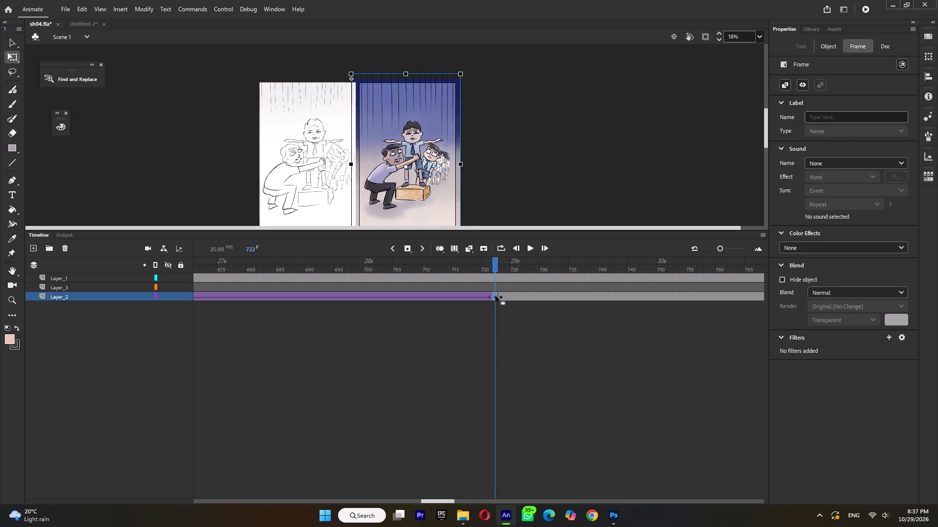
{"action": "key", "text": "Left"}
{"action": "key", "text": "Left"}
{"action": "left_click_drag", "start_coordinate": [393, 267], "coordinate": [99, 280]}
{"action": "key", "text": "Return"}
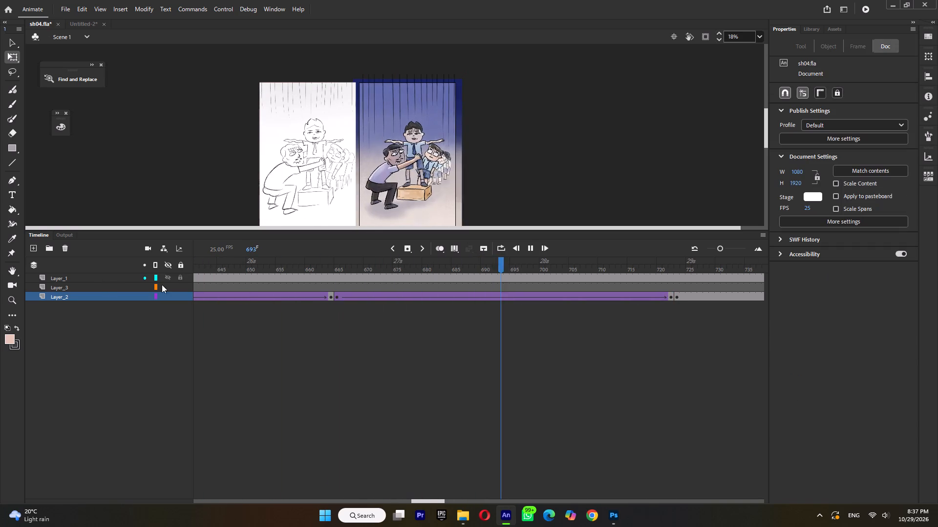
{"action": "key", "text": "Return"}
At frame 722, nudge shot 51 slightly back to the right and play back the move into the following shots.
{"action": "left_click", "coordinate": [670, 298]}
{"action": "key", "text": "Right"}
{"action": "key", "text": "Right"}
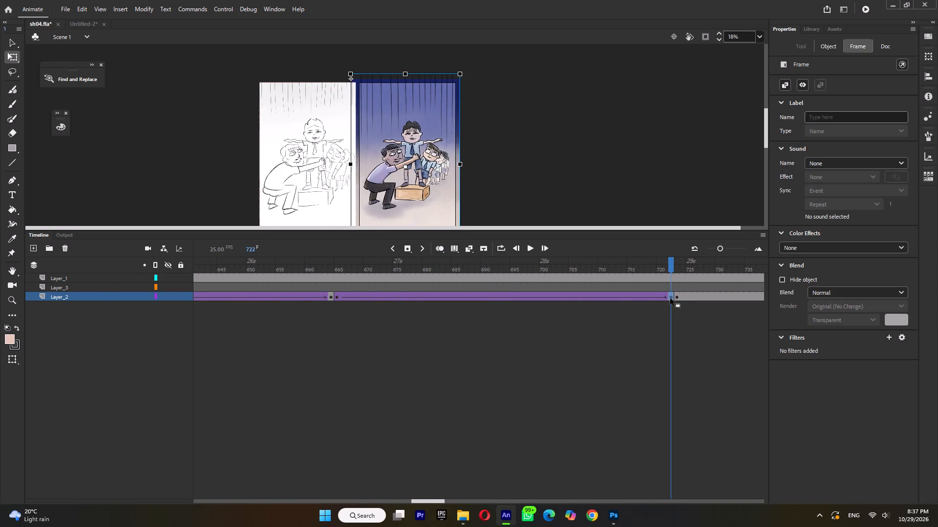
{"action": "key", "text": "Right"}
{"action": "left_click", "coordinate": [334, 266]}
{"action": "key", "text": "Return"}
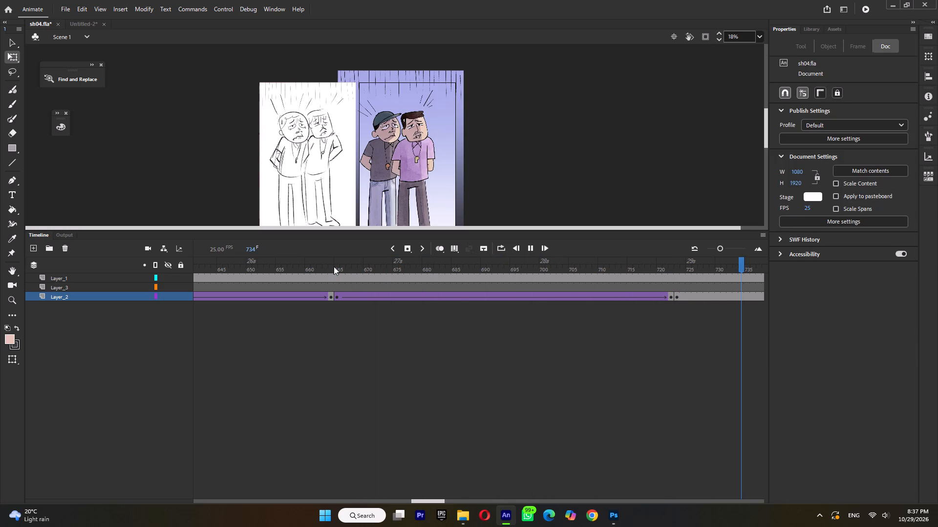
{"action": "key", "text": "Return"}
Open the lines symbol at the top of shot 52 and extend its layer to frame 12.
{"action": "left_click_drag", "start_coordinate": [716, 267], "coordinate": [543, 294]}
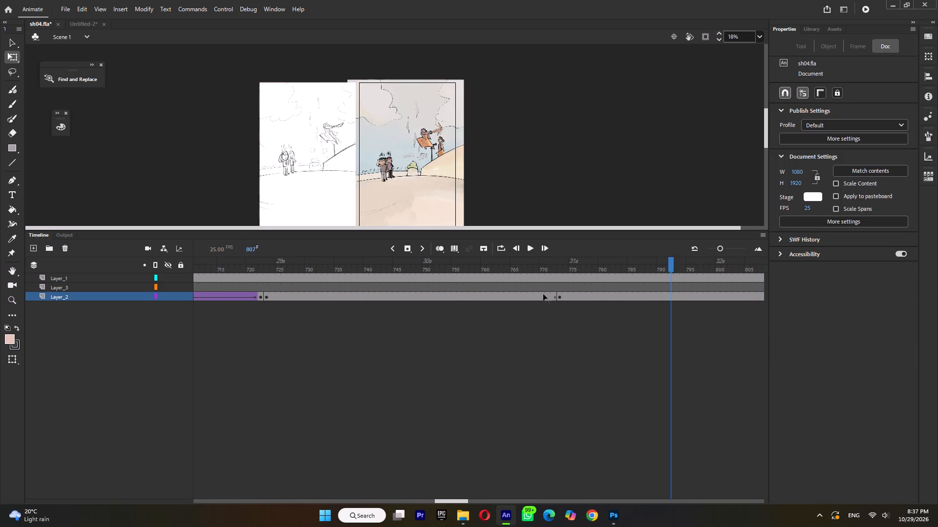
{"action": "left_click_drag", "start_coordinate": [543, 294], "coordinate": [397, 296]}
{"action": "double_click", "coordinate": [408, 164]}
{"action": "left_click", "coordinate": [427, 99]}
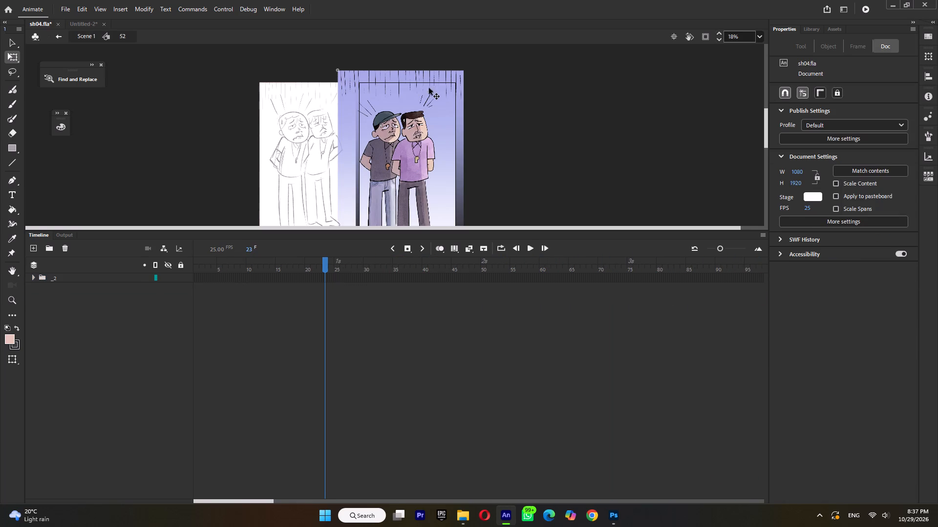
{"action": "double_click", "coordinate": [431, 81]}
{"action": "left_click", "coordinate": [256, 278]}
{"action": "key", "text": "F5"}
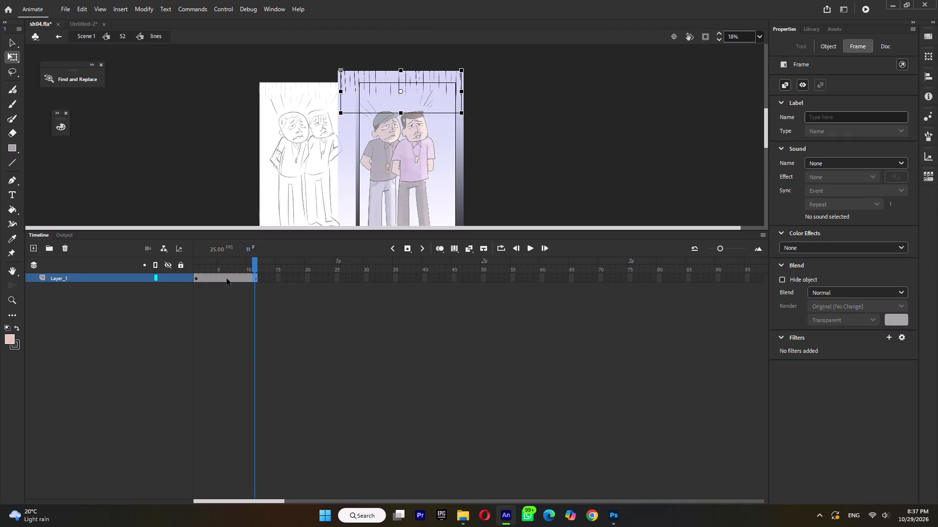
{"action": "key", "text": "F5"}
Add a keyframe at frame 7 of the lines symbol, shift the lines slightly down there, and return to shot 52.
{"action": "left_click", "coordinate": [233, 279]}
{"action": "key", "text": "F6"}
{"action": "key", "text": "shift+Down"}
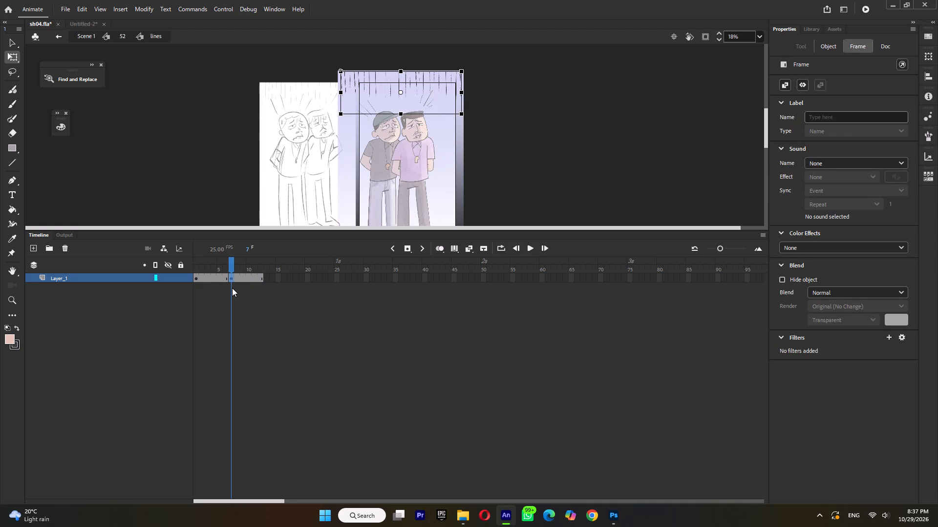
{"action": "key", "text": "shift+Down"}
{"action": "key", "text": "shift+Down"}
{"action": "key", "text": "shift+Down"}
{"action": "double_click", "coordinate": [511, 184]}
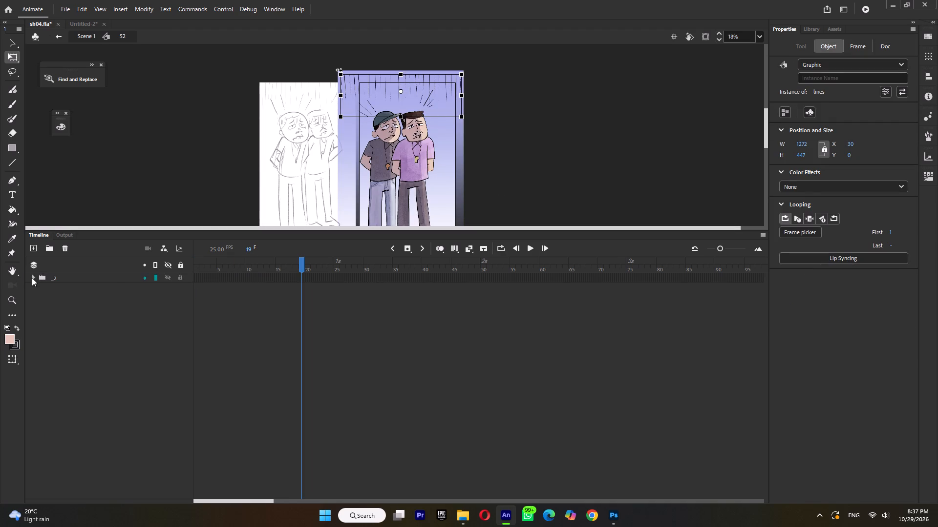
Expand shot 52's _2 folder, hide the lines layer, and check what Layer_27 contains.
{"action": "left_click", "coordinate": [33, 279]}
{"action": "left_click", "coordinate": [169, 287]}
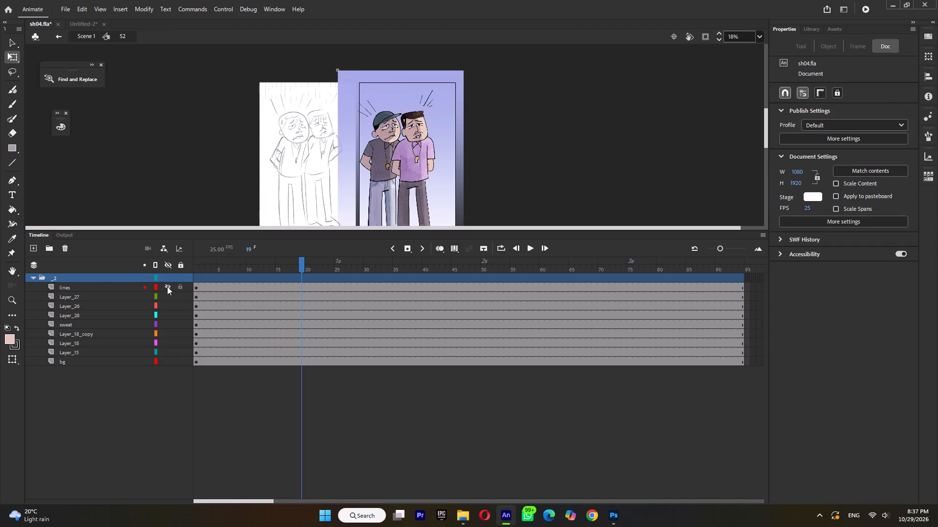
{"action": "left_click", "coordinate": [167, 296]}
{"action": "left_click", "coordinate": [167, 296]}
Open the Layer 26 symbol of emphasis lines beside the pink-shirted man, extend it to frame 12, and add a keyframe at frame 7.
{"action": "scroll", "coordinate": [428, 105], "scroll_direction": "up", "scroll_amount": 2, "text": "ctrl"}
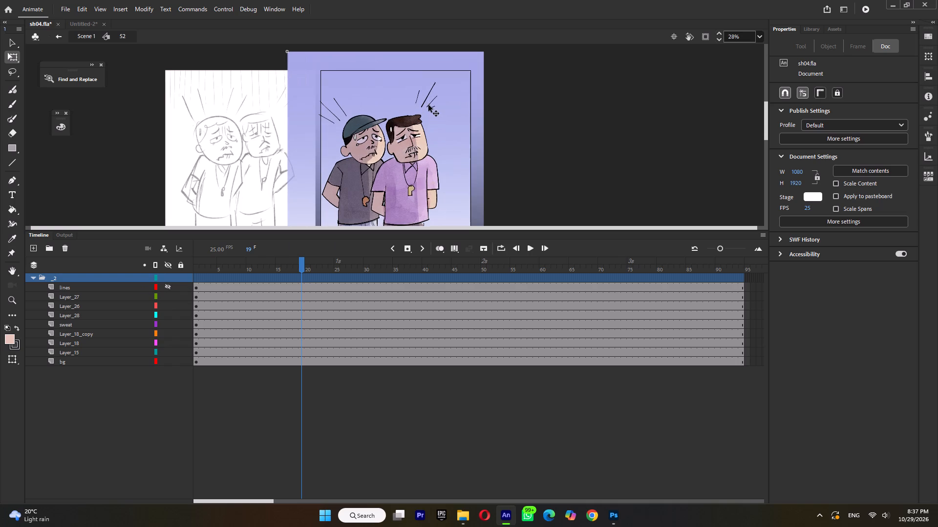
{"action": "left_click", "coordinate": [428, 101]}
{"action": "left_click", "coordinate": [428, 101]}
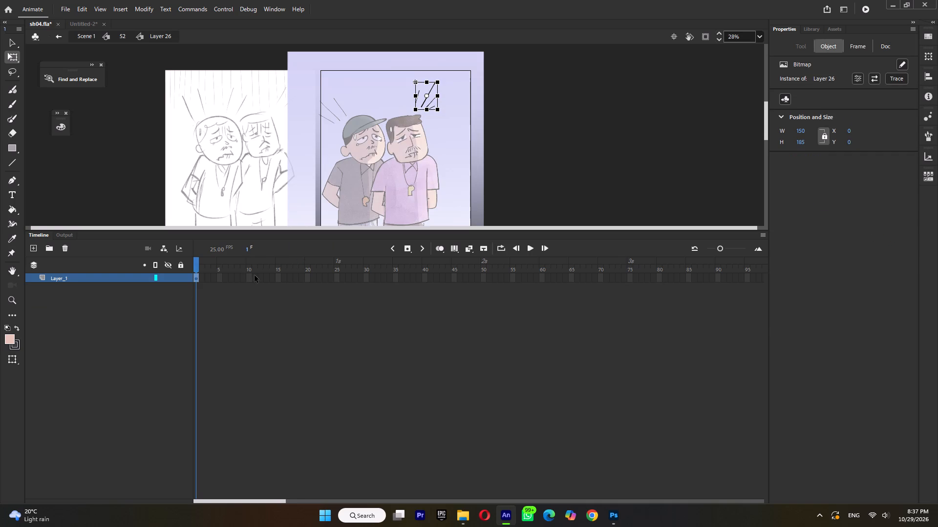
{"action": "left_click", "coordinate": [255, 275]}
{"action": "key", "text": "F5"}
{"action": "key", "text": "F5"}
{"action": "left_click", "coordinate": [231, 277]}
{"action": "key", "text": "F6"}
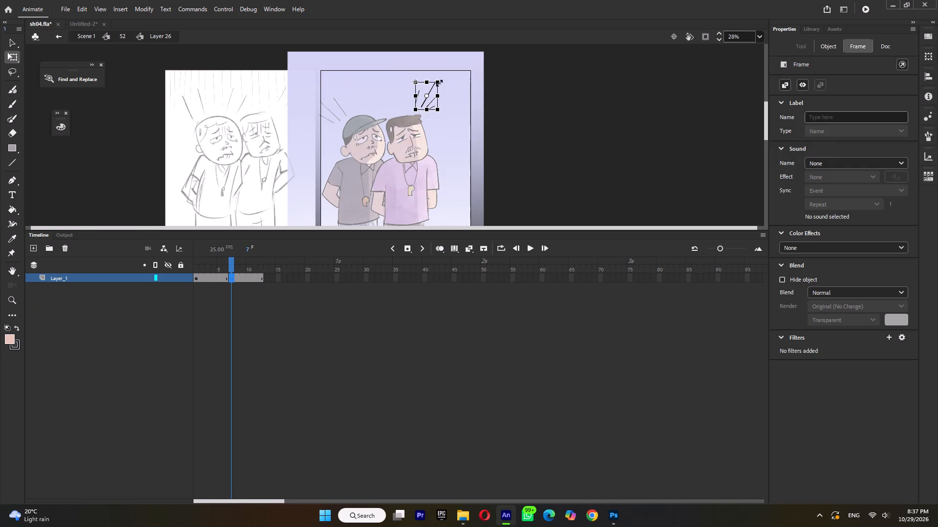
At frame 7, enlarge the emphasis lines to about 186 by 229 px and move them up, away from the man's head.
{"action": "scroll", "coordinate": [439, 79], "scroll_direction": "up", "scroll_amount": 4, "text": "ctrl"}
{"action": "left_click_drag", "start_coordinate": [467, 86], "coordinate": [473, 80], "text": "shift"}
{"action": "left_click_drag", "start_coordinate": [449, 102], "coordinate": [456, 92]}
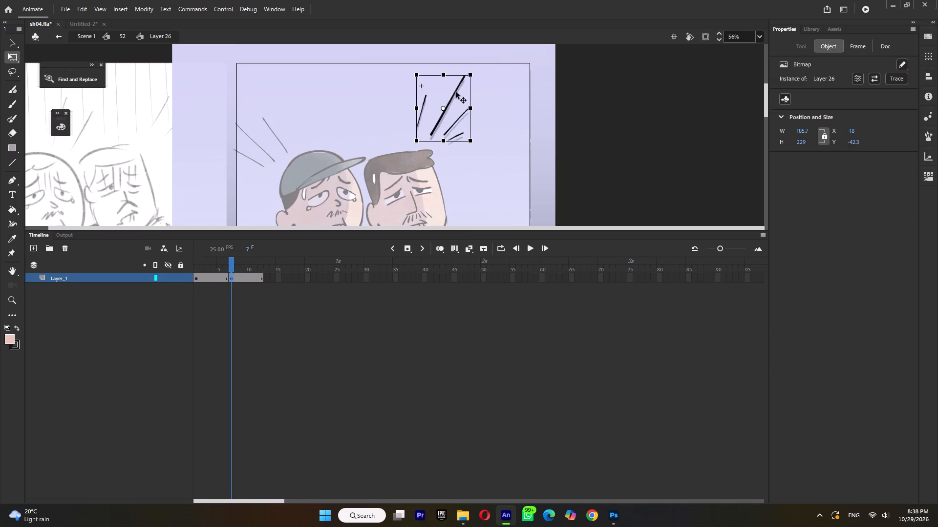
Open the Layer 28 symbol of emphasis lines beside the man in the cap, extend it to frame 12, and add a keyframe at frame 7.
{"action": "left_click_drag", "start_coordinate": [456, 92], "coordinate": [455, 93]}
{"action": "double_click", "coordinate": [264, 137]}
{"action": "double_click", "coordinate": [261, 147]}
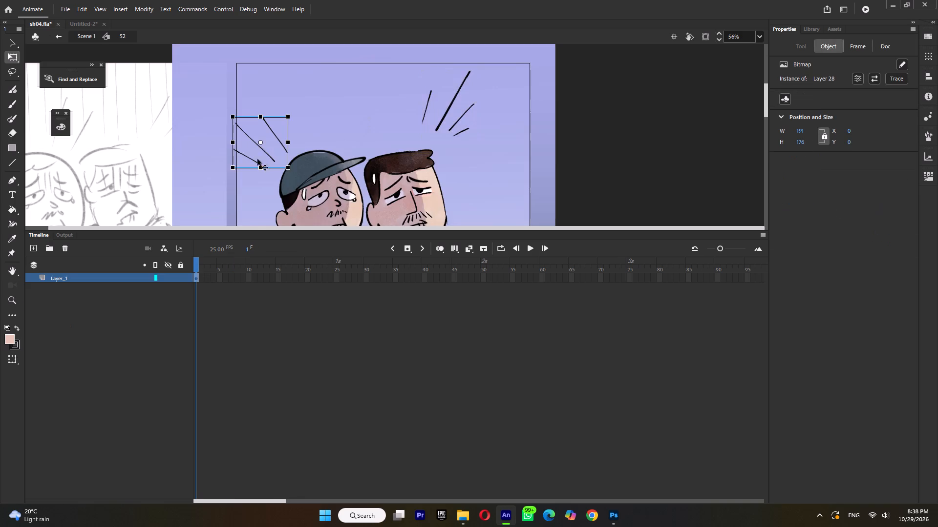
{"action": "left_click", "coordinate": [258, 279]}
{"action": "key", "text": "F5"}
{"action": "left_click", "coordinate": [230, 278]}
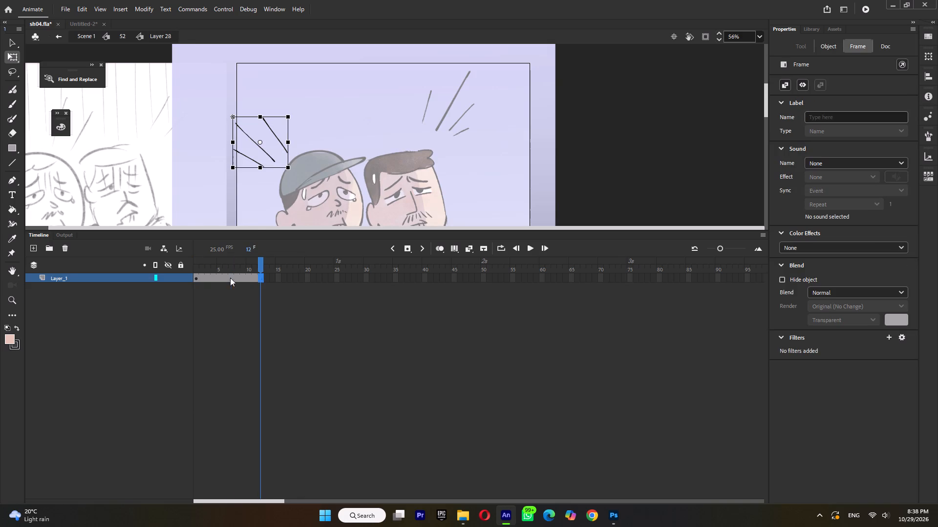
{"action": "key", "text": "F6"}
At frame 7, shrink the emphasis lines to about 165 by 152 px, move them closer to the cap, and return to shot 52.
{"action": "scroll", "coordinate": [284, 123], "scroll_direction": "up", "scroll_amount": 3, "text": "ctrl"}
{"action": "left_click_drag", "start_coordinate": [292, 113], "coordinate": [291, 118], "text": "shift"}
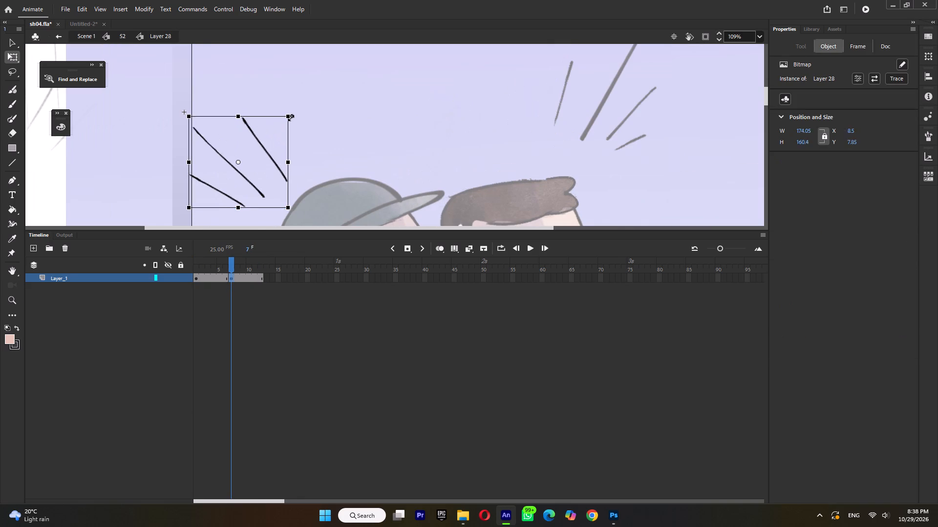
{"action": "left_click_drag", "start_coordinate": [291, 118], "coordinate": [291, 120], "text": "shift"}
{"action": "left_click_drag", "start_coordinate": [267, 156], "coordinate": [278, 169]}
{"action": "scroll", "coordinate": [277, 153], "scroll_direction": "down", "scroll_amount": 6, "text": "ctrl"}
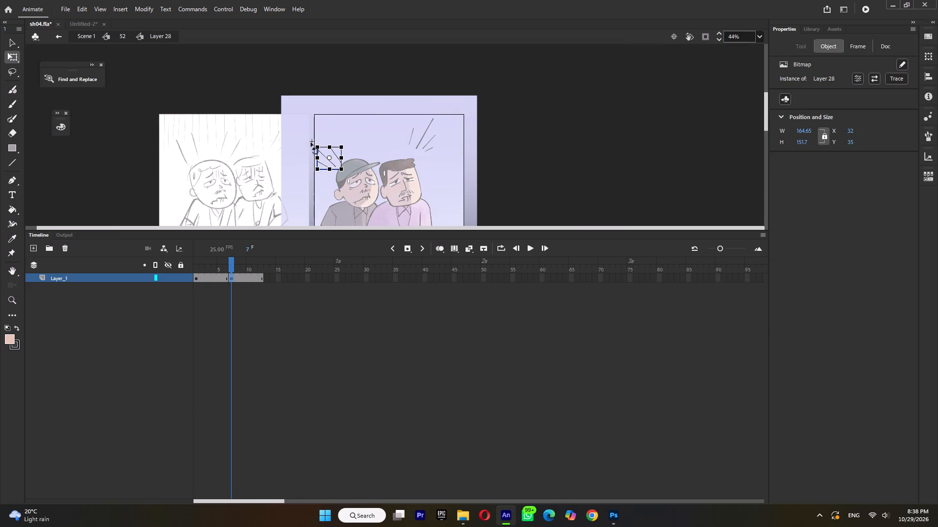
{"action": "left_click", "coordinate": [370, 138]}
{"action": "left_click", "coordinate": [370, 138]}
Open the sweat symbol on the capped man's face, extend it to frame 13, and add a keyframe at frame 7.
{"action": "left_click", "coordinate": [346, 182]}
{"action": "scroll", "coordinate": [351, 184], "scroll_direction": "up", "scroll_amount": 5, "text": "ctrl"}
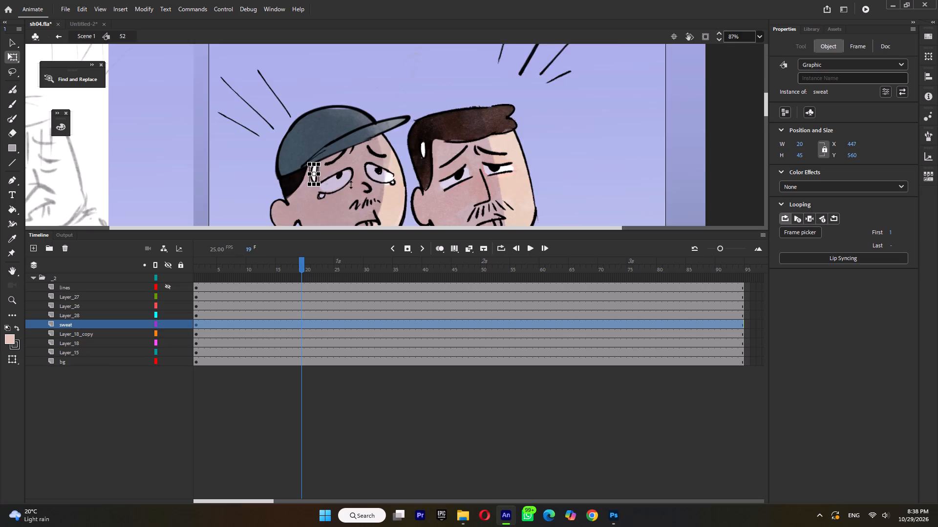
{"action": "scroll", "coordinate": [313, 178], "scroll_direction": "up", "scroll_amount": 3, "text": "ctrl"}
{"action": "double_click", "coordinate": [317, 177]}
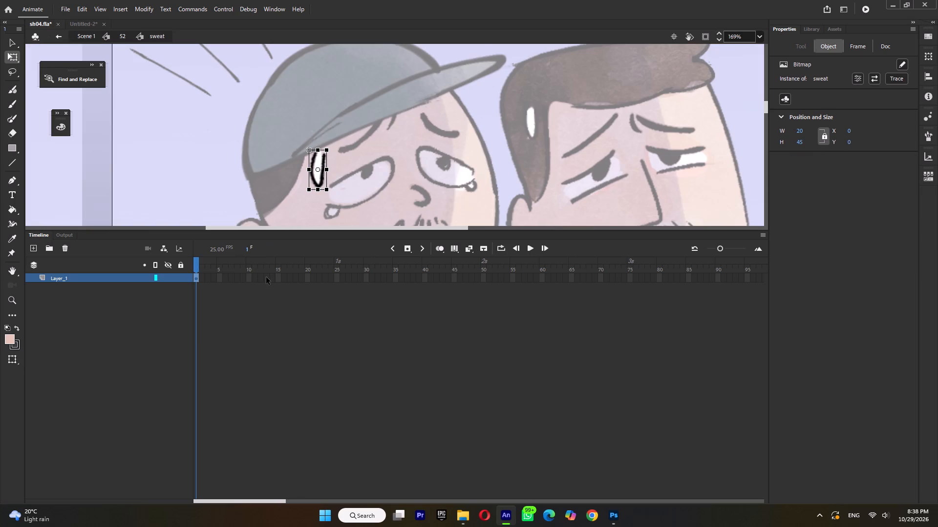
{"action": "left_click", "coordinate": [266, 277]}
{"action": "key", "text": "F5"}
{"action": "left_click", "coordinate": [232, 278]}
{"action": "key", "text": "F6"}
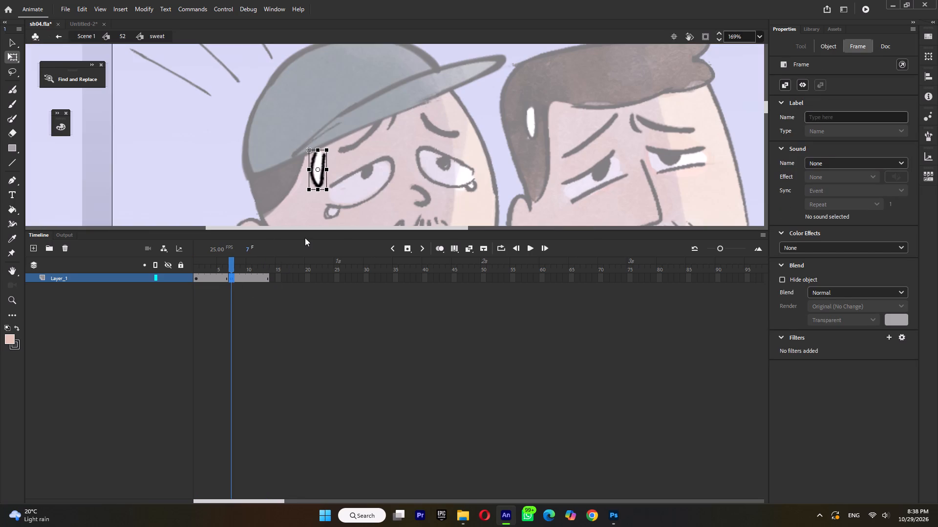
Shift the sweat drop slightly down at frame 7 and leave the sweat symbol.
{"action": "key", "text": "shift+Down"}
{"action": "key", "text": "shift+Left"}
{"action": "key", "text": "shift+Down"}
{"action": "key", "text": "ctrl+z"}
{"action": "key", "text": "shift+Down"}
{"action": "key", "text": "shift+Down"}
{"action": "key", "text": "Up"}
{"action": "double_click", "coordinate": [541, 112]}
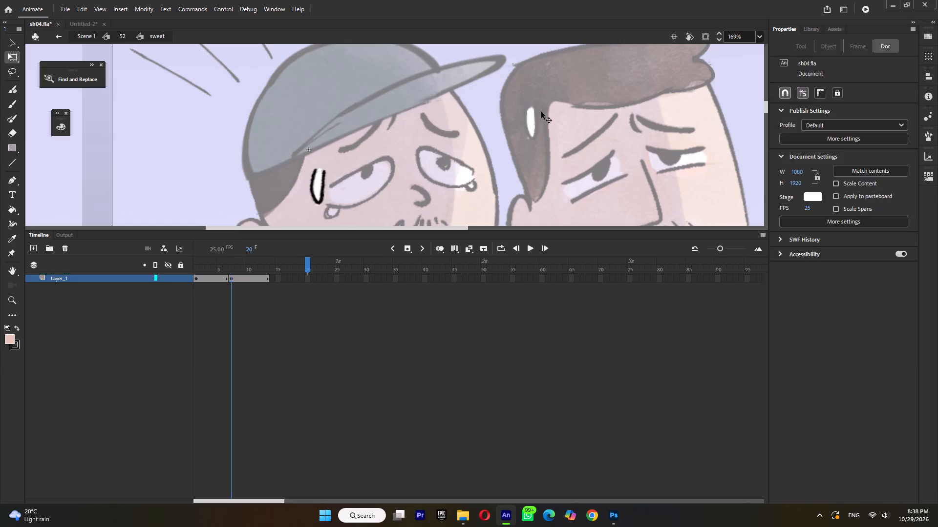
Open the Layer 27 sweat drop on the pink-shirted man's head, extend it to frame 13, and add a keyframe at frame 7.
{"action": "double_click", "coordinate": [532, 122]}
{"action": "double_click", "coordinate": [530, 121]}
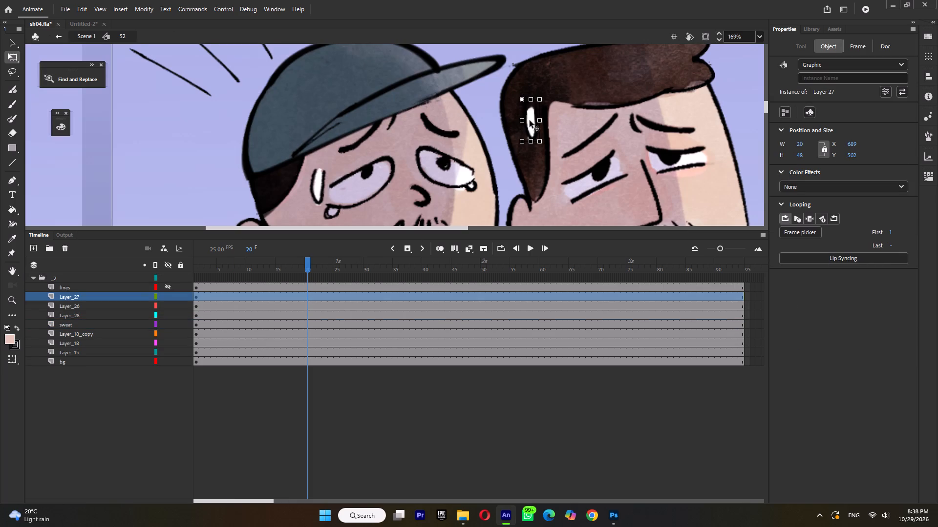
{"action": "left_click", "coordinate": [263, 280]}
{"action": "key", "text": "F5"}
{"action": "key", "text": "F5"}
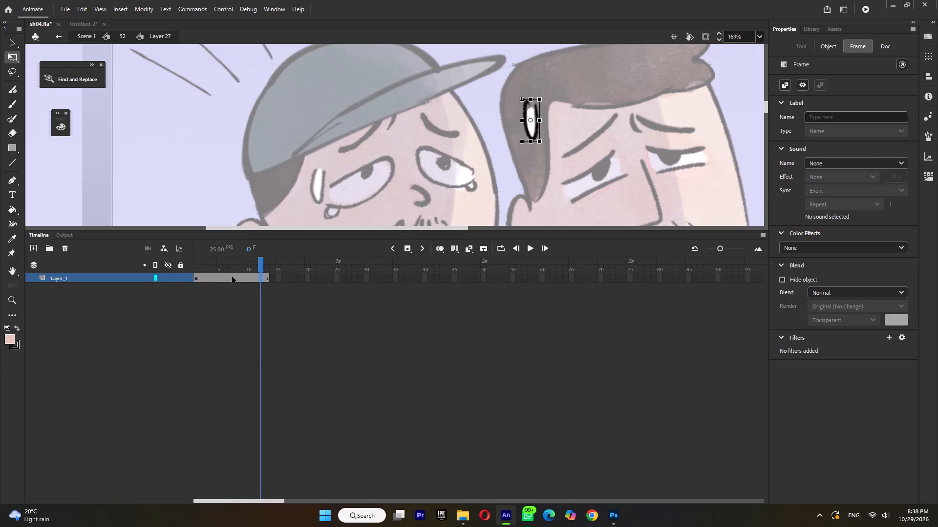
{"action": "left_click", "coordinate": [232, 277]}
{"action": "key", "text": "F6"}
Nudge the pink-shirted man's sweat drop down by 20 small increments at frame 7 and return to shot 52.
{"action": "key", "text": "Down"}
{"action": "key", "text": "Down"}
{"action": "key", "text": "Down"}
{"action": "key", "text": "Down"}
{"action": "key", "text": "Down"}
{"action": "key", "text": "Down"}
{"action": "key", "text": "Down"}
{"action": "key", "text": "Down"}
{"action": "key", "text": "Down"}
{"action": "key", "text": "Down"}
{"action": "key", "text": "Down"}
{"action": "key", "text": "Down"}
{"action": "key", "text": "Down"}
{"action": "key", "text": "Down"}
{"action": "key", "text": "Down"}
{"action": "key", "text": "Down"}
{"action": "key", "text": "Down"}
{"action": "key", "text": "Down"}
{"action": "key", "text": "Down"}
{"action": "key", "text": "Down"}
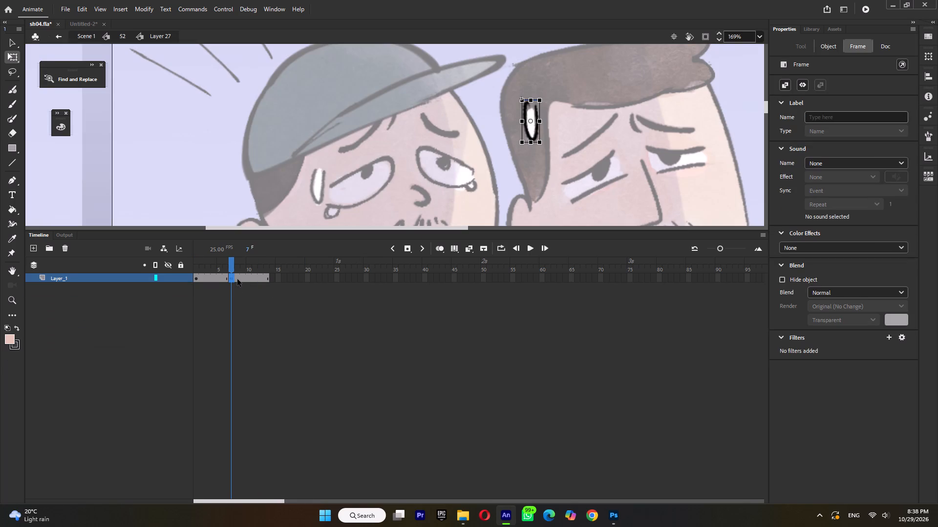
{"action": "double_click", "coordinate": [337, 126]}
Check what shot 52's Layer_18_copy, Layer_18, Layer_15 and bg layers contain, and return to Scene 1.
{"action": "scroll", "coordinate": [384, 165], "scroll_direction": "down", "scroll_amount": 5, "text": "ctrl"}
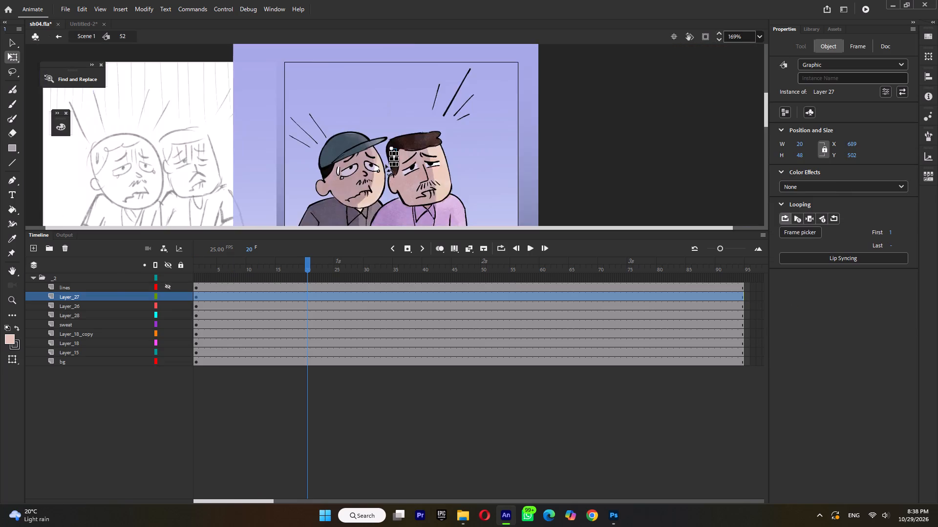
{"action": "scroll", "coordinate": [385, 164], "scroll_direction": "down", "scroll_amount": 4, "text": "ctrl"}
{"action": "scroll", "coordinate": [388, 181], "scroll_direction": "down", "scroll_amount": 1}
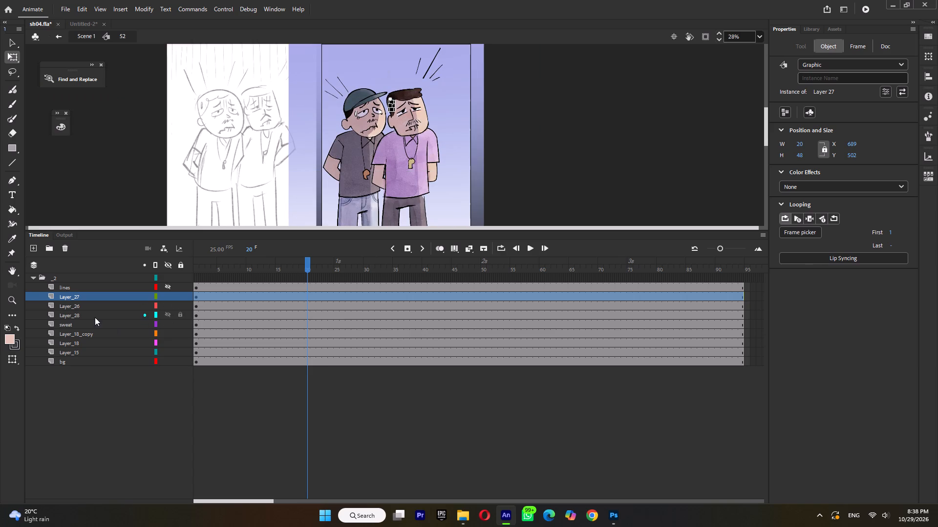
{"action": "left_click", "coordinate": [82, 334]}
{"action": "left_click", "coordinate": [80, 341]}
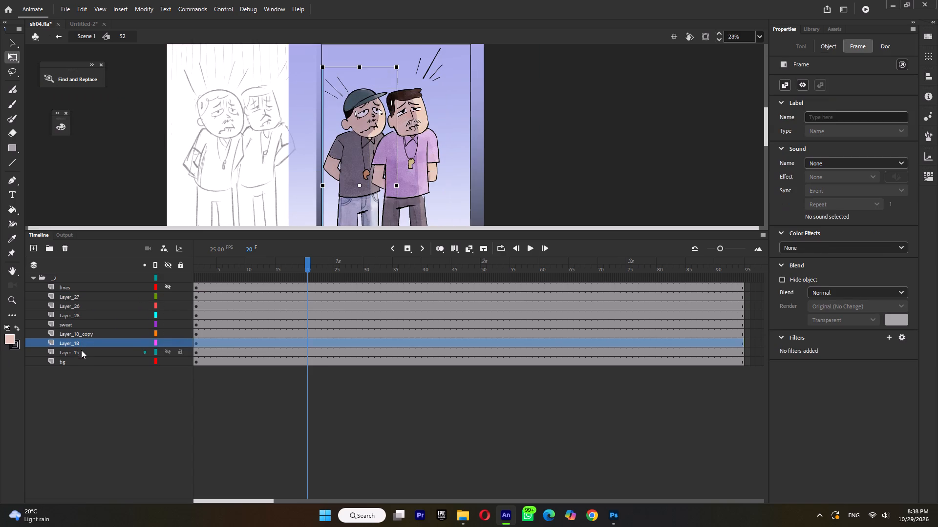
{"action": "left_click", "coordinate": [80, 355]}
{"action": "left_click", "coordinate": [76, 362]}
{"action": "scroll", "coordinate": [492, 101], "scroll_direction": "down", "scroll_amount": 2, "text": "ctrl"}
{"action": "double_click", "coordinate": [516, 135]}
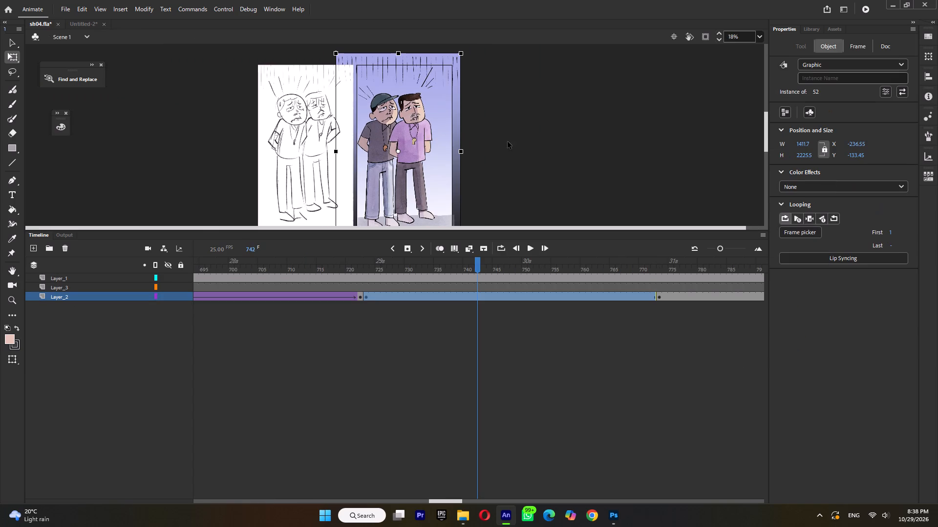
Add a keyframe at frame 772 of Layer_2, nudging shot 52 slightly right in the span before it and slightly left at the keyframe.
{"action": "left_click", "coordinate": [650, 298]}
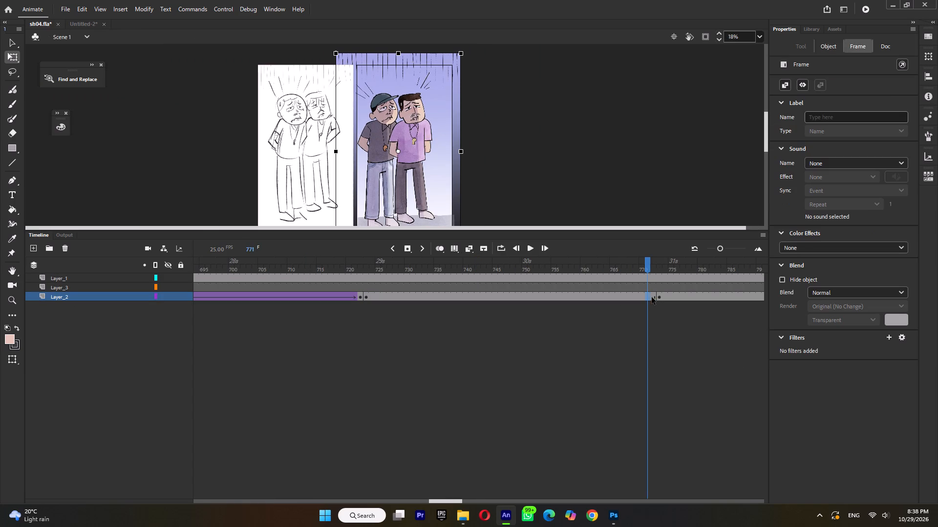
{"action": "left_click", "coordinate": [652, 297]}
{"action": "key", "text": "F6"}
{"action": "left_click", "coordinate": [629, 295]}
{"action": "key", "text": "Right"}
{"action": "key", "text": "Right"}
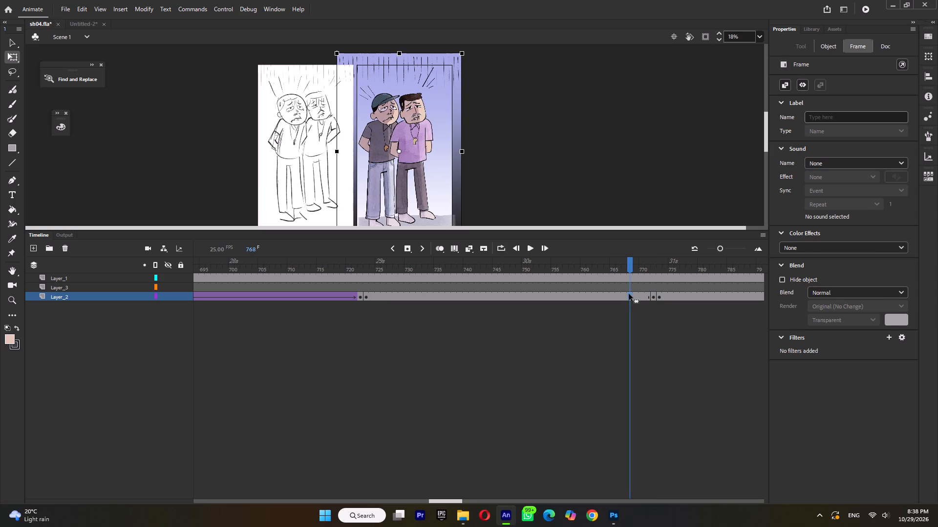
{"action": "left_click", "coordinate": [653, 295]}
{"action": "key", "text": "Left"}
{"action": "key", "text": "Left"}
{"action": "key", "text": "Left"}
{"action": "key", "text": "Left"}
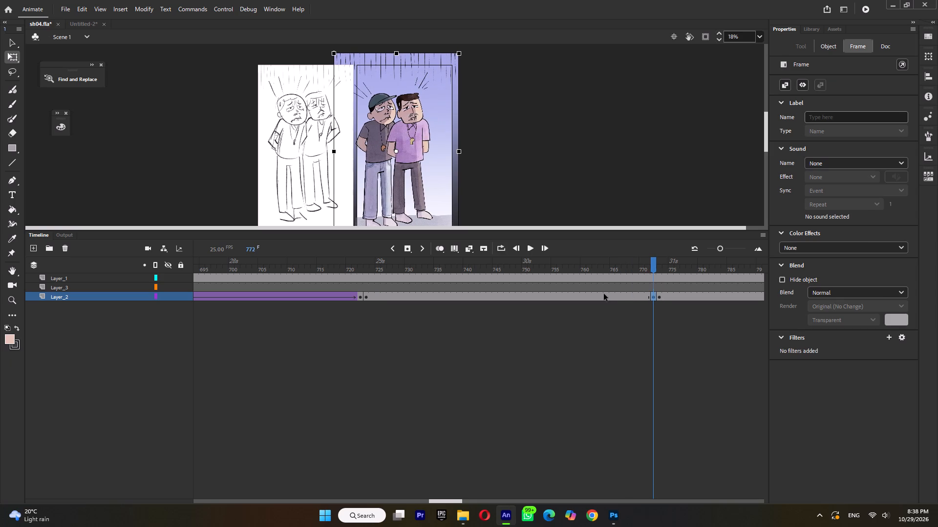
Apply a tween to shot 52's span on Layer_2 up to frame 772 and play it back.
{"action": "left_click", "coordinate": [604, 294]}
{"action": "key", "text": "ctrl+m"}
{"action": "left_click", "coordinate": [368, 271]}
{"action": "key", "text": "Return"}
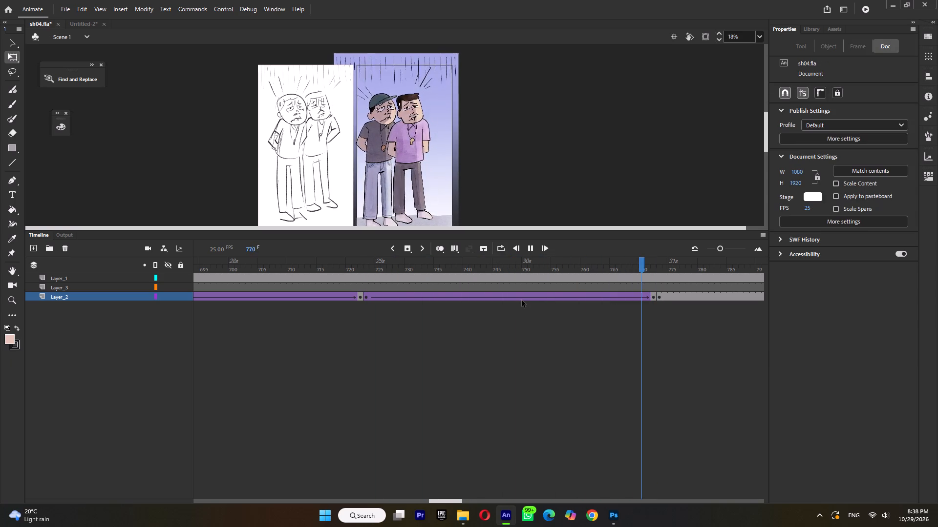
{"action": "key", "text": "Return"}
Scrub through shot 53 around frames 801 to 803 to examine where the rough sketch changes pose.
{"action": "left_click_drag", "start_coordinate": [273, 265], "coordinate": [235, 268]}
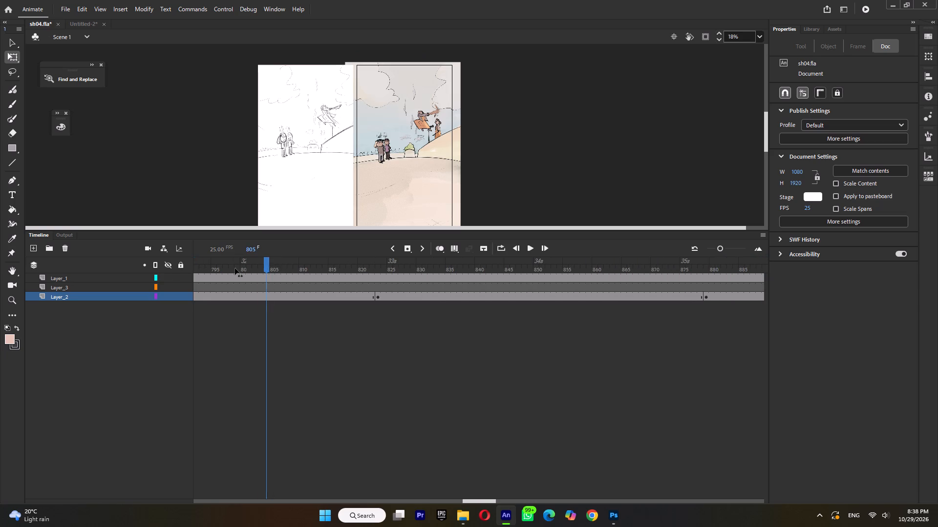
{"action": "left_click_drag", "start_coordinate": [235, 268], "coordinate": [485, 296]}
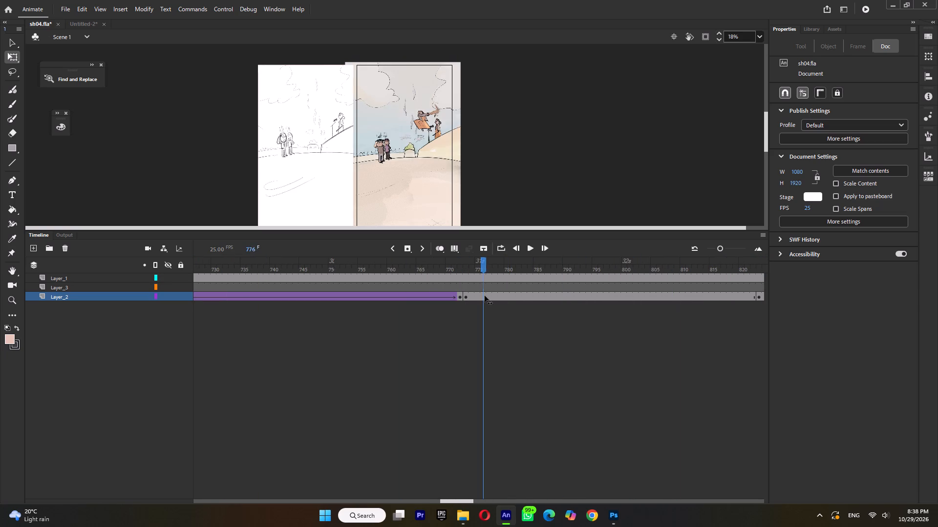
{"action": "left_click_drag", "start_coordinate": [485, 296], "coordinate": [649, 313]}
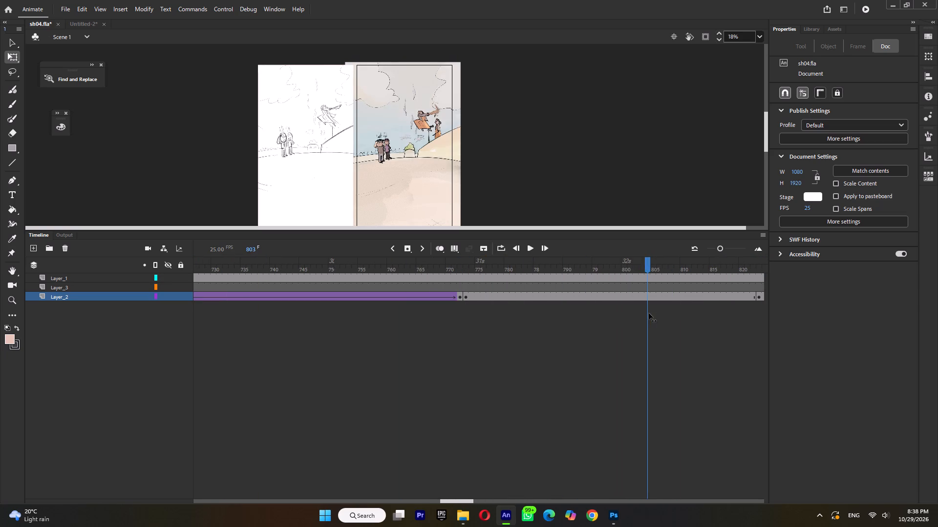
{"action": "left_click_drag", "start_coordinate": [649, 313], "coordinate": [632, 322]}
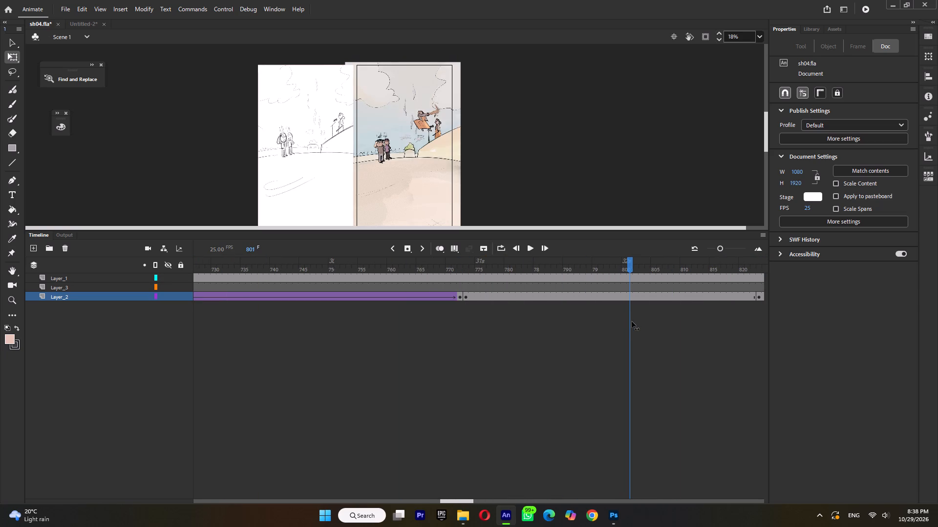
{"action": "left_click_drag", "start_coordinate": [632, 322], "coordinate": [630, 324]}
{"action": "left_click_drag", "start_coordinate": [630, 324], "coordinate": [629, 326]}
{"action": "left_click_drag", "start_coordinate": [629, 326], "coordinate": [634, 326]}
Open the shot 53 symbol, expand its _3 folder, and add keyframes at frame 30 on all its layers.
{"action": "double_click", "coordinate": [377, 125]}
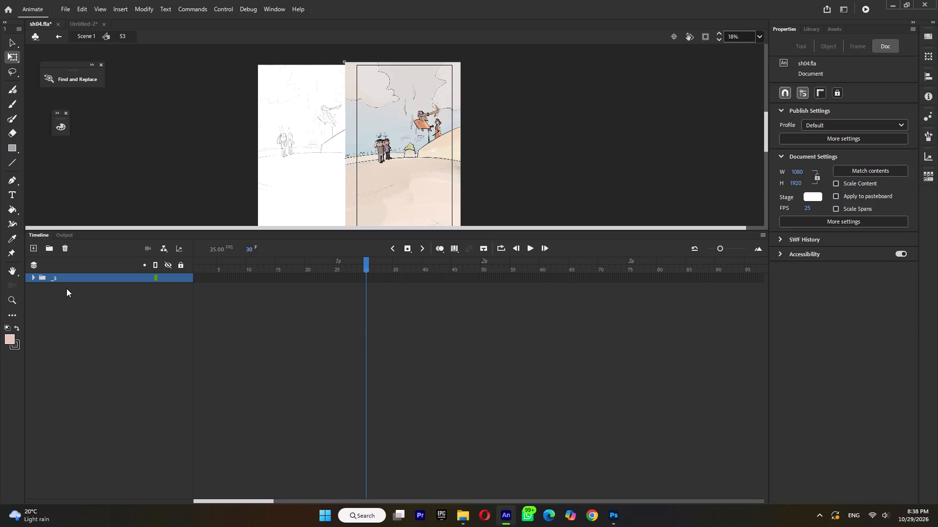
{"action": "left_click", "coordinate": [30, 280]}
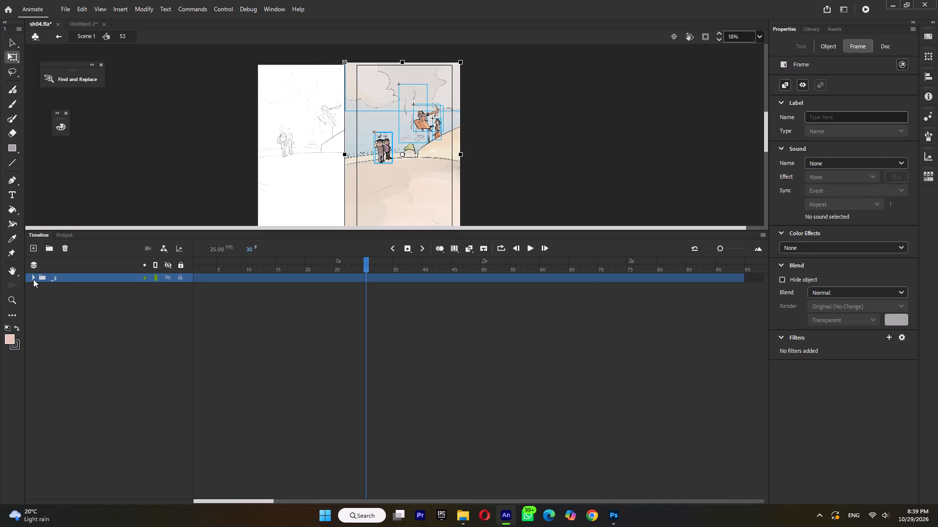
{"action": "left_click", "coordinate": [33, 279]}
{"action": "double_click", "coordinate": [366, 268]}
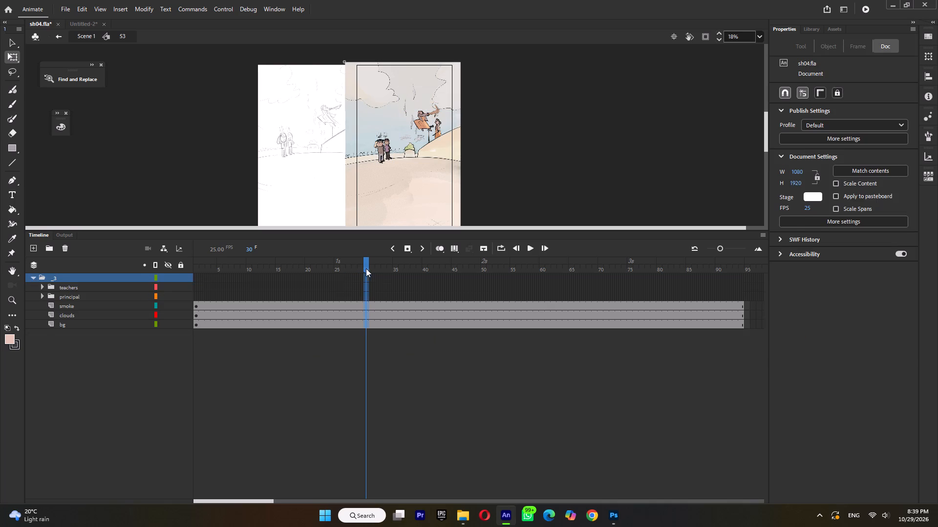
{"action": "key", "text": "F6"}
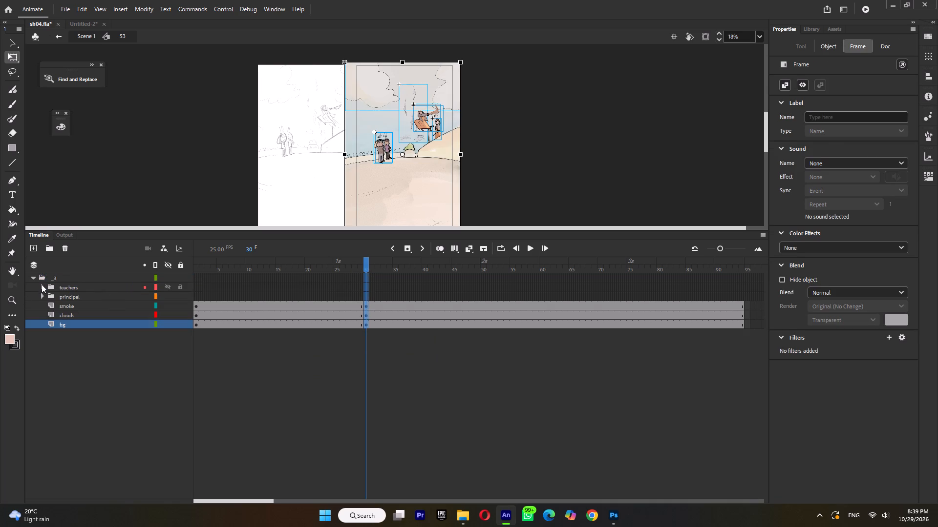
Expand the teachers and principal folders and clear the Layer_22 artwork from the frames before frame 30.
{"action": "left_click", "coordinate": [42, 284]}
{"action": "left_click", "coordinate": [40, 314]}
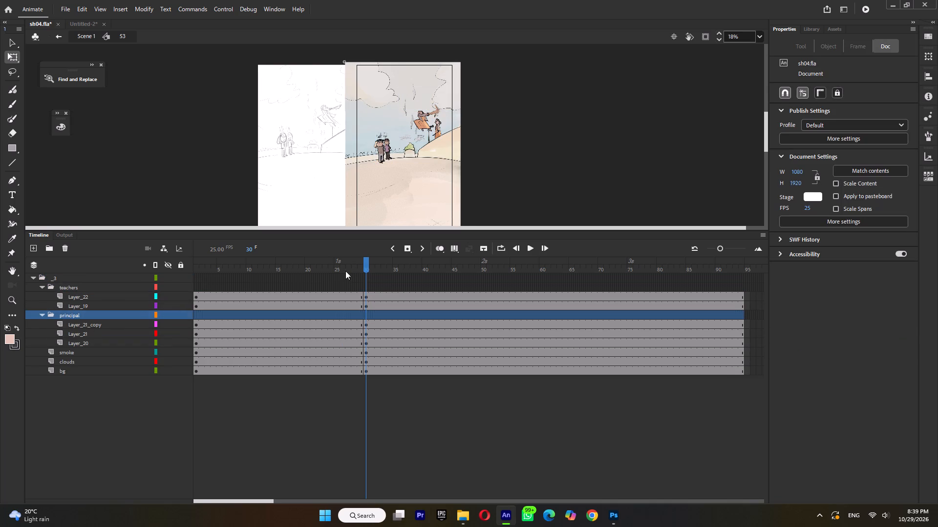
{"action": "left_click", "coordinate": [345, 270]}
{"action": "left_click", "coordinate": [339, 299]}
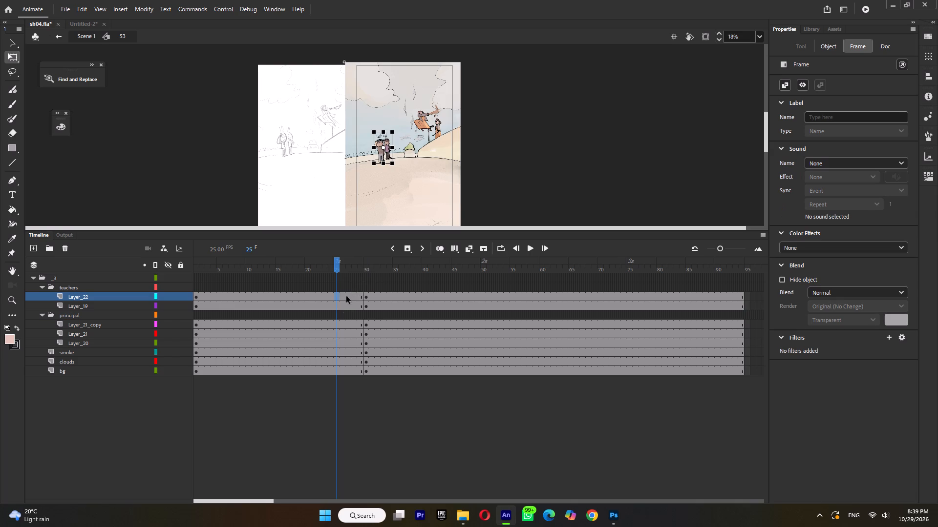
{"action": "key", "text": "Delete"}
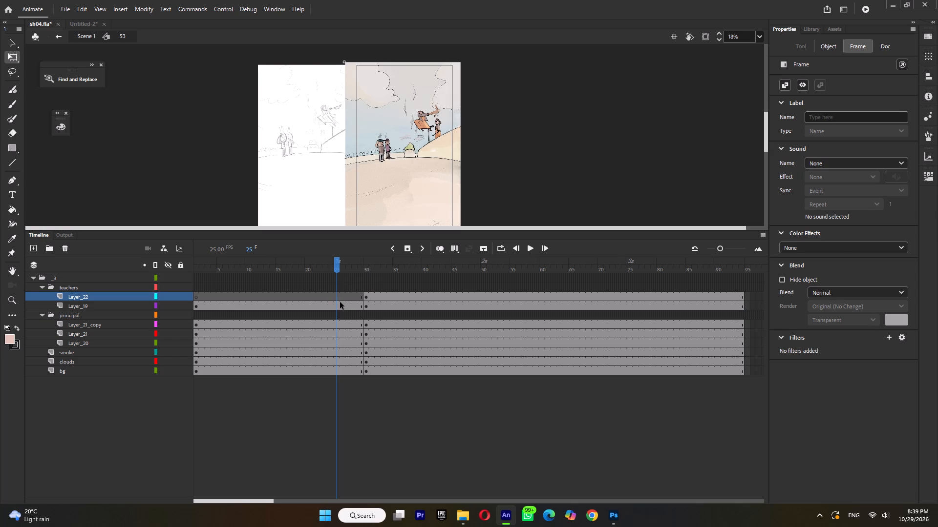
{"action": "key", "text": "ctrl+z"}
{"action": "scroll", "coordinate": [400, 149], "scroll_direction": "up", "scroll_amount": 4, "text": "ctrl"}
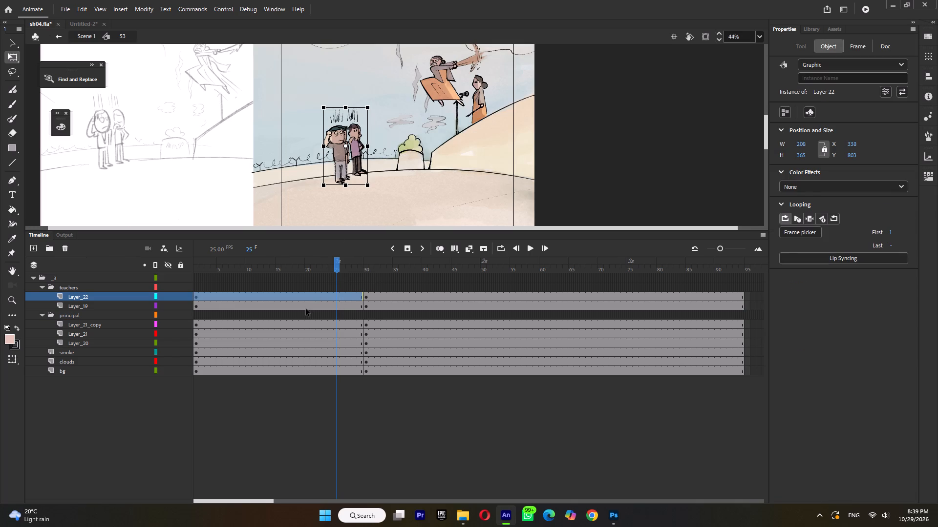
{"action": "key", "text": "Delete"}
{"action": "left_click", "coordinate": [366, 274]}
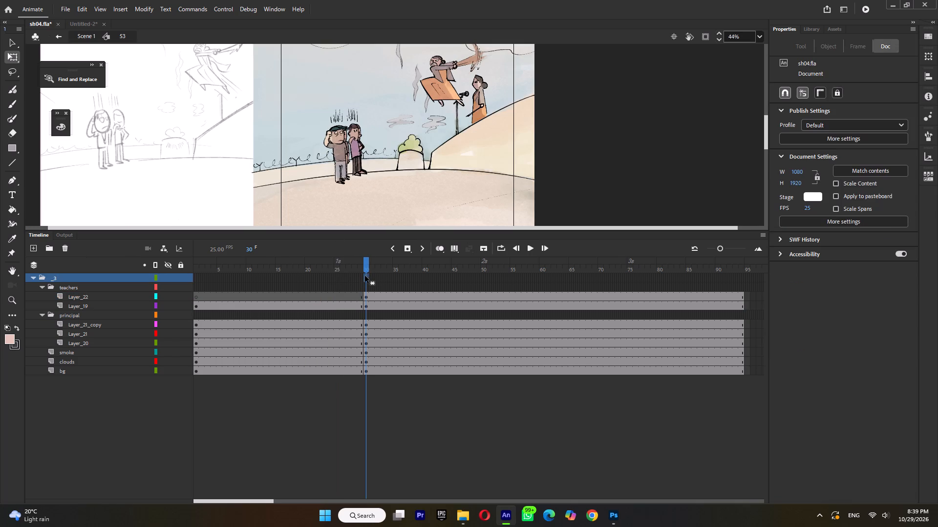
Clear the Layer_19 teachers artwork from frame 30 onward and compare the poses on either side of the change.
{"action": "left_click", "coordinate": [372, 308]}
{"action": "key", "text": "Delete"}
{"action": "left_click", "coordinate": [355, 286]}
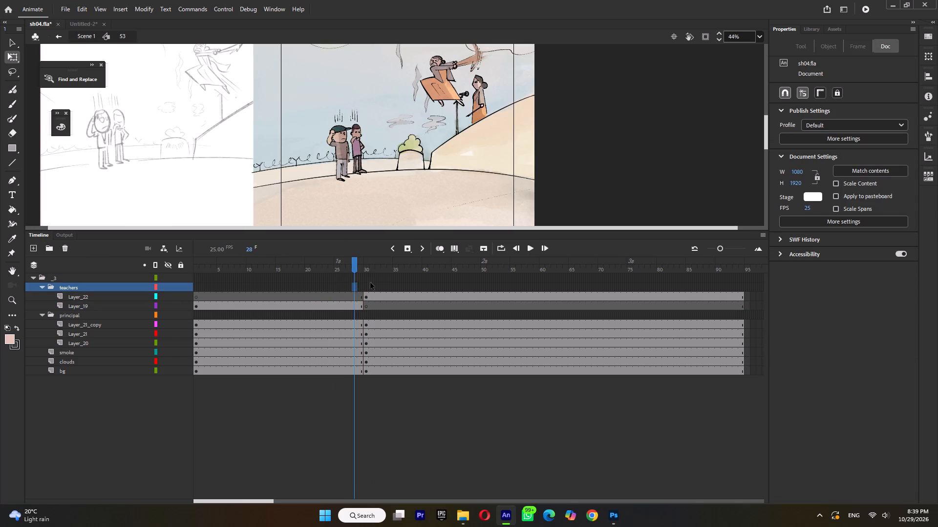
{"action": "left_click", "coordinate": [372, 281]}
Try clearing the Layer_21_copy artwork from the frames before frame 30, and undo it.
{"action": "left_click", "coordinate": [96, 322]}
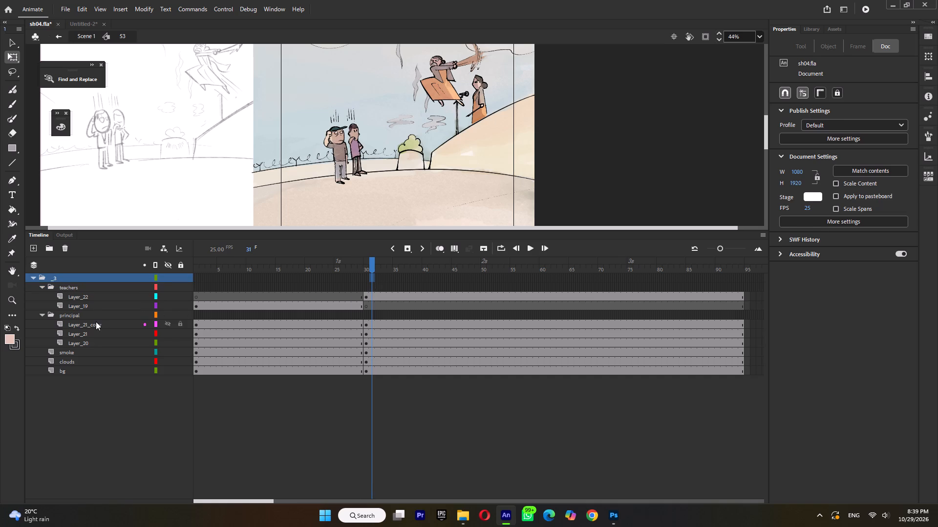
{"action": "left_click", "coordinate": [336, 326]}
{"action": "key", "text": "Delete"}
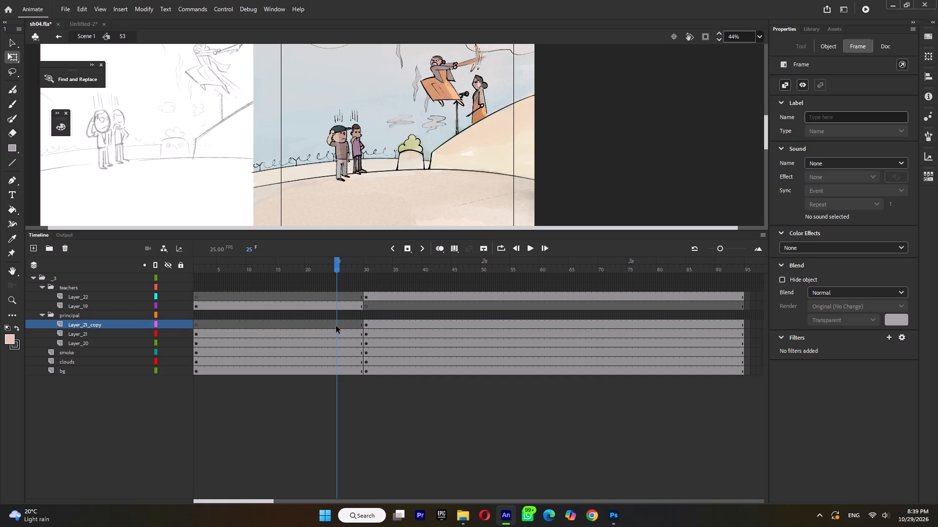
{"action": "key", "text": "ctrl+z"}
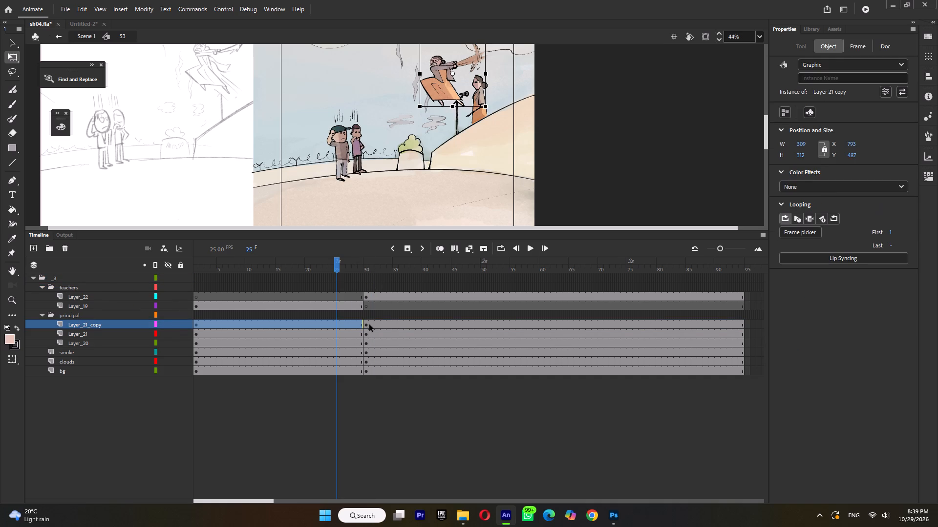
Remove the frame 30 keyframes from Layer_21_copy and Layer_21 and convert both layers' artwork into one graphic symbol.
{"action": "left_click_drag", "start_coordinate": [368, 324], "coordinate": [368, 332]}
{"action": "key", "text": "shift+F6"}
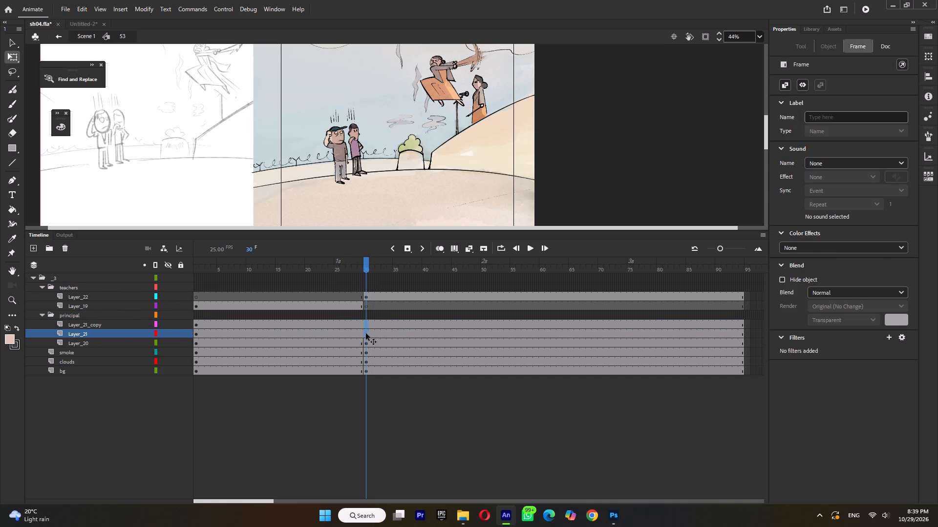
{"action": "left_click", "coordinate": [99, 324]}
{"action": "left_click", "coordinate": [97, 331], "text": "shift"}
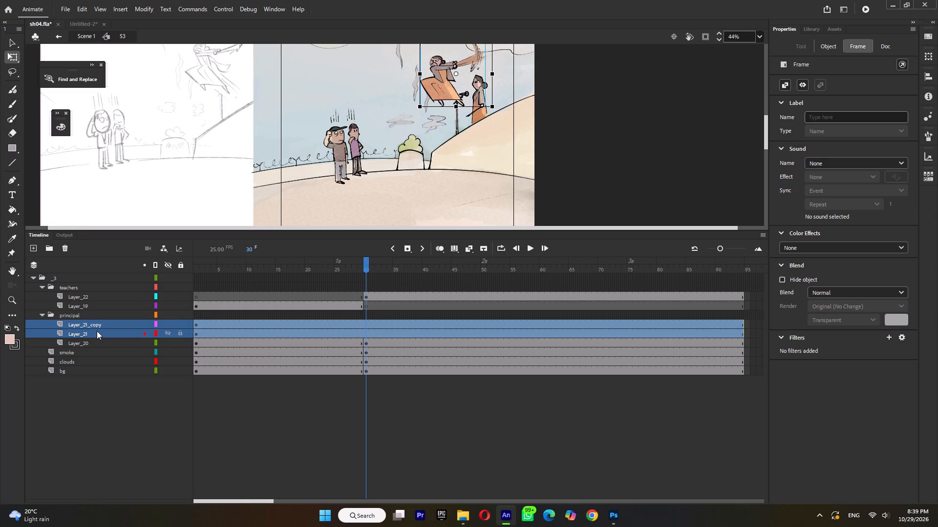
{"action": "key", "text": "F8"}
{"action": "left_click", "coordinate": [517, 126]}
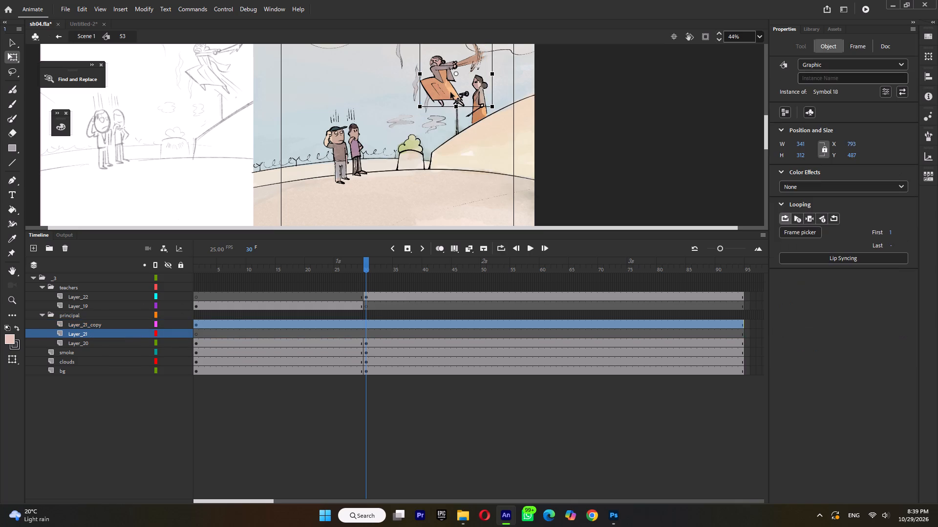
Open the new principal symbol and distribute its two drawings to separate keyframes on a single layer.
{"action": "double_click", "coordinate": [450, 92]}
{"action": "key", "text": "ctrl+shift+d"}
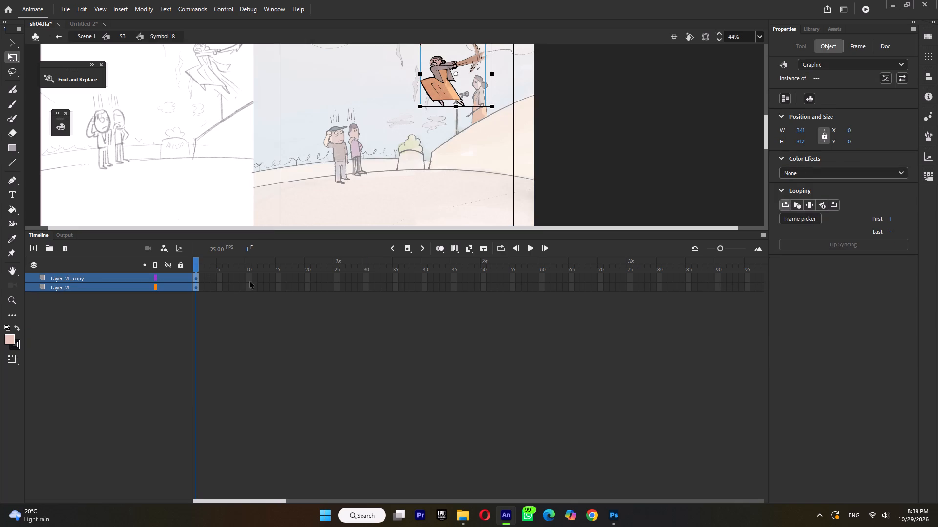
{"action": "key", "text": "ctrl+z"}
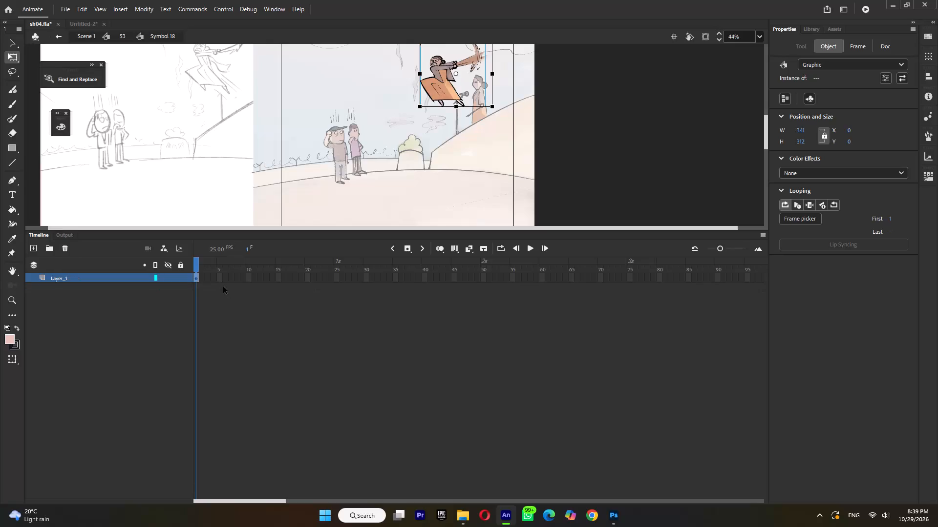
{"action": "key", "text": "ctrl+shift+k"}
Lengthen both poses inside the symbol, holding the first for 7 frames, and play the loop back in shot 53.
{"action": "left_click", "coordinate": [196, 278]}
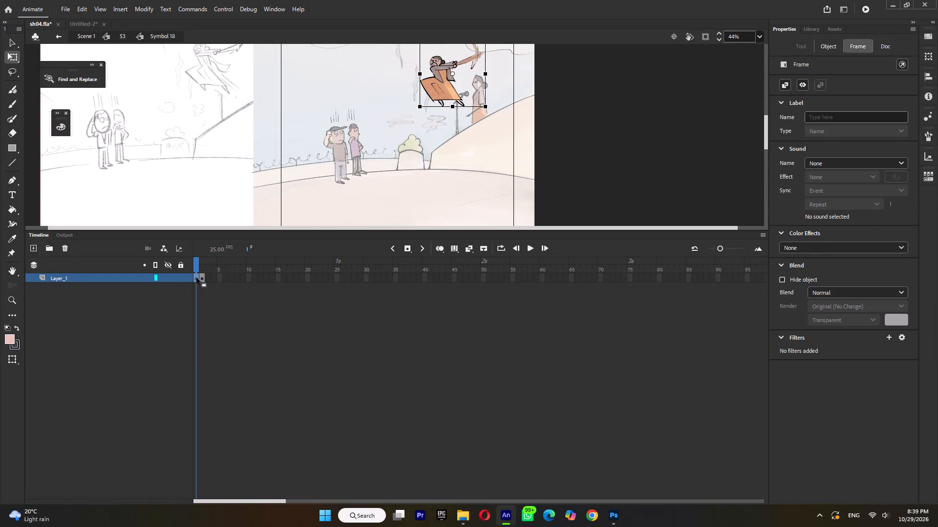
{"action": "key", "text": "F5"}
{"action": "key", "text": "F5"}
{"action": "key", "text": "F5"}
{"action": "key", "text": "F5"}
{"action": "key", "text": "F5"}
{"action": "left_click", "coordinate": [233, 277]}
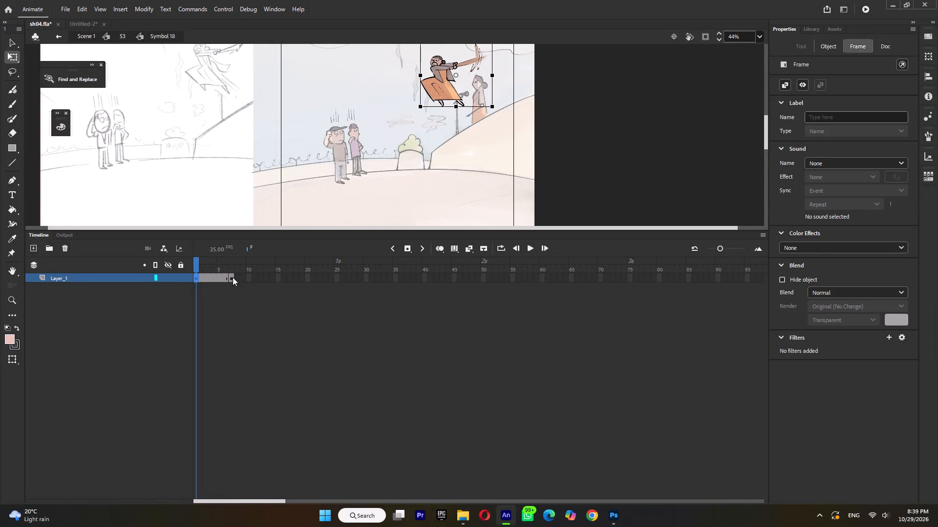
{"action": "key", "text": "F5"}
{"action": "key", "text": "F5"}
{"action": "key", "text": "F5"}
{"action": "key", "text": "F5"}
{"action": "left_click", "coordinate": [222, 281]}
{"action": "key", "text": "F5"}
{"action": "left_click", "coordinate": [256, 276]}
{"action": "key", "text": "F5"}
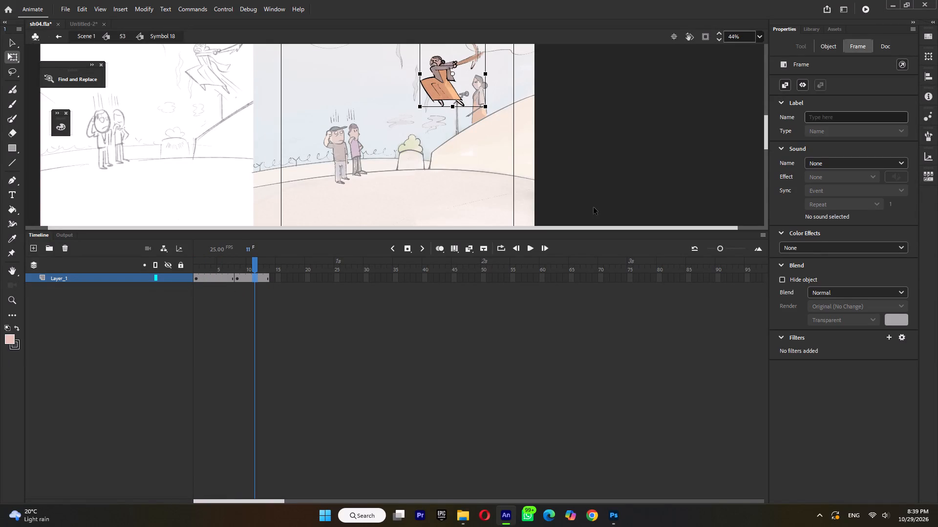
{"action": "key", "text": "F5"}
{"action": "key", "text": "F5"}
{"action": "double_click", "coordinate": [598, 185]}
{"action": "key", "text": "Return"}
{"action": "key", "text": "Return"}
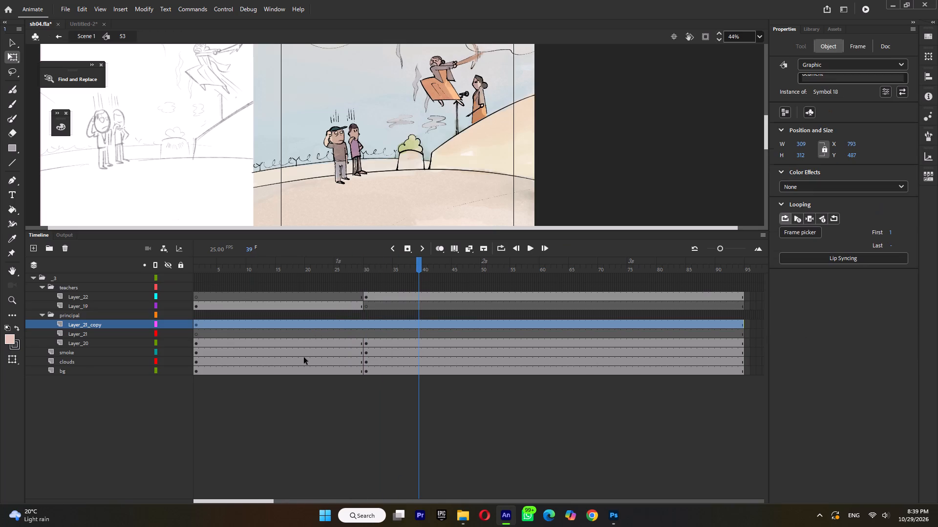
Swap the principal's pose at frame 30 by moving Layer_21_copy's first keyframe there and clearing Layer_20 from that frame onward.
{"action": "left_click", "coordinate": [357, 341]}
{"action": "left_click", "coordinate": [367, 323]}
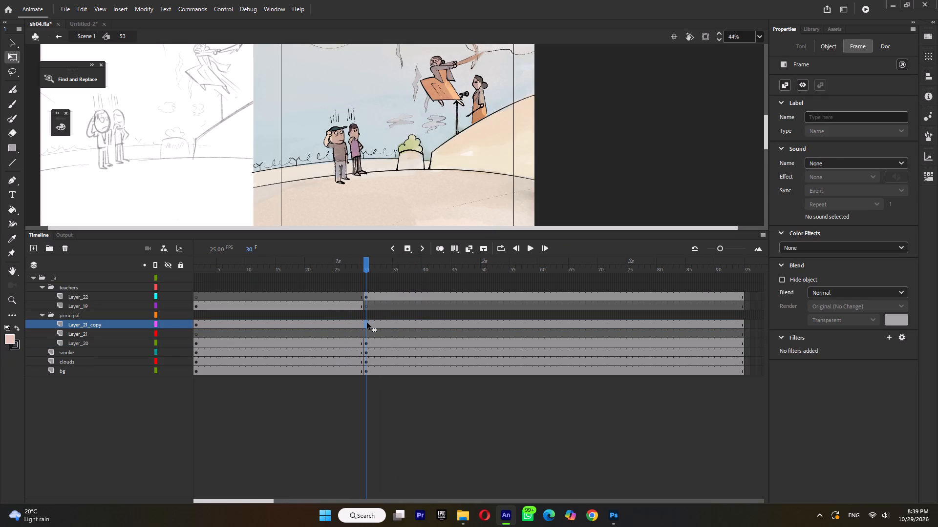
{"action": "left_click", "coordinate": [199, 324]}
{"action": "left_click_drag", "start_coordinate": [196, 324], "coordinate": [366, 323]}
{"action": "left_click", "coordinate": [350, 345]}
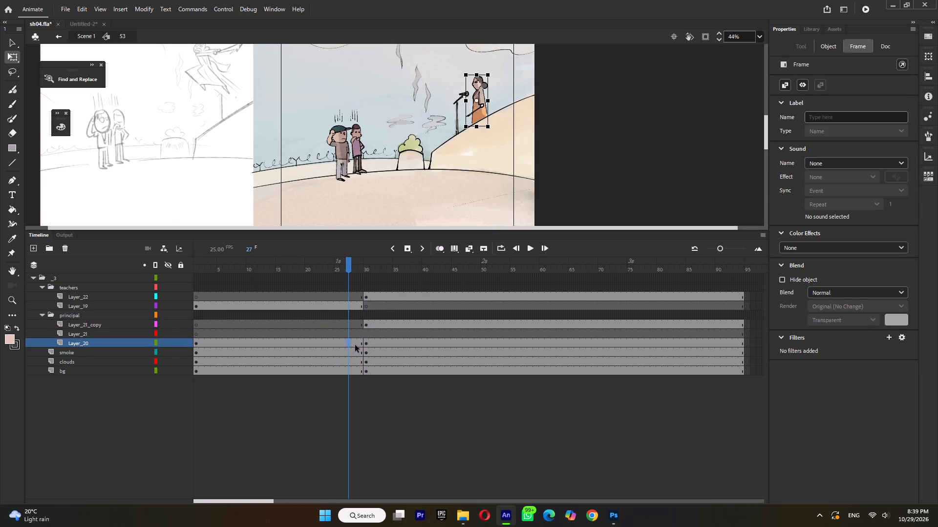
{"action": "left_click", "coordinate": [366, 342]}
{"action": "key", "text": "Delete"}
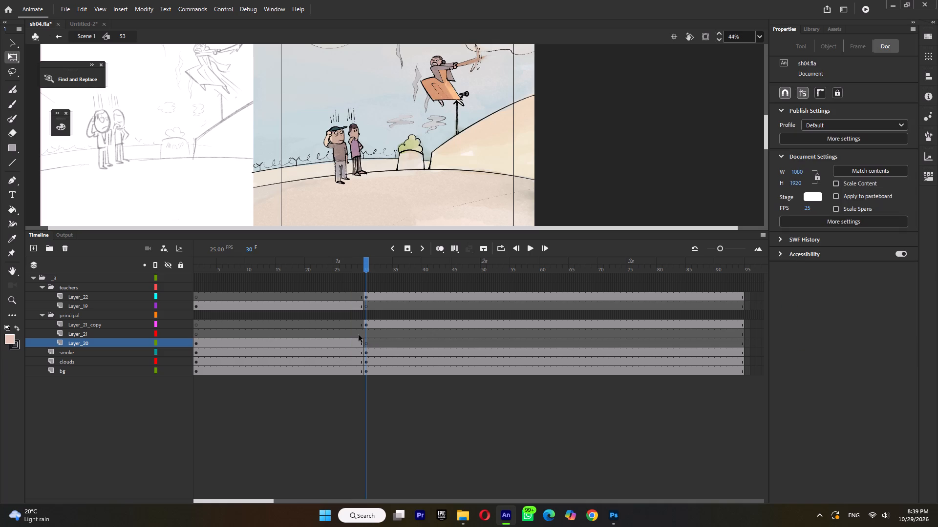
Add a keyframe at frame 26 on Layer_20, save the file, move the standing woman's transformation point to her feet, and play back.
{"action": "left_click", "coordinate": [343, 343]}
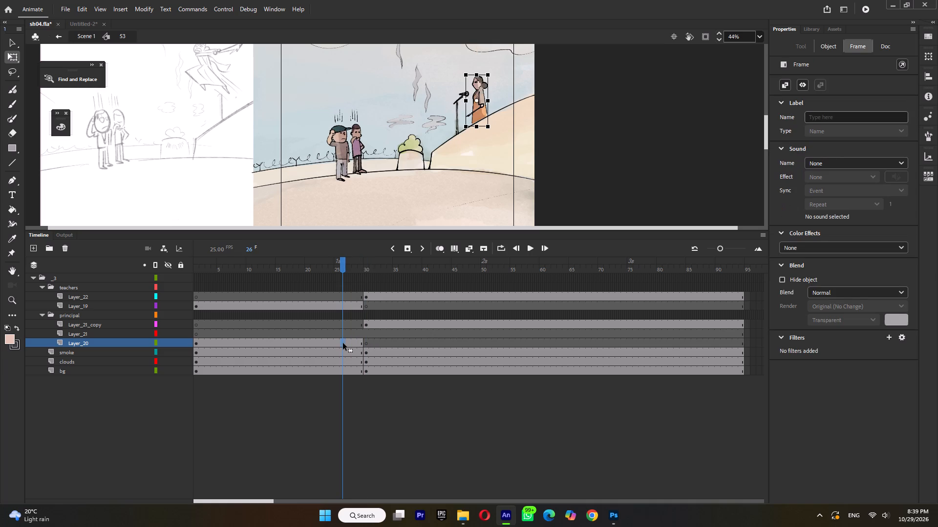
{"action": "key", "text": "F6"}
{"action": "key", "text": "ctrl+s"}
{"action": "left_click_drag", "start_coordinate": [477, 99], "coordinate": [479, 125]}
{"action": "scroll", "coordinate": [476, 72], "scroll_direction": "up", "scroll_amount": 4, "text": "ctrl"}
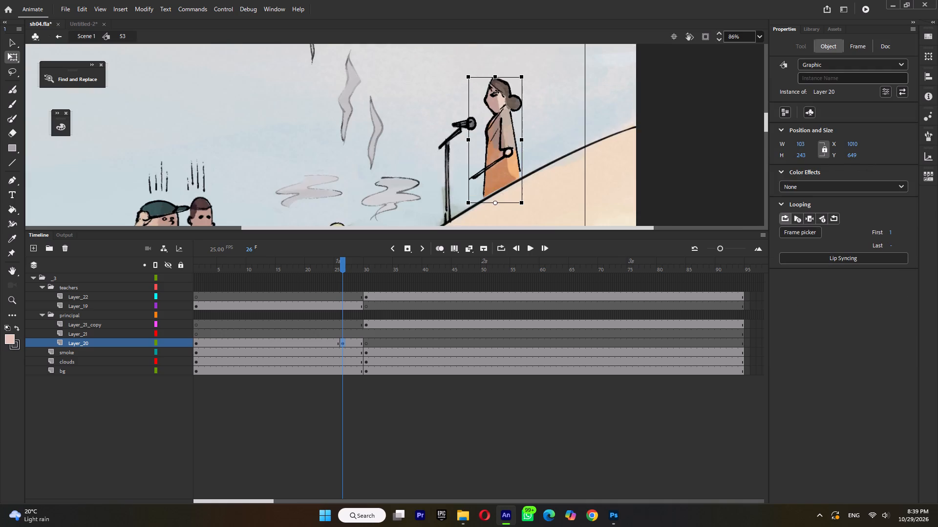
{"action": "scroll", "coordinate": [493, 84], "scroll_direction": "up", "scroll_amount": 4, "text": "ctrl"}
{"action": "left_click", "coordinate": [499, 70]}
{"action": "left_click", "coordinate": [505, 72]}
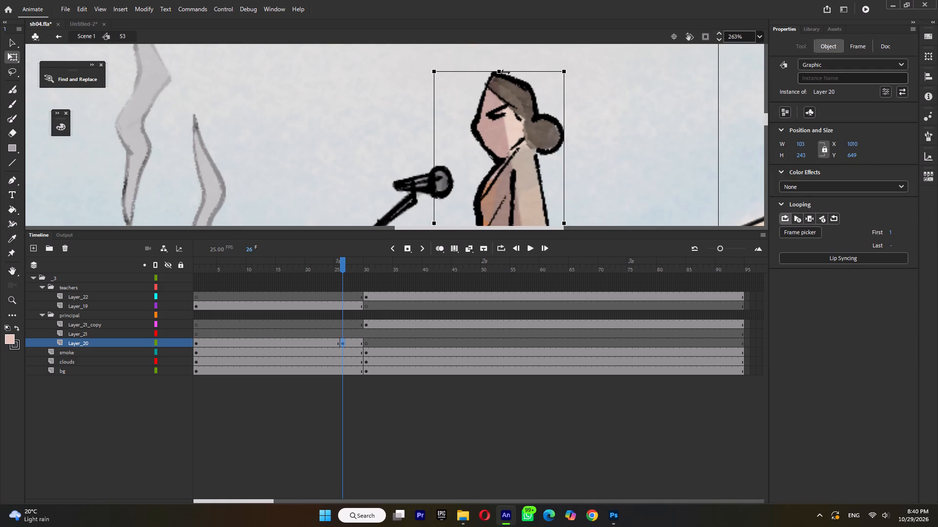
{"action": "scroll", "coordinate": [502, 75], "scroll_direction": "down", "scroll_amount": 12, "text": "ctrl"}
{"action": "left_click", "coordinate": [320, 273]}
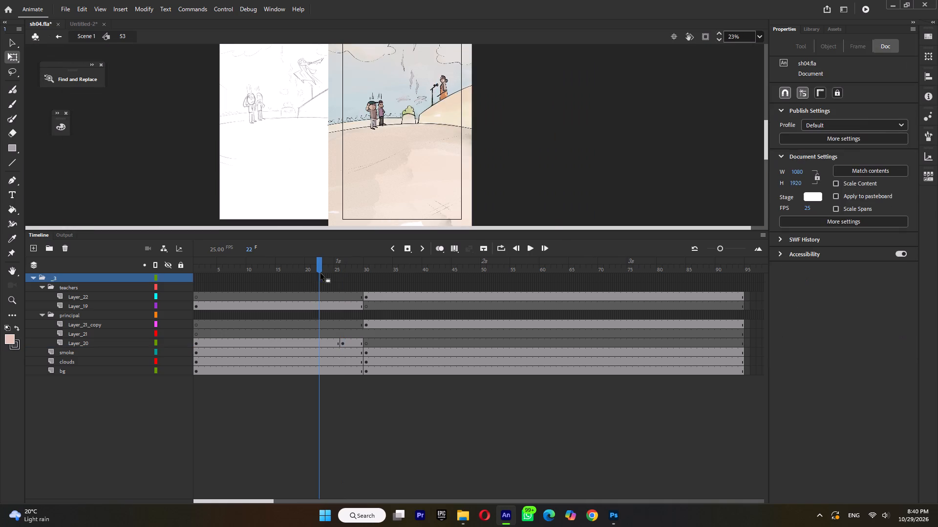
{"action": "key", "text": "Return"}
{"action": "key", "text": "Return"}
Add a keyframe at frame 28 on Layer_20, tilt the standing woman slightly toward the microphone, and stretch her a little taller.
{"action": "left_click", "coordinate": [366, 324]}
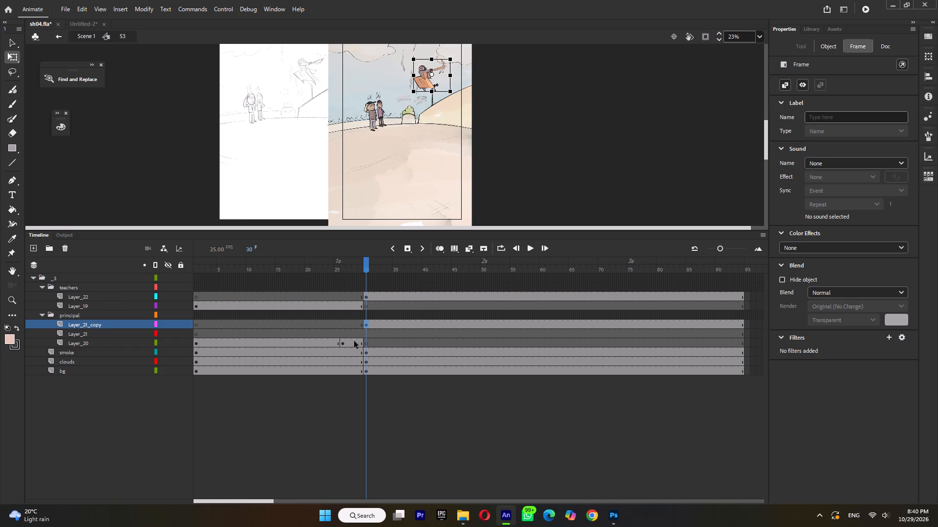
{"action": "left_click", "coordinate": [354, 341]}
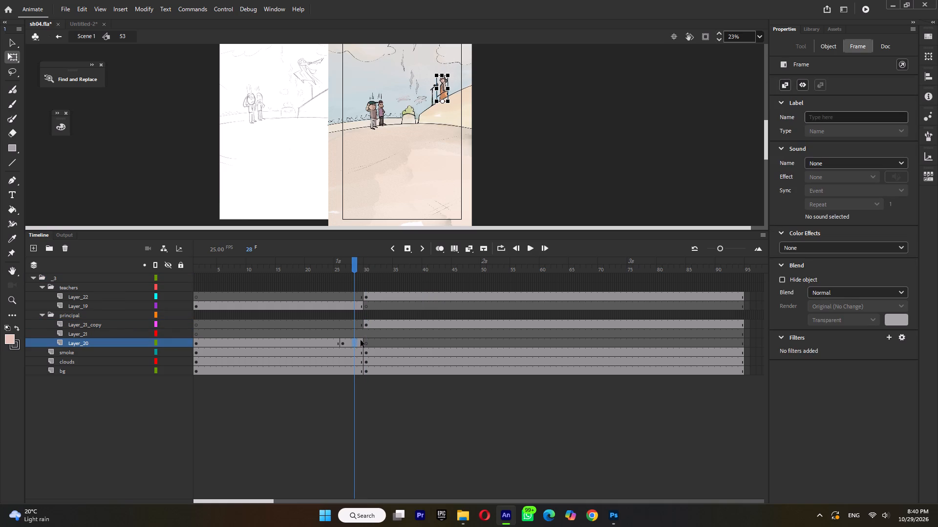
{"action": "key", "text": "F6"}
{"action": "scroll", "coordinate": [446, 87], "scroll_direction": "up", "scroll_amount": 4, "text": "ctrl"}
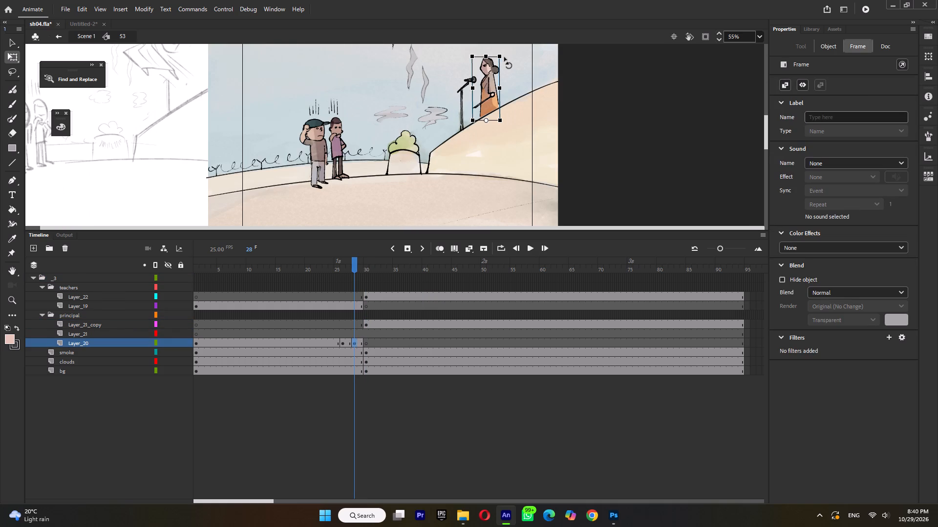
{"action": "left_click_drag", "start_coordinate": [504, 57], "coordinate": [498, 57]}
{"action": "left_click_drag", "start_coordinate": [481, 58], "coordinate": [481, 53]}
Add a keyframe at frame 34 on Layer_21_copy, shift the leaping principal down and toward the hill at frame 30, and play back.
{"action": "left_click", "coordinate": [388, 324]}
{"action": "key", "text": "F6"}
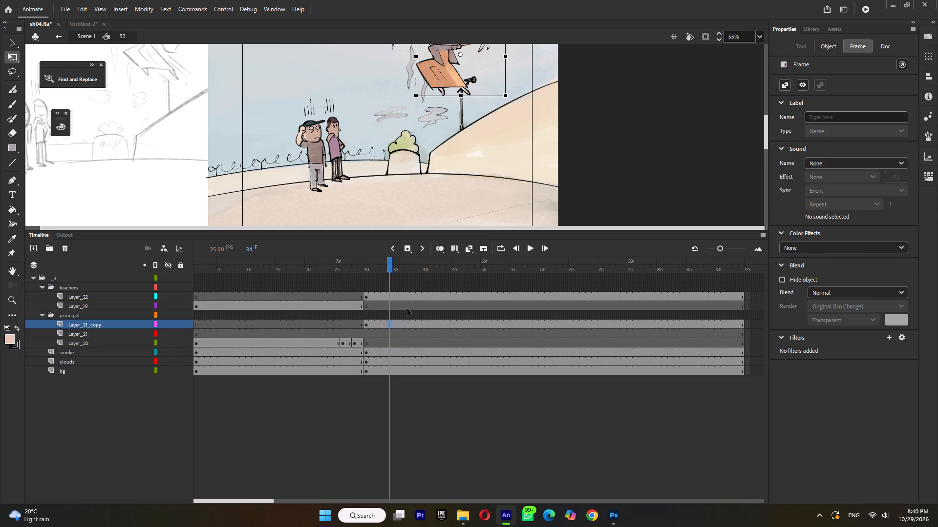
{"action": "left_click", "coordinate": [374, 325]}
{"action": "left_click_drag", "start_coordinate": [442, 71], "coordinate": [460, 88]}
{"action": "left_click", "coordinate": [331, 269]}
{"action": "key", "text": "Return"}
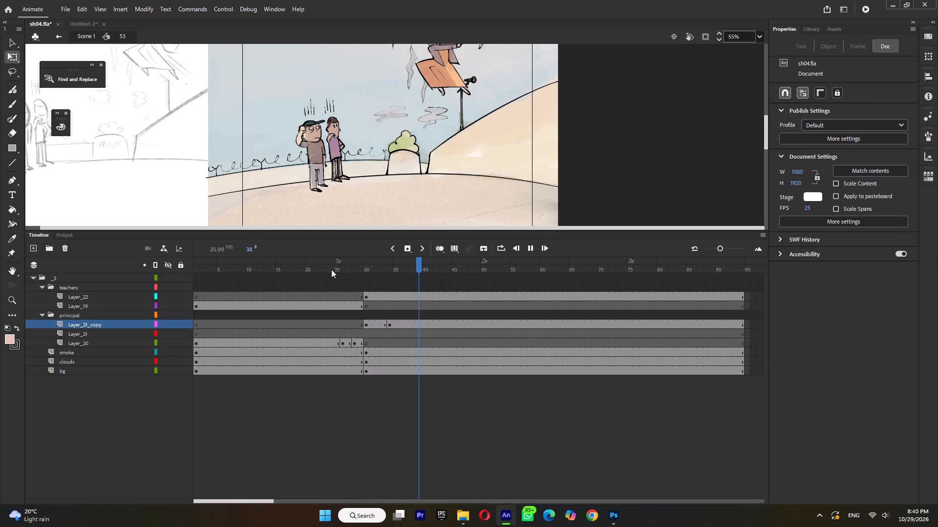
{"action": "left_click_drag", "start_coordinate": [331, 269], "coordinate": [424, 304]}
{"action": "scroll", "coordinate": [462, 175], "scroll_direction": "down", "scroll_amount": 4, "text": "ctrl"}
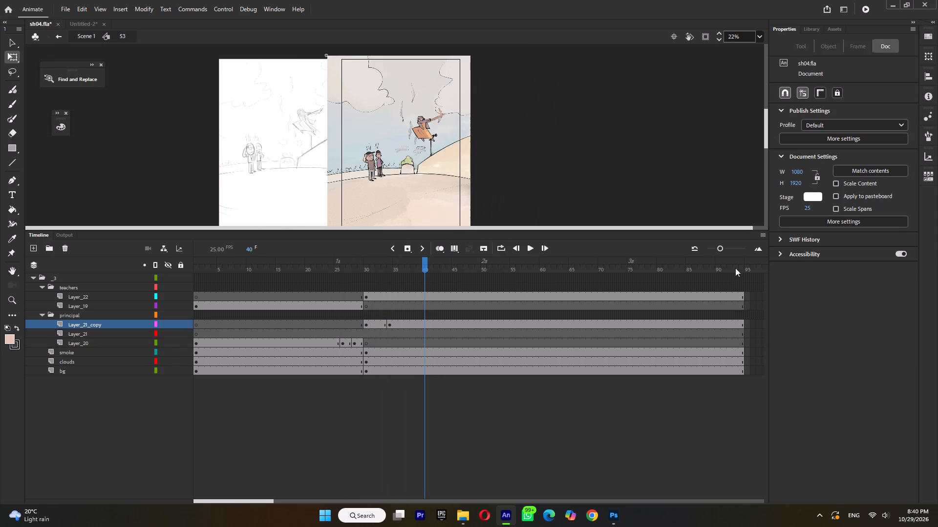
Check the shot's last frame, 822, in Scene 1, and in shot 53 keyframe Layer_21_copy at frame 50 with the principal nudged left and up.
{"action": "double_click", "coordinate": [661, 155]}
{"action": "left_click", "coordinate": [533, 296]}
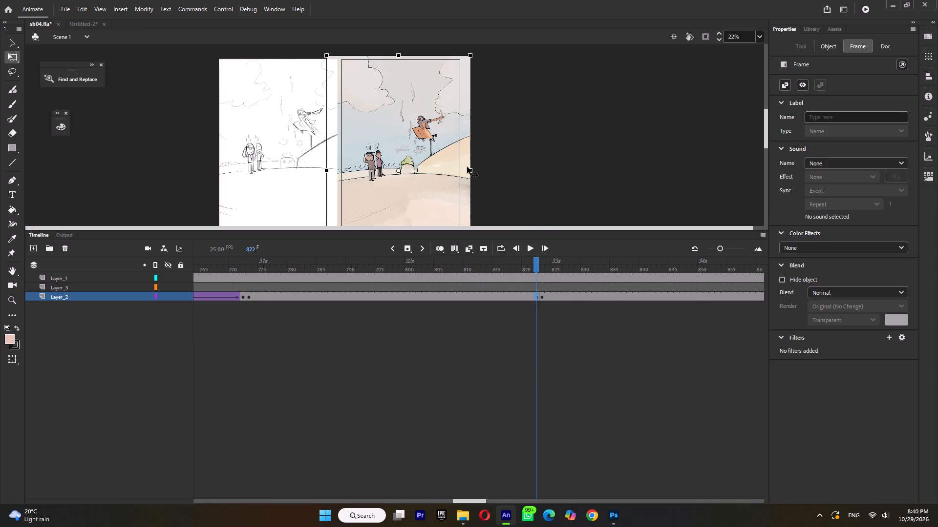
{"action": "double_click", "coordinate": [454, 137]}
{"action": "left_click", "coordinate": [479, 323]}
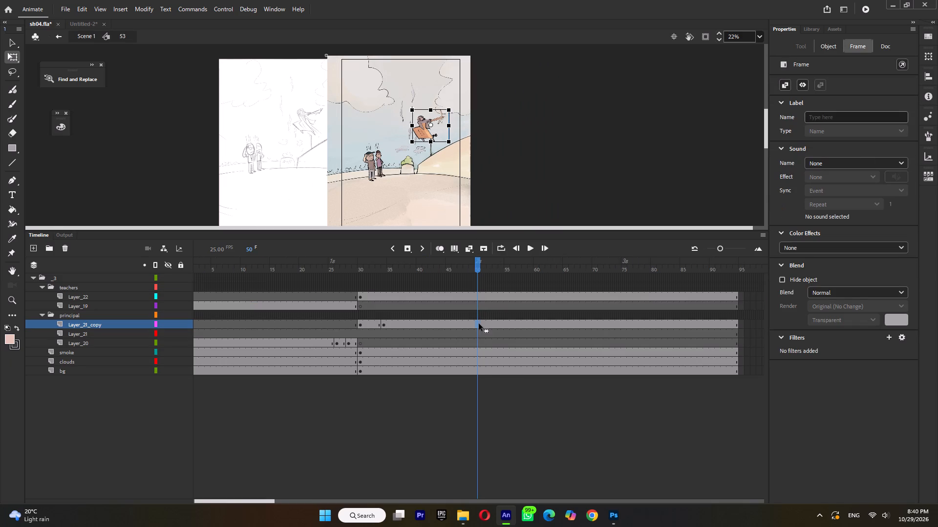
{"action": "key", "text": "F6"}
{"action": "key", "text": "Left"}
{"action": "key", "text": "Up"}
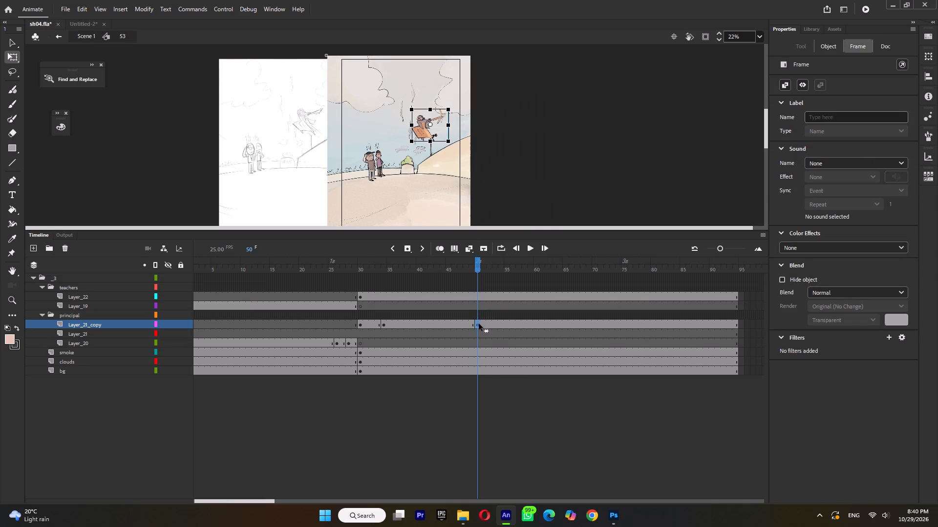
{"action": "key", "text": "Left"}
{"action": "key", "text": "Left"}
{"action": "key", "text": "Up"}
{"action": "key", "text": "Left"}
{"action": "key", "text": "Up"}
{"action": "key", "text": "Left"}
{"action": "key", "text": "Up"}
{"action": "key", "text": "Left"}
{"action": "key", "text": "Up"}
{"action": "key", "text": "Left"}
{"action": "key", "text": "Up"}
Apply a tween to Layer_21_copy between frames 34 and 50 and play it back.
{"action": "left_click", "coordinate": [459, 324]}
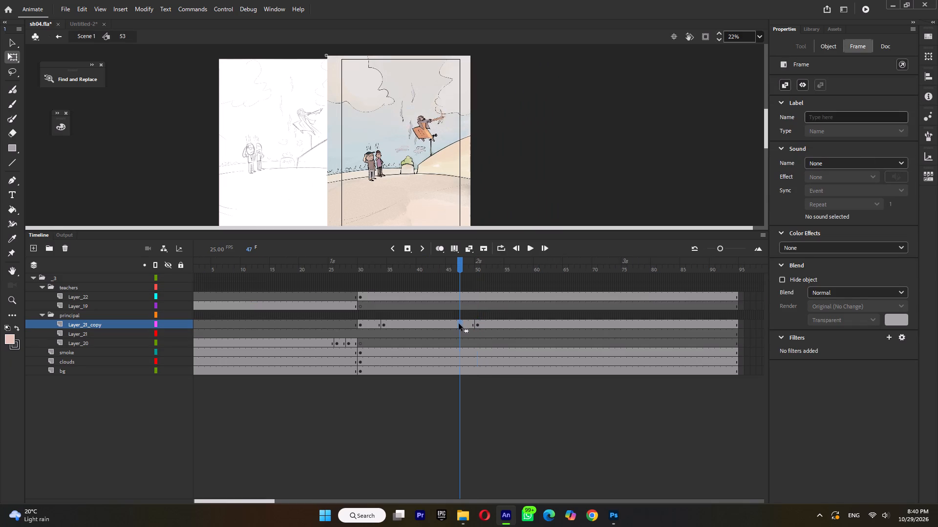
{"action": "key", "text": "ctrl+m"}
{"action": "left_click", "coordinate": [370, 277]}
{"action": "key", "text": "Return"}
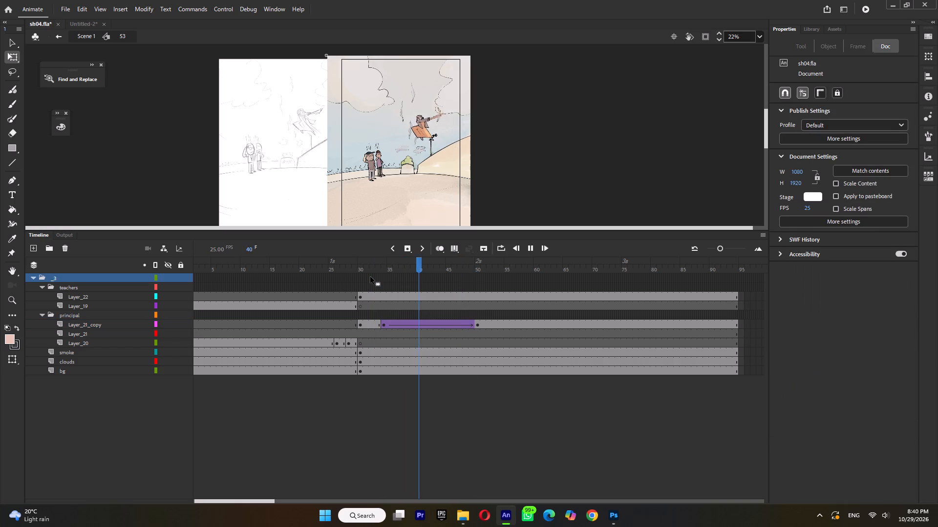
{"action": "key", "text": "Return"}
In Scene 1, add a keyframe at frame 822 on Layer_2 and nudge shot 53's starting position to the right.
{"action": "double_click", "coordinate": [531, 192]}
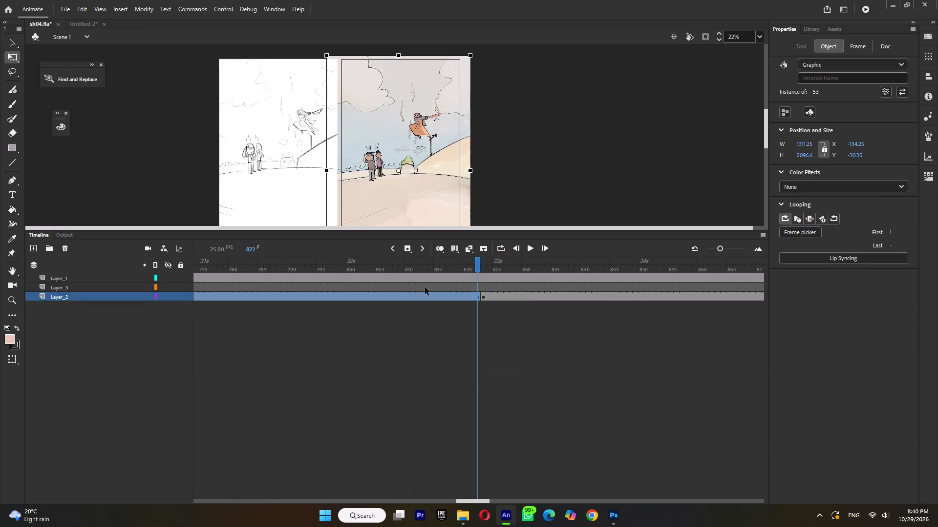
{"action": "left_click", "coordinate": [476, 297]}
{"action": "key", "text": "F6"}
{"action": "left_click", "coordinate": [451, 297]}
{"action": "key", "text": "Right"}
{"action": "key", "text": "Right"}
{"action": "key", "text": "Right"}
{"action": "key", "text": "Right"}
{"action": "key", "text": "Right"}
{"action": "key", "text": "Right"}
{"action": "key", "text": "Right"}
{"action": "key", "text": "Right"}
{"action": "key", "text": "Right"}
{"action": "key", "text": "Right"}
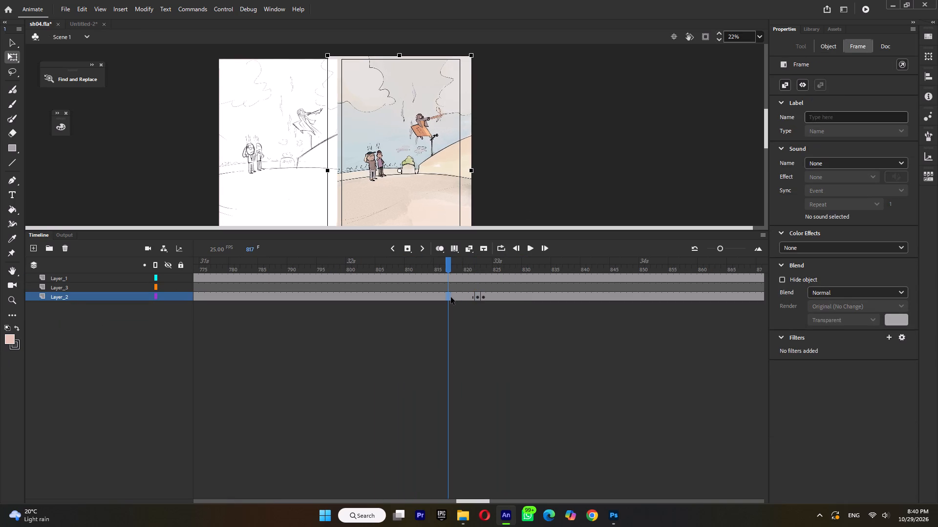
Apply a classic tween to shot 53's span on Layer_2 up to frame 822 and scrub through it.
{"action": "key", "text": "ctrl+m"}
{"action": "left_click_drag", "start_coordinate": [314, 265], "coordinate": [163, 277]}
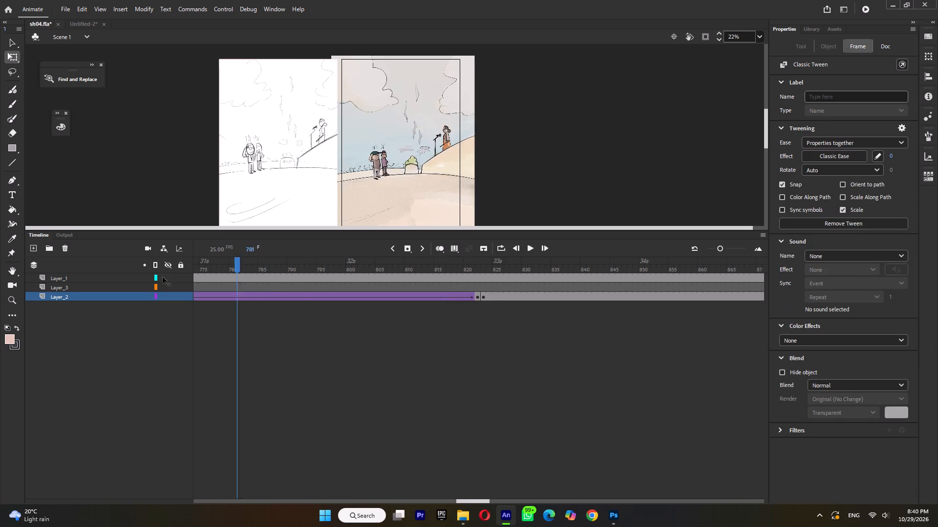
Play back shot 53's tween in Scene 1 on into the following shot.
{"action": "left_click_drag", "start_coordinate": [163, 277], "coordinate": [158, 277]}
{"action": "key", "text": "Return"}
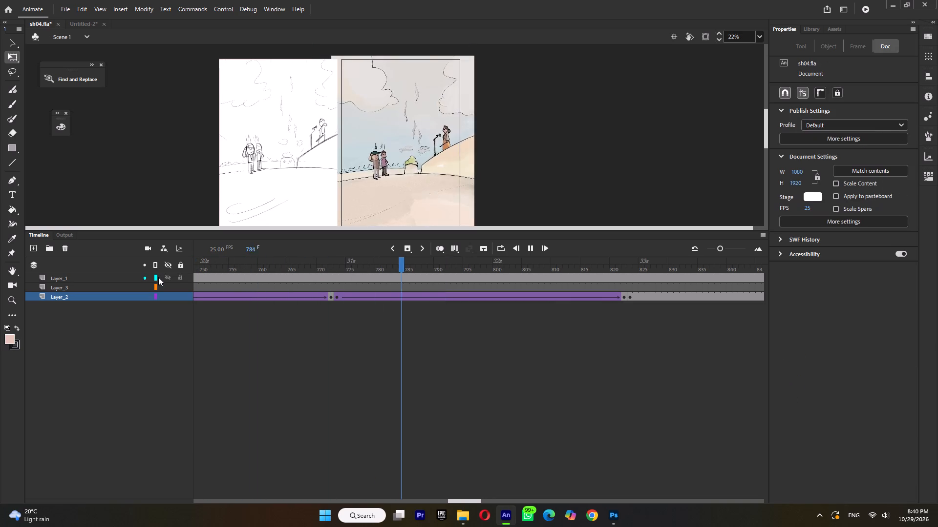
{"action": "key", "text": "Return"}
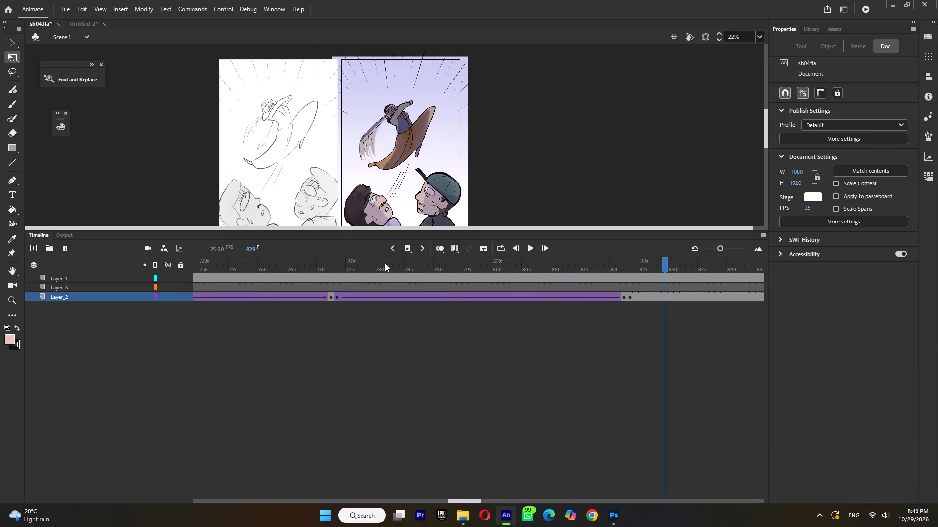
{"action": "left_click", "coordinate": [444, 263]}
{"action": "key", "text": "Return"}
{"action": "key", "text": "Return"}
In shot 53, clear Layer_20's keyframe at frame 26 and play back the pose change.
{"action": "double_click", "coordinate": [445, 151]}
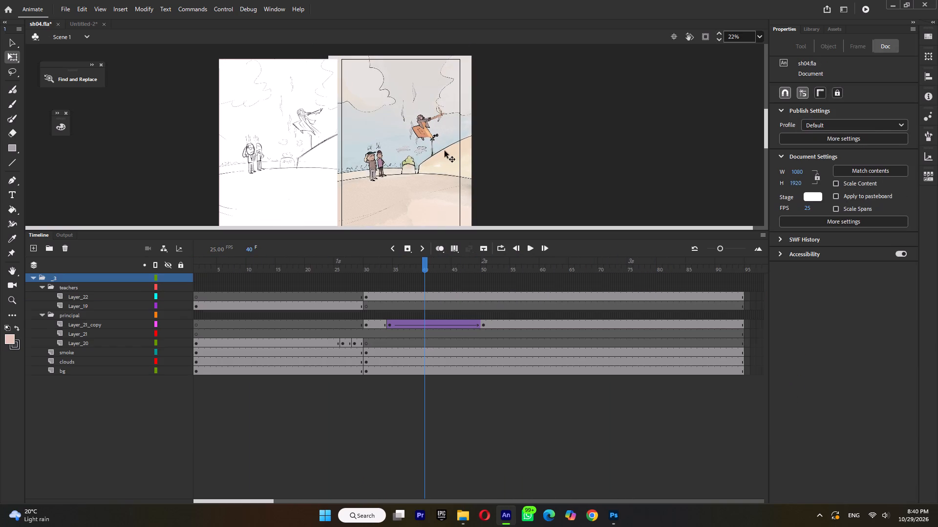
{"action": "left_click", "coordinate": [344, 344]}
{"action": "key", "text": "shift+F6"}
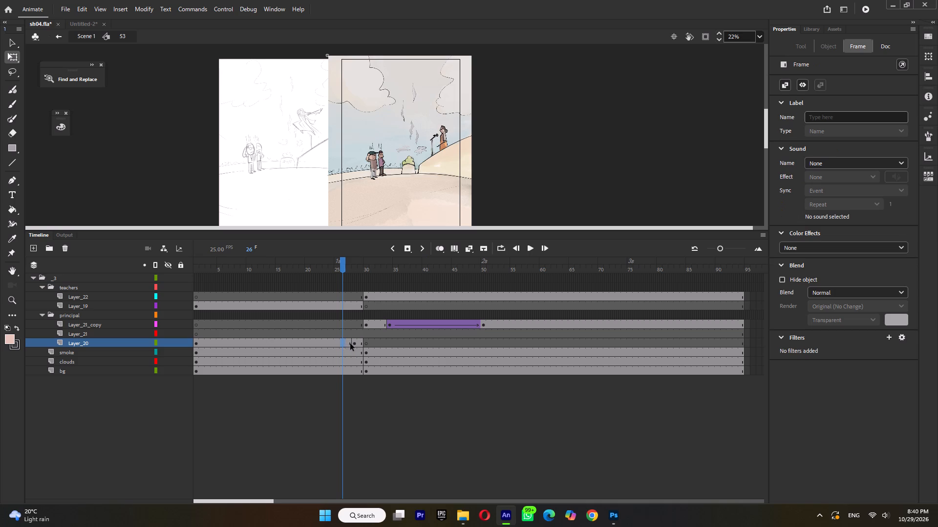
{"action": "key", "text": "Return"}
{"action": "key", "text": "Return"}
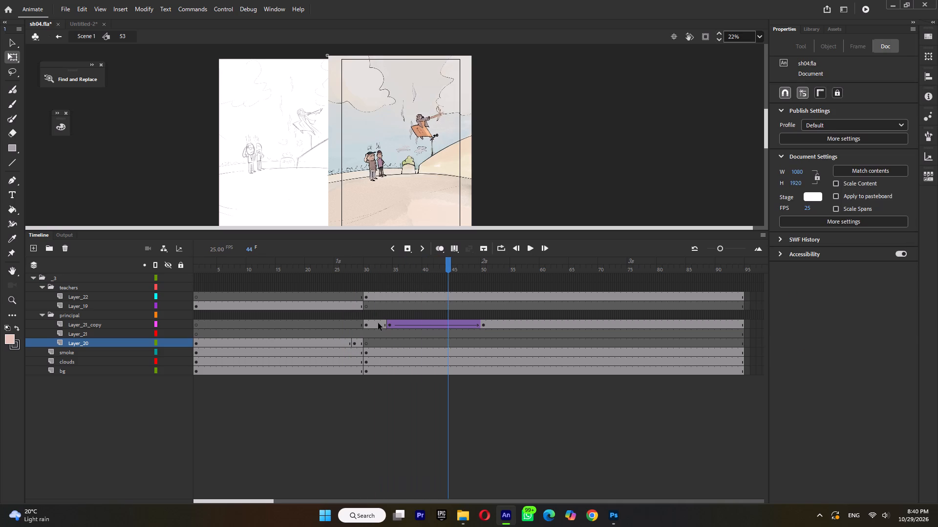
Retime Layer_21_copy by removing two frames before the tween and adding four inside it, spanning frames 32 to 52, and play it back.
{"action": "left_click", "coordinate": [377, 323]}
{"action": "key", "text": "shift+F5"}
{"action": "key", "text": "shift+F5"}
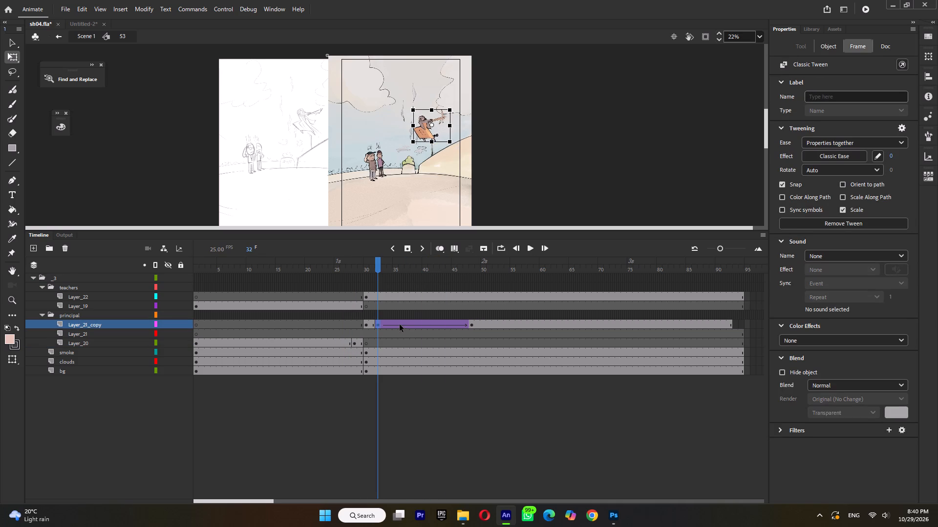
{"action": "left_click", "coordinate": [400, 324]}
{"action": "key", "text": "F5"}
{"action": "key", "text": "F5"}
{"action": "key", "text": "F5"}
{"action": "key", "text": "F5"}
{"action": "left_click", "coordinate": [335, 266]}
{"action": "key", "text": "Return"}
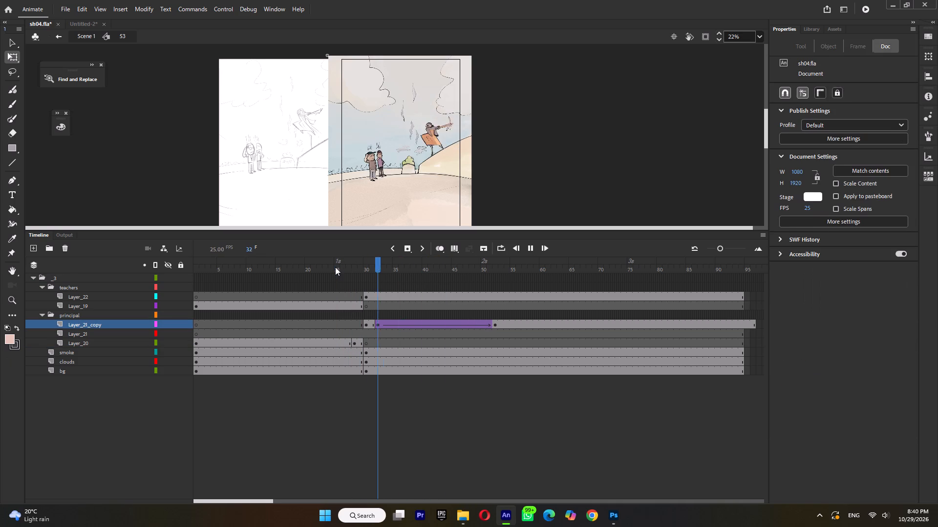
{"action": "key", "text": "Return"}
Nudge the principal further left and slightly up at Layer_21_copy's frame 52 keyframe.
{"action": "left_click", "coordinate": [497, 324]}
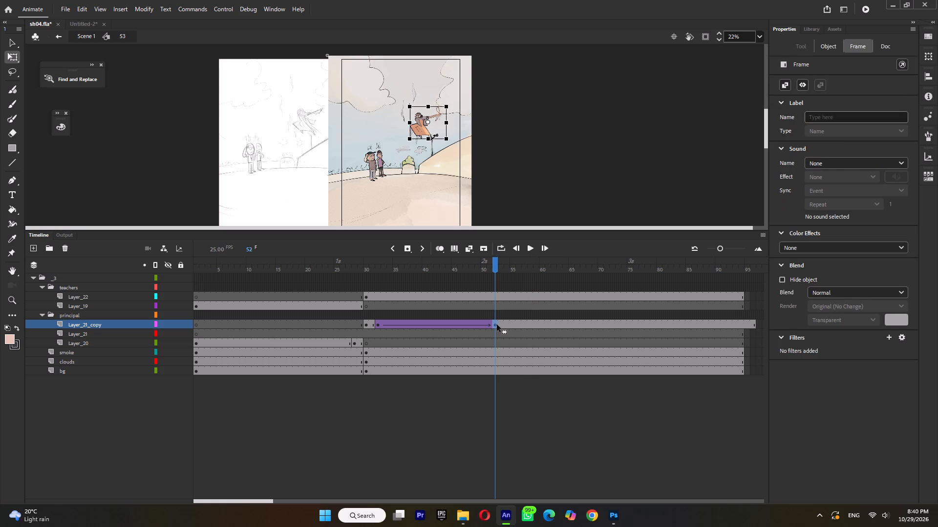
{"action": "key", "text": "Left"}
{"action": "key", "text": "Up"}
{"action": "key", "text": "Left"}
{"action": "key", "text": "Left"}
{"action": "key", "text": "Up"}
{"action": "key", "text": "Up"}
{"action": "key", "text": "Up"}
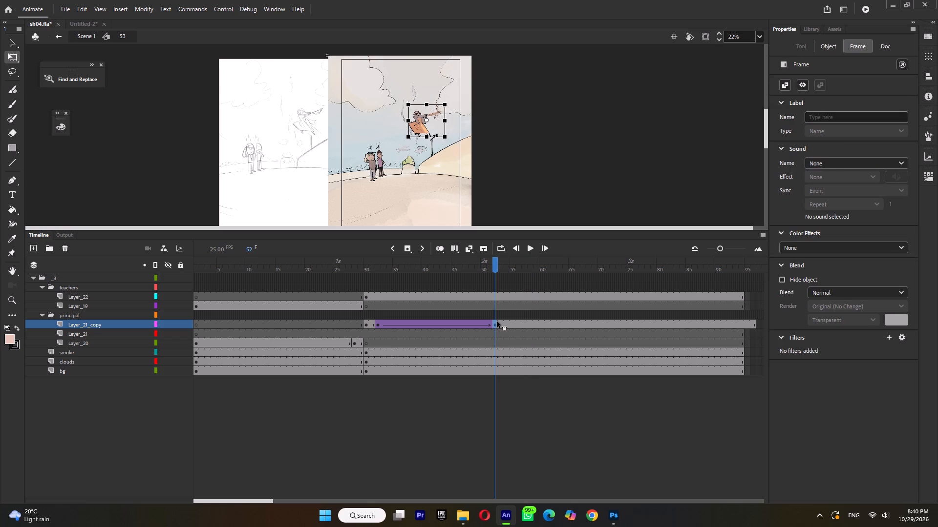
{"action": "key", "text": "Left"}
{"action": "key", "text": "Left"}
{"action": "key", "text": "Left"}
{"action": "key", "text": "Left"}
{"action": "key", "text": "Left"}
{"action": "key", "text": "Down"}
{"action": "left_click", "coordinate": [568, 206]}
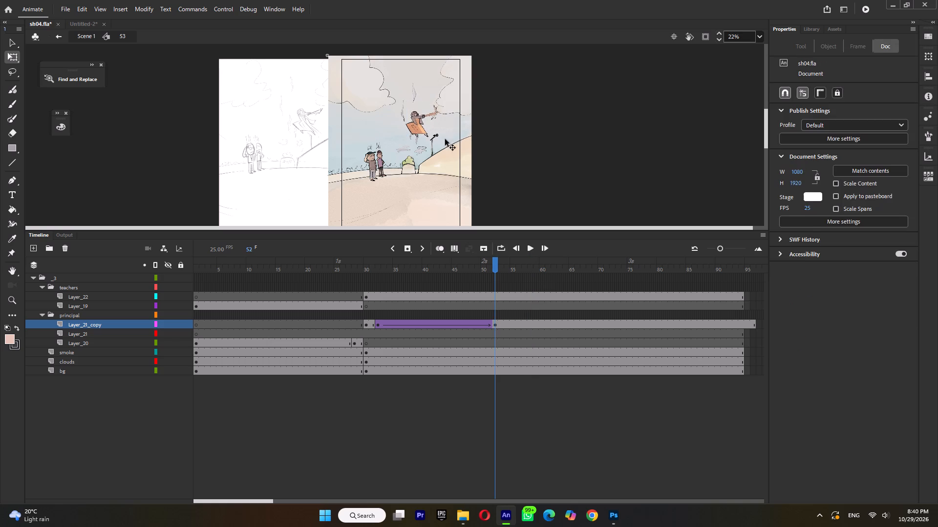
Slightly adjust the principal's end pose at frame 52 and nudge it a bit further left.
{"action": "left_click", "coordinate": [412, 131]}
{"action": "scroll", "coordinate": [448, 133], "scroll_direction": "up", "scroll_amount": 3, "text": "ctrl"}
{"action": "left_click_drag", "start_coordinate": [458, 141], "coordinate": [461, 137]}
{"action": "key", "text": "Left"}
{"action": "key", "text": "Left"}
{"action": "key", "text": "Left"}
{"action": "key", "text": "Left"}
Return to Scene 1 and play back shot 53 with the adjusted principal motion.
{"action": "double_click", "coordinate": [604, 163]}
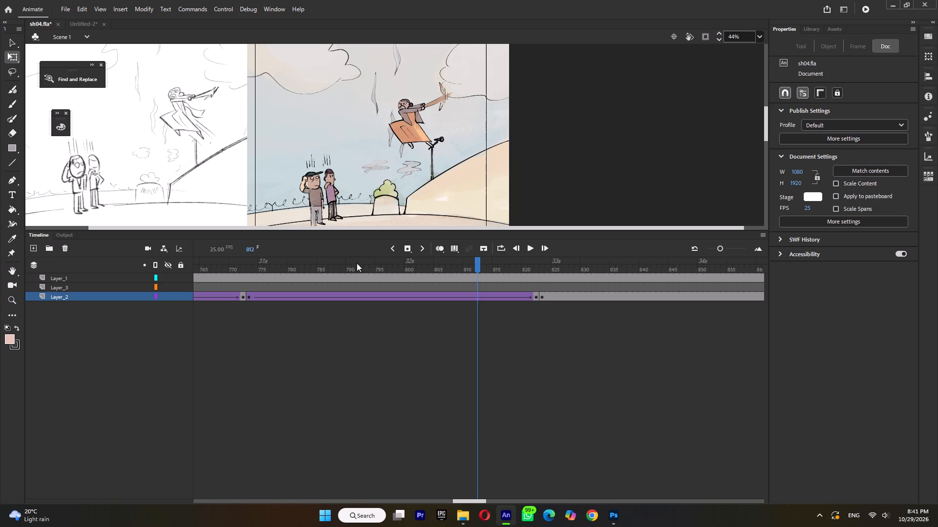
{"action": "left_click", "coordinate": [324, 268]}
{"action": "key", "text": "Return"}
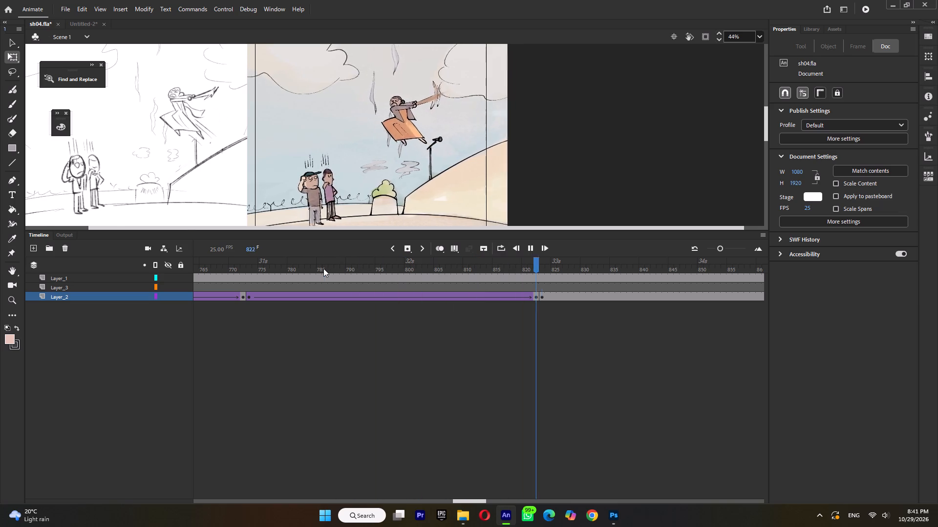
{"action": "key", "text": "Return"}
Go to frame 878 in Scene 1, open shot 54, and hide Layer_12 inside folder _4.
{"action": "left_click_drag", "start_coordinate": [540, 266], "coordinate": [567, 274]}
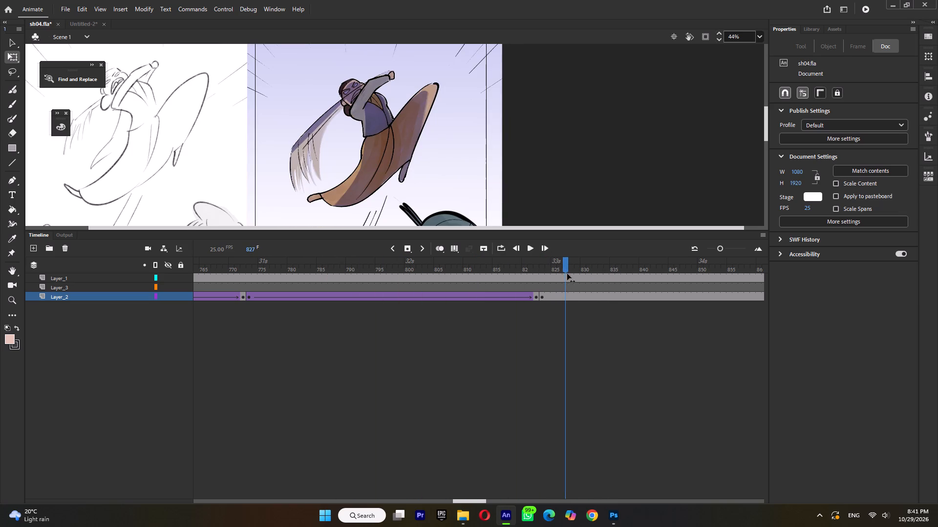
{"action": "left_click_drag", "start_coordinate": [567, 274], "coordinate": [687, 308]}
{"action": "scroll", "coordinate": [461, 126], "scroll_direction": "down", "scroll_amount": 3, "text": "ctrl"}
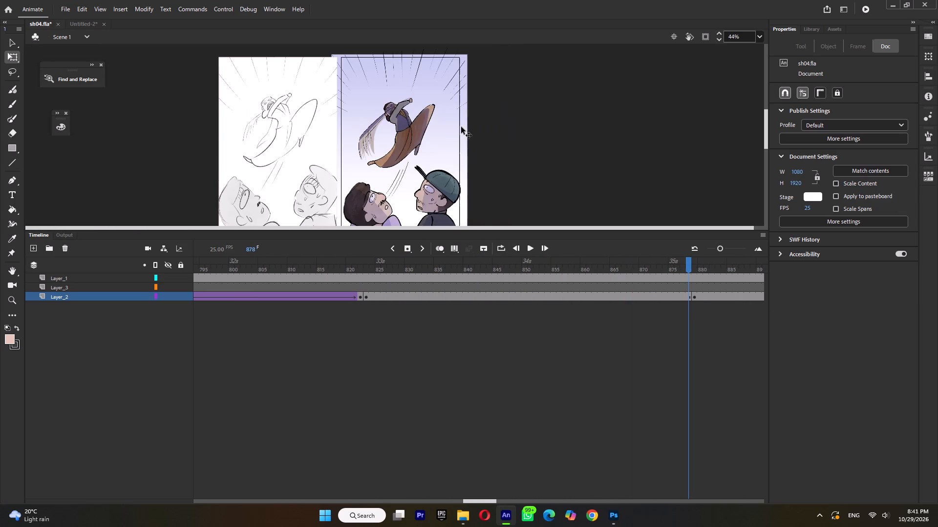
{"action": "double_click", "coordinate": [404, 146]}
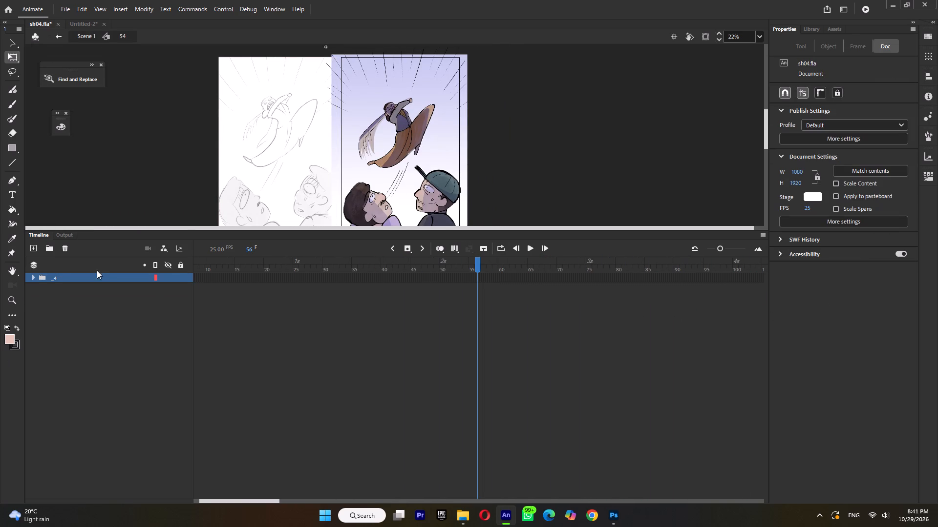
{"action": "left_click", "coordinate": [33, 278]}
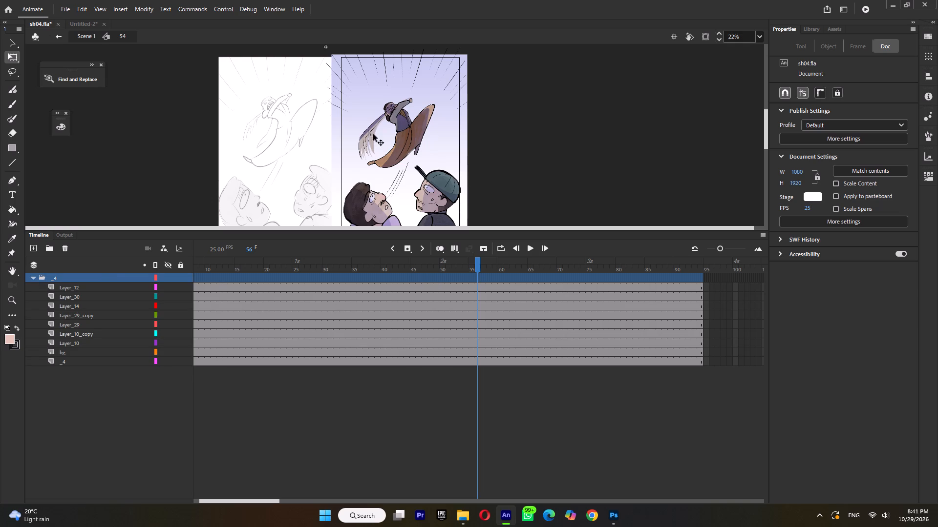
{"action": "left_click", "coordinate": [366, 135]}
{"action": "scroll", "coordinate": [376, 127], "scroll_direction": "up", "scroll_amount": 2, "text": "ctrl"}
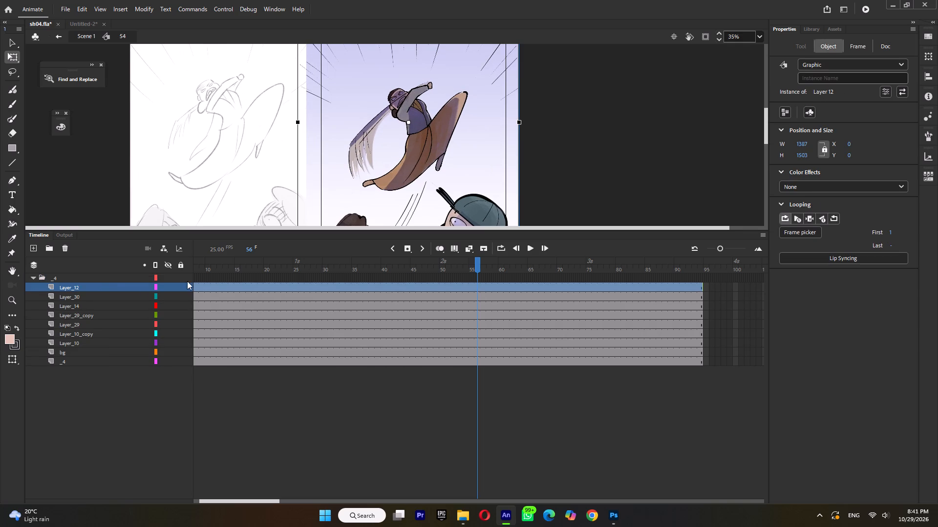
{"action": "left_click", "coordinate": [163, 287]}
{"action": "left_click", "coordinate": [166, 286]}
Move Layer_30's transformation point to where it joins the principal's head, and Layer_14's slightly down toward the waist.
{"action": "left_click", "coordinate": [365, 161]}
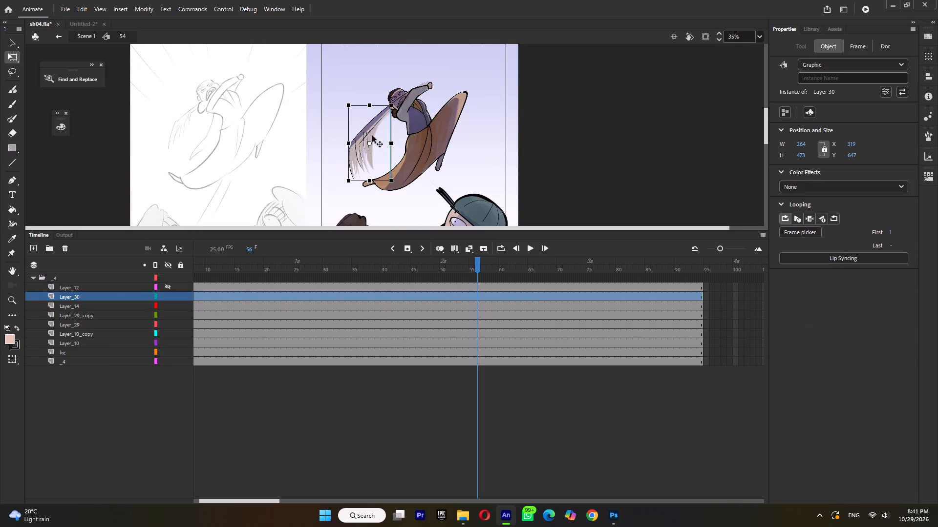
{"action": "left_click_drag", "start_coordinate": [370, 144], "coordinate": [395, 105]}
{"action": "left_click", "coordinate": [418, 120]}
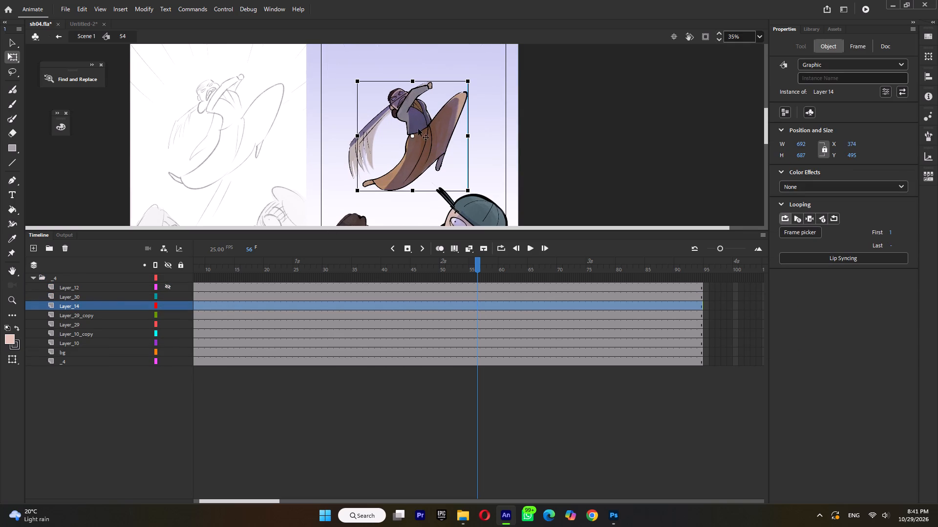
{"action": "left_click", "coordinate": [368, 144]}
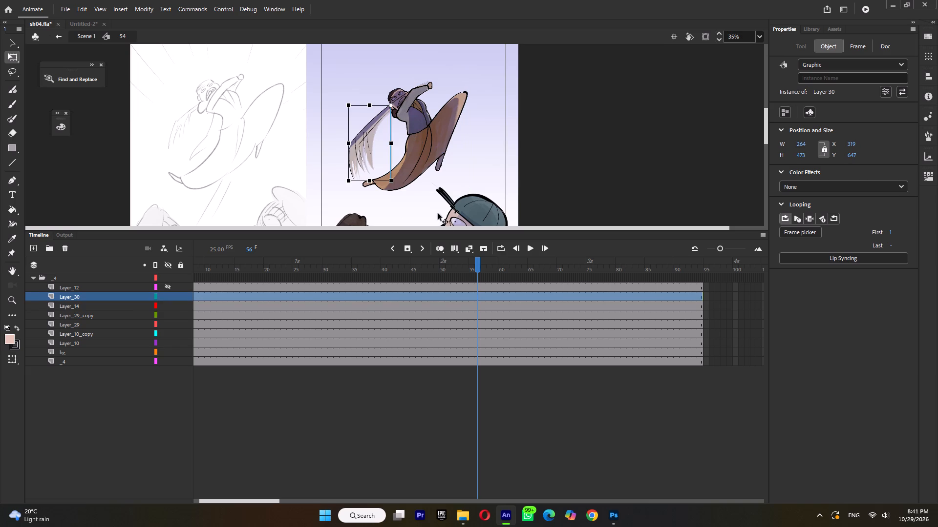
{"action": "left_click", "coordinate": [424, 148]}
{"action": "left_click_drag", "start_coordinate": [414, 136], "coordinate": [423, 142]}
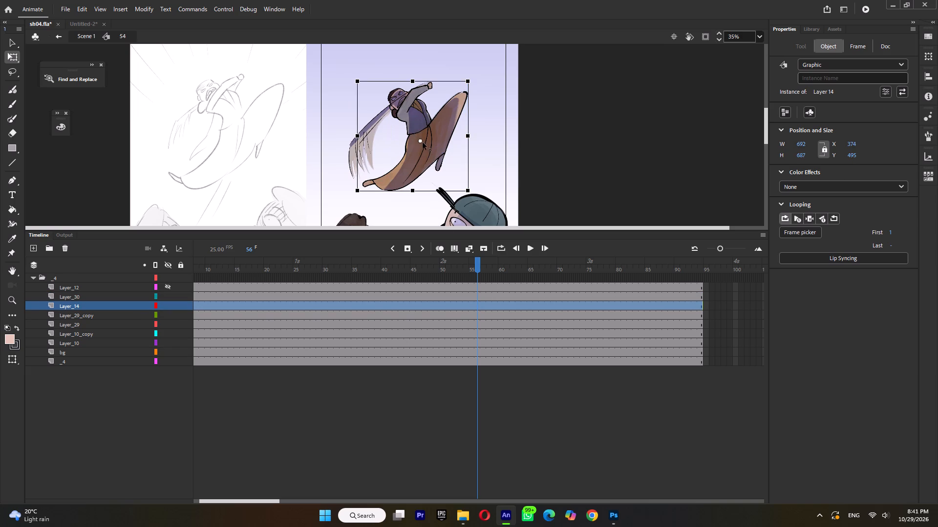
{"action": "left_click_drag", "start_coordinate": [423, 142], "coordinate": [423, 144]}
{"action": "scroll", "coordinate": [422, 143], "scroll_direction": "down", "scroll_amount": 3, "text": "ctrl"}
{"action": "scroll", "coordinate": [422, 144], "scroll_direction": "up", "scroll_amount": 2, "text": "ctrl"}
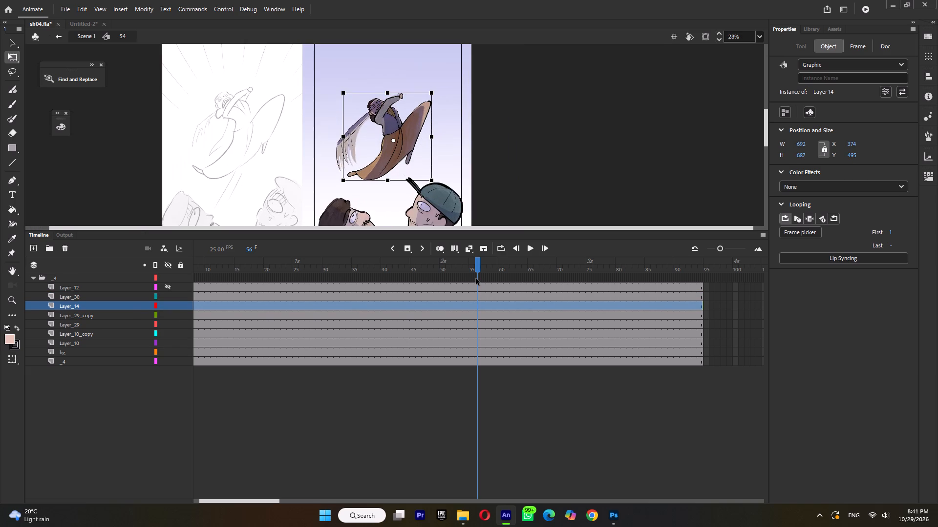
Add keyframes at frame 56 on Layer_30 and Layer_14.
{"action": "left_click", "coordinate": [472, 307]}
{"action": "left_click_drag", "start_coordinate": [477, 296], "coordinate": [477, 305]}
{"action": "key", "text": "F6"}
In the span before frame 56, move Layer_30 and Layer_14 down and left together and tilt them slightly counterclockwise.
{"action": "left_click_drag", "start_coordinate": [465, 296], "coordinate": [465, 307]}
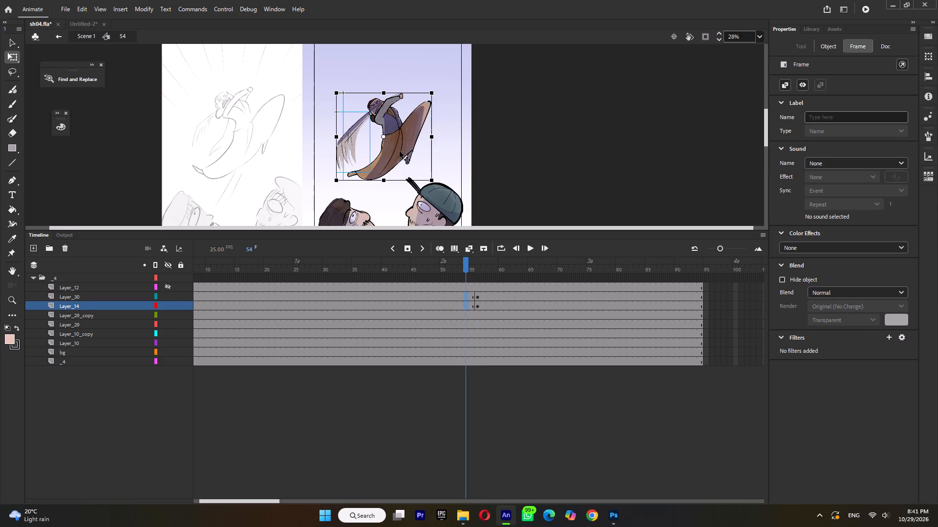
{"action": "left_click_drag", "start_coordinate": [399, 151], "coordinate": [387, 169]}
{"action": "left_click_drag", "start_coordinate": [427, 111], "coordinate": [422, 106]}
At frame 56, move Layer_30 and Layer_14 together upward for the principal's end pose.
{"action": "left_click_drag", "start_coordinate": [478, 298], "coordinate": [478, 303]}
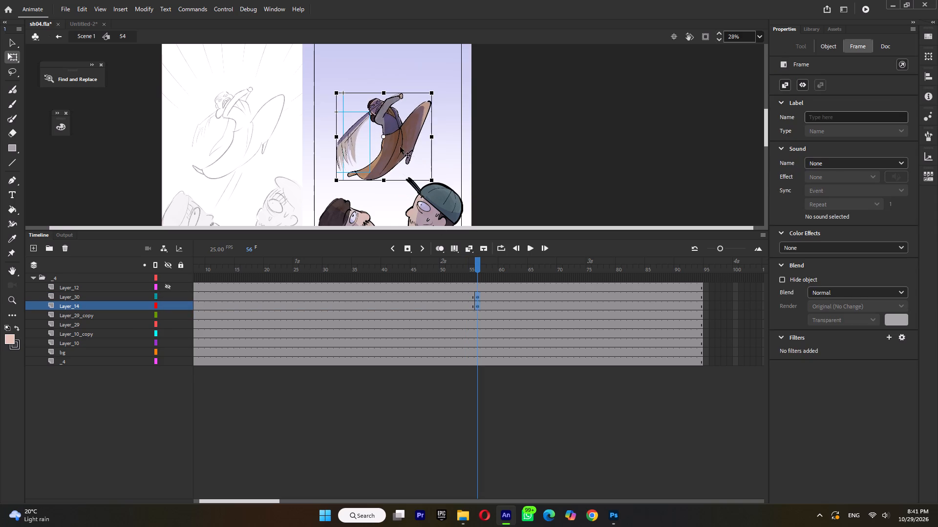
{"action": "left_click_drag", "start_coordinate": [400, 146], "coordinate": [403, 132]}
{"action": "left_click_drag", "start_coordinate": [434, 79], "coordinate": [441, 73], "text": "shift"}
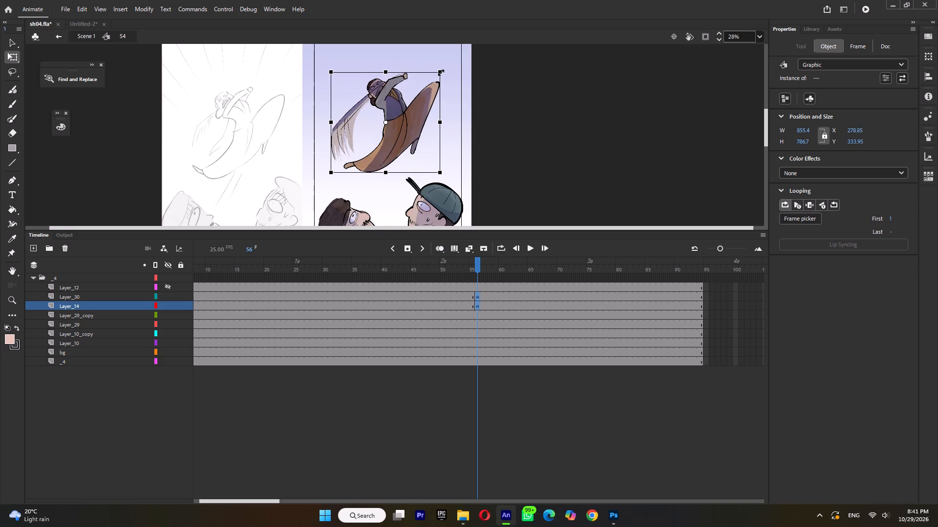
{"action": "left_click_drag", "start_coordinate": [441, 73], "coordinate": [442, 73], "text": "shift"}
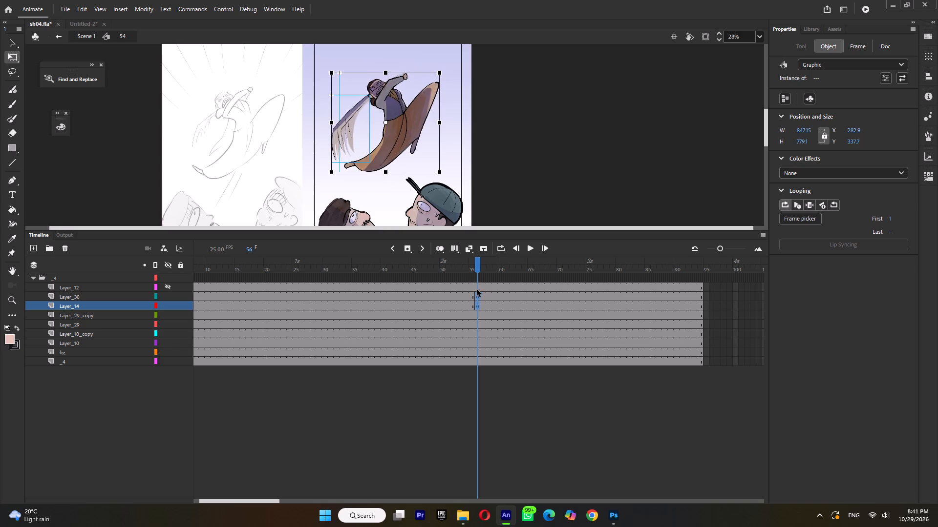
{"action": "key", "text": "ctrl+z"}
Scale the principal's end pose at frame 56 up slightly.
{"action": "scroll", "coordinate": [436, 81], "scroll_direction": "up", "scroll_amount": 3, "text": "ctrl"}
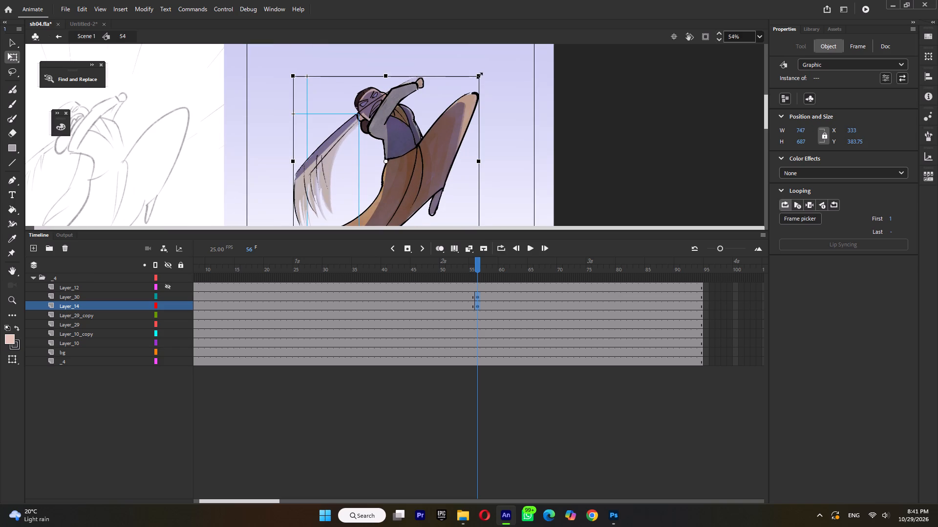
{"action": "left_click_drag", "start_coordinate": [480, 76], "coordinate": [486, 71], "text": "shift"}
In the start pose before frame 56, shorten and skew Layer_30's trailing strands.
{"action": "left_click", "coordinate": [447, 305]}
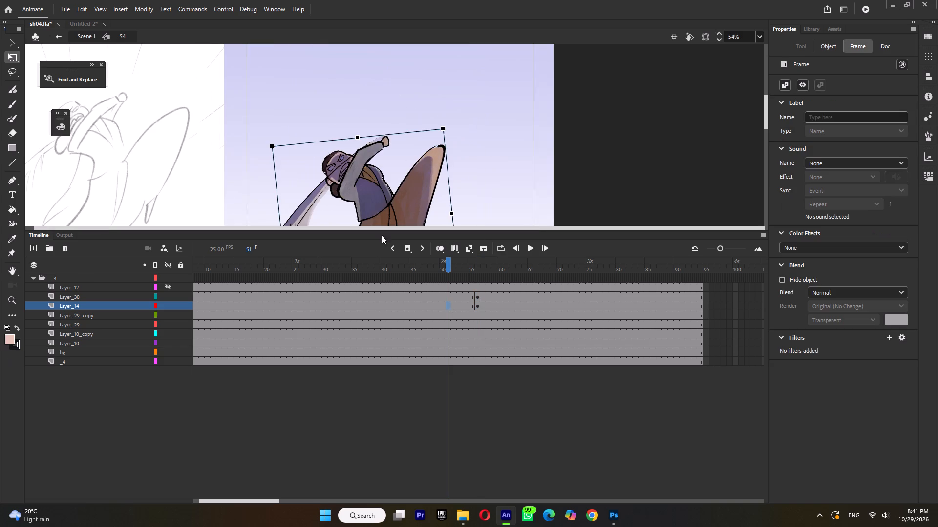
{"action": "scroll", "coordinate": [344, 85], "scroll_direction": "down", "scroll_amount": 5, "text": "ctrl"}
{"action": "left_click", "coordinate": [502, 129]}
{"action": "left_click", "coordinate": [446, 294]}
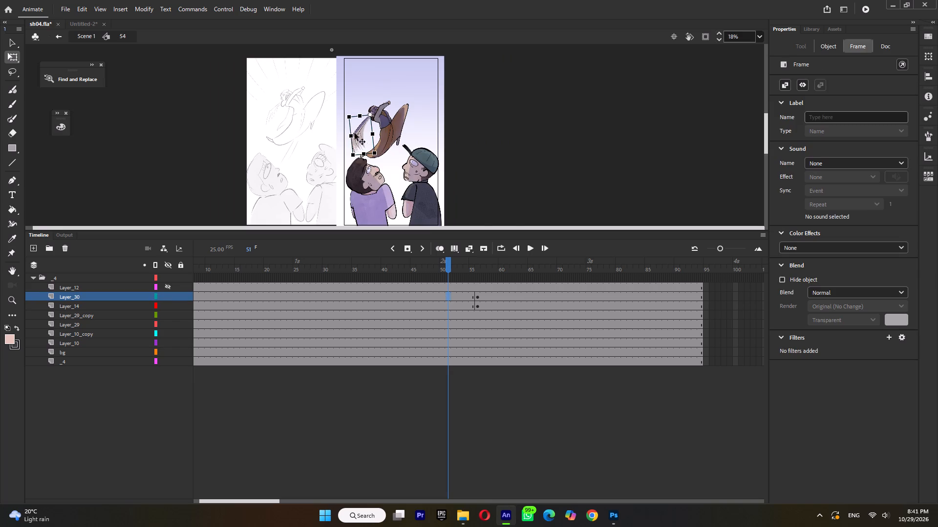
{"action": "scroll", "coordinate": [346, 131], "scroll_direction": "up", "scroll_amount": 4, "text": "ctrl"}
{"action": "left_click_drag", "start_coordinate": [350, 180], "coordinate": [348, 160]}
{"action": "left_click_drag", "start_coordinate": [321, 149], "coordinate": [327, 162]}
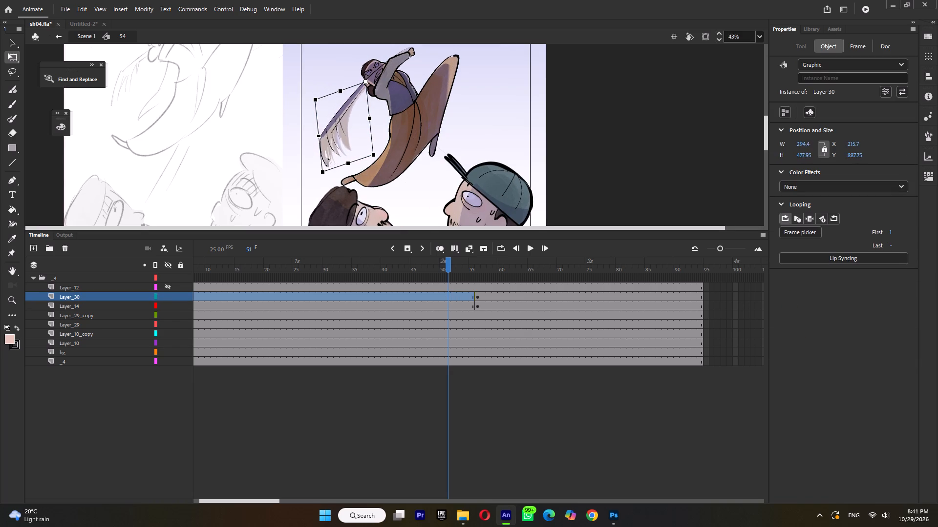
{"action": "left_click_drag", "start_coordinate": [327, 162], "coordinate": [328, 163]}
Apply a classic tween to Layer_30 and Layer_14 up to frame 56 and scrub through the motion.
{"action": "left_click_drag", "start_coordinate": [459, 306], "coordinate": [459, 297]}
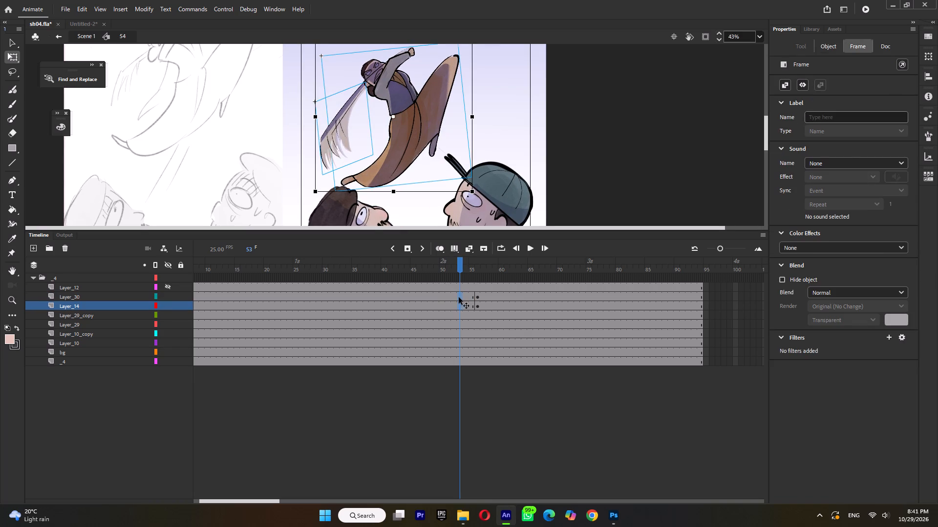
{"action": "key", "text": "ctrl+m"}
{"action": "left_click_drag", "start_coordinate": [258, 263], "coordinate": [464, 315]}
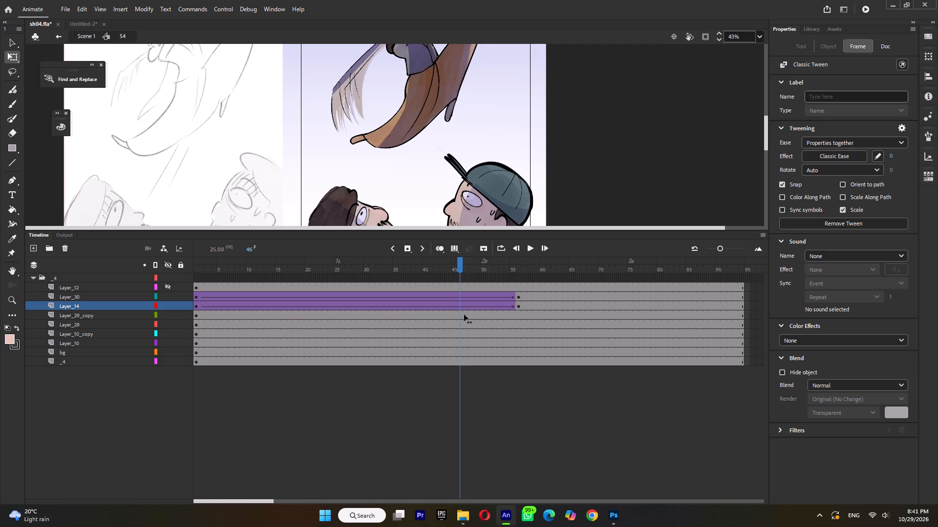
{"action": "left_click_drag", "start_coordinate": [464, 315], "coordinate": [506, 319]}
At frame 56, skew Layer_30's trailing strands slightly upward and scrub back to frame 1.
{"action": "left_click", "coordinate": [517, 271]}
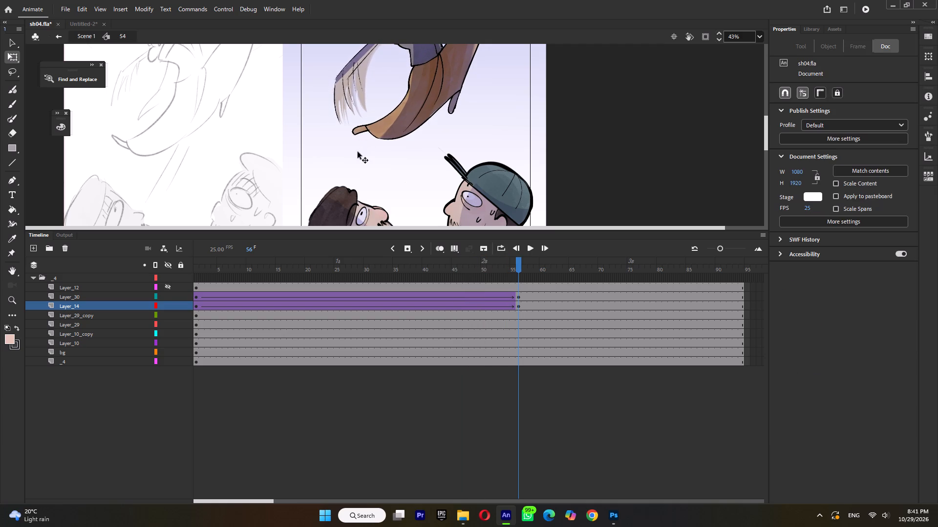
{"action": "left_click", "coordinate": [349, 81]}
{"action": "scroll", "coordinate": [363, 165], "scroll_direction": "up", "scroll_amount": 2}
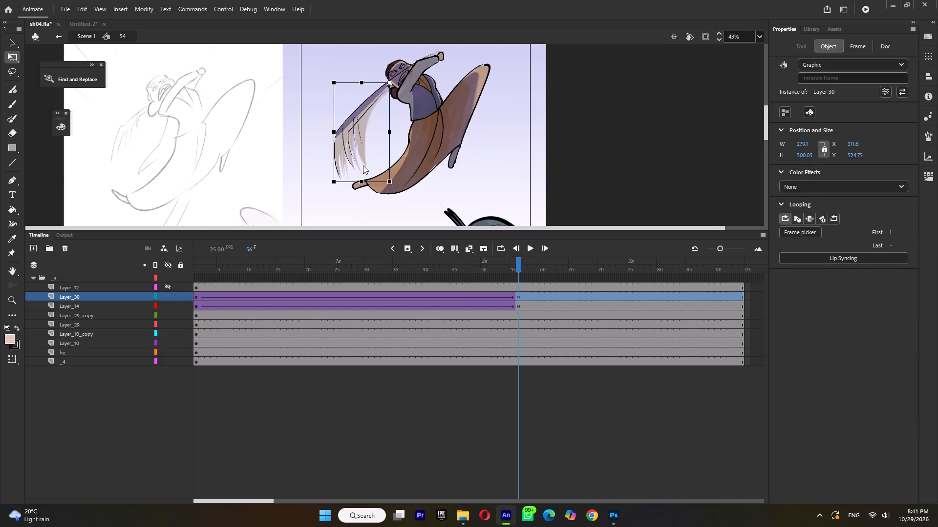
{"action": "left_click_drag", "start_coordinate": [330, 144], "coordinate": [332, 136]}
{"action": "scroll", "coordinate": [333, 134], "scroll_direction": "down", "scroll_amount": 4, "text": "ctrl"}
{"action": "left_click_drag", "start_coordinate": [238, 265], "coordinate": [161, 281]}
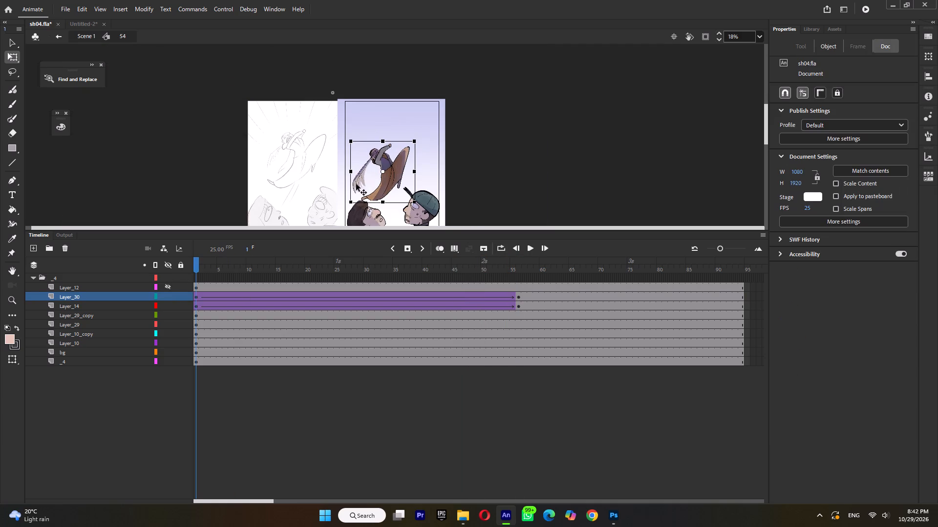
At frame 1, rotate Layer_30's trailing strands slightly and play back the motion.
{"action": "left_click", "coordinate": [356, 182]}
{"action": "left_click", "coordinate": [328, 183]}
{"action": "left_click", "coordinate": [355, 183]}
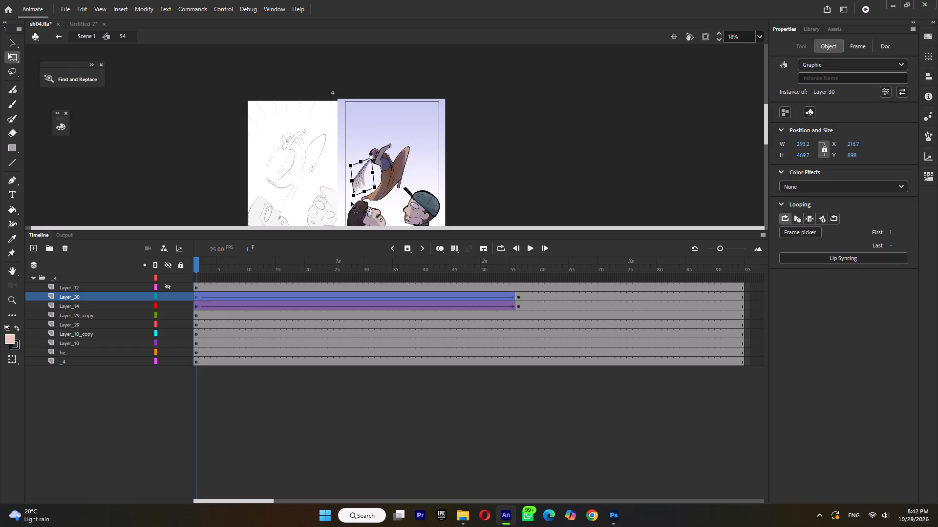
{"action": "left_click_drag", "start_coordinate": [351, 203], "coordinate": [360, 211]}
{"action": "key", "text": "Return"}
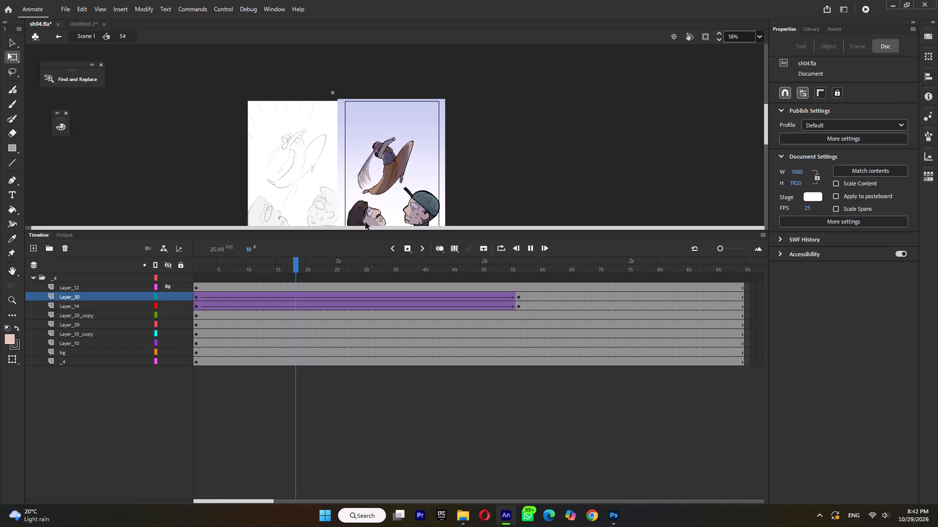
{"action": "key", "text": "Return"}
Convert Layer_10_copy and Layer_10, the man in purple, to one graphic symbol and distribute its two drawings to keyframes.
{"action": "scroll", "coordinate": [474, 126], "scroll_direction": "down", "scroll_amount": 2}
{"action": "left_click", "coordinate": [367, 131]}
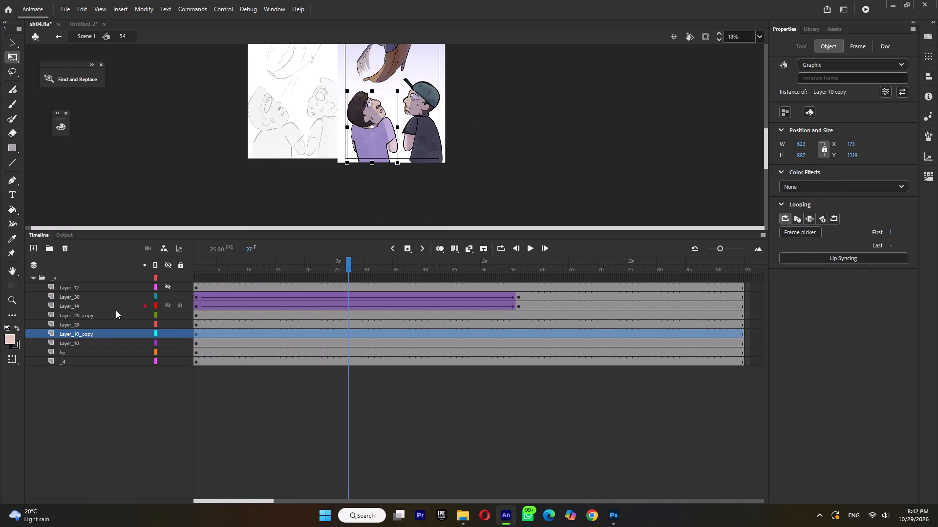
{"action": "left_click", "coordinate": [85, 342], "text": "shift"}
{"action": "key", "text": "F8"}
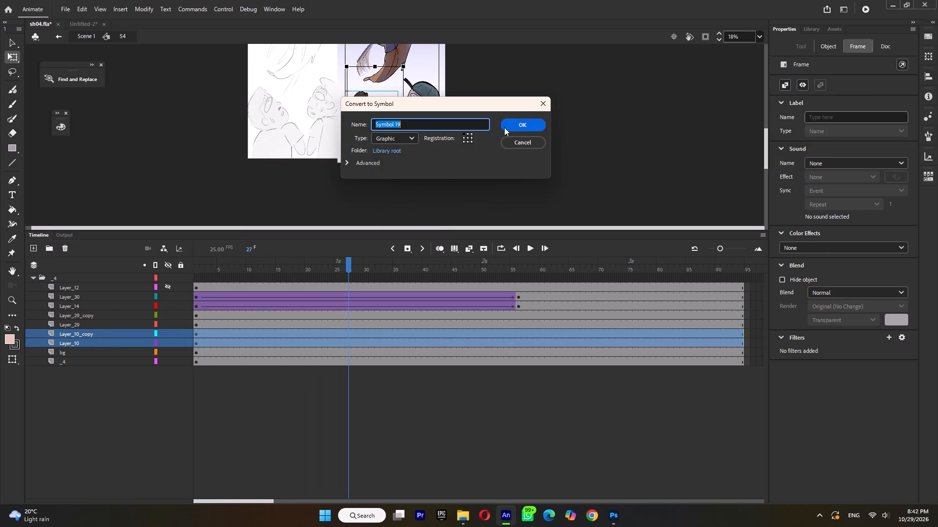
{"action": "left_click", "coordinate": [522, 126]}
{"action": "double_click", "coordinate": [358, 139]}
{"action": "left_click_drag", "start_coordinate": [300, 84], "coordinate": [433, 196]}
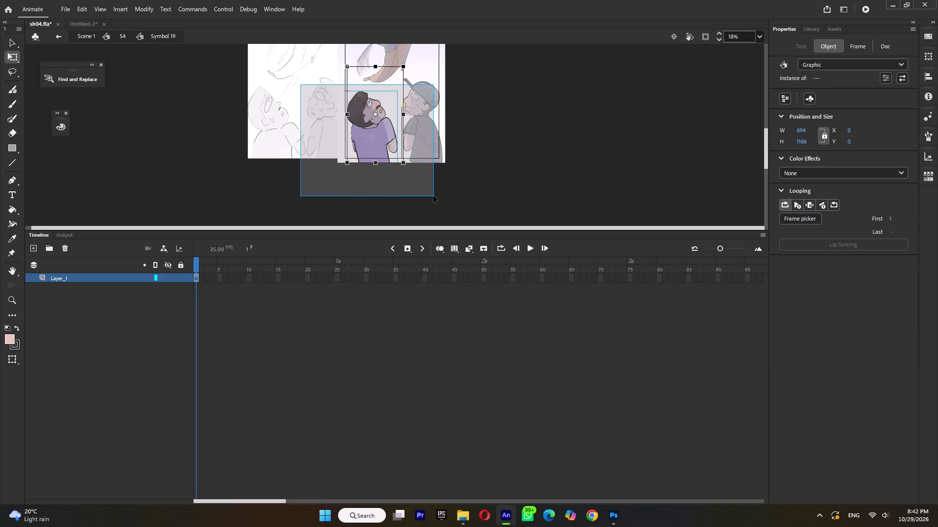
{"action": "key", "text": "ctrl+shift+k"}
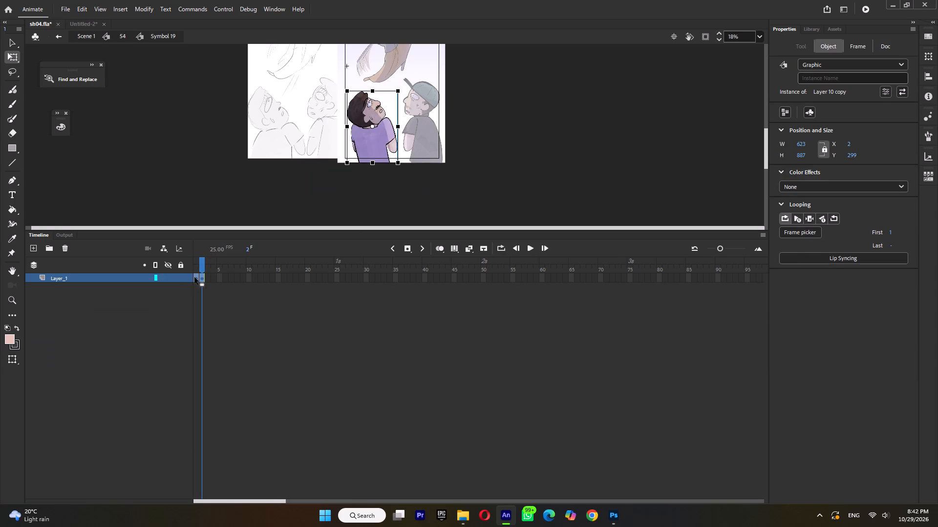
Extend the purple man's first pose through frame 10 and his second pose through frame 21, and return to shot 54.
{"action": "left_click", "coordinate": [195, 278]}
{"action": "key", "text": "F5"}
{"action": "key", "text": "F5"}
{"action": "key", "text": "F5"}
{"action": "key", "text": "F5"}
{"action": "key", "text": "F5"}
{"action": "key", "text": "F5"}
{"action": "key", "text": "F5"}
{"action": "key", "text": "F5"}
{"action": "key", "text": "F5"}
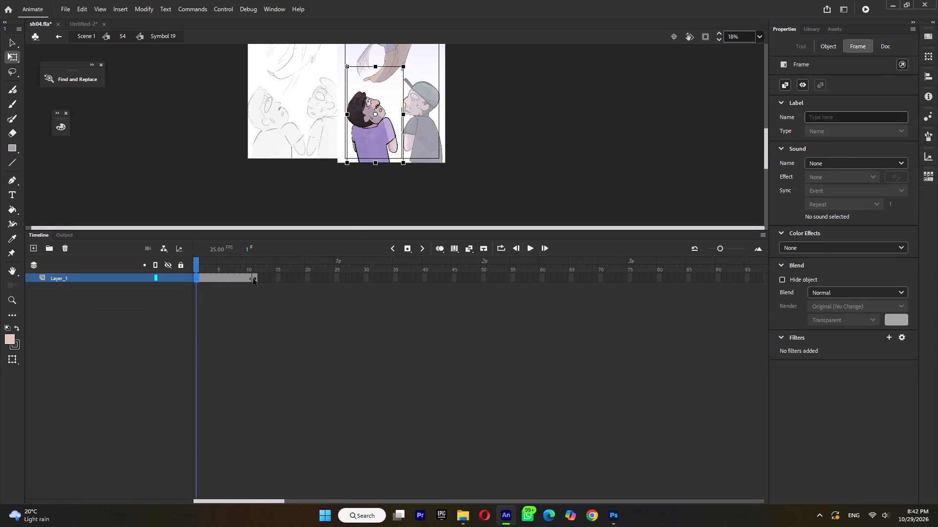
{"action": "left_click", "coordinate": [253, 279]}
{"action": "key", "text": "F5"}
{"action": "key", "text": "F5"}
{"action": "key", "text": "F5"}
{"action": "key", "text": "F5"}
{"action": "key", "text": "F5"}
{"action": "key", "text": "F5"}
{"action": "key", "text": "F5"}
{"action": "key", "text": "F5"}
{"action": "key", "text": "F5"}
{"action": "key", "text": "F5"}
{"action": "double_click", "coordinate": [509, 189]}
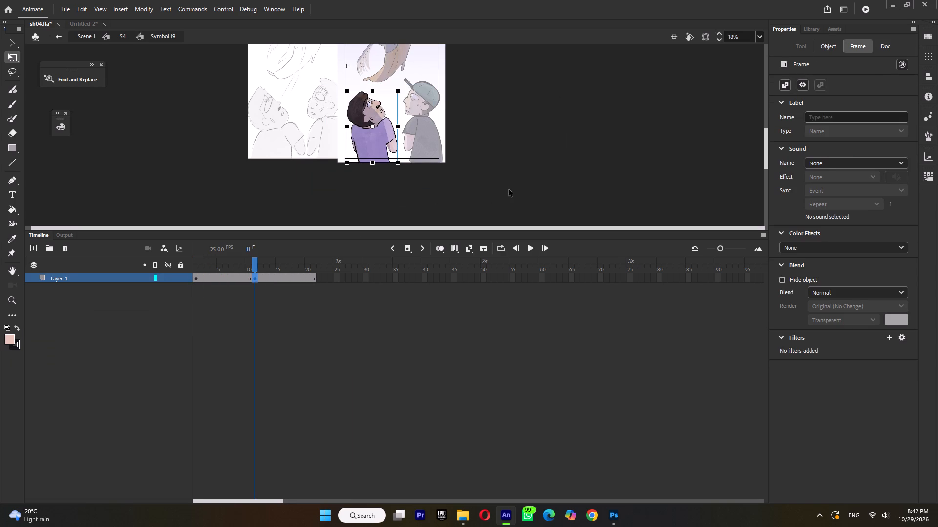
Convert Layer_29_copy and Layer_29, the capped man, to one graphic symbol and place his two drawings as consecutive keyframes on Layer_29_copy.
{"action": "left_click", "coordinate": [418, 133]}
{"action": "left_click", "coordinate": [86, 319], "text": "shift"}
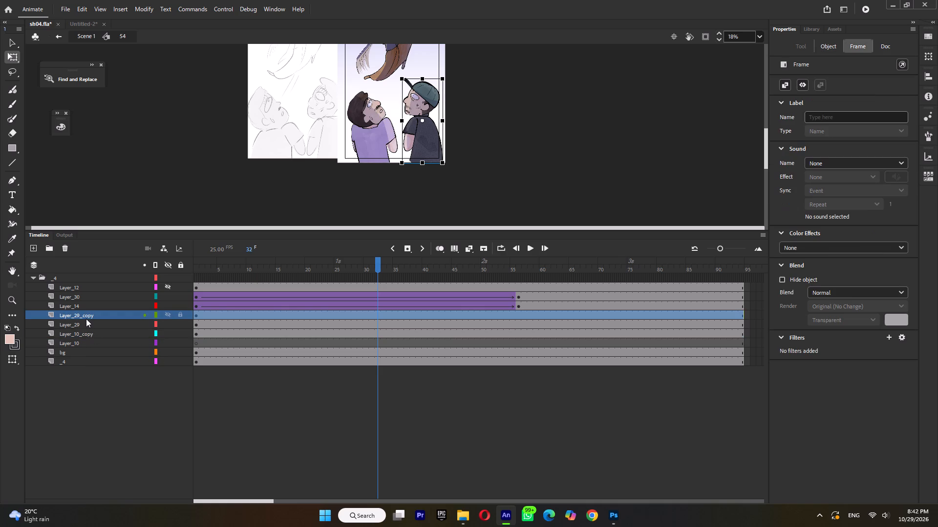
{"action": "left_click", "coordinate": [85, 323], "text": "shift"}
{"action": "key", "text": "F8"}
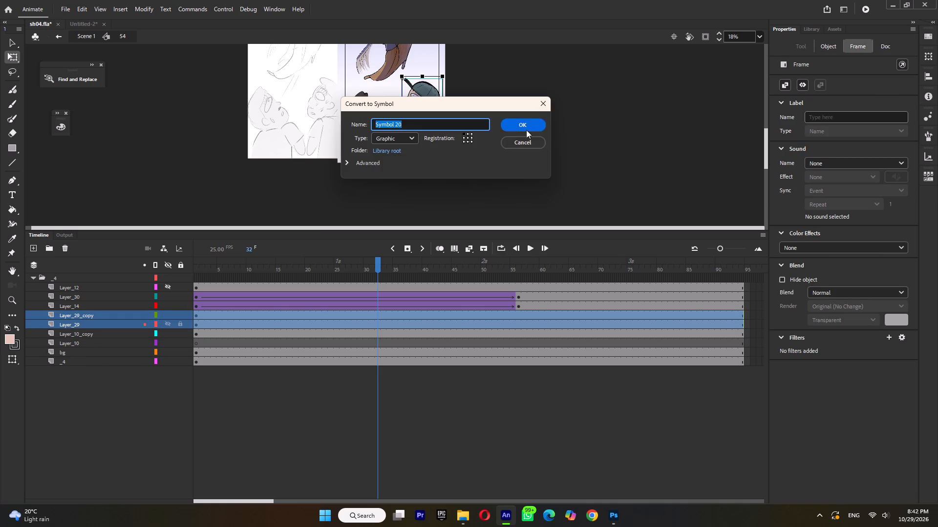
{"action": "left_click", "coordinate": [523, 126]}
{"action": "double_click", "coordinate": [436, 149]}
{"action": "left_click_drag", "start_coordinate": [492, 88], "coordinate": [401, 207]}
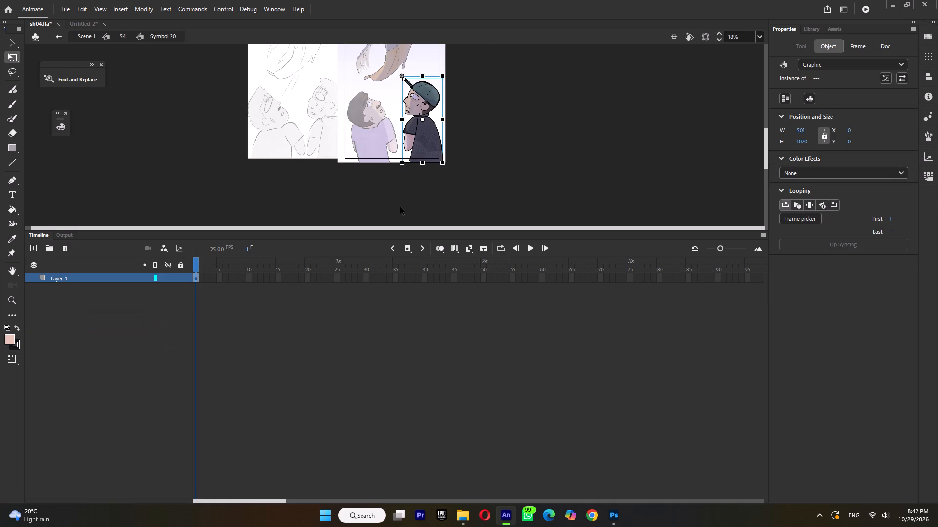
{"action": "key", "text": "ctrl+shift+d"}
{"action": "left_click", "coordinate": [195, 287]}
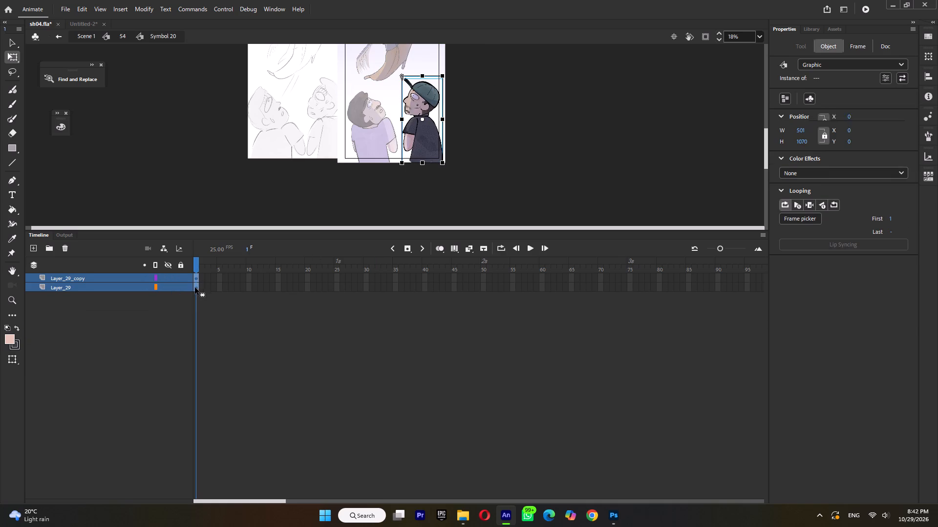
{"action": "left_click_drag", "start_coordinate": [196, 288], "coordinate": [203, 276]}
{"action": "left_click", "coordinate": [196, 280]}
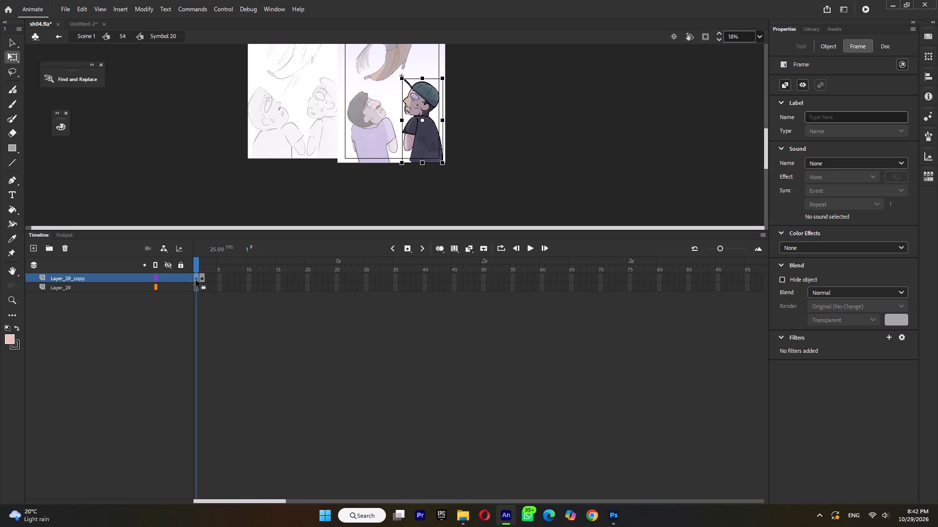
Extend the capped man's first pose through frame 10 and second through frame 21, scrub the loop, and return to shot 54.
{"action": "key", "text": "F5"}
{"action": "key", "text": "F5"}
{"action": "key", "text": "F5"}
{"action": "key", "text": "F5"}
{"action": "key", "text": "F5"}
{"action": "key", "text": "F5"}
{"action": "key", "text": "F5"}
{"action": "key", "text": "F5"}
{"action": "key", "text": "F5"}
{"action": "left_click", "coordinate": [256, 278]}
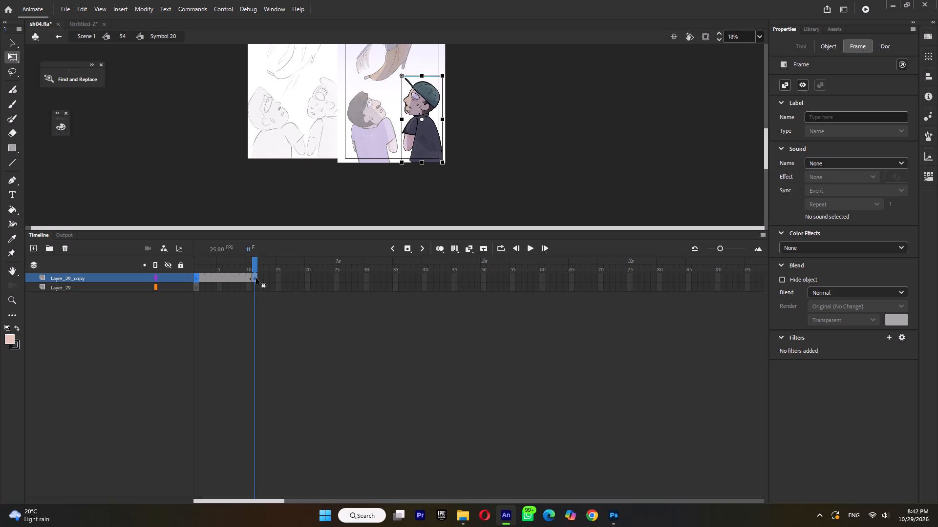
{"action": "key", "text": "F5"}
{"action": "key", "text": "F5"}
{"action": "key", "text": "F5"}
{"action": "key", "text": "F5"}
{"action": "key", "text": "F5"}
{"action": "key", "text": "F5"}
{"action": "key", "text": "F5"}
{"action": "key", "text": "F5"}
{"action": "key", "text": "F5"}
{"action": "key", "text": "F5"}
{"action": "left_click_drag", "start_coordinate": [249, 264], "coordinate": [230, 267]}
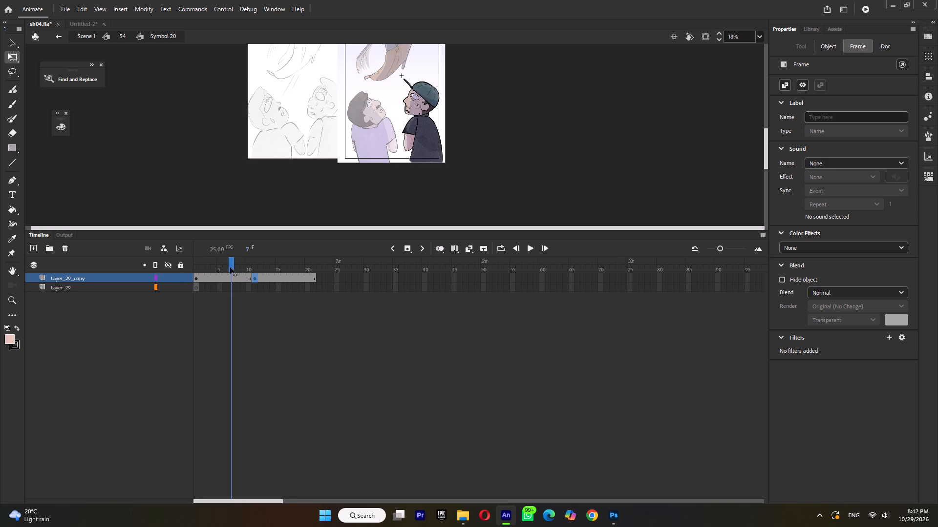
{"action": "left_click_drag", "start_coordinate": [230, 267], "coordinate": [263, 275]}
{"action": "double_click", "coordinate": [552, 129]}
Review shot 54's motion from frame 1 and its playback in Scene 1.
{"action": "left_click_drag", "start_coordinate": [248, 264], "coordinate": [168, 270]}
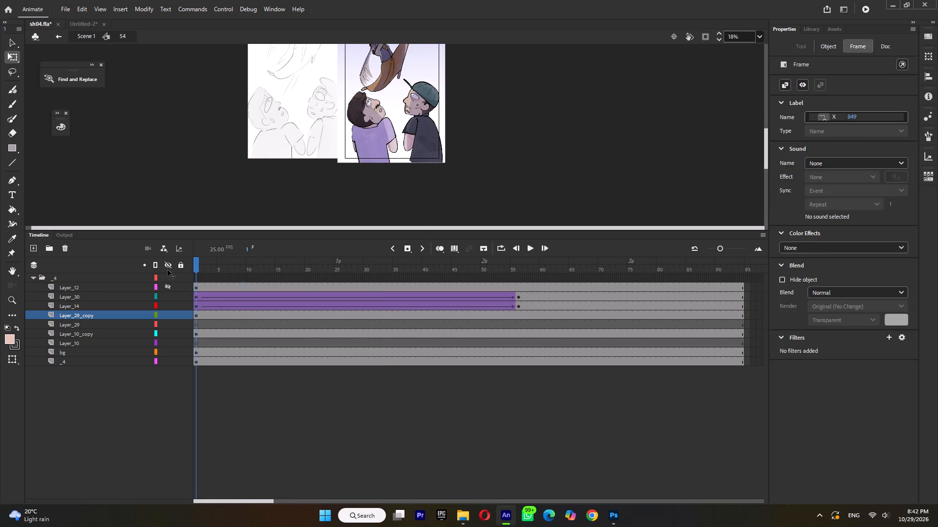
{"action": "left_click_drag", "start_coordinate": [168, 270], "coordinate": [147, 271]}
{"action": "key", "text": "Return"}
{"action": "key", "text": "Return"}
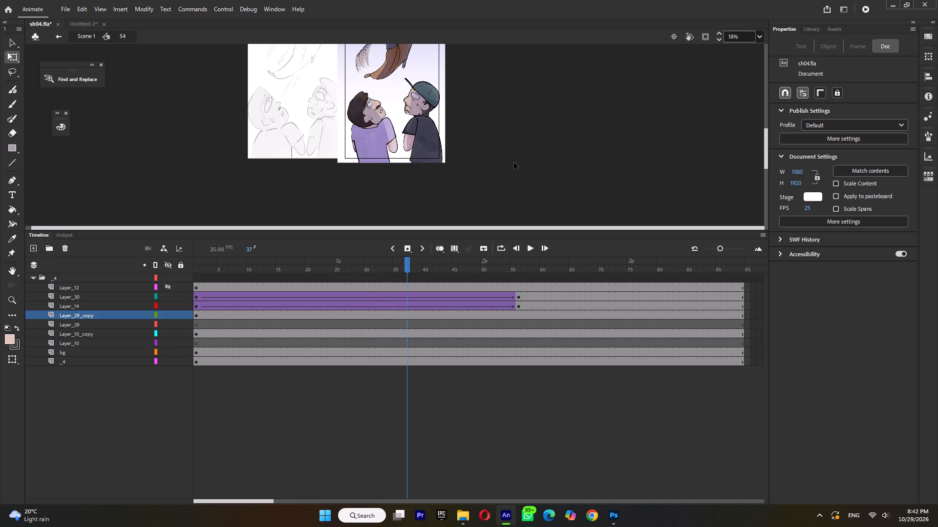
{"action": "scroll", "coordinate": [514, 162], "scroll_direction": "down", "scroll_amount": 2, "text": "ctrl"}
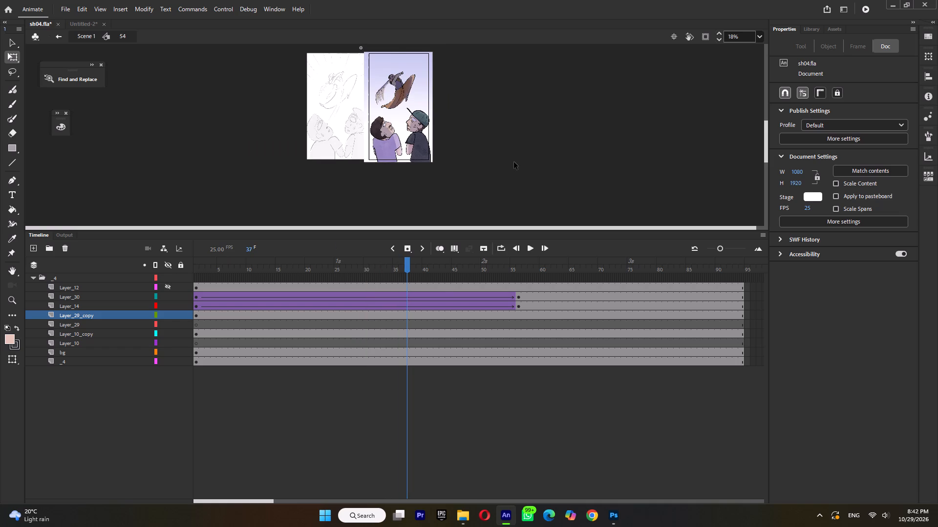
{"action": "double_click", "coordinate": [514, 162]}
{"action": "key", "text": "Return"}
{"action": "key", "text": "Return"}
Insert a keyframe on Layer_2 at frame 878 and scale shot 54 up to a width of about 1402.
{"action": "left_click", "coordinate": [587, 296]}
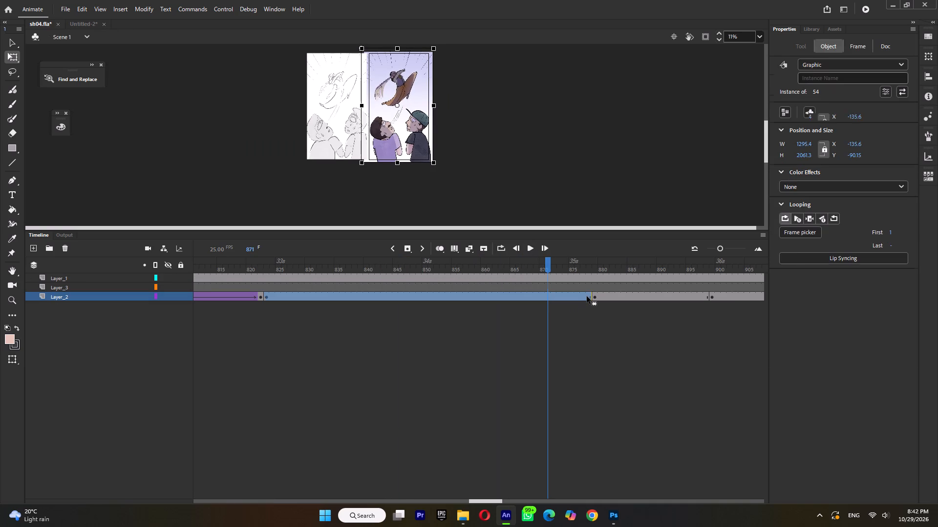
{"action": "key", "text": "F6"}
{"action": "left_click", "coordinate": [564, 295]}
{"action": "key", "text": "Right"}
{"action": "key", "text": "Right"}
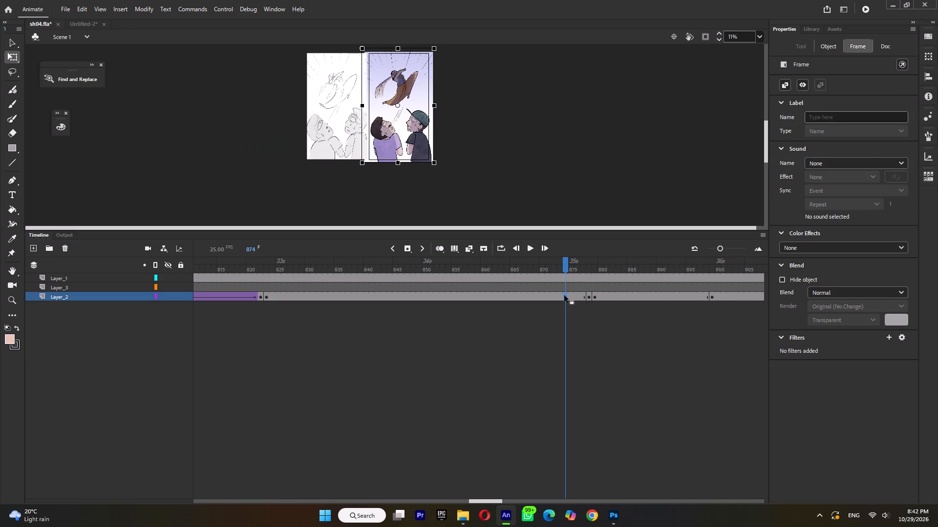
{"action": "left_click", "coordinate": [590, 296]}
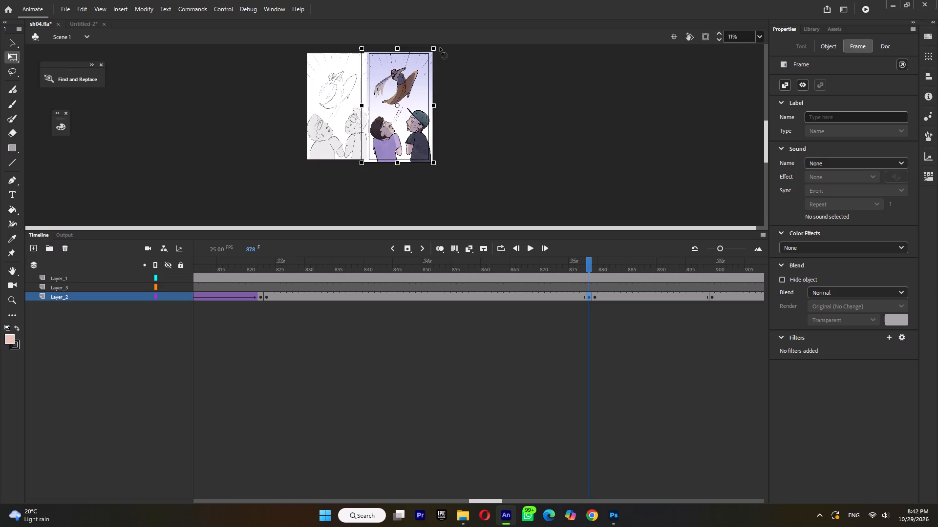
{"action": "scroll", "coordinate": [440, 47], "scroll_direction": "up", "scroll_amount": 3, "text": "ctrl"}
{"action": "left_click_drag", "start_coordinate": [448, 51], "coordinate": [456, 45], "text": "shift"}
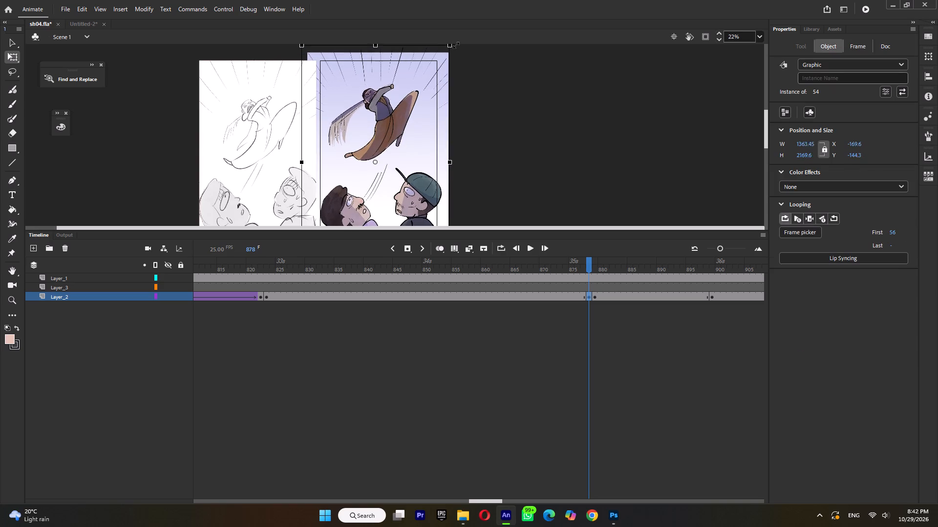
{"action": "left_click_drag", "start_coordinate": [456, 45], "coordinate": [460, 44], "text": "shift"}
Inside shot 54, keyframe all layers at frame 56, move the two onlookers slightly apart, and classic-tween Layer_29_copy through Layer_10_copy.
{"action": "double_click", "coordinate": [421, 188]}
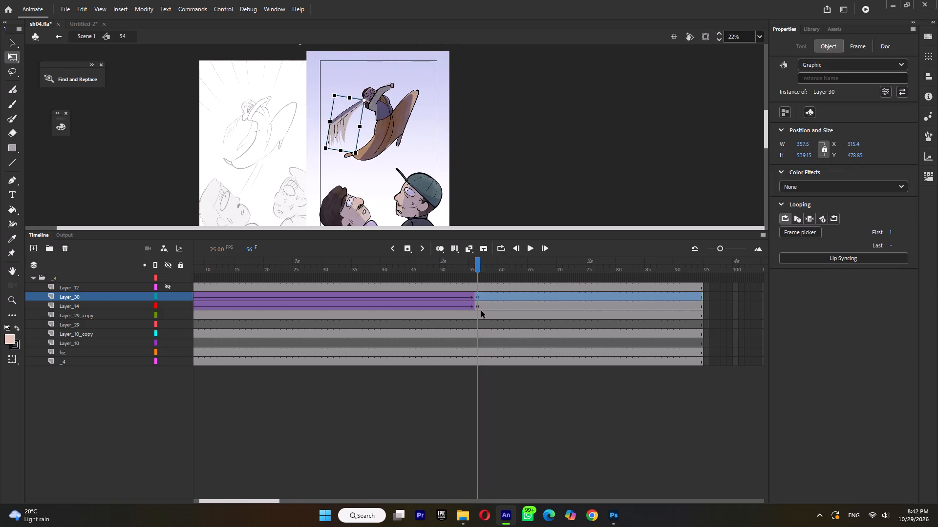
{"action": "double_click", "coordinate": [477, 264]}
{"action": "key", "text": "F6"}
{"action": "left_click", "coordinate": [524, 158]}
{"action": "left_click", "coordinate": [435, 195]}
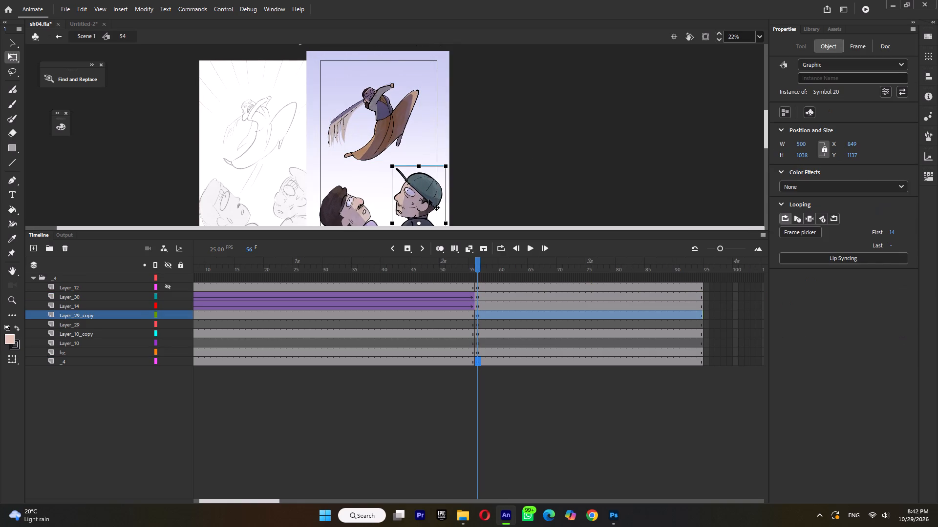
{"action": "left_click_drag", "start_coordinate": [429, 199], "coordinate": [435, 200]}
{"action": "left_click", "coordinate": [340, 211]}
{"action": "left_click_drag", "start_coordinate": [349, 212], "coordinate": [343, 212]}
{"action": "left_click_drag", "start_coordinate": [458, 315], "coordinate": [458, 333]}
{"action": "key", "text": "ctrl+m"}
{"action": "double_click", "coordinate": [519, 193]}
Apply a classic tween to shot 54 on Layer_2 up to frame 878 and play back the zoom.
{"action": "scroll", "coordinate": [519, 193], "scroll_direction": "down", "scroll_amount": 2, "text": "ctrl"}
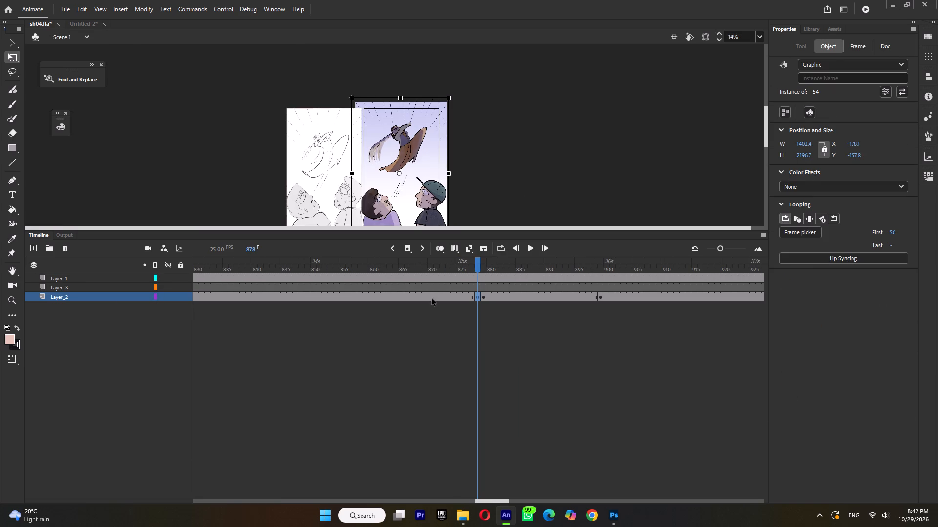
{"action": "left_click", "coordinate": [432, 299]}
{"action": "key", "text": "ctrl+m"}
{"action": "left_click_drag", "start_coordinate": [360, 266], "coordinate": [231, 291]}
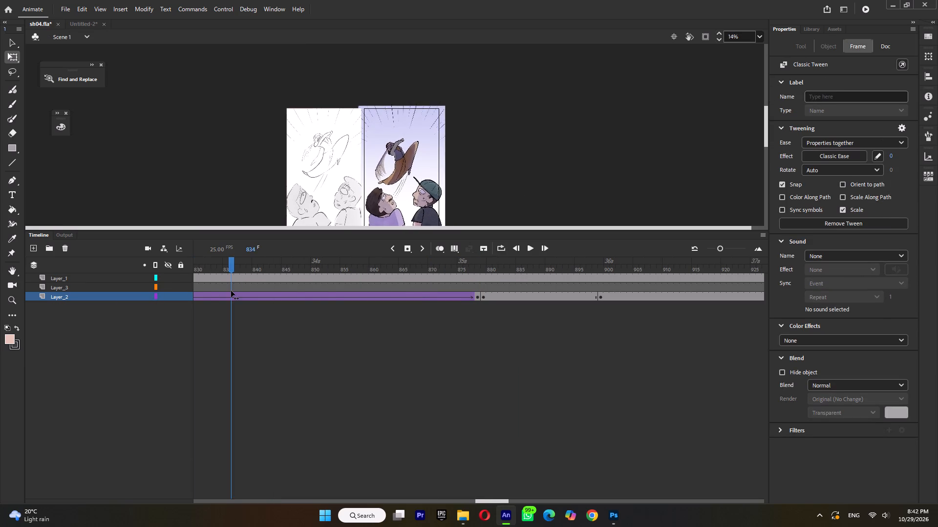
{"action": "left_click_drag", "start_coordinate": [231, 291], "coordinate": [341, 305]}
{"action": "key", "text": "Return"}
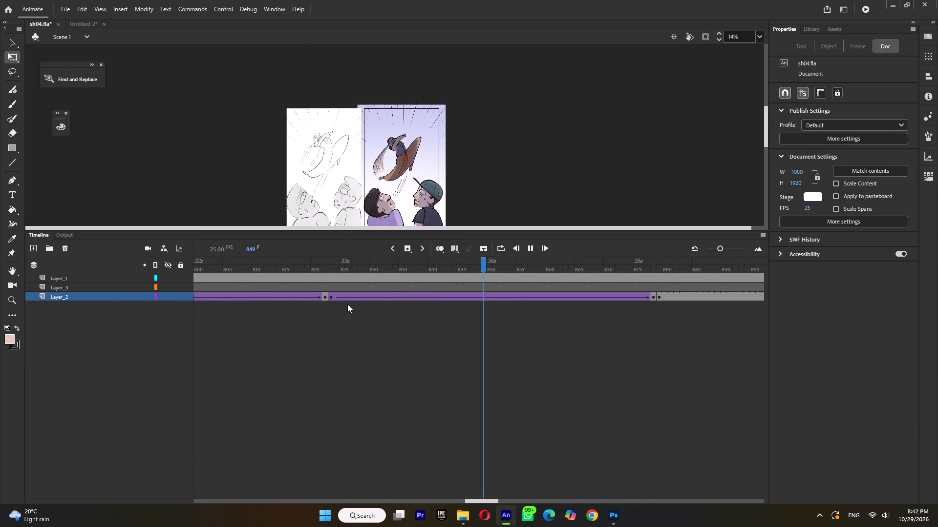
{"action": "key", "text": "Return"}
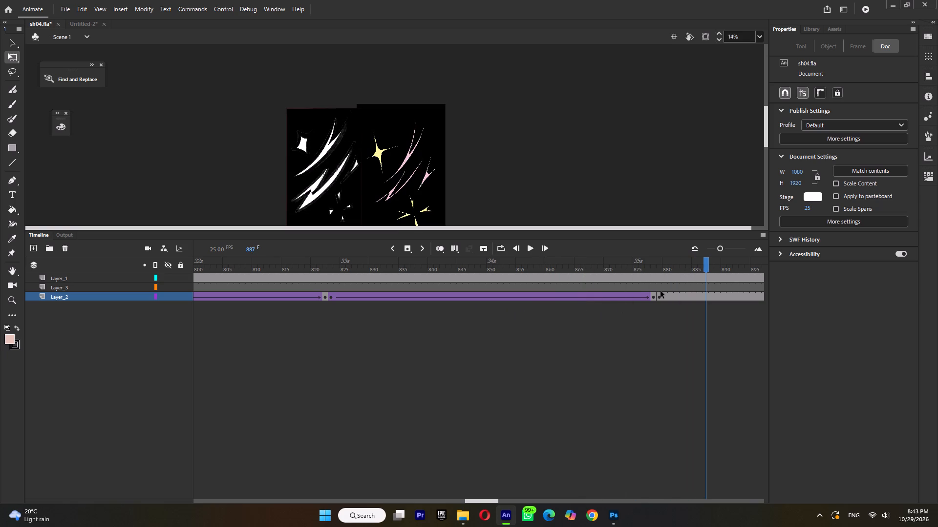
In shot 55, extend the yellow star symbol Layer 40 to 10 frames and insert a keyframe at frame 6.
{"action": "left_click_drag", "start_coordinate": [687, 270], "coordinate": [521, 296]}
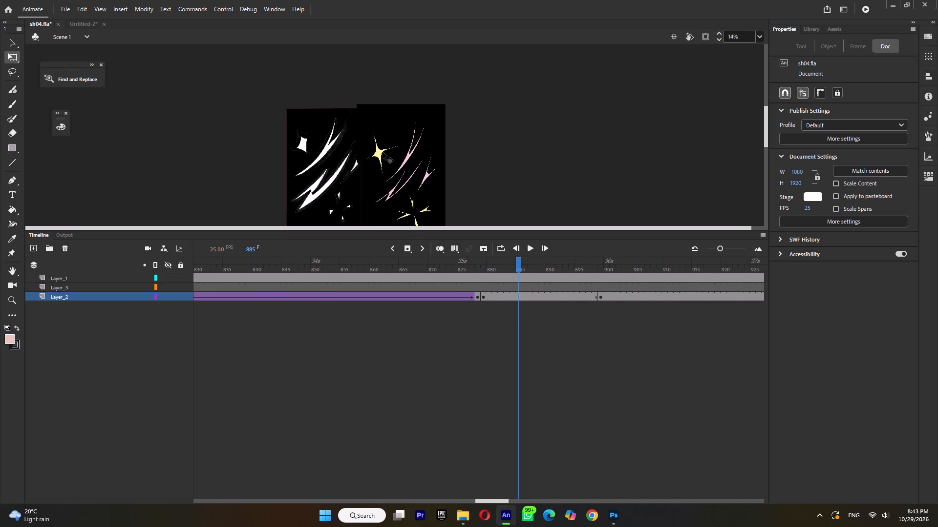
{"action": "double_click", "coordinate": [382, 152]}
{"action": "left_click", "coordinate": [377, 154]}
{"action": "double_click", "coordinate": [377, 155]}
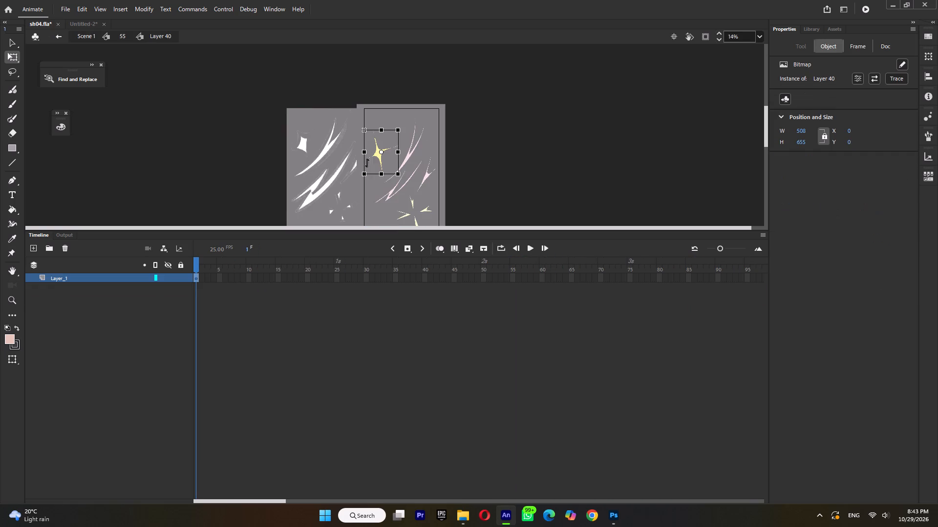
{"action": "left_click", "coordinate": [241, 279]}
{"action": "key", "text": "F5"}
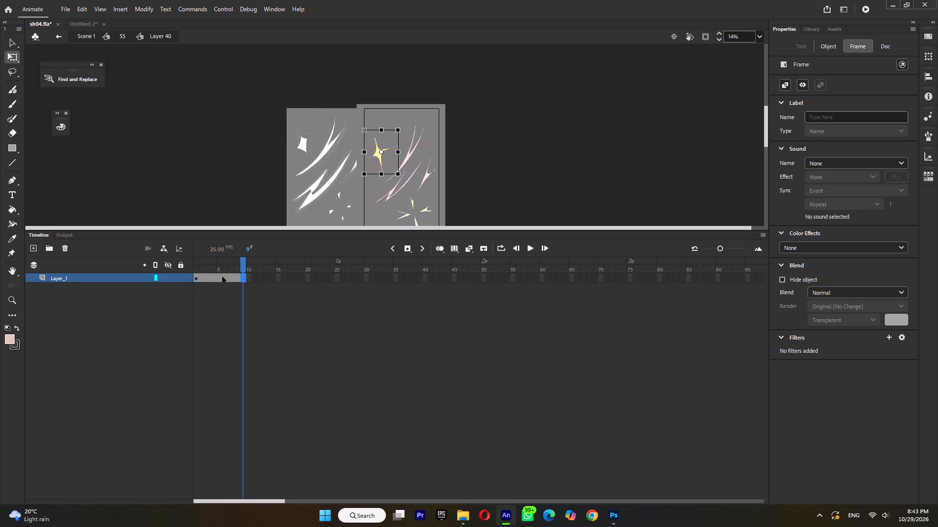
{"action": "key", "text": "F5"}
{"action": "left_click", "coordinate": [222, 279]}
{"action": "left_click", "coordinate": [224, 280]}
{"action": "key", "text": "F6"}
At frame 6, shrink the yellow star and rotate it slightly counter-clockwise, and return to shot 55.
{"action": "scroll", "coordinate": [400, 135], "scroll_direction": "up", "scroll_amount": 2, "text": "ctrl"}
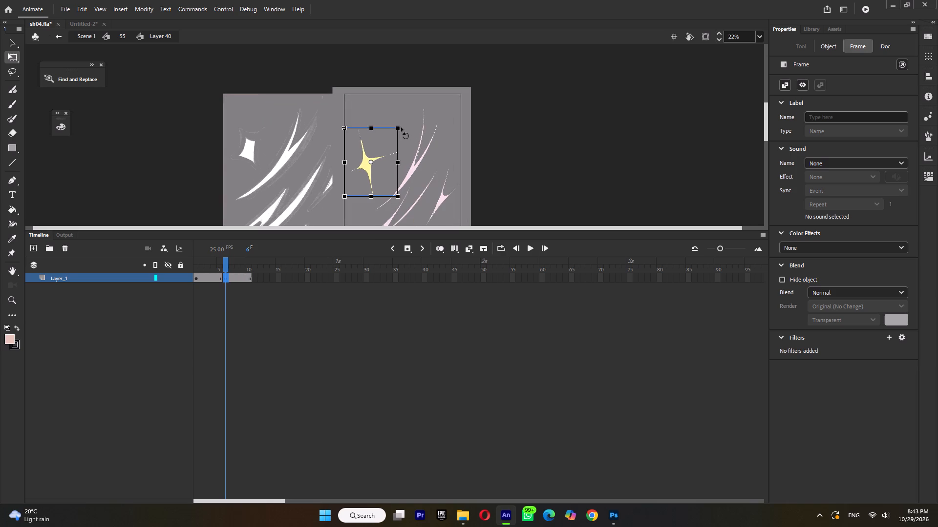
{"action": "left_click_drag", "start_coordinate": [399, 129], "coordinate": [400, 137], "text": "shift"}
{"action": "left_click_drag", "start_coordinate": [399, 138], "coordinate": [393, 133]}
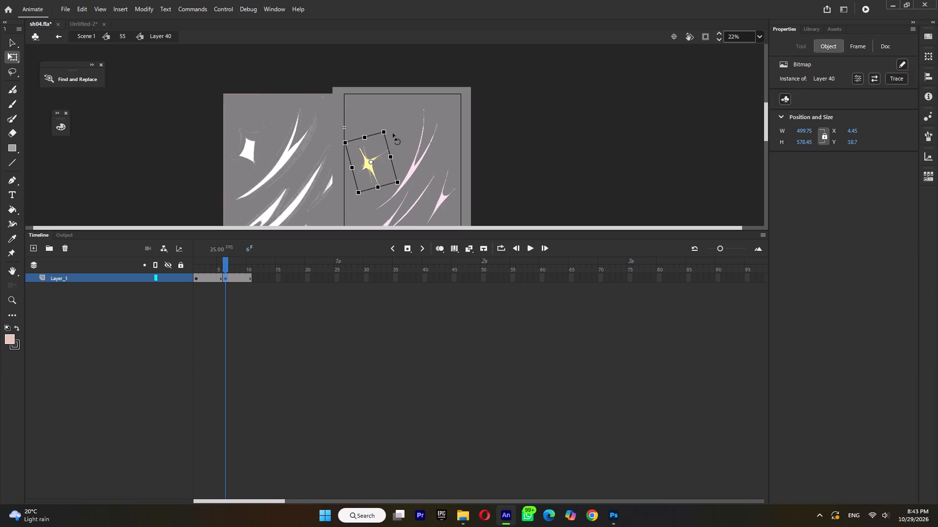
{"action": "left_click_drag", "start_coordinate": [393, 133], "coordinate": [391, 132]}
{"action": "scroll", "coordinate": [391, 133], "scroll_direction": "down", "scroll_amount": 1, "text": "ctrl"}
{"action": "double_click", "coordinate": [424, 194]}
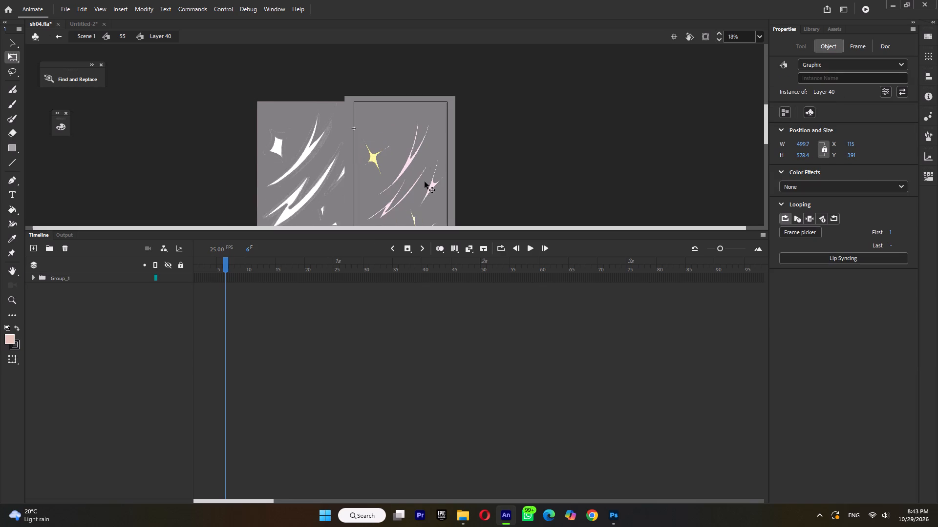
In shot 55, open the yellow spark symbol Layer 41, extend it to 11 frames, and insert a keyframe at frame 6.
{"action": "scroll", "coordinate": [425, 182], "scroll_direction": "down", "scroll_amount": 2}
{"action": "left_click", "coordinate": [414, 136]}
{"action": "double_click", "coordinate": [417, 138]}
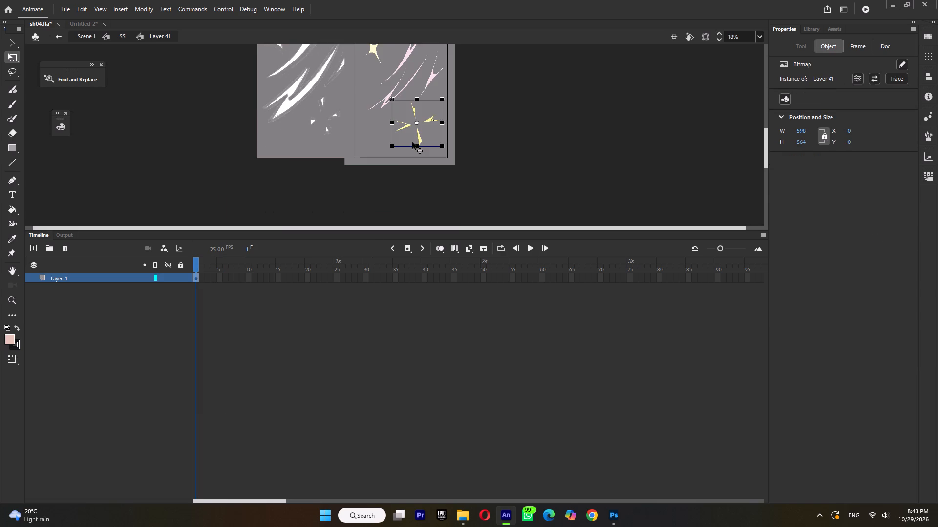
{"action": "left_click", "coordinate": [253, 277]}
{"action": "key", "text": "F5"}
{"action": "left_click", "coordinate": [228, 279]}
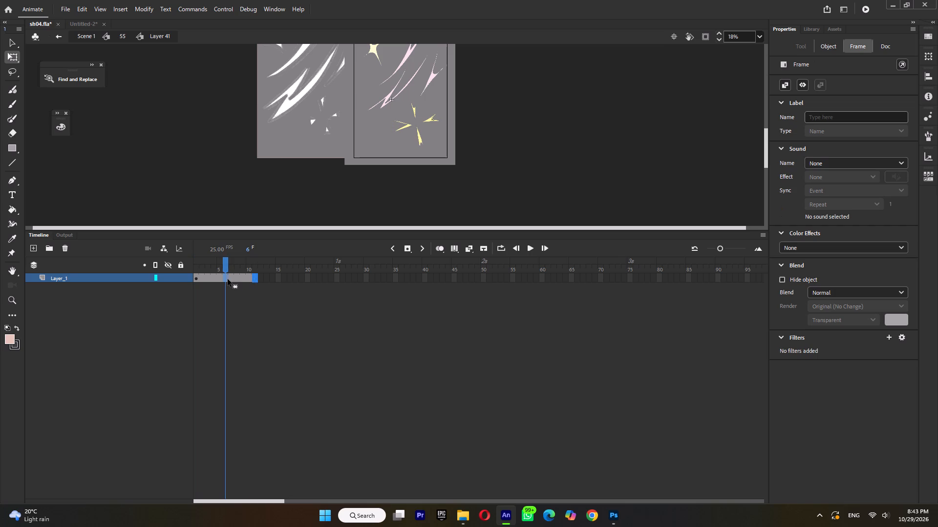
{"action": "key", "text": "F6"}
At frame 6, shrink the yellow sparks slightly and rotate them slightly clockwise, and return to shot 55.
{"action": "left_click_drag", "start_coordinate": [447, 100], "coordinate": [449, 102]}
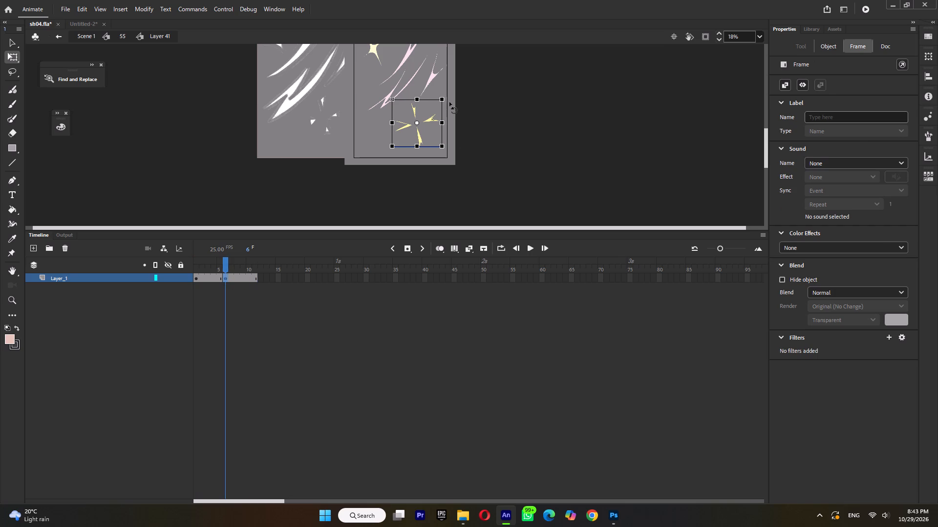
{"action": "left_click_drag", "start_coordinate": [449, 102], "coordinate": [451, 107]}
{"action": "left_click_drag", "start_coordinate": [448, 108], "coordinate": [445, 114], "text": "shift"}
{"action": "left_click", "coordinate": [504, 132]}
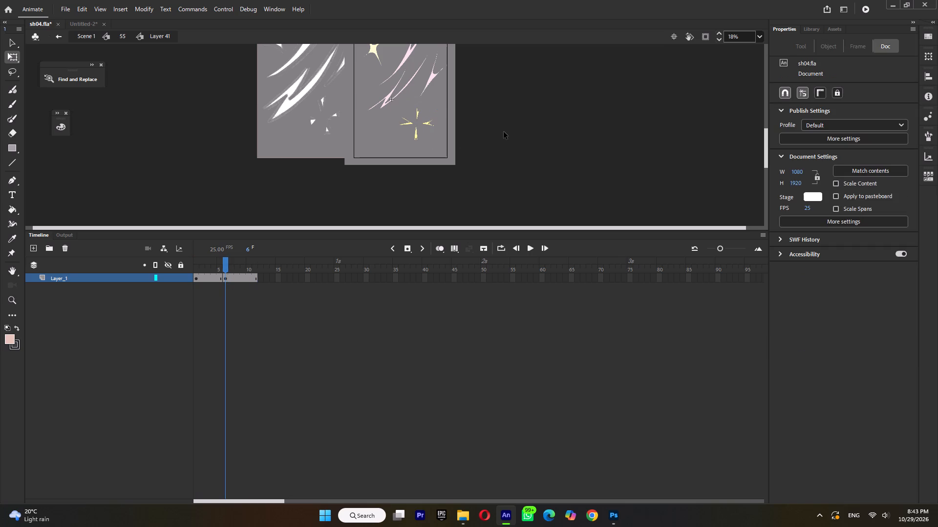
{"action": "double_click", "coordinate": [504, 132]}
Expand Group_1 and set the Layer 41 spark instance at frame 1 to start its loop from frame 6.
{"action": "left_click", "coordinate": [36, 278]}
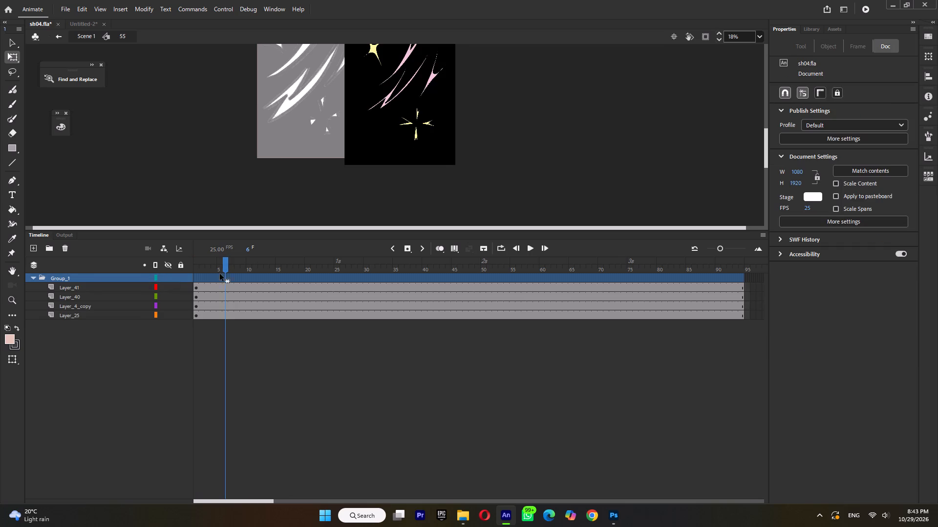
{"action": "left_click_drag", "start_coordinate": [218, 263], "coordinate": [150, 266]}
{"action": "left_click", "coordinate": [421, 131]}
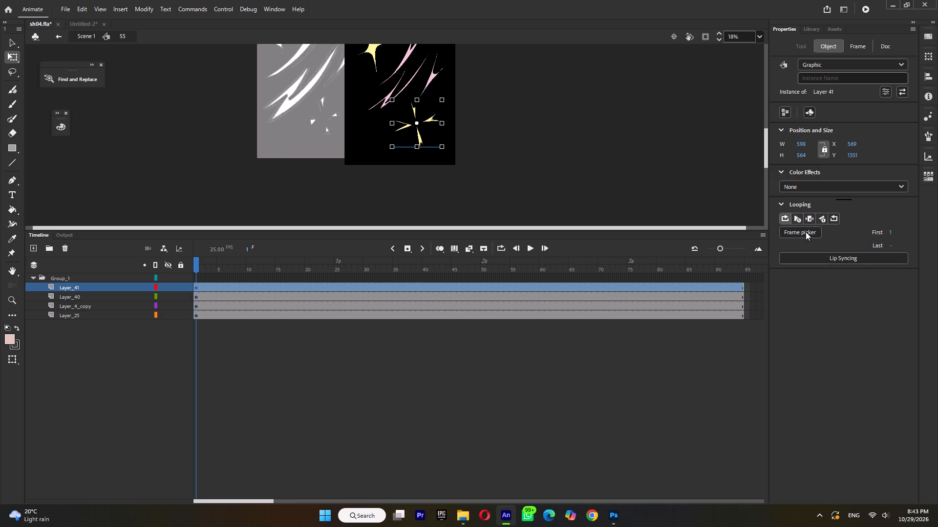
{"action": "left_click", "coordinate": [806, 232]}
{"action": "left_click", "coordinate": [852, 362]}
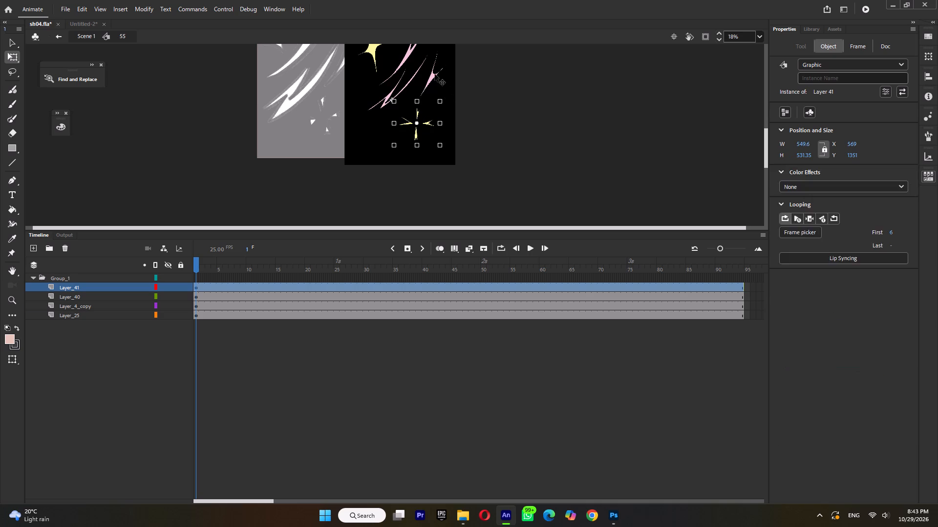
Open the pink streak symbol Layer 4 copy and extend its layer to 15 frames.
{"action": "double_click", "coordinate": [435, 74]}
{"action": "left_click", "coordinate": [274, 279]}
{"action": "key", "text": "F4"}
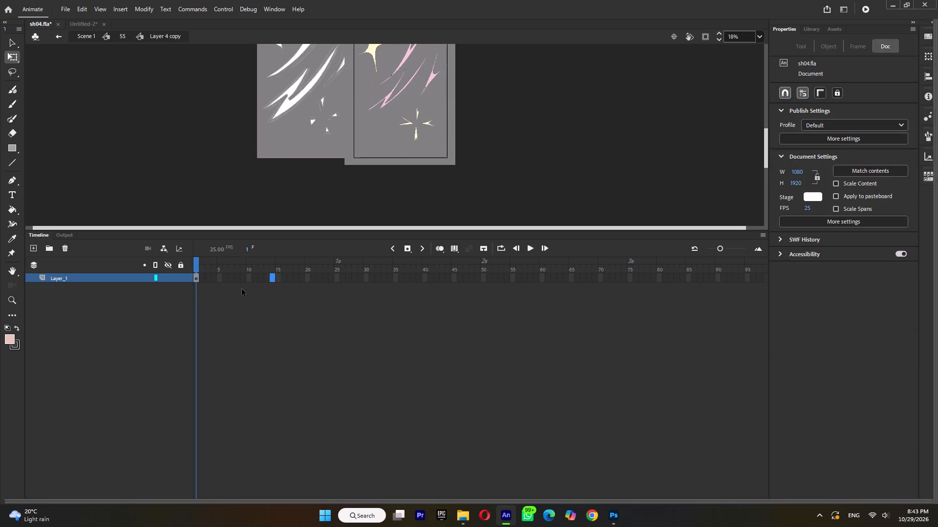
{"action": "key", "text": "F4"}
{"action": "key", "text": "F5"}
{"action": "left_click", "coordinate": [235, 277]}
{"action": "key", "text": "F5"}
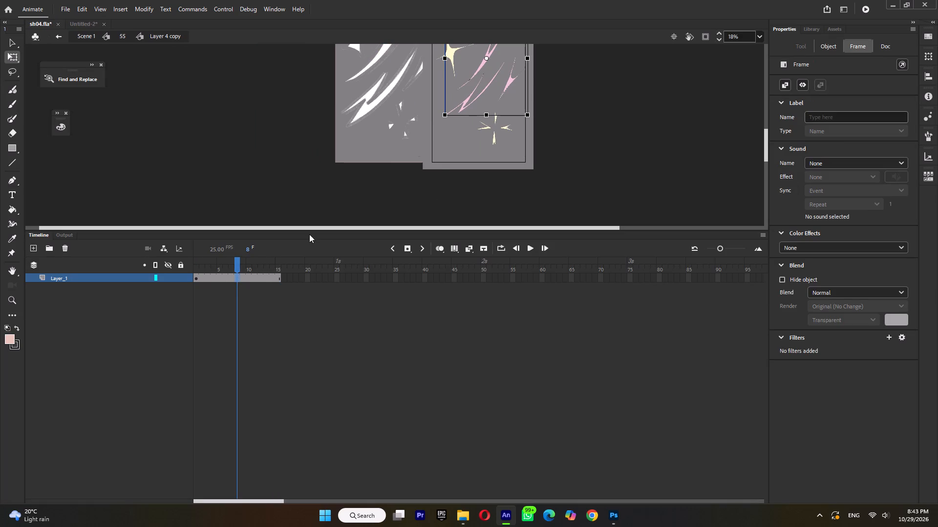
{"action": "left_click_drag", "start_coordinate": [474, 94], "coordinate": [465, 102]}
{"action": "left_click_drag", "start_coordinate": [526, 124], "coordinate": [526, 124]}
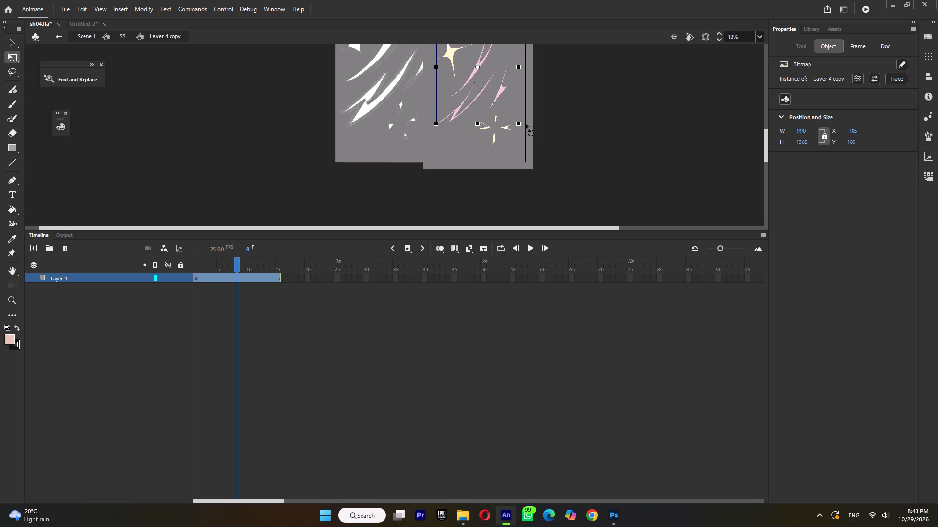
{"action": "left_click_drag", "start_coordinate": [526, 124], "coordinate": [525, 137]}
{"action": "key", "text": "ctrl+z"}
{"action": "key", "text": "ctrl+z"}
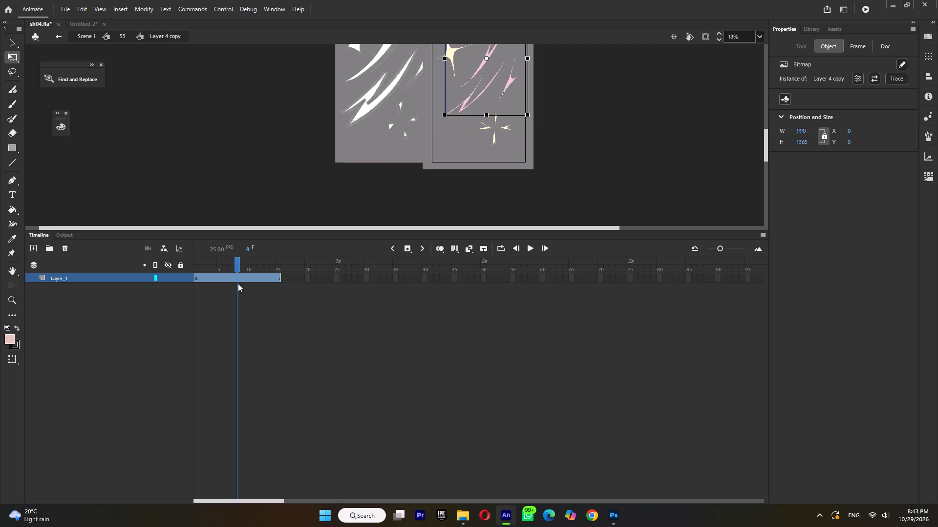
Keyframe the pink streaks at frame 8 and remove one frame from each pose, leaving the second keyframe at frame 7 of 13.
{"action": "left_click", "coordinate": [238, 279]}
{"action": "key", "text": "F6"}
{"action": "left_click", "coordinate": [221, 277]}
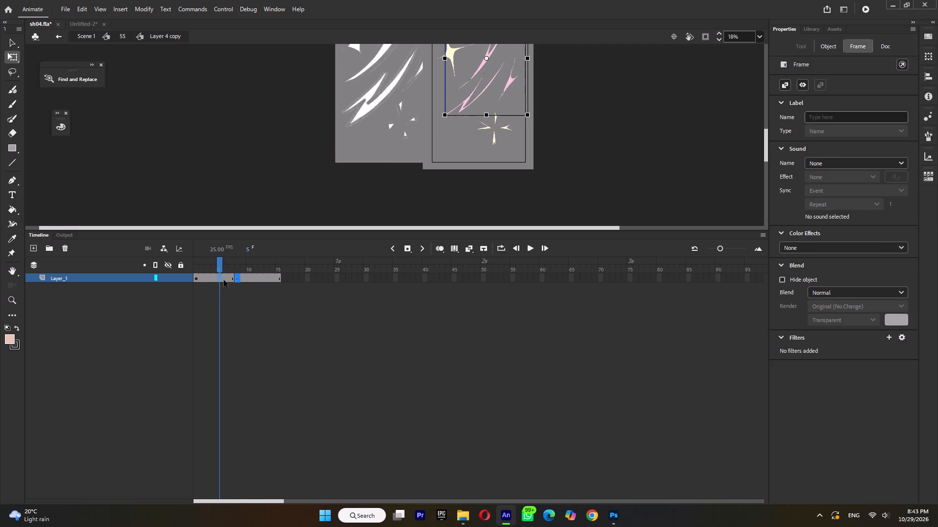
{"action": "key", "text": "shift+F5"}
{"action": "left_click", "coordinate": [247, 279]}
{"action": "key", "text": "shift+F5"}
{"action": "left_click", "coordinate": [233, 279]}
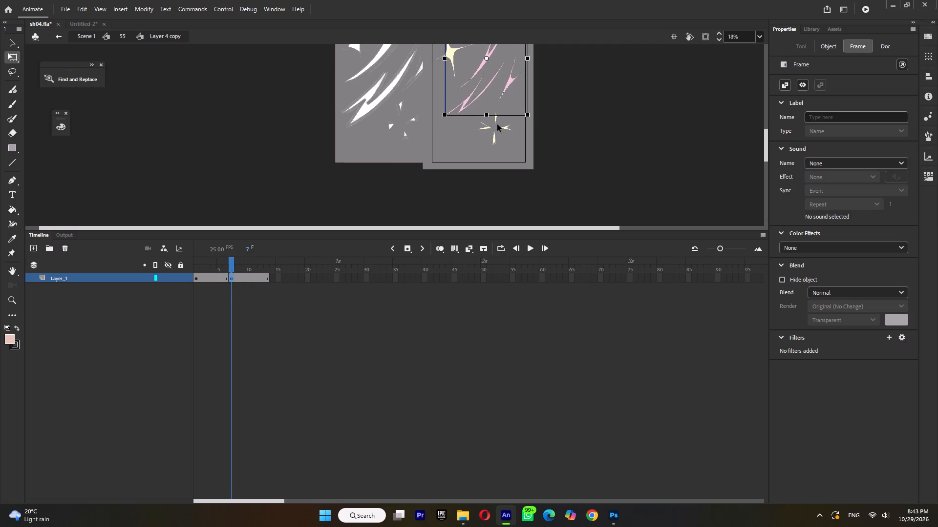
At frame 7, rotate the pink streaks slightly clockwise, nudge them slightly downward, and return to shot 55.
{"action": "left_click_drag", "start_coordinate": [527, 121], "coordinate": [519, 134]}
{"action": "left_click_drag", "start_coordinate": [466, 95], "coordinate": [465, 101]}
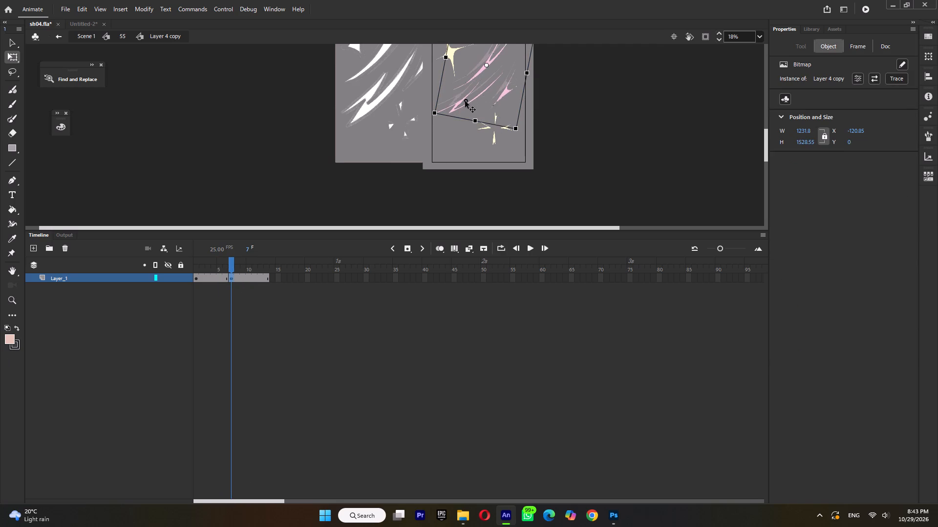
{"action": "left_click_drag", "start_coordinate": [465, 101], "coordinate": [463, 104]}
{"action": "double_click", "coordinate": [572, 115]}
Play back shot 55 from frame 1 to check the star, spark and streak loops.
{"action": "scroll", "coordinate": [573, 117], "scroll_direction": "down", "scroll_amount": 3, "text": "ctrl"}
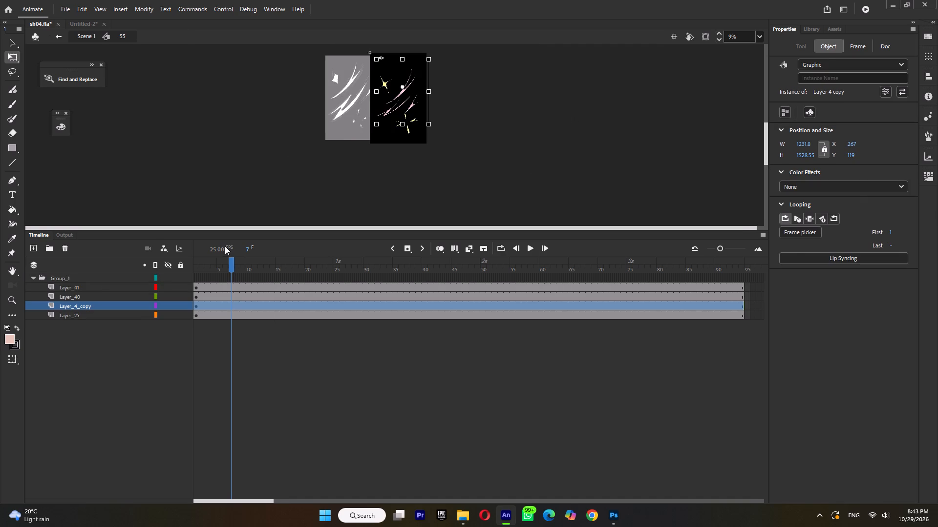
{"action": "left_click_drag", "start_coordinate": [216, 264], "coordinate": [193, 273]}
{"action": "key", "text": "Return"}
{"action": "key", "text": "Return"}
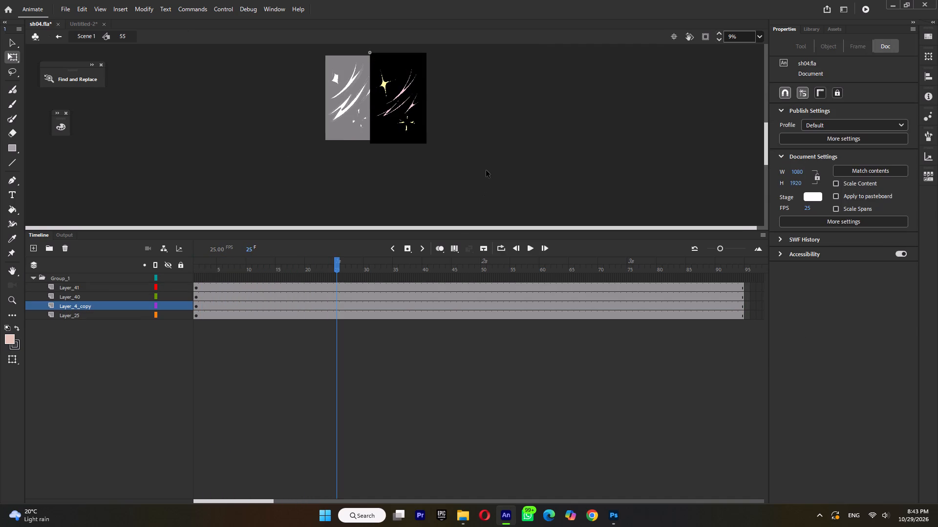
Return to Scene 1, move to frame 901 in shot 56, and save the file.
{"action": "double_click", "coordinate": [486, 170]}
{"action": "left_click_drag", "start_coordinate": [460, 268], "coordinate": [562, 287]}
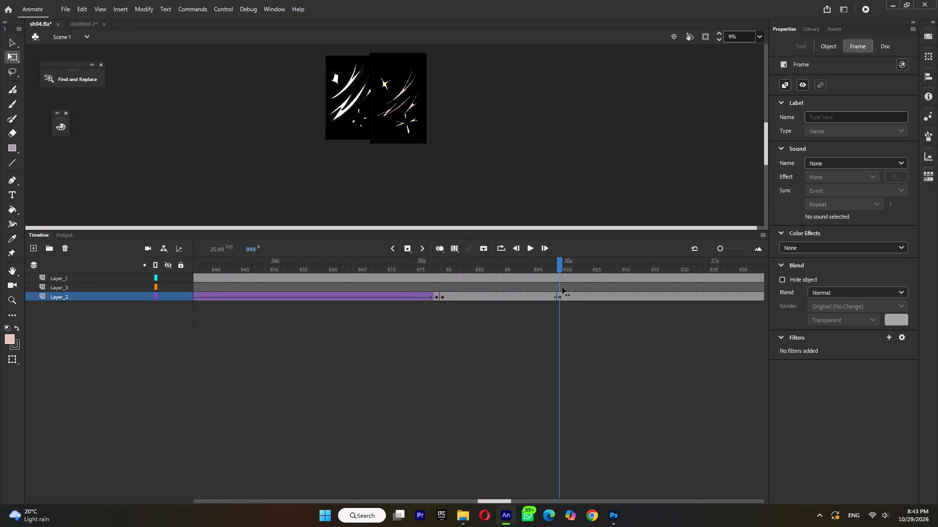
{"action": "left_click_drag", "start_coordinate": [562, 287], "coordinate": [571, 288]}
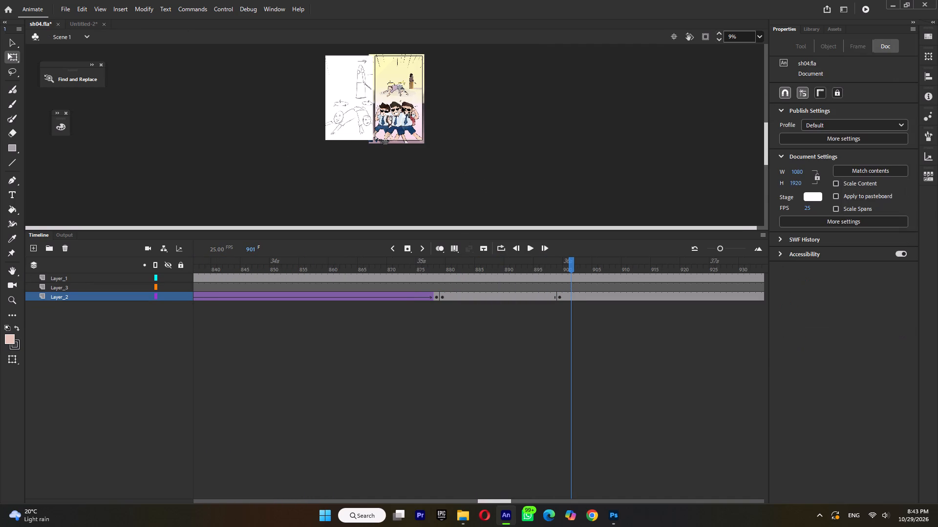
{"action": "scroll", "coordinate": [401, 67], "scroll_direction": "up", "scroll_amount": 2, "text": "ctrl"}
{"action": "key", "text": "ctrl+s"}
Move the Scene 1 playhead to frame 953 and open shot 56's symbol for editing.
{"action": "left_click_drag", "start_coordinate": [569, 266], "coordinate": [697, 286]}
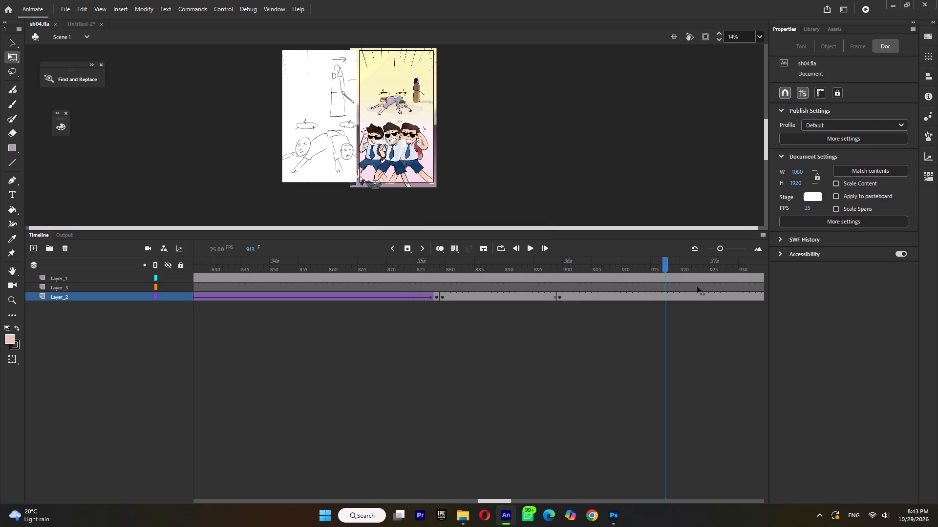
{"action": "left_click_drag", "start_coordinate": [697, 286], "coordinate": [346, 291]}
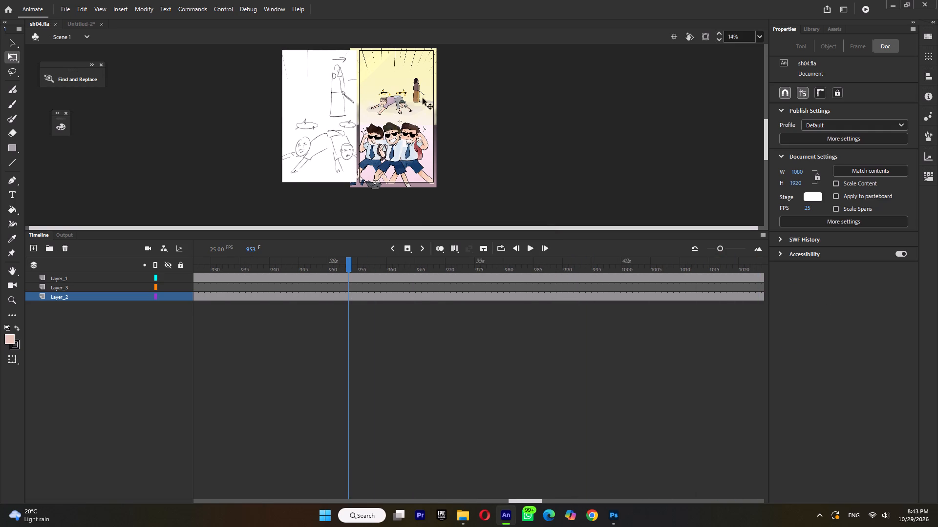
{"action": "double_click", "coordinate": [390, 103]}
{"action": "scroll", "coordinate": [414, 82], "scroll_direction": "up", "scroll_amount": 3, "text": "ctrl"}
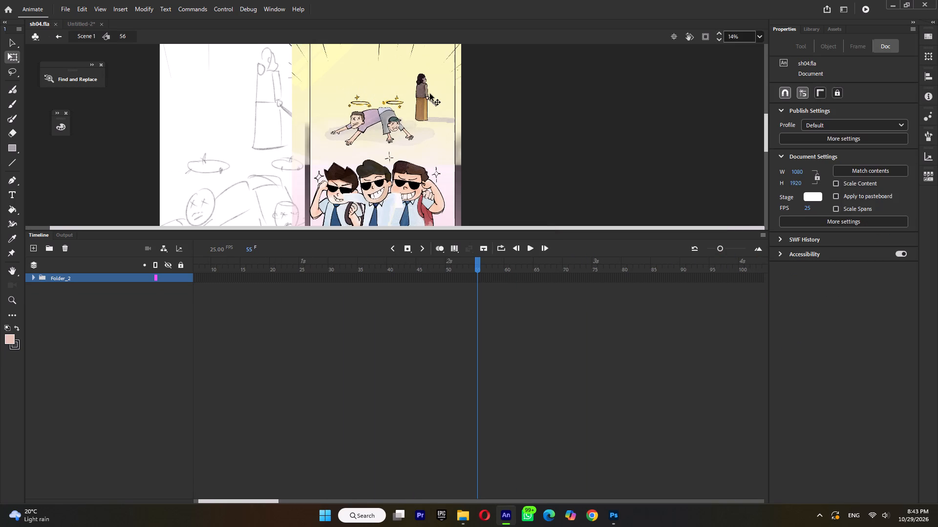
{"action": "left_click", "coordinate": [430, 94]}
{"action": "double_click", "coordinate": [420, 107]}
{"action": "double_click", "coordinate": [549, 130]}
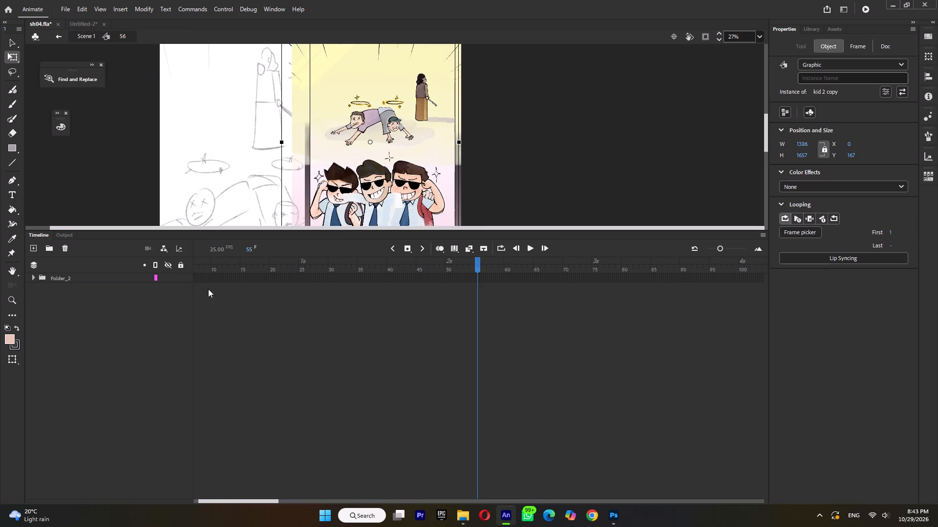
Expand Folder_2 in shot 56 and hide Layer_6, the radial speed lines.
{"action": "scroll", "coordinate": [492, 146], "scroll_direction": "up", "scroll_amount": 1}
{"action": "left_click", "coordinate": [30, 277]}
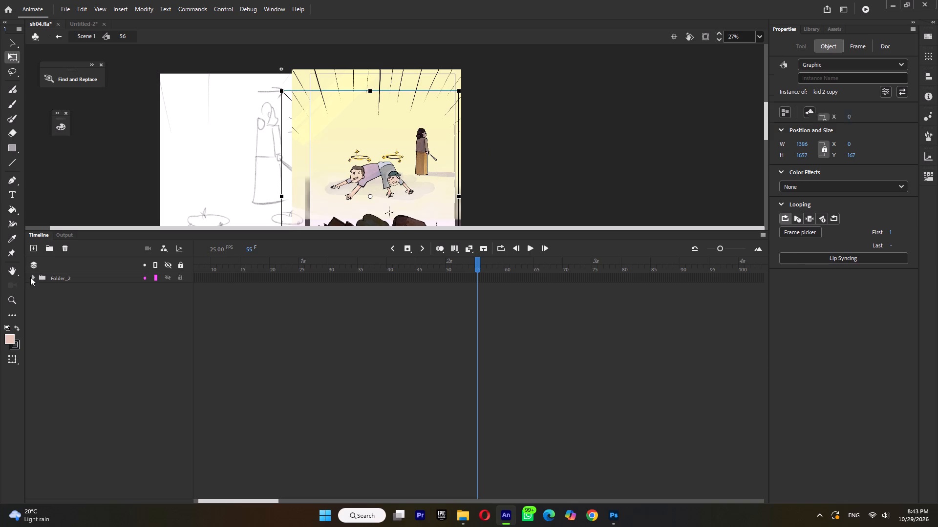
{"action": "left_click", "coordinate": [34, 279]}
{"action": "left_click", "coordinate": [168, 287]}
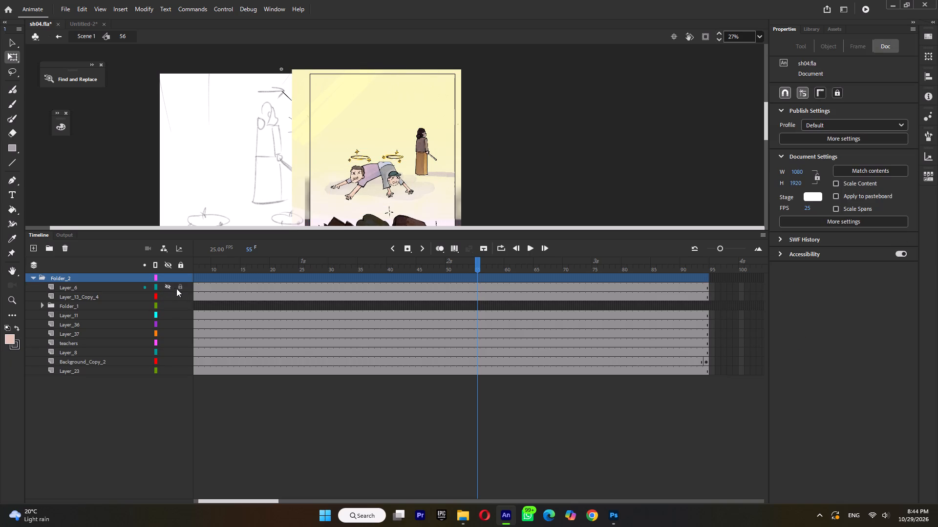
Open the sparkle symbol on Layer_13_Copy_4, extend it to 16 frames, and insert a keyframe at frame 9.
{"action": "left_click", "coordinate": [167, 295]}
{"action": "left_click", "coordinate": [167, 295]}
{"action": "left_click", "coordinate": [108, 298]}
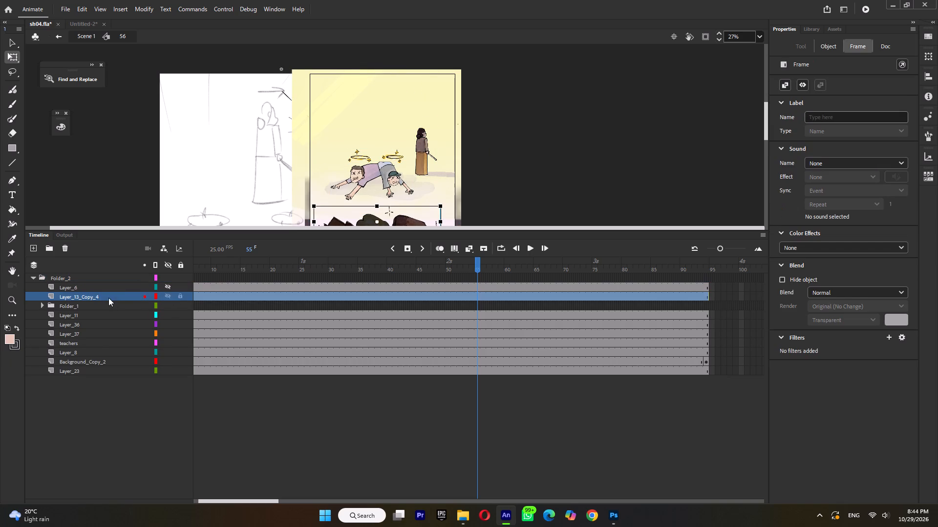
{"action": "scroll", "coordinate": [352, 152], "scroll_direction": "down", "scroll_amount": 2, "text": "ctrl"}
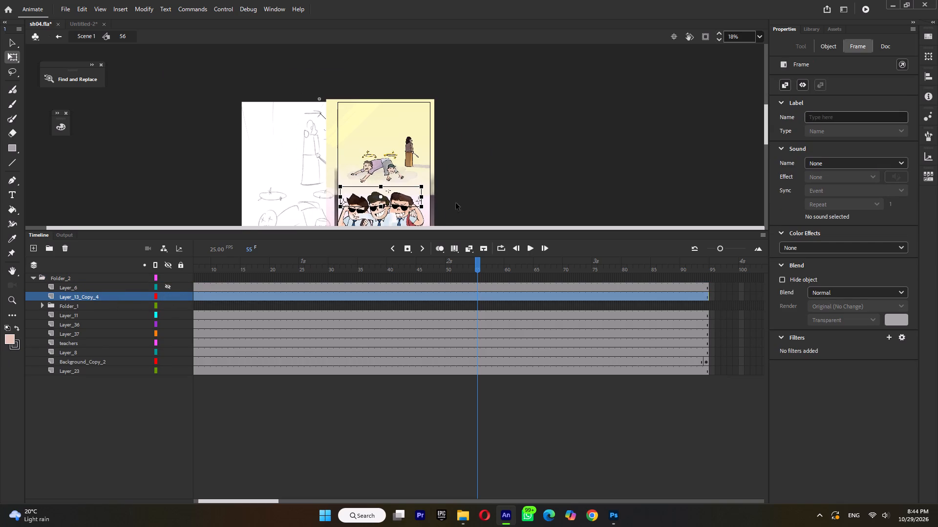
{"action": "scroll", "coordinate": [395, 202], "scroll_direction": "up", "scroll_amount": 3, "text": "ctrl"}
{"action": "double_click", "coordinate": [395, 177]}
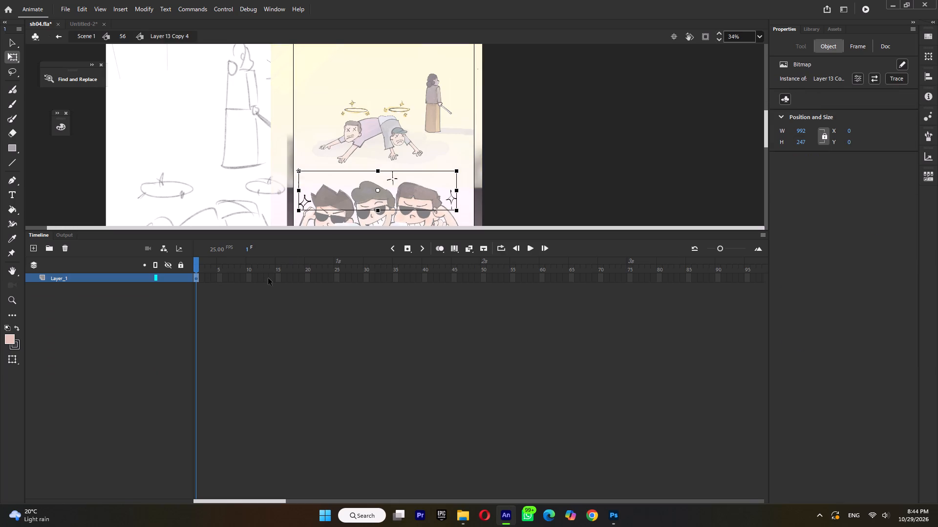
{"action": "left_click", "coordinate": [277, 280]}
{"action": "key", "text": "F5"}
{"action": "key", "text": "F5"}
{"action": "left_click", "coordinate": [241, 278]}
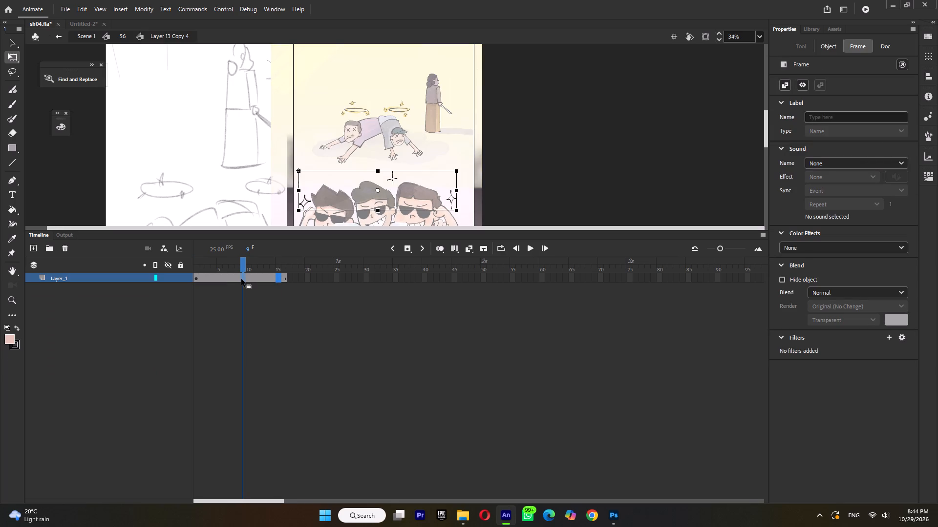
{"action": "key", "text": "F6"}
Flip the sparkles horizontally at frame 9 and return to shot 56.
{"action": "right_click", "coordinate": [391, 180]}
{"action": "left_click", "coordinate": [434, 321]}
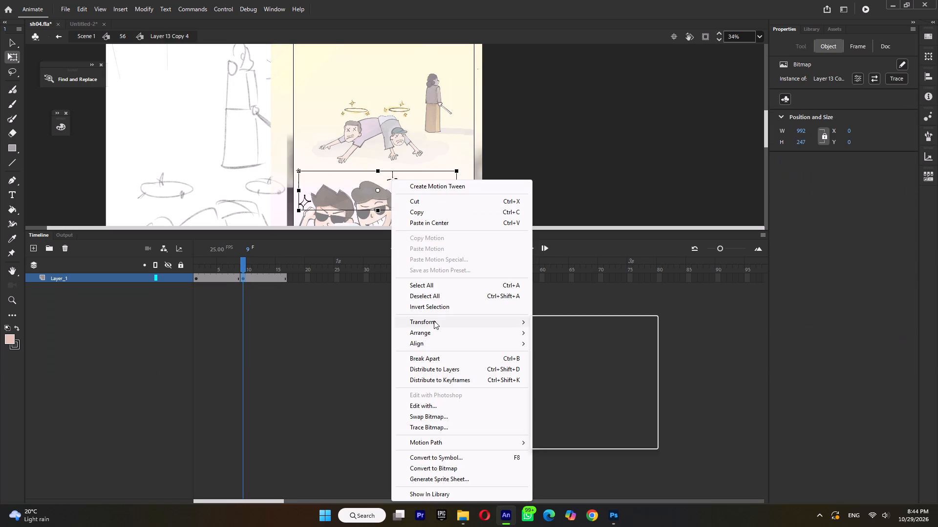
{"action": "left_click", "coordinate": [594, 425]}
{"action": "double_click", "coordinate": [519, 156]}
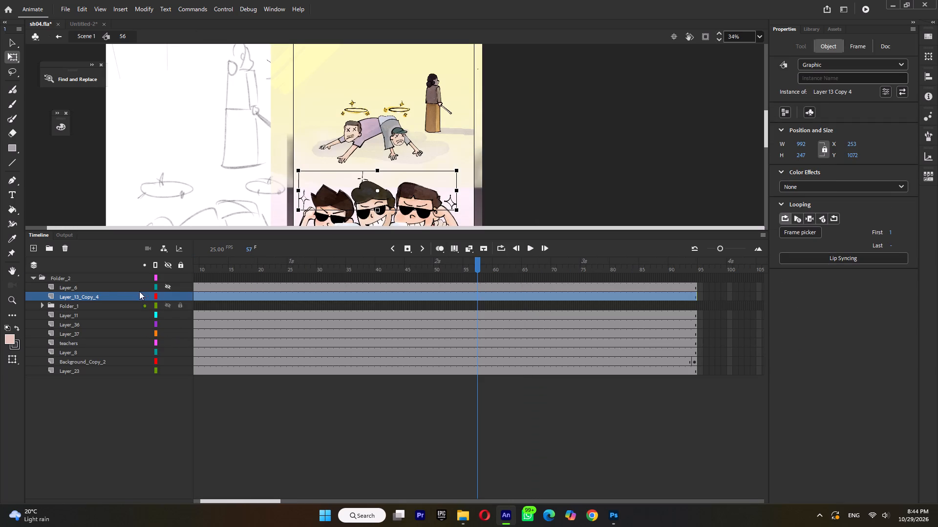
Hide Layer_13_Copy_4 and check which artwork Folder_1 holds.
{"action": "left_click", "coordinate": [169, 296]}
{"action": "left_click", "coordinate": [165, 309]}
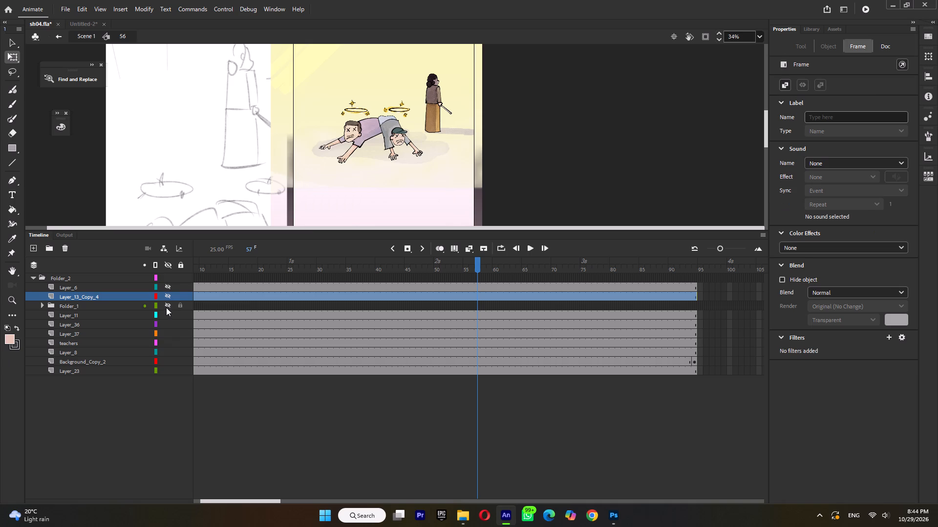
{"action": "left_click", "coordinate": [166, 307]}
Convert Folder_1's layers, holding the three schoolboys in sunglasses, into a single symbol.
{"action": "left_click", "coordinate": [79, 301]}
{"action": "scroll", "coordinate": [421, 141], "scroll_direction": "down", "scroll_amount": 4, "text": "ctrl"}
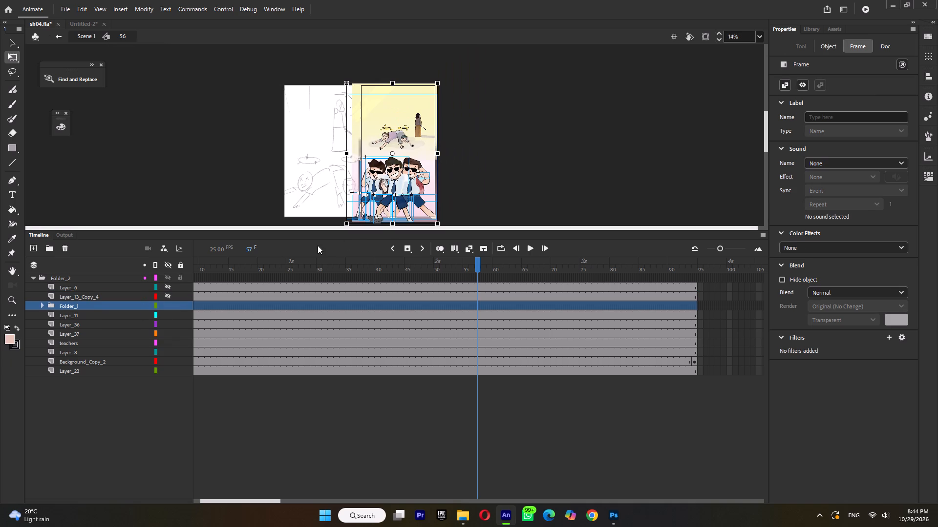
{"action": "left_click", "coordinate": [167, 304]}
{"action": "left_click", "coordinate": [169, 304]}
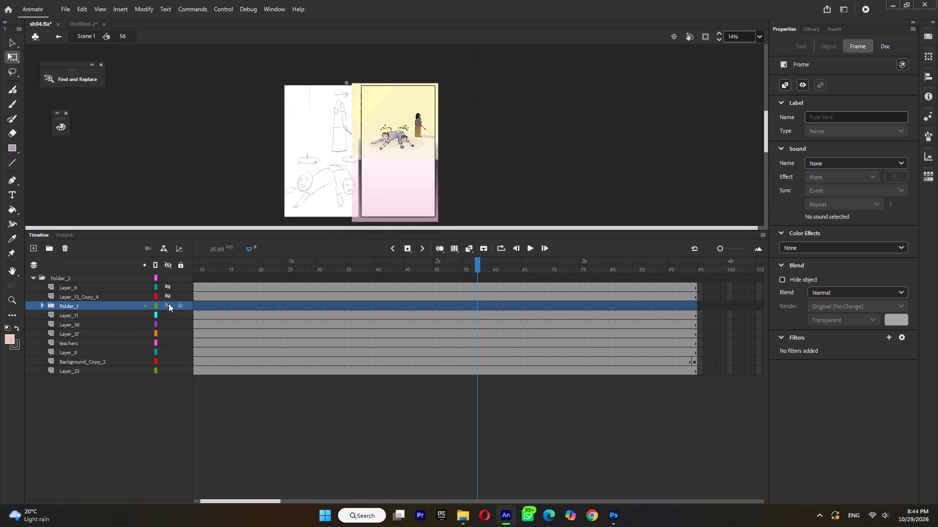
{"action": "left_click", "coordinate": [90, 302]}
{"action": "right_click", "coordinate": [90, 303]}
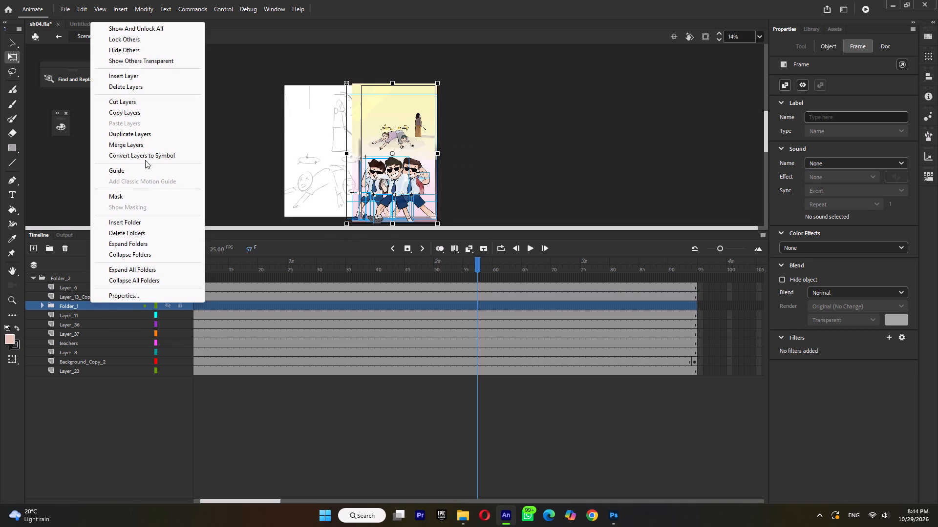
{"action": "left_click", "coordinate": [146, 156]}
{"action": "left_click", "coordinate": [515, 121]}
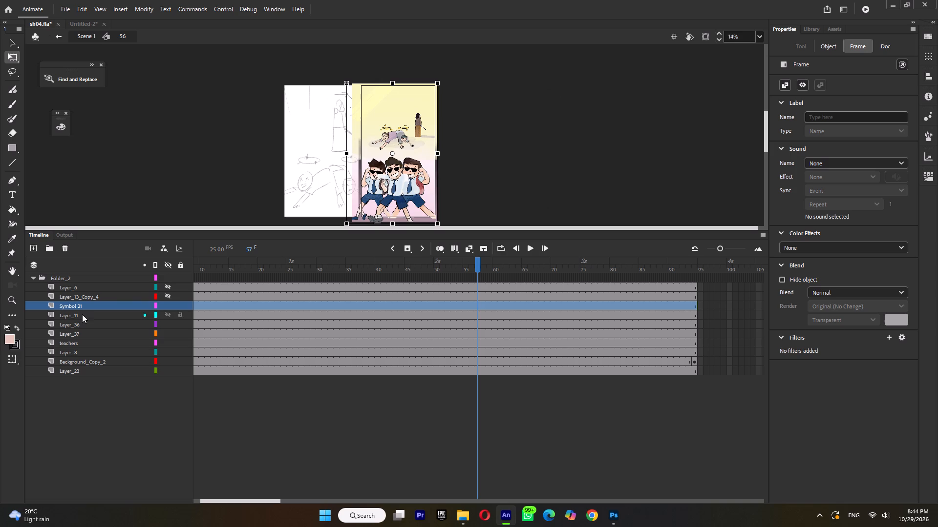
Hide Symbol 21 and open the symbol of the standing woman with the stick on Layer_11.
{"action": "left_click", "coordinate": [169, 305]}
{"action": "left_click", "coordinate": [116, 315]}
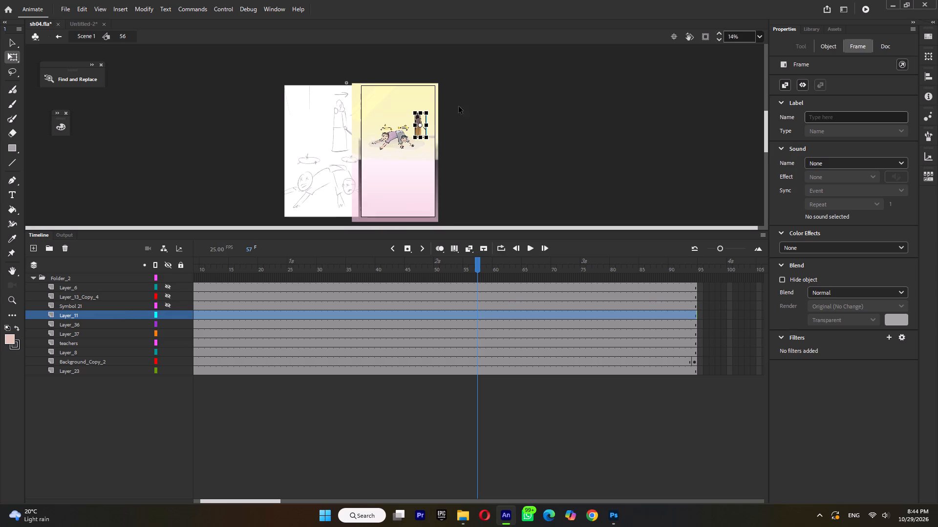
{"action": "scroll", "coordinate": [448, 122], "scroll_direction": "up", "scroll_amount": 6, "text": "ctrl"}
{"action": "double_click", "coordinate": [444, 124]}
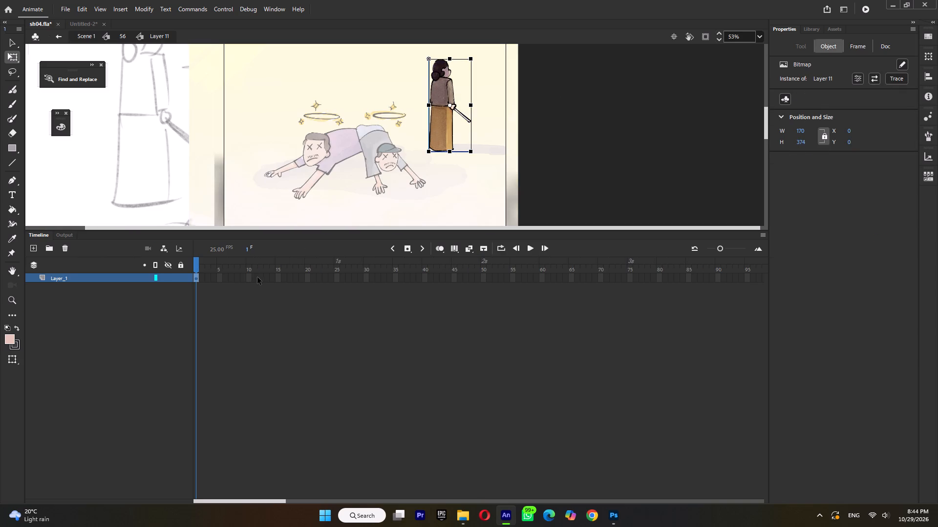
Extend the woman's Layer_1 to 16 frames and insert a keyframe at frame 9.
{"action": "left_click", "coordinate": [263, 277]}
{"action": "key", "text": "F5"}
{"action": "key", "text": "F5"}
{"action": "left_click", "coordinate": [237, 278]}
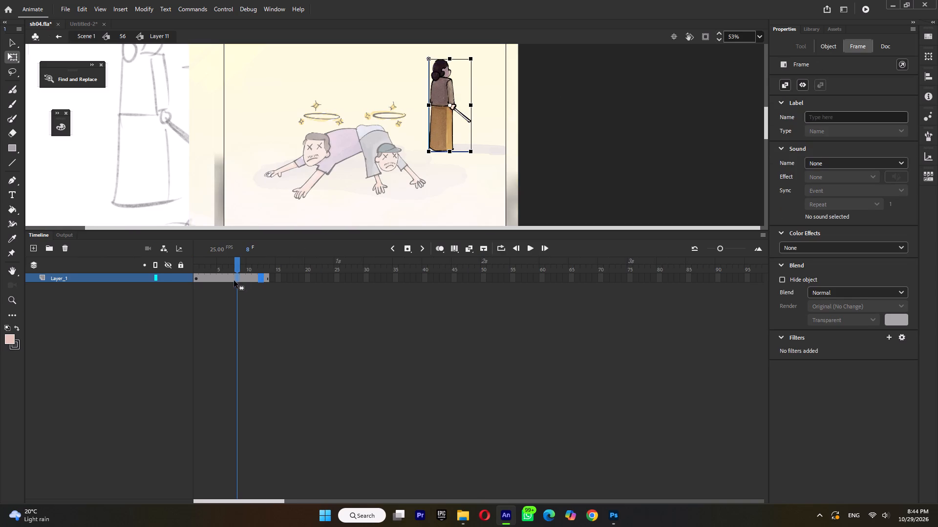
{"action": "left_click", "coordinate": [232, 278]}
{"action": "key", "text": "F5"}
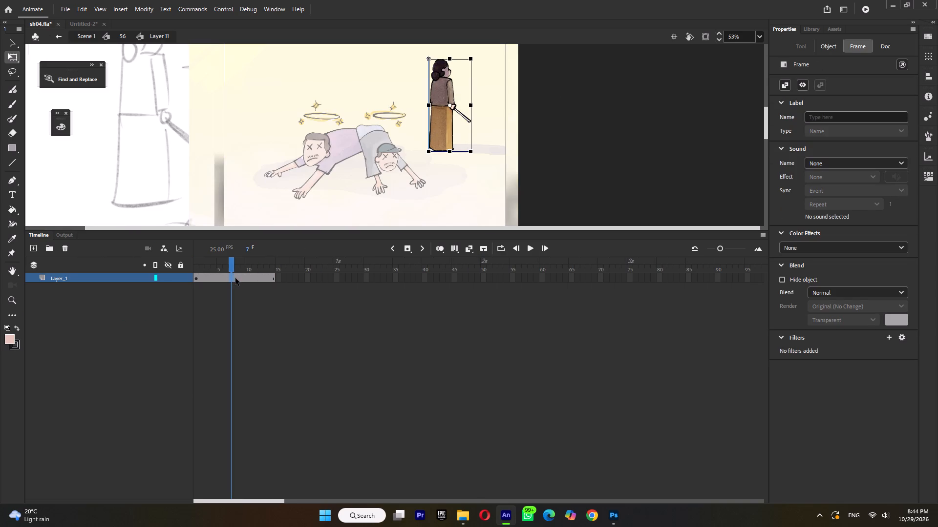
{"action": "left_click", "coordinate": [240, 276]}
{"action": "key", "text": "F6"}
{"action": "left_click", "coordinate": [229, 278]}
{"action": "key", "text": "F5"}
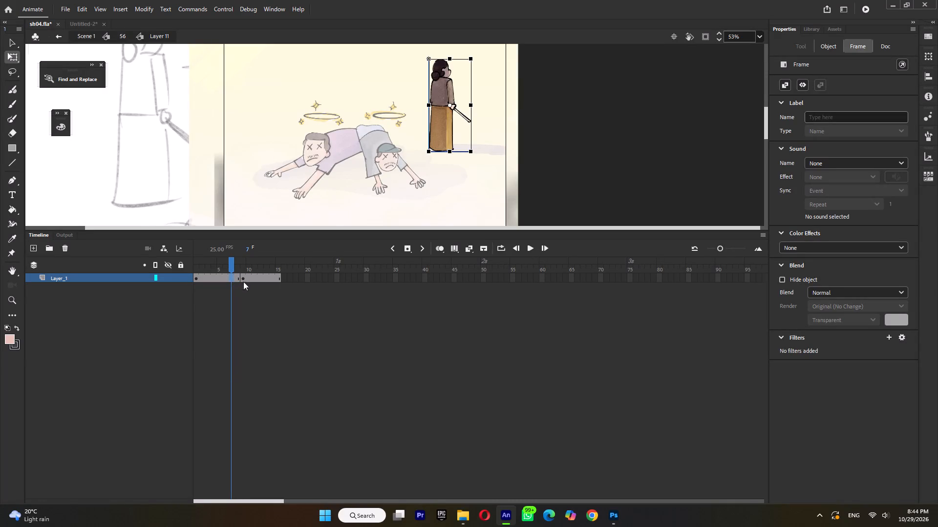
{"action": "left_click", "coordinate": [245, 280]}
{"action": "key", "text": "F5"}
{"action": "left_click", "coordinate": [245, 278]}
Add a layer above Layer_1 and insert a keyframe on it at frame 9.
{"action": "scroll", "coordinate": [498, 109], "scroll_direction": "up", "scroll_amount": 3, "text": "ctrl"}
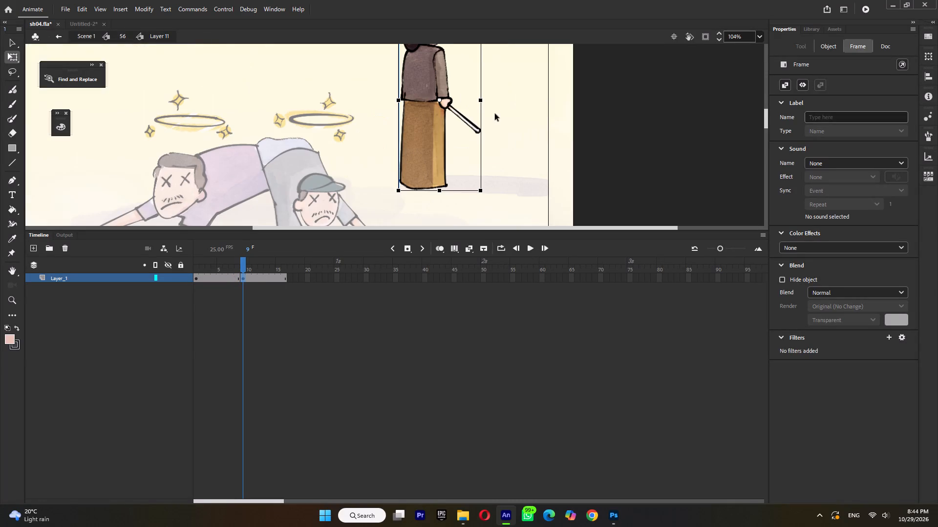
{"action": "left_click", "coordinate": [34, 247]}
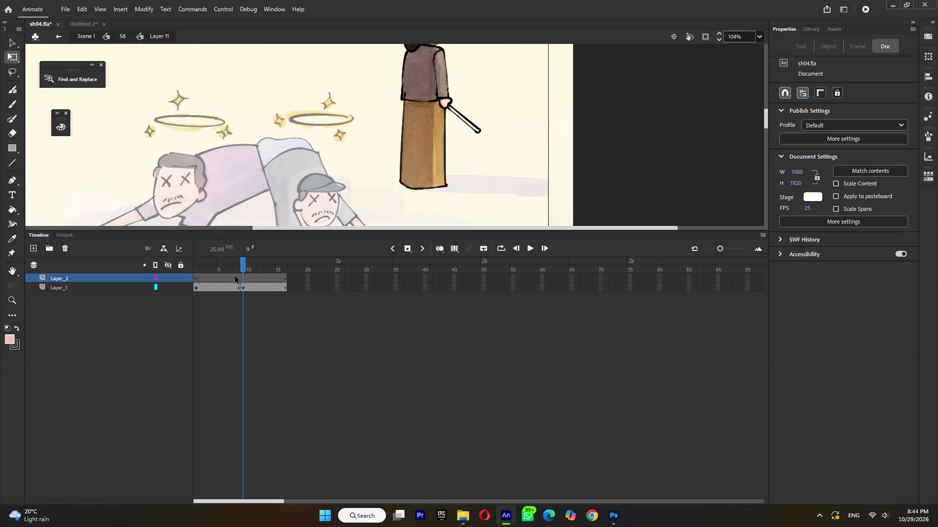
{"action": "left_click", "coordinate": [243, 279]}
{"action": "key", "text": "F6"}
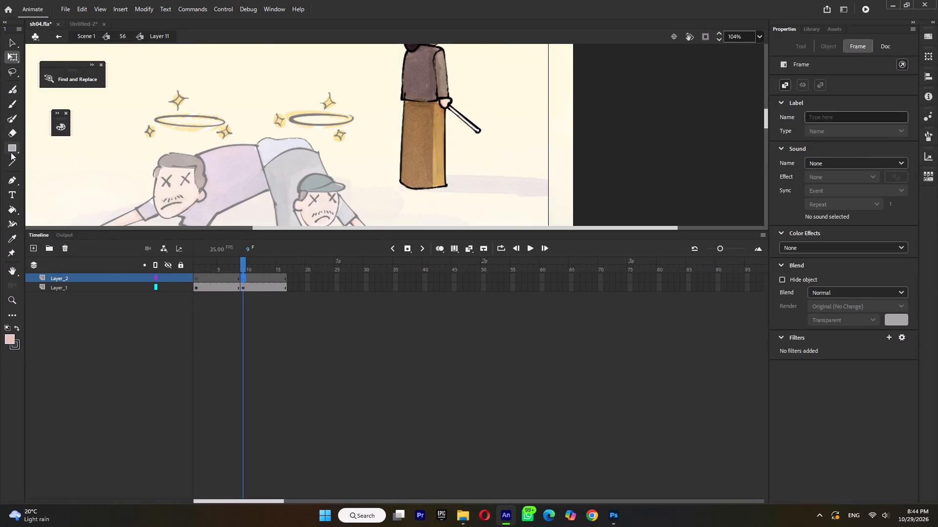
Draw a flared black outline along the left side of the woman's skirt with the Classic Brush at size 4.
{"action": "left_click", "coordinate": [11, 109]}
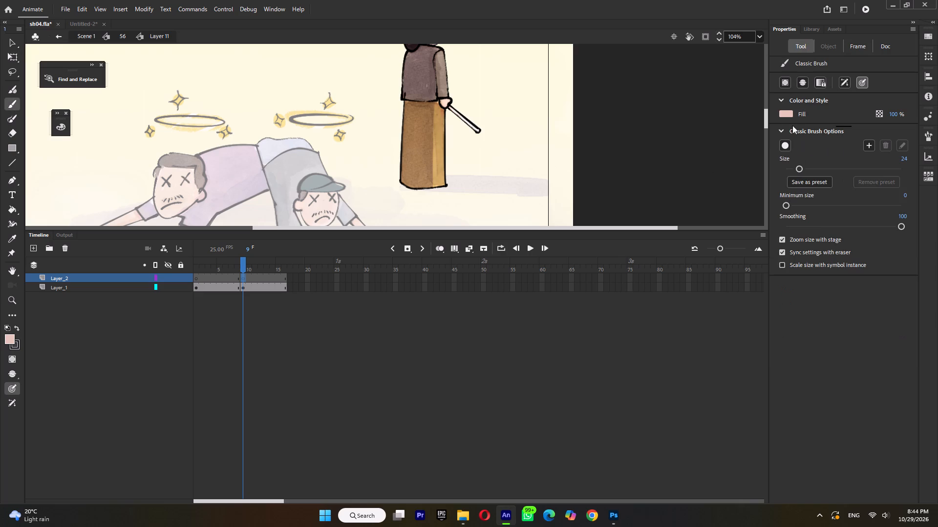
{"action": "left_click", "coordinate": [791, 113]}
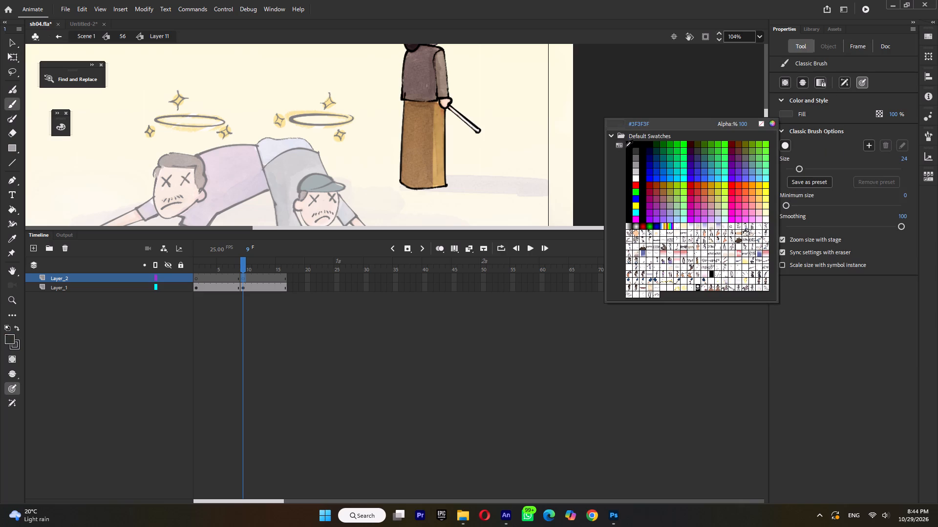
{"action": "left_click", "coordinate": [639, 142]}
{"action": "scroll", "coordinate": [423, 120], "scroll_direction": "up", "scroll_amount": 3, "text": "ctrl"}
{"action": "key", "text": "space"}
{"action": "key", "text": "space"}
{"action": "key", "text": "space"}
{"action": "key", "text": "space"}
{"action": "key", "text": "space"}
{"action": "left_click_drag", "start_coordinate": [402, 123], "coordinate": [391, 97]}
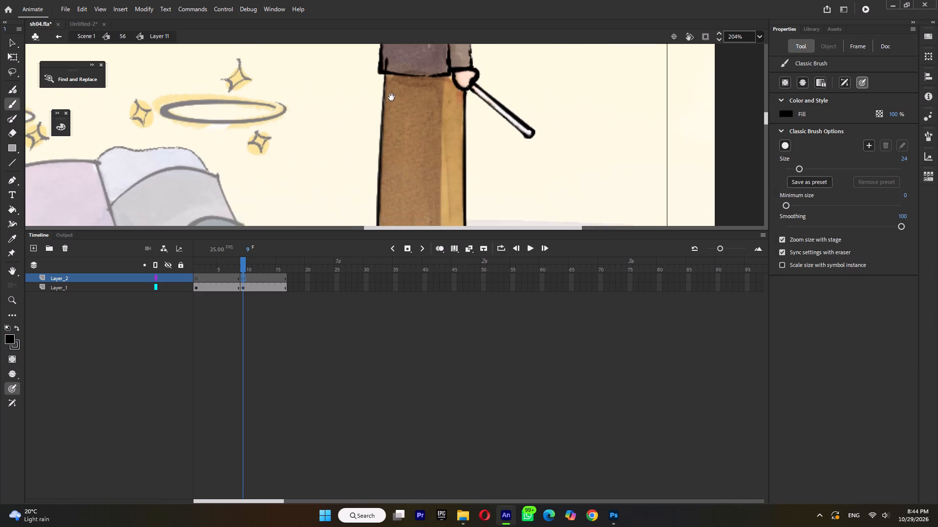
{"action": "left_click_drag", "start_coordinate": [391, 97], "coordinate": [389, 87]}
{"action": "left_click_drag", "start_coordinate": [373, 46], "coordinate": [370, 67]}
{"action": "key", "text": "ctrl+z"}
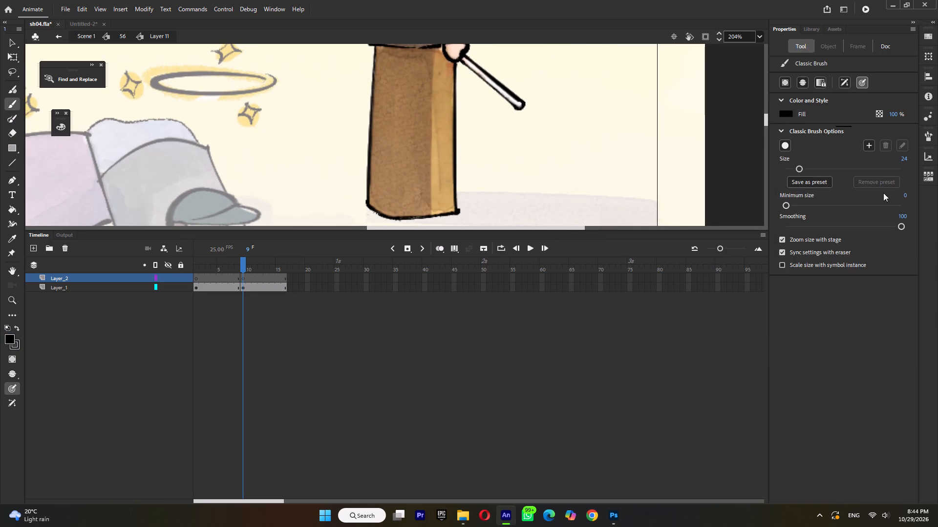
{"action": "left_click_drag", "start_coordinate": [795, 167], "coordinate": [788, 172]}
{"action": "left_click_drag", "start_coordinate": [374, 47], "coordinate": [363, 94]}
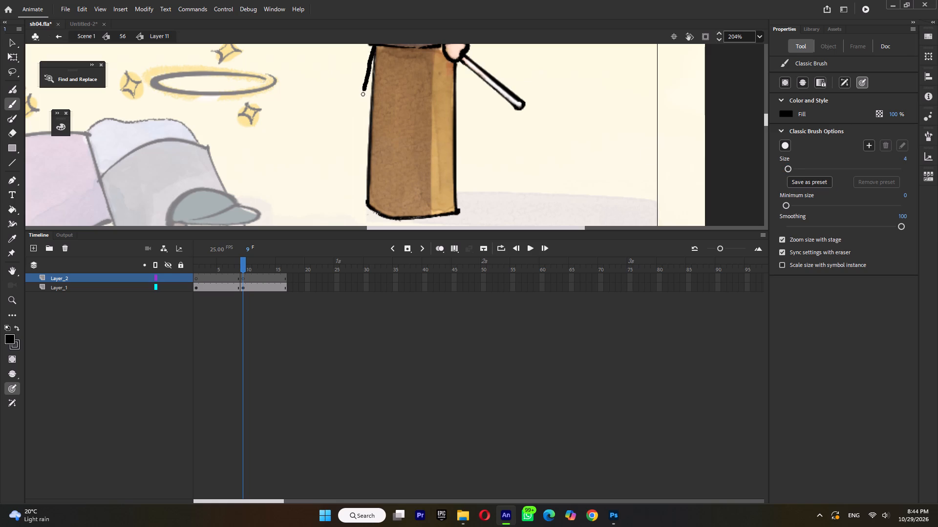
{"action": "left_click_drag", "start_coordinate": [363, 94], "coordinate": [376, 213]}
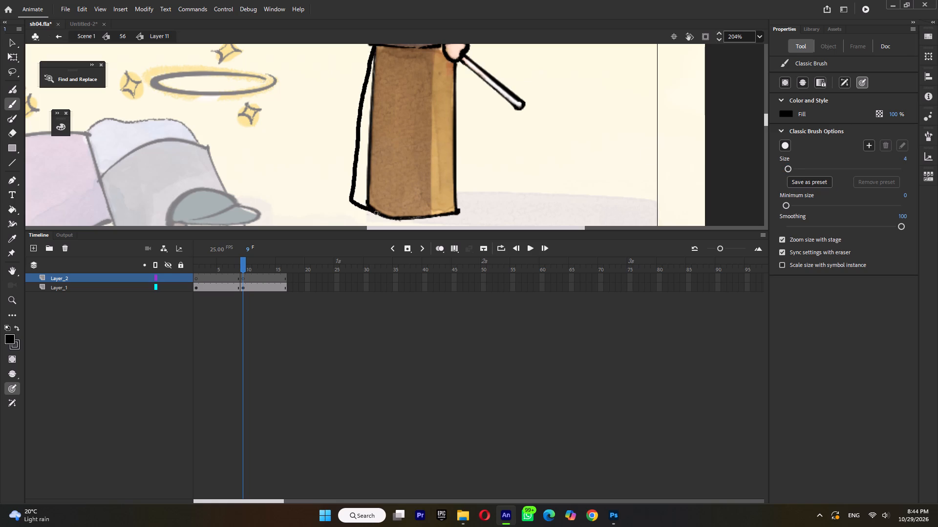
{"action": "left_click_drag", "start_coordinate": [376, 213], "coordinate": [385, 216]}
Draw a matching flared black outline along the right side of the skirt, down to its bottom hem.
{"action": "left_click_drag", "start_coordinate": [456, 63], "coordinate": [458, 88]}
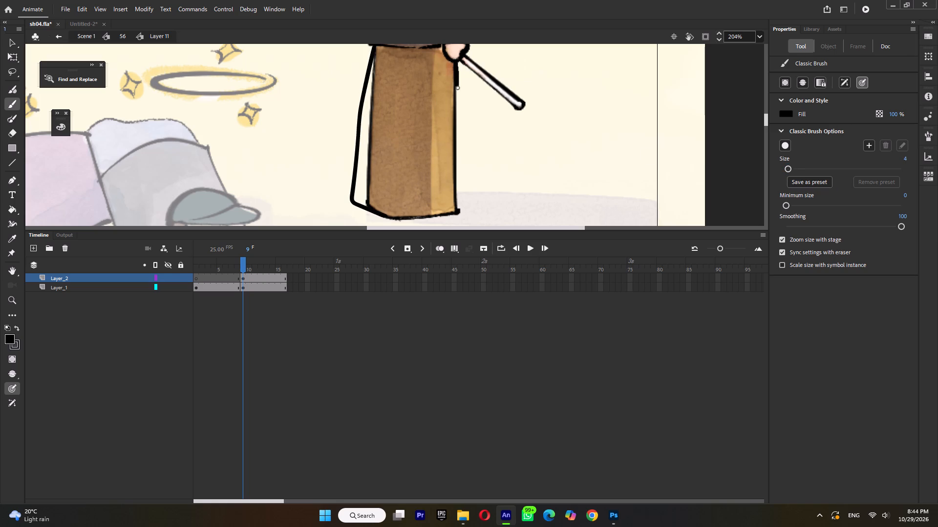
{"action": "left_click_drag", "start_coordinate": [458, 88], "coordinate": [465, 132]}
{"action": "key", "text": "ctrl+z"}
{"action": "left_click_drag", "start_coordinate": [455, 64], "coordinate": [465, 126]}
{"action": "left_click_drag", "start_coordinate": [465, 126], "coordinate": [458, 212]}
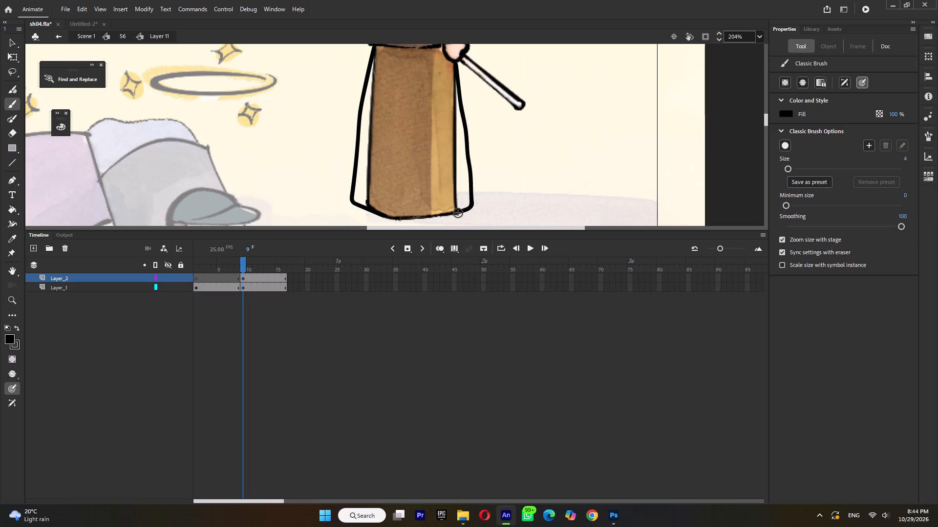
Sample the skirt's light tan and brush it over the lower part of the original right edge line on Layer_2.
{"action": "key", "text": "i"}
{"action": "left_click", "coordinate": [446, 179]}
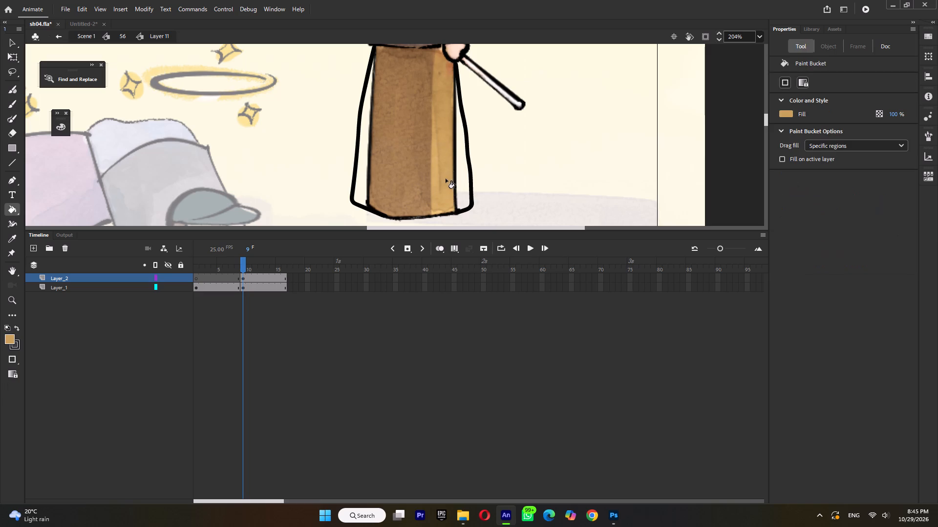
{"action": "key", "text": "b"}
{"action": "left_click_drag", "start_coordinate": [457, 172], "coordinate": [454, 180]}
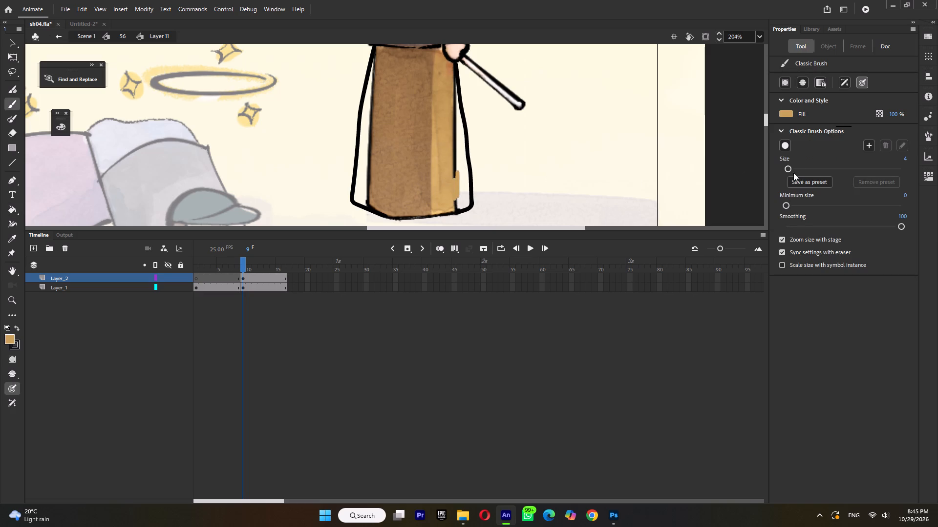
{"action": "left_click", "coordinate": [794, 164]}
{"action": "left_click_drag", "start_coordinate": [458, 165], "coordinate": [457, 163]}
{"action": "left_click_drag", "start_coordinate": [457, 163], "coordinate": [449, 174]}
Add a layer between Layer_2 and Layer_1 and insert a keyframe on it at frame 9.
{"action": "left_click", "coordinate": [69, 288]}
{"action": "left_click", "coordinate": [32, 245]}
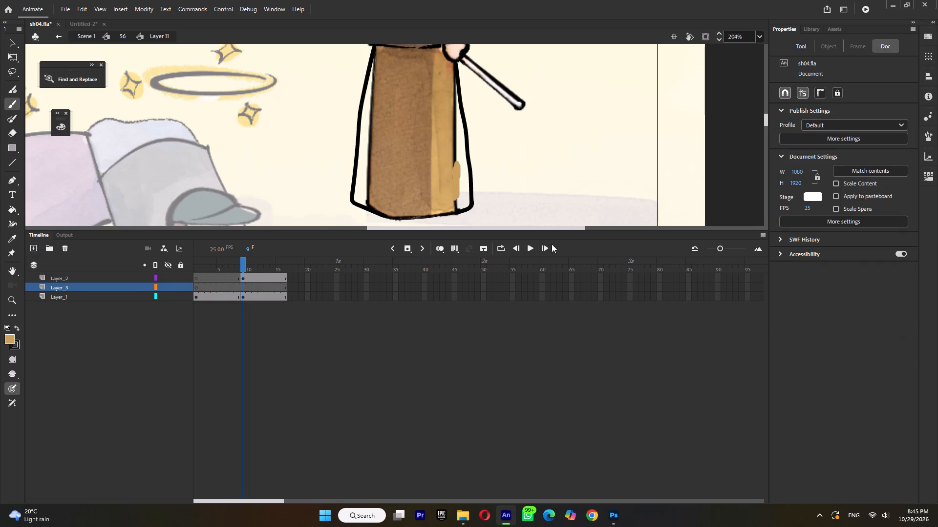
{"action": "left_click", "coordinate": [244, 286]}
{"action": "key", "text": "F6"}
Paint the flared right side of the skirt light tan on Layer_3 with the Classic Brush at size 20.
{"action": "left_click", "coordinate": [801, 49]}
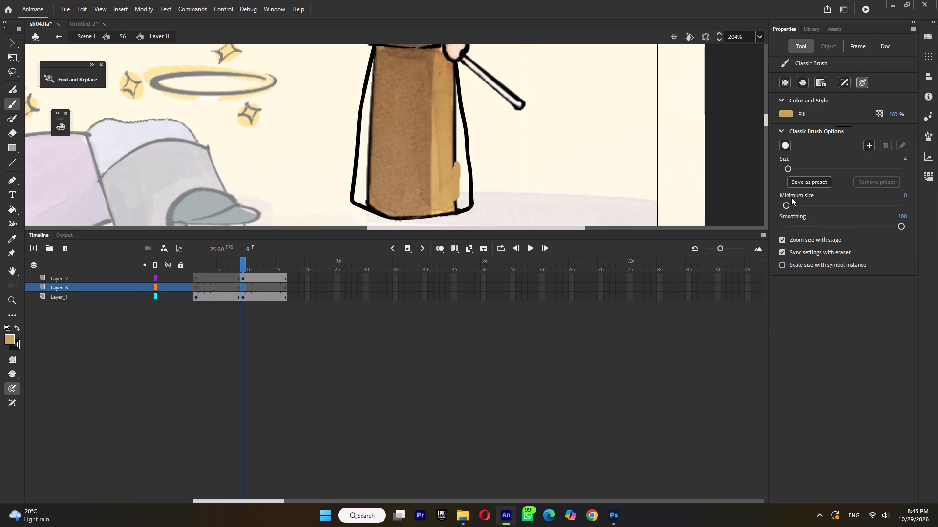
{"action": "left_click", "coordinate": [795, 167]}
{"action": "left_click_drag", "start_coordinate": [448, 152], "coordinate": [451, 145]}
{"action": "left_click_drag", "start_coordinate": [451, 145], "coordinate": [453, 121]}
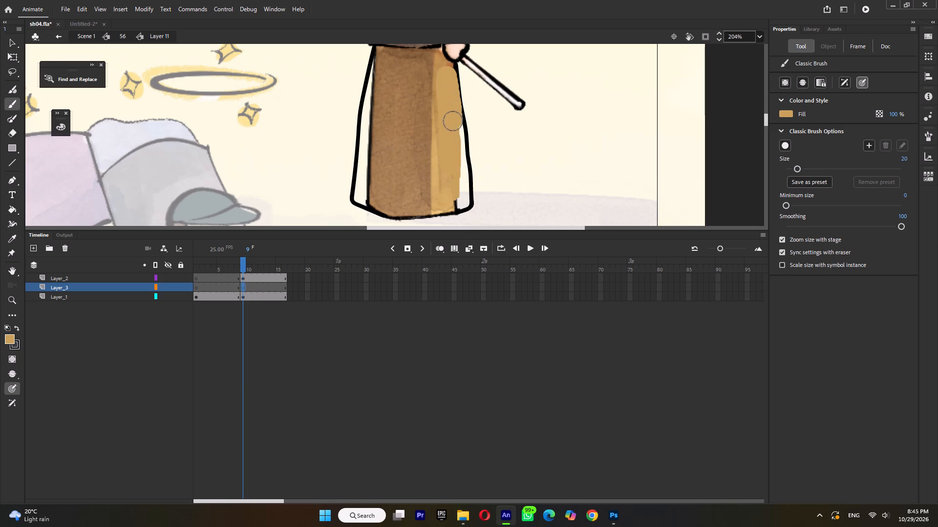
{"action": "left_click_drag", "start_coordinate": [453, 121], "coordinate": [458, 201]}
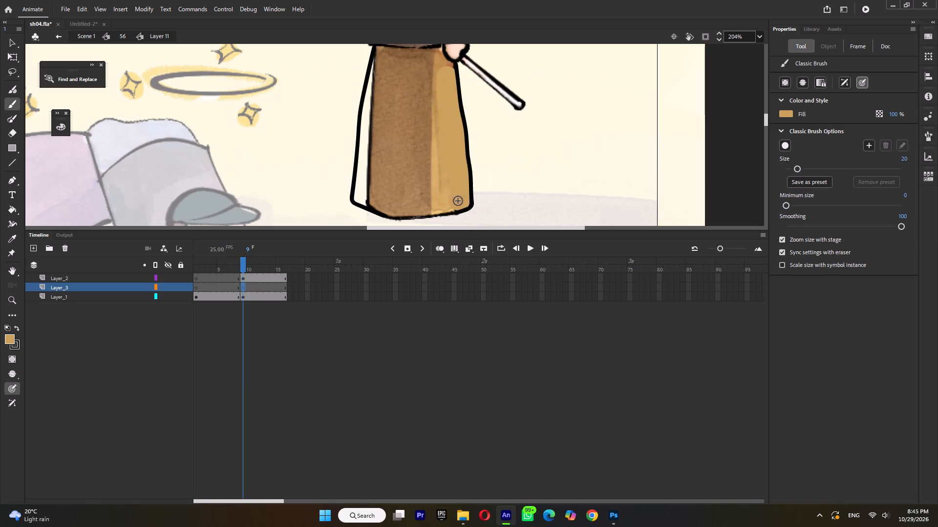
Sample the skirt's darker brown and paint the flared left side up to its new outline on Layer_3.
{"action": "key", "text": "i"}
{"action": "left_click", "coordinate": [386, 122]}
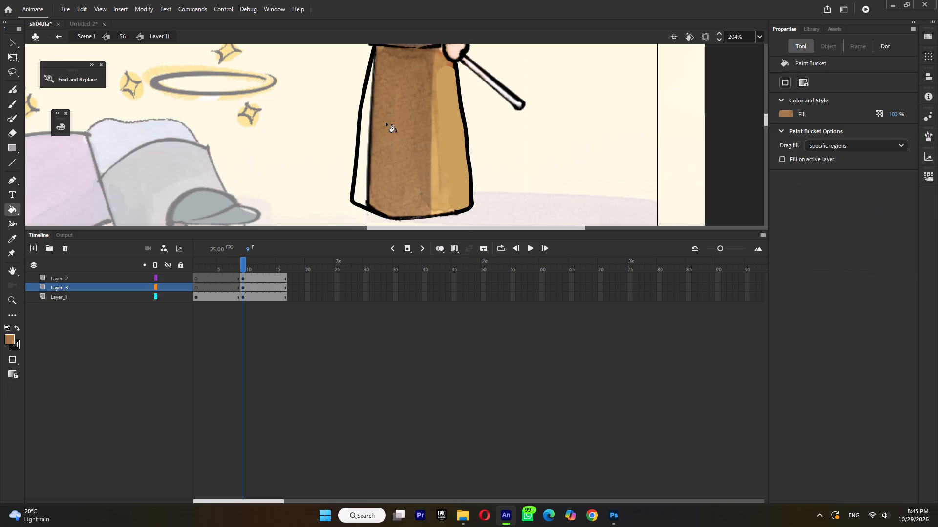
{"action": "key", "text": "b"}
{"action": "left_click_drag", "start_coordinate": [381, 62], "coordinate": [377, 77]}
{"action": "key", "text": "ctrl+z"}
{"action": "left_click_drag", "start_coordinate": [381, 60], "coordinate": [369, 134]}
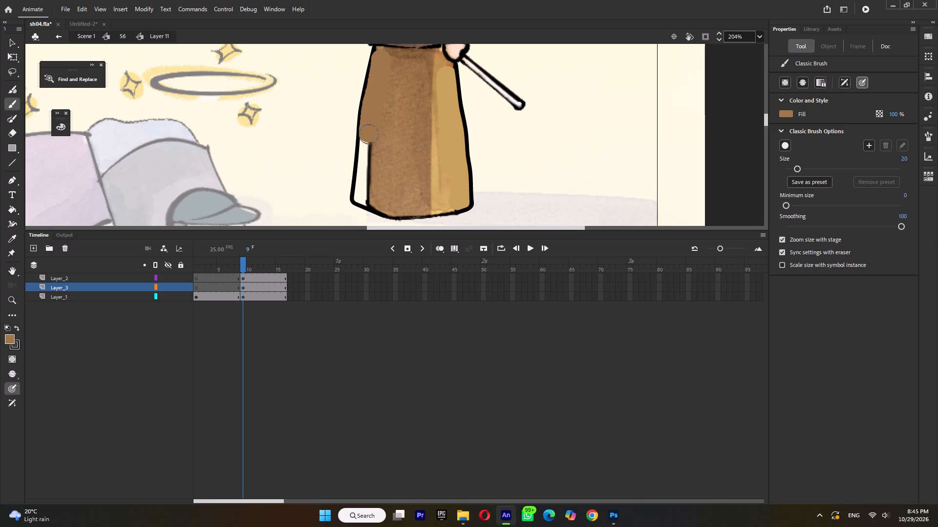
{"action": "left_click_drag", "start_coordinate": [369, 134], "coordinate": [364, 197]}
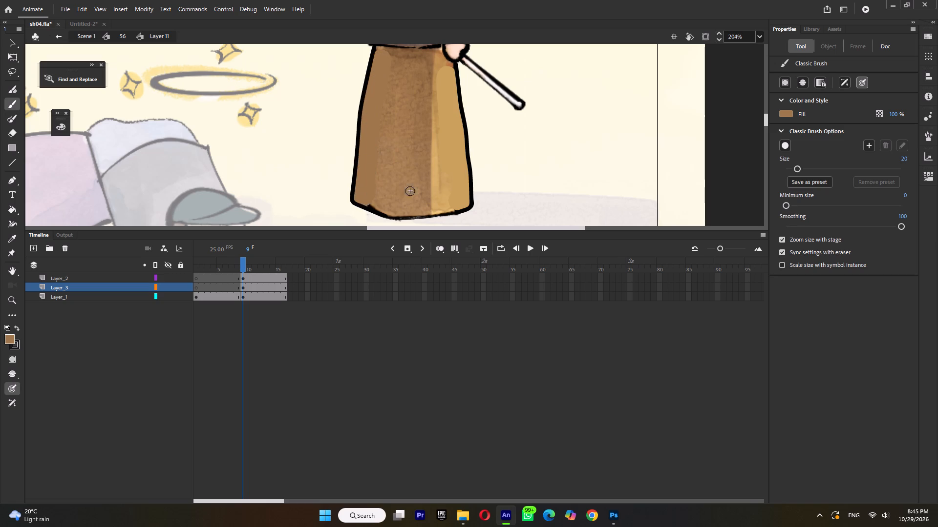
Nudge the woman's bitmap slightly upward in the first pose, before the frame 9 keyframe.
{"action": "scroll", "coordinate": [448, 172], "scroll_direction": "down", "scroll_amount": 6, "text": "alt"}
{"action": "scroll", "coordinate": [514, 175], "scroll_direction": "down", "scroll_amount": 9, "text": "ctrl"}
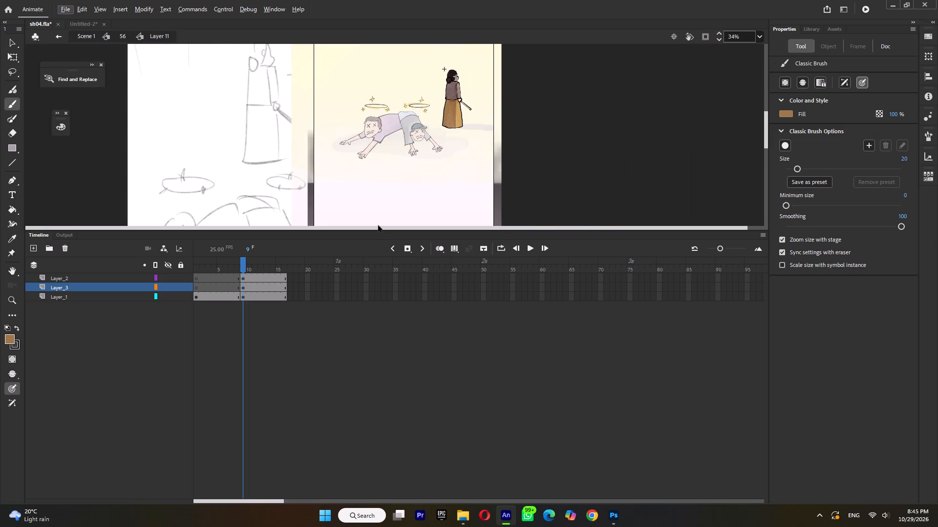
{"action": "left_click", "coordinate": [231, 266]}
{"action": "left_click", "coordinate": [13, 55]}
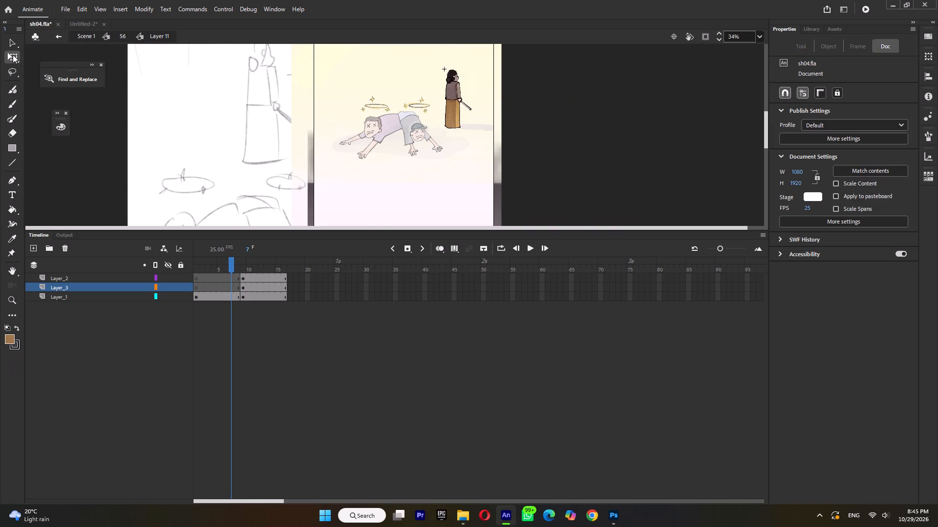
{"action": "left_click", "coordinate": [454, 113]}
{"action": "key", "text": "Up"}
{"action": "key", "text": "Up"}
{"action": "key", "text": "Up"}
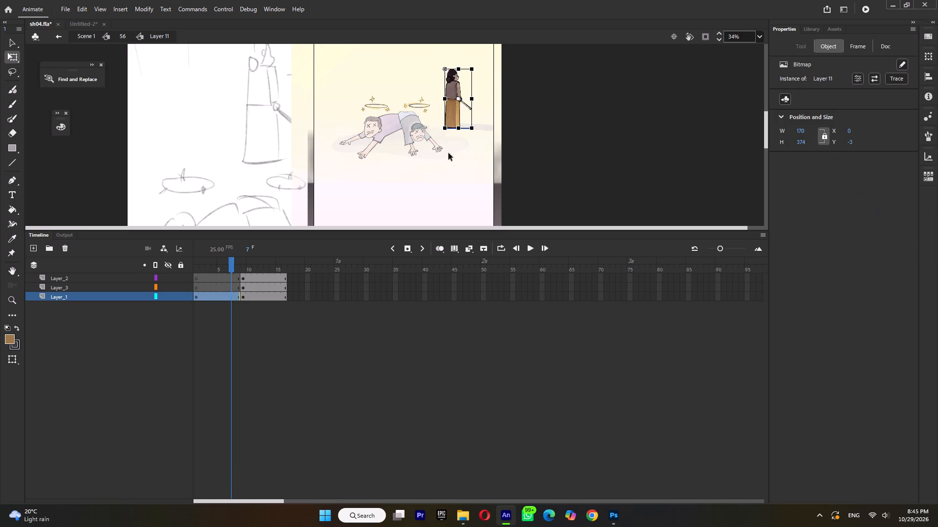
{"action": "key", "text": "Up"}
{"action": "key", "text": "Up"}
{"action": "key", "text": "Up"}
{"action": "key", "text": "Up"}
Compare the woman's two poses on either side of the frame 9 keyframe, and return to shot 56.
{"action": "left_click", "coordinate": [259, 270]}
{"action": "left_click", "coordinate": [246, 266]}
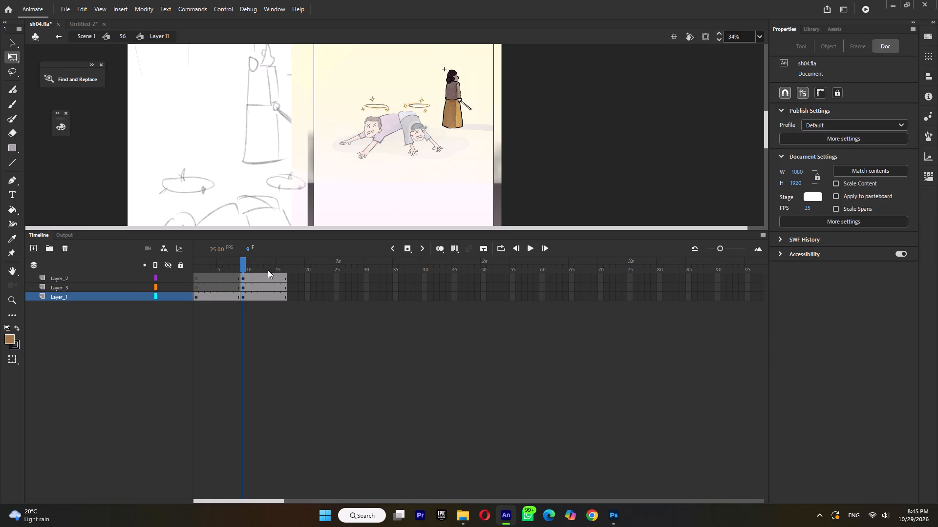
{"action": "left_click", "coordinate": [233, 267]}
{"action": "left_click", "coordinate": [254, 268]}
{"action": "left_click", "coordinate": [239, 267]}
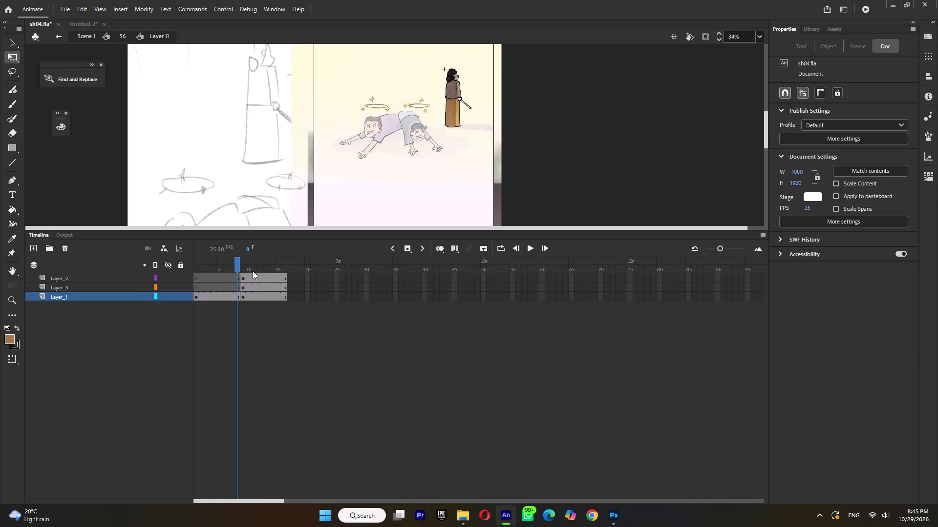
{"action": "double_click", "coordinate": [600, 125]}
{"action": "double_click", "coordinate": [586, 178]}
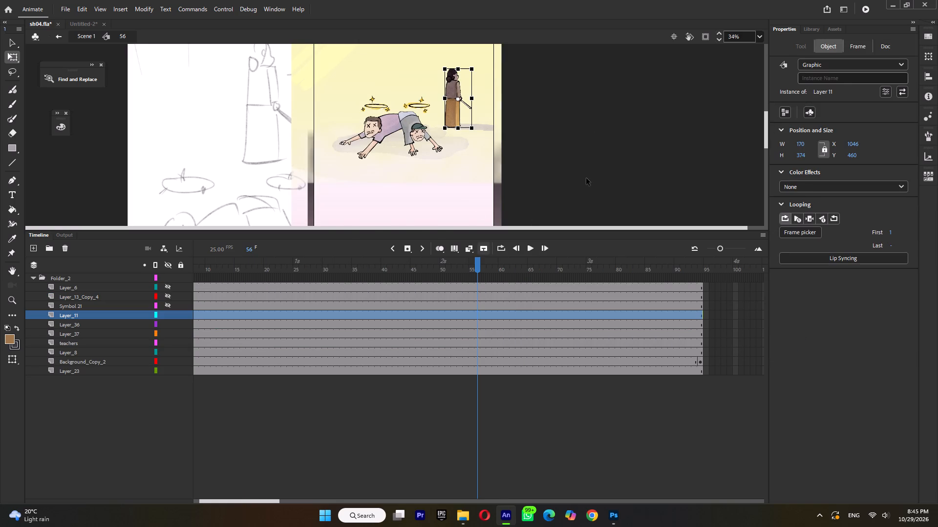
Extend all of shot 56's layers to frame 103 and clear the stray keyframe near frame 94 on Background_Copy_2.
{"action": "double_click", "coordinate": [442, 143]}
{"action": "scroll", "coordinate": [501, 274], "scroll_direction": "up", "scroll_amount": 4}
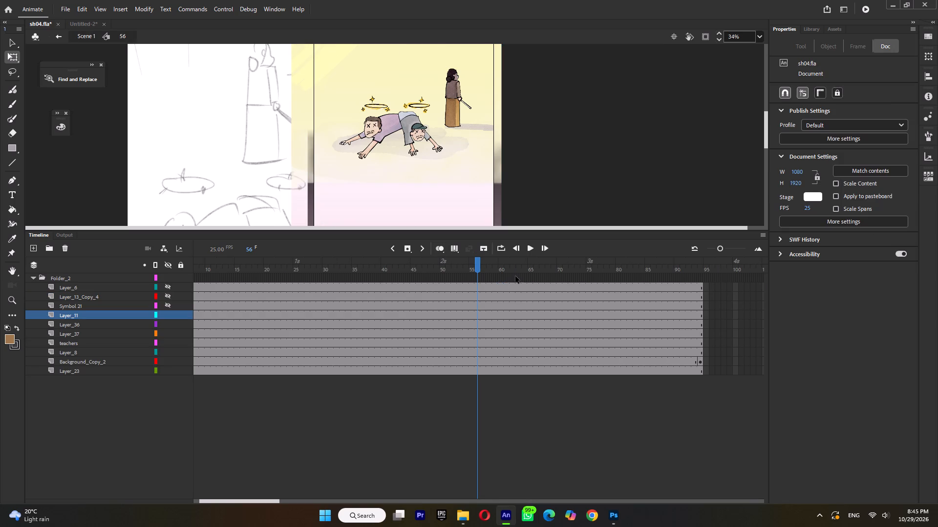
{"action": "double_click", "coordinate": [753, 269]}
{"action": "key", "text": "F5"}
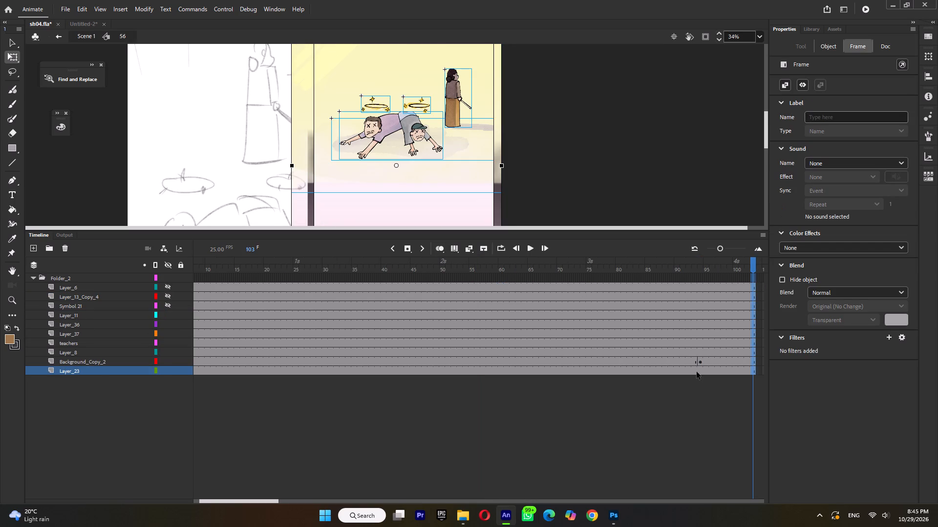
{"action": "left_click", "coordinate": [702, 361]}
{"action": "key", "text": "shift+F6"}
Lengthen all of shot 56's layers well beyond frame 105 by repeatedly inserting frames over the span of frames 85 to 91.
{"action": "left_click_drag", "start_coordinate": [648, 286], "coordinate": [683, 410]}
{"action": "key", "text": "F6"}
{"action": "key", "text": "F6"}
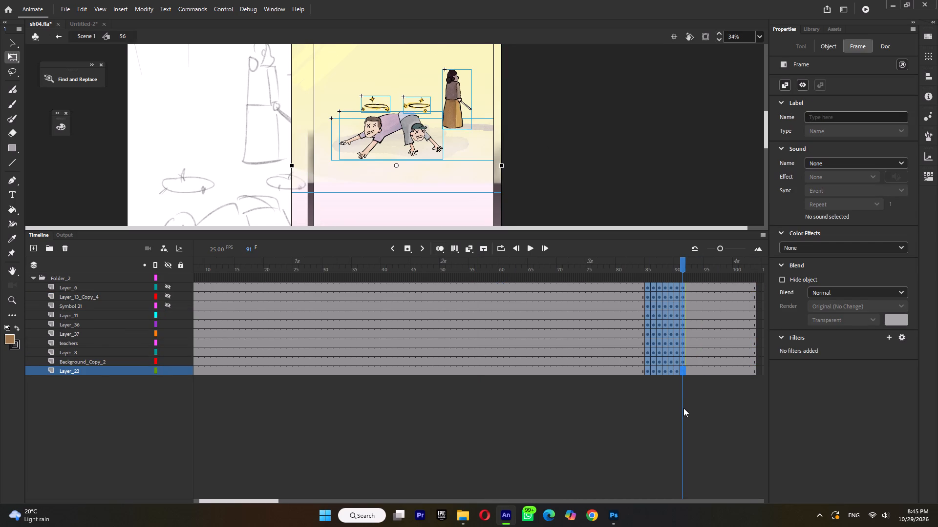
{"action": "key", "text": "shift+F6"}
{"action": "key", "text": "F5"}
{"action": "key", "text": "F5"}
{"action": "key", "text": "F5"}
{"action": "key", "text": "F5"}
{"action": "key", "text": "F5"}
{"action": "key", "text": "F5"}
{"action": "key", "text": "F5"}
{"action": "double_click", "coordinate": [602, 193]}
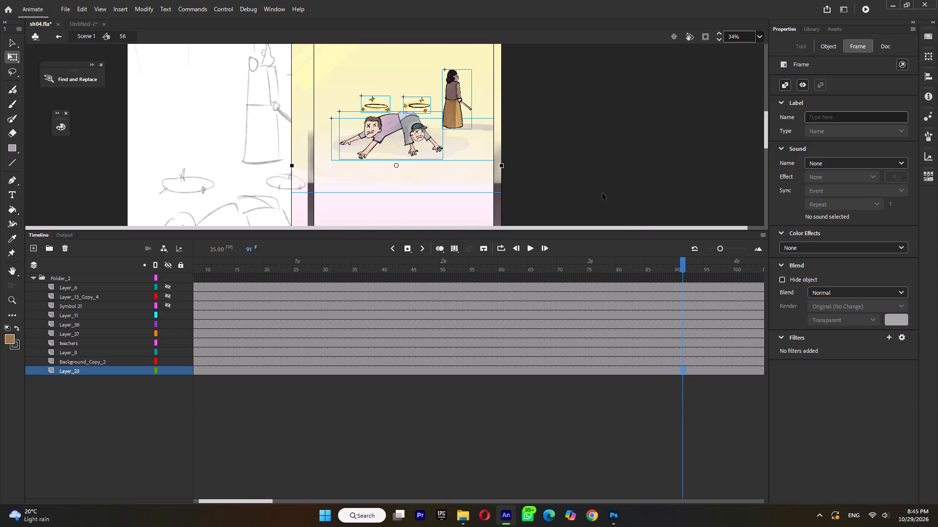
In the sparkle ring symbol above the capped boy, extend Layer_1 to 13 frames and insert a keyframe at frame 8.
{"action": "double_click", "coordinate": [416, 102]}
{"action": "double_click", "coordinate": [422, 99]}
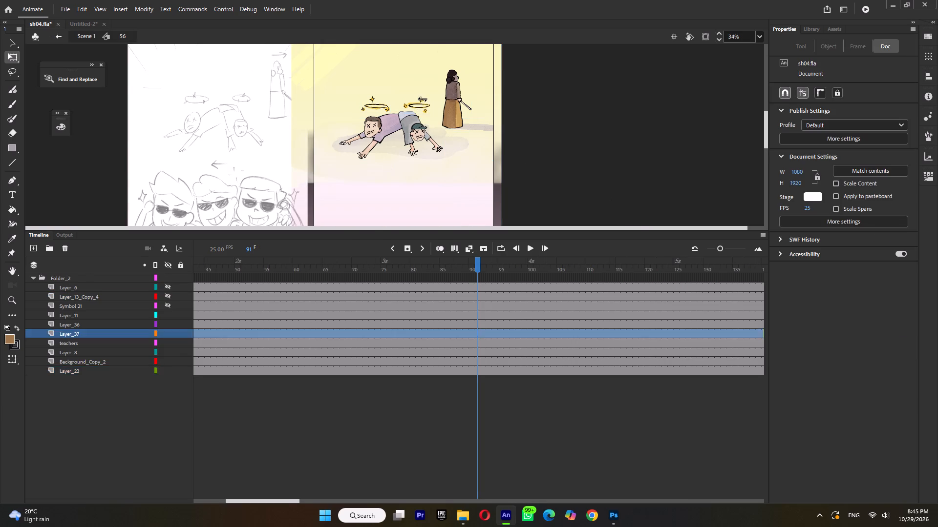
{"action": "scroll", "coordinate": [422, 99], "scroll_direction": "up", "scroll_amount": 4, "text": "ctrl"}
{"action": "left_click", "coordinate": [255, 277]}
{"action": "key", "text": "F5"}
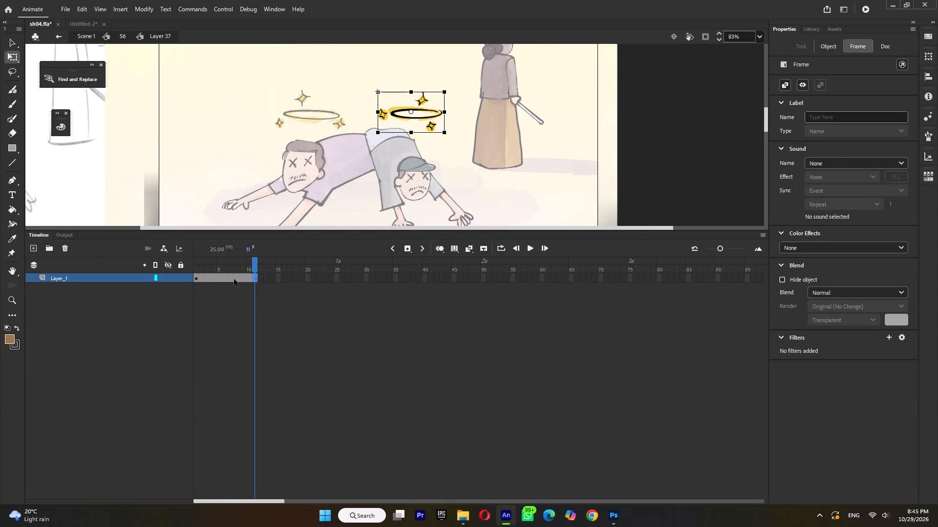
{"action": "key", "text": "F5"}
{"action": "key", "text": "F5"}
{"action": "left_click", "coordinate": [234, 277]}
{"action": "key", "text": "F6"}
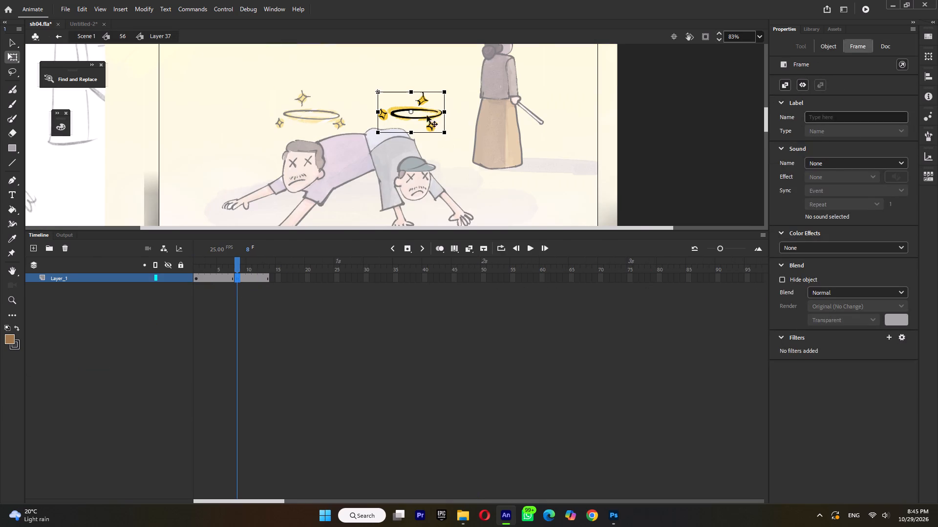
Flip the capped boy's sparkle ring horizontally at the frame 8 keyframe and return to shot 56.
{"action": "right_click", "coordinate": [435, 126]}
{"action": "left_click", "coordinate": [480, 267]}
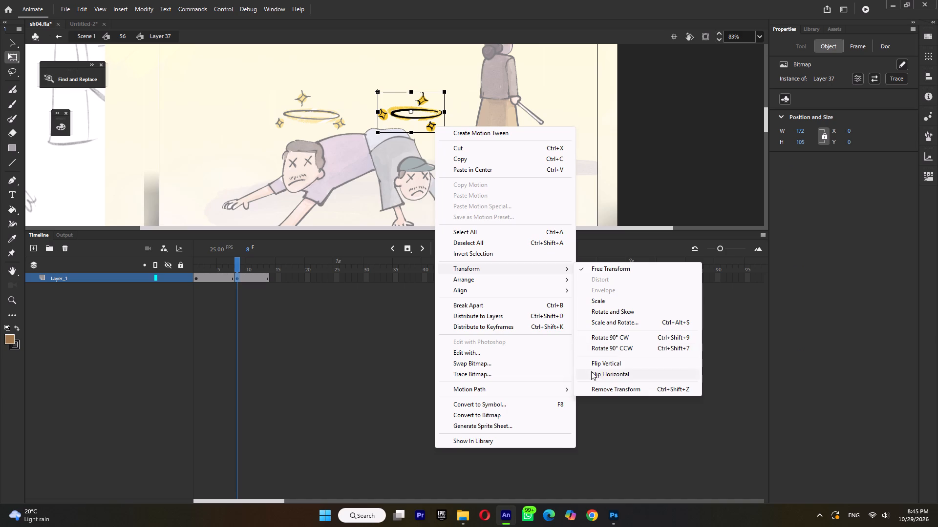
{"action": "left_click", "coordinate": [591, 371]}
{"action": "double_click", "coordinate": [318, 143]}
In the sparkle ring symbol above the boy in purple, extend Layer_1 to 14 frames with a second keyframe at frame 8.
{"action": "double_click", "coordinate": [331, 118]}
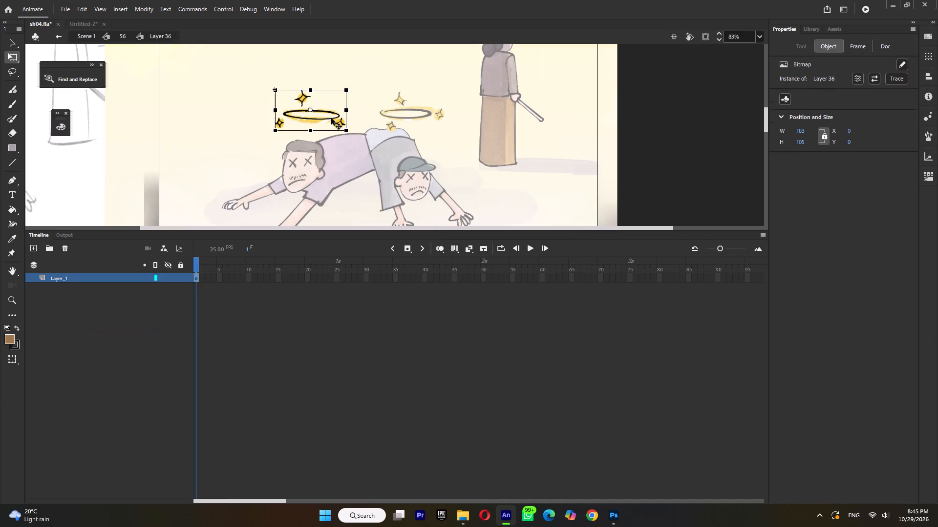
{"action": "left_click", "coordinate": [255, 278]}
{"action": "key", "text": "F5"}
{"action": "key", "text": "F5"}
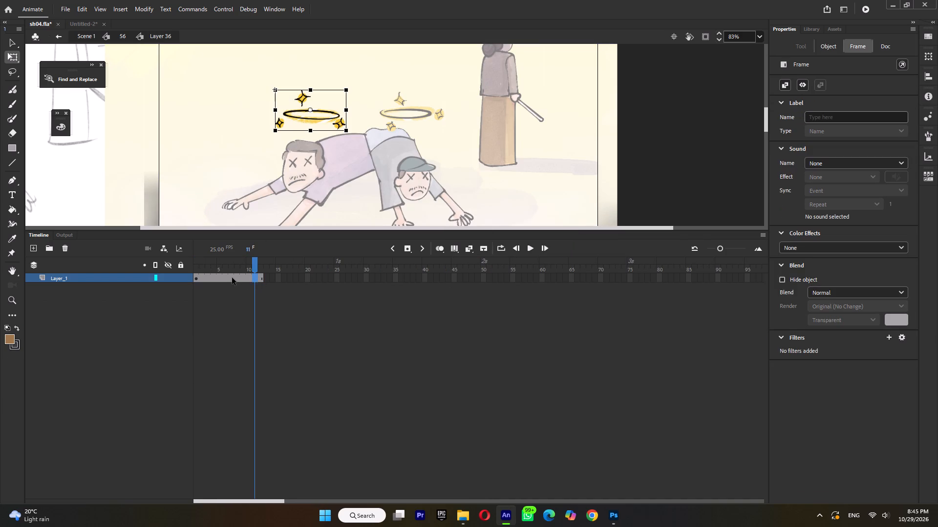
{"action": "left_click", "coordinate": [232, 278]}
{"action": "key", "text": "F6"}
{"action": "left_click", "coordinate": [223, 279]}
{"action": "key", "text": "F5"}
{"action": "left_click", "coordinate": [245, 276]}
{"action": "key", "text": "F5"}
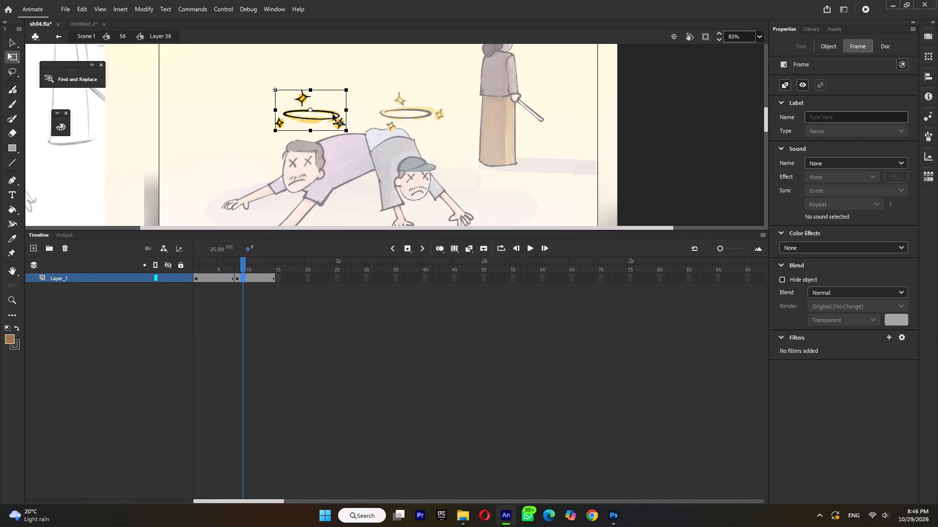
Flip the purple-shirted boy's sparkle ring horizontally in its second pose and return to shot 56.
{"action": "right_click", "coordinate": [332, 114]}
{"action": "left_click", "coordinate": [370, 250]}
{"action": "left_click", "coordinate": [370, 260]}
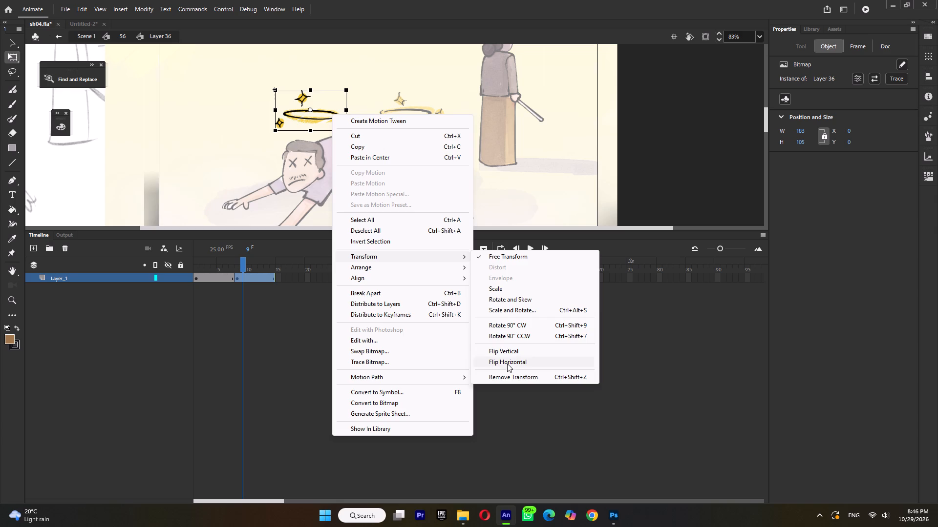
{"action": "left_click", "coordinate": [507, 362]}
{"action": "double_click", "coordinate": [649, 188]}
Play back shot 56 to check the looping sparkle rings and woman, and return to Scene 1.
{"action": "scroll", "coordinate": [649, 187], "scroll_direction": "down", "scroll_amount": 3, "text": "ctrl"}
{"action": "key", "text": "Return"}
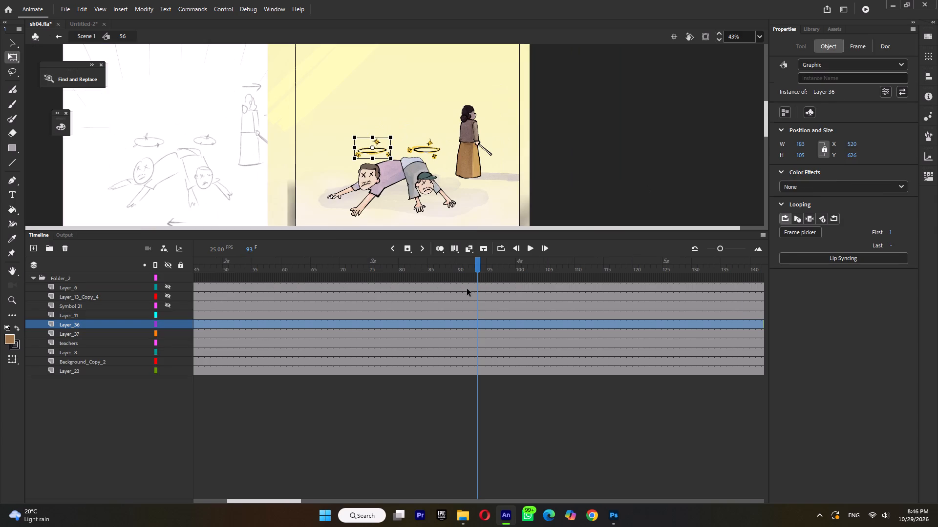
{"action": "key", "text": "Return"}
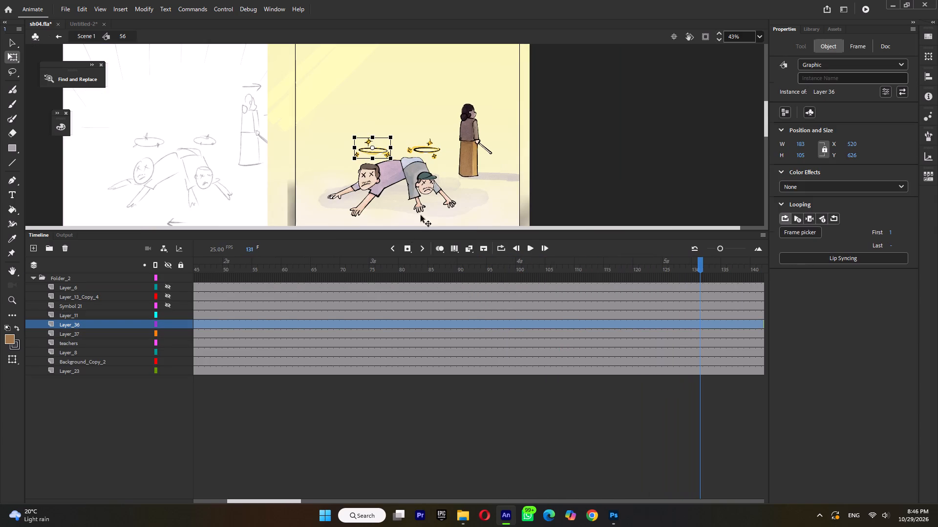
{"action": "scroll", "coordinate": [554, 160], "scroll_direction": "down", "scroll_amount": 3, "text": "ctrl"}
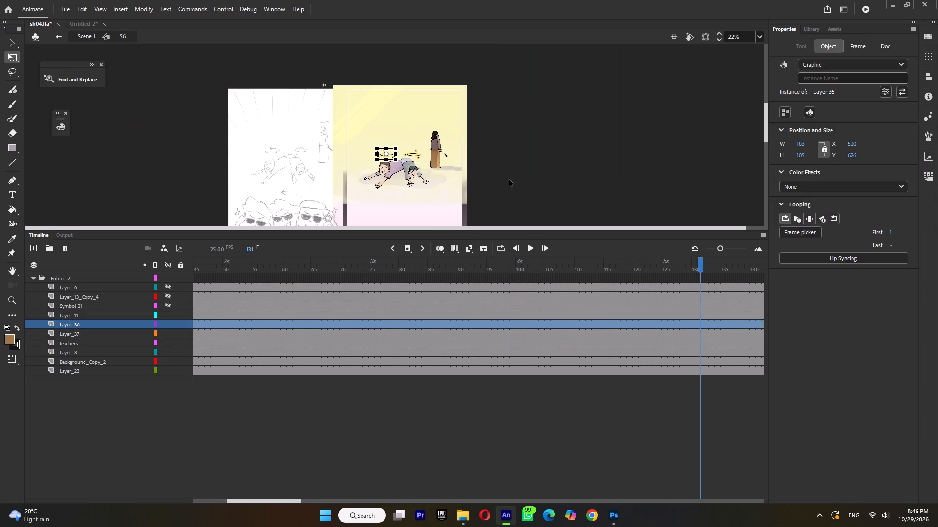
{"action": "scroll", "coordinate": [508, 172], "scroll_direction": "down", "scroll_amount": 2}
{"action": "double_click", "coordinate": [502, 171]}
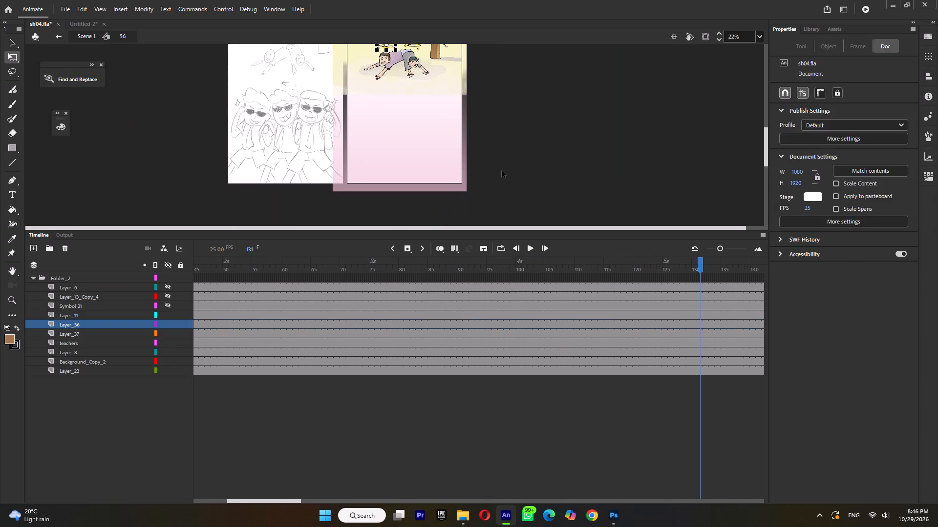
Insert a keyframe on Layer_2 at frame 985 in Scene 1.
{"action": "left_click_drag", "start_coordinate": [419, 267], "coordinate": [241, 319]}
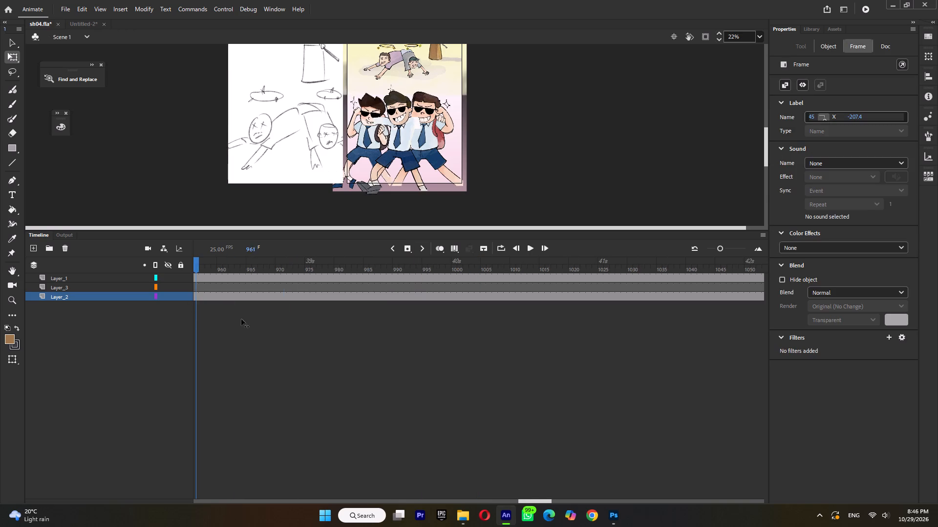
{"action": "left_click_drag", "start_coordinate": [241, 319], "coordinate": [363, 339]}
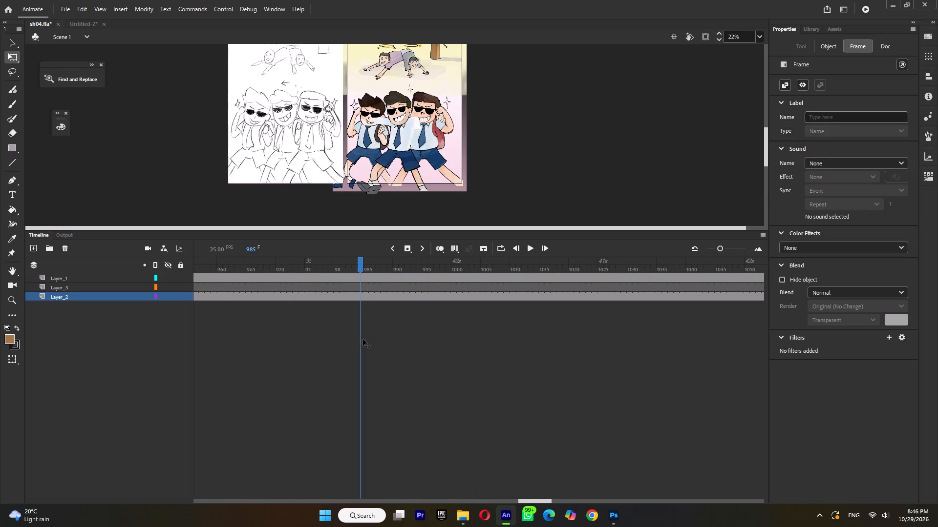
{"action": "left_click_drag", "start_coordinate": [363, 339], "coordinate": [365, 343]}
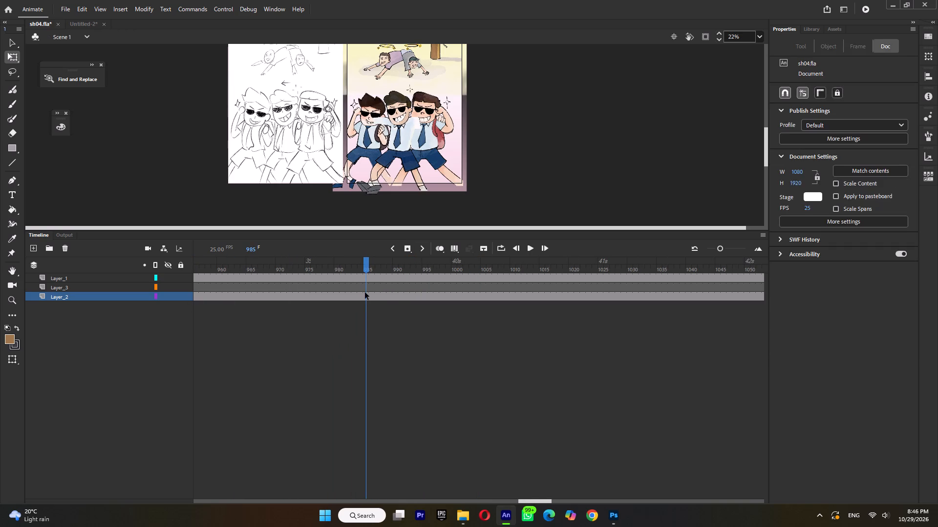
{"action": "left_click", "coordinate": [365, 292]}
{"action": "key", "text": "F7"}
{"action": "key", "text": "ctrl+z"}
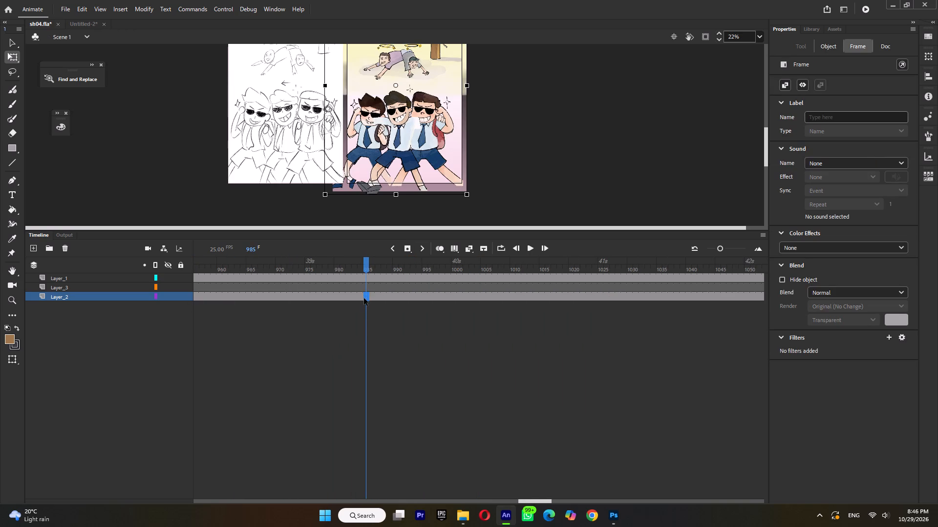
{"action": "key", "text": "F6"}
At Layer_2's frame 899 keyframe, enlarge the 56 instance to about 2609 by 4014 and place it near X -776, Y -135.
{"action": "left_click_drag", "start_coordinate": [355, 265], "coordinate": [186, 291]}
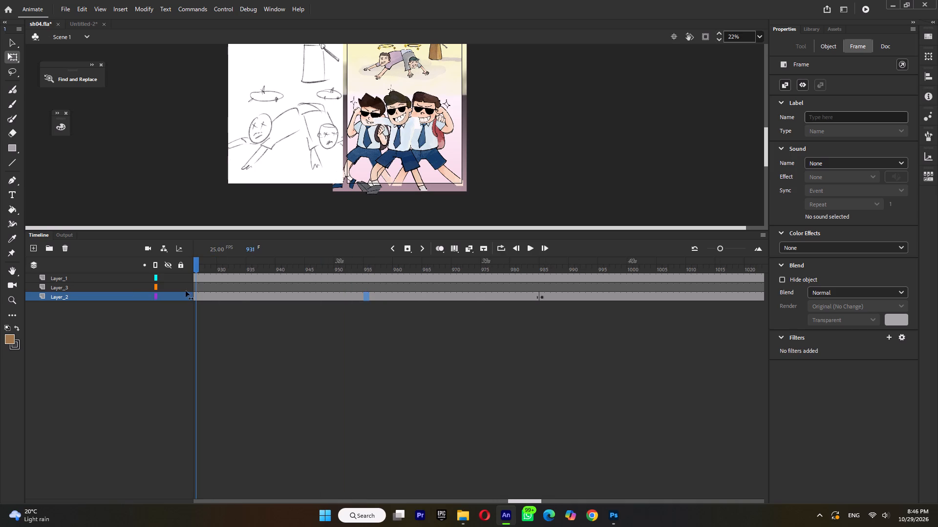
{"action": "left_click_drag", "start_coordinate": [186, 291], "coordinate": [236, 299]}
{"action": "left_click", "coordinate": [216, 297]}
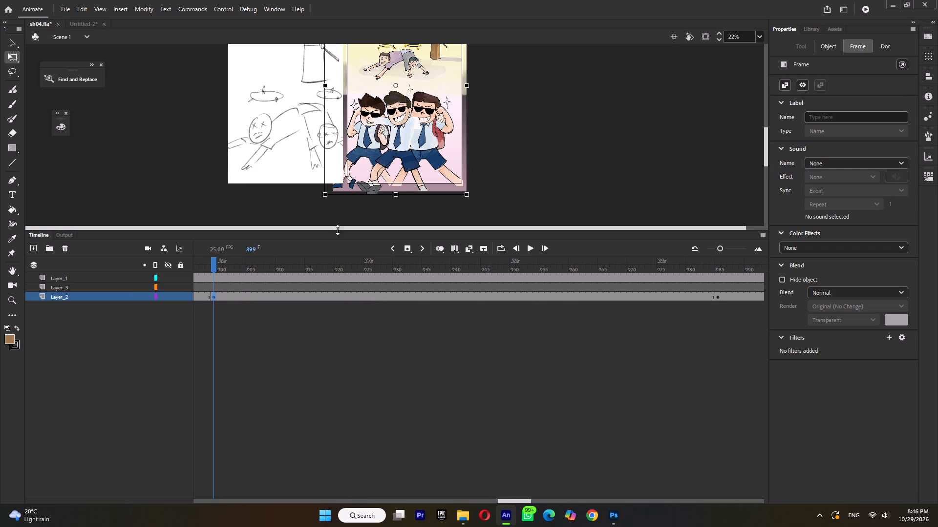
{"action": "scroll", "coordinate": [402, 150], "scroll_direction": "down", "scroll_amount": 4, "text": "ctrl"}
{"action": "left_click_drag", "start_coordinate": [425, 80], "coordinate": [476, 37], "text": "shift"}
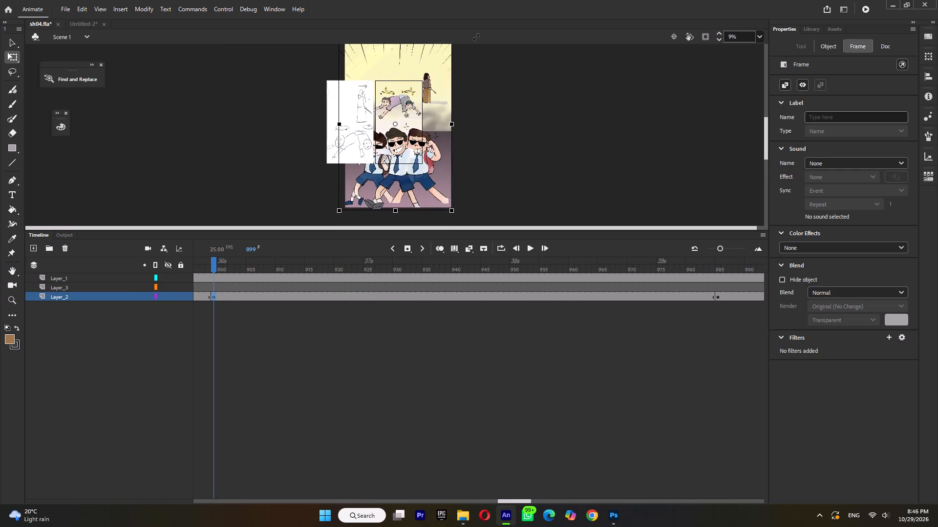
{"action": "left_click_drag", "start_coordinate": [476, 37], "coordinate": [485, 28], "text": "shift"}
{"action": "left_click_drag", "start_coordinate": [458, 64], "coordinate": [451, 114]}
{"action": "key", "text": "ctrl+z"}
{"action": "left_click_drag", "start_coordinate": [447, 97], "coordinate": [444, 121]}
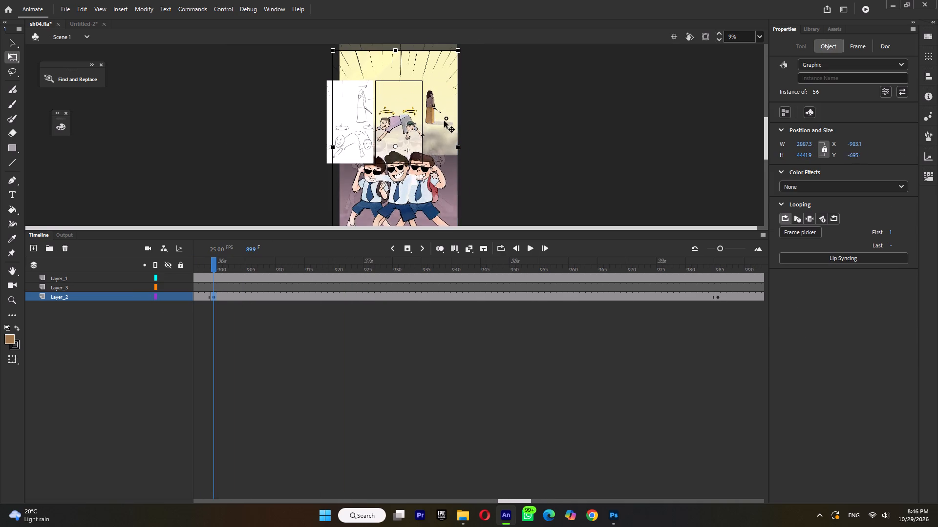
{"action": "left_click_drag", "start_coordinate": [444, 121], "coordinate": [444, 125]}
{"action": "left_click_drag", "start_coordinate": [458, 56], "coordinate": [453, 71], "text": "shift"}
{"action": "left_click_drag", "start_coordinate": [429, 114], "coordinate": [429, 117]}
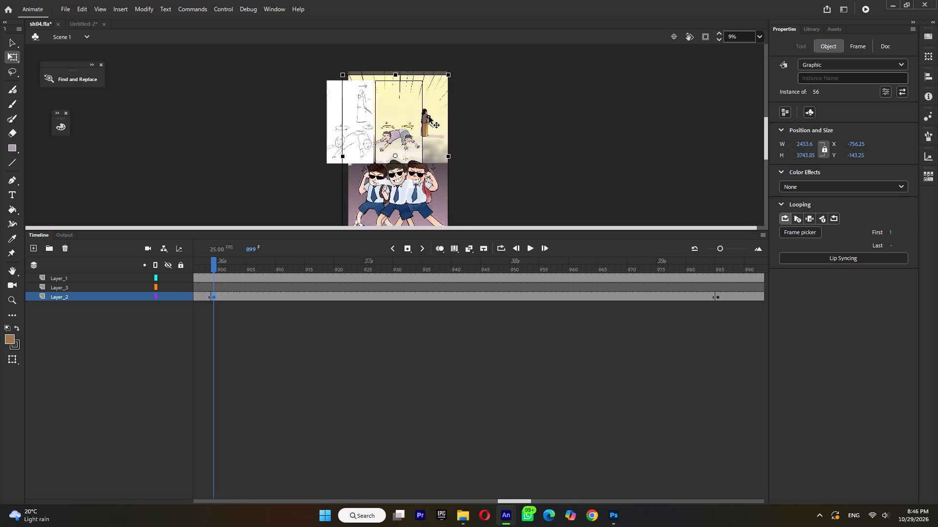
{"action": "left_click_drag", "start_coordinate": [429, 117], "coordinate": [429, 122]}
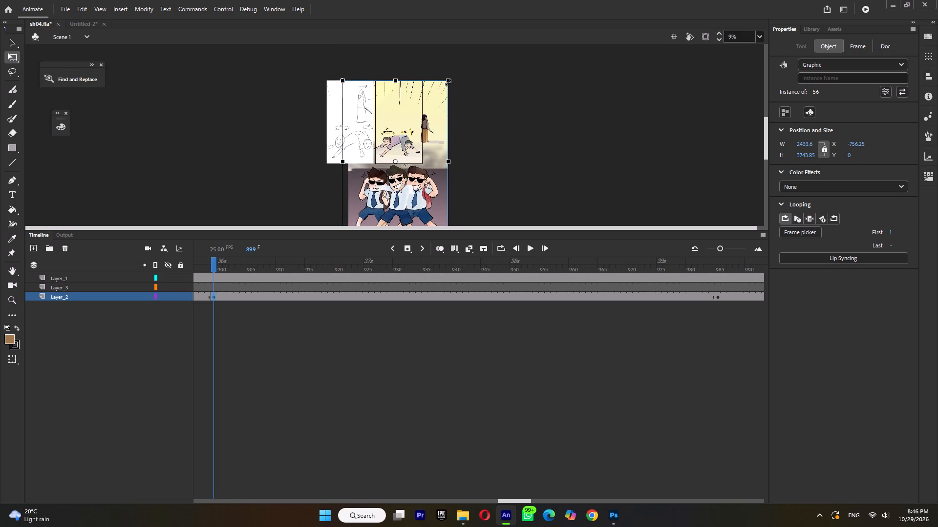
{"action": "left_click_drag", "start_coordinate": [448, 81], "coordinate": [455, 76], "text": "shift"}
{"action": "left_click", "coordinate": [439, 125]}
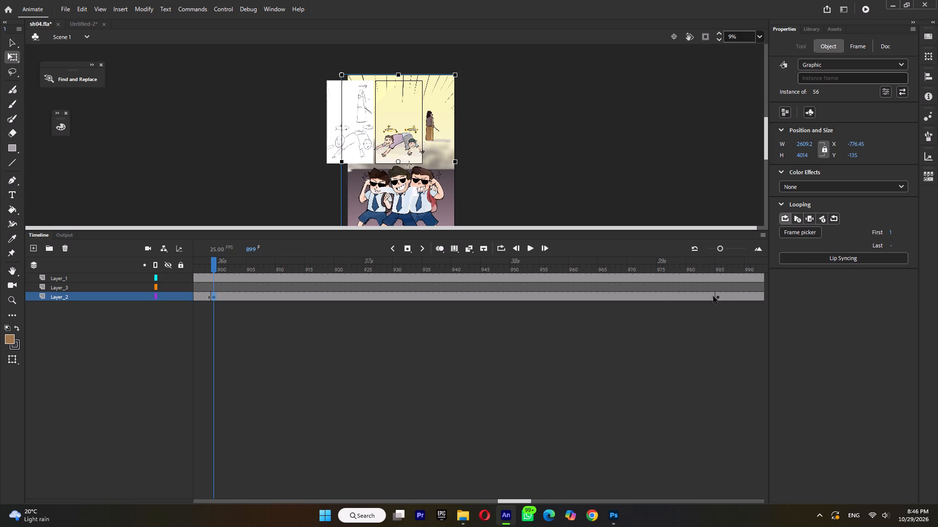
Inside symbol 56, insert keyframes on all layers at frame 86.
{"action": "left_click", "coordinate": [711, 298]}
{"action": "double_click", "coordinate": [427, 129]}
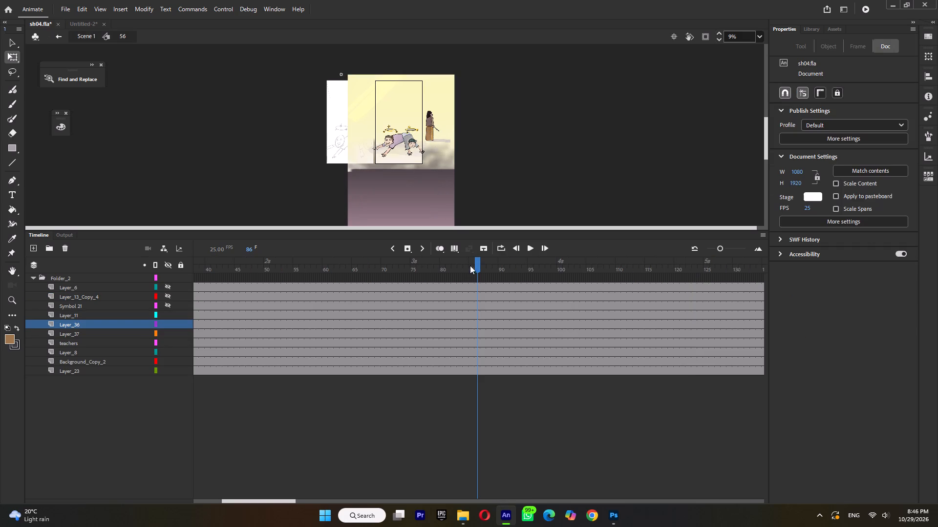
{"action": "double_click", "coordinate": [476, 265]}
{"action": "key", "text": "F6"}
{"action": "left_click", "coordinate": [515, 196]}
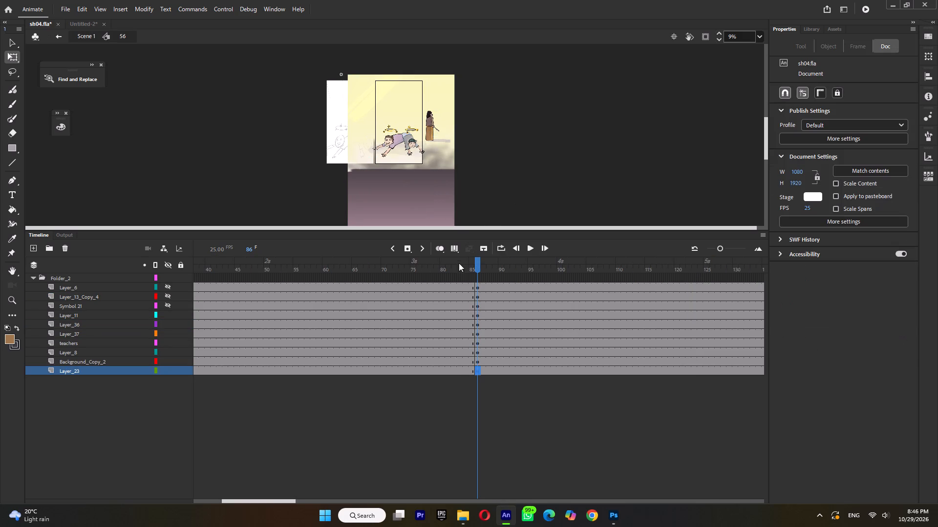
Before the frame 86 keyframe, move the woman above the fallen boys and enlarge her to about 208 by 458.
{"action": "left_click", "coordinate": [459, 263]}
{"action": "left_click", "coordinate": [427, 123]}
{"action": "scroll", "coordinate": [429, 128], "scroll_direction": "up", "scroll_amount": 3, "text": "ctrl"}
{"action": "left_click_drag", "start_coordinate": [454, 141], "coordinate": [416, 139]}
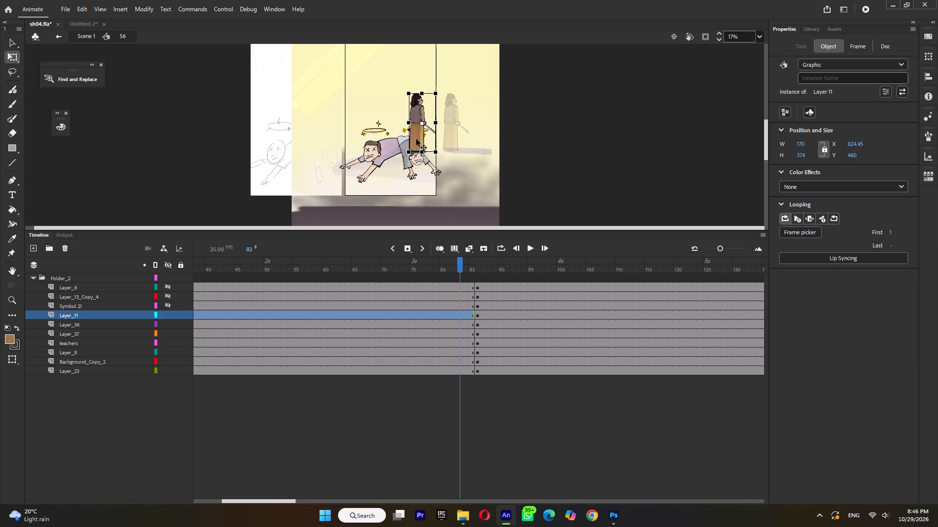
{"action": "left_click_drag", "start_coordinate": [416, 139], "coordinate": [416, 139]}
{"action": "left_click_drag", "start_coordinate": [429, 92], "coordinate": [436, 84]}
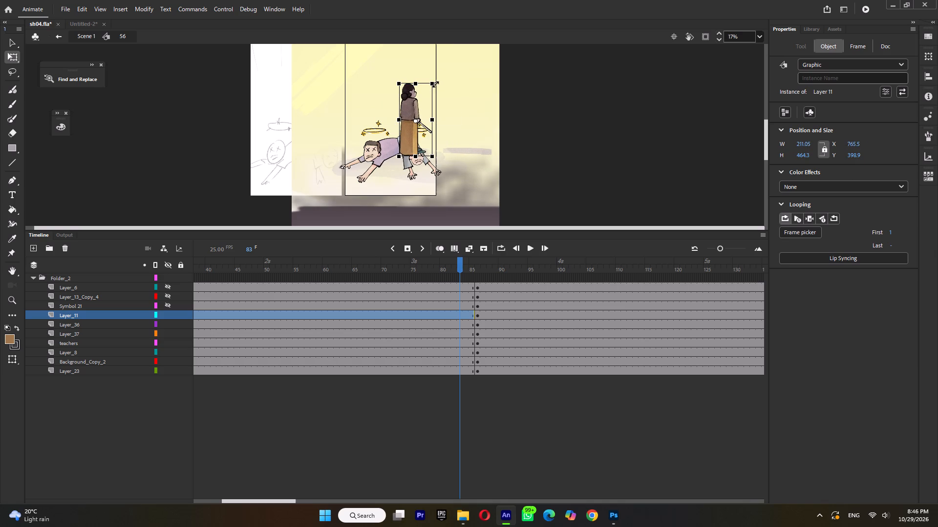
{"action": "left_click_drag", "start_coordinate": [436, 84], "coordinate": [435, 85]}
{"action": "left_click_drag", "start_coordinate": [415, 115], "coordinate": [403, 108]}
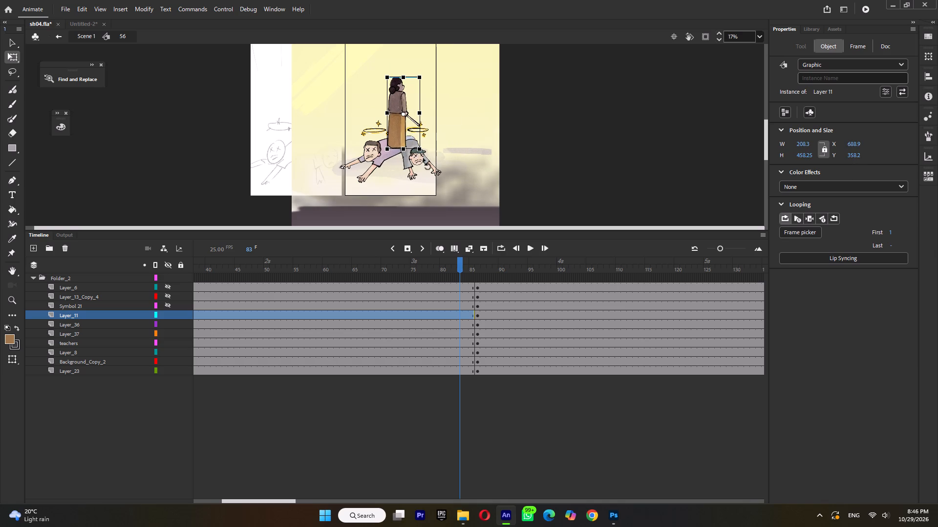
Reorder the woman's Layer_11 to sit directly below Layer_8, behind the fallen boys.
{"action": "left_click_drag", "start_coordinate": [70, 314], "coordinate": [70, 345]}
{"action": "left_click_drag", "start_coordinate": [77, 345], "coordinate": [76, 354]}
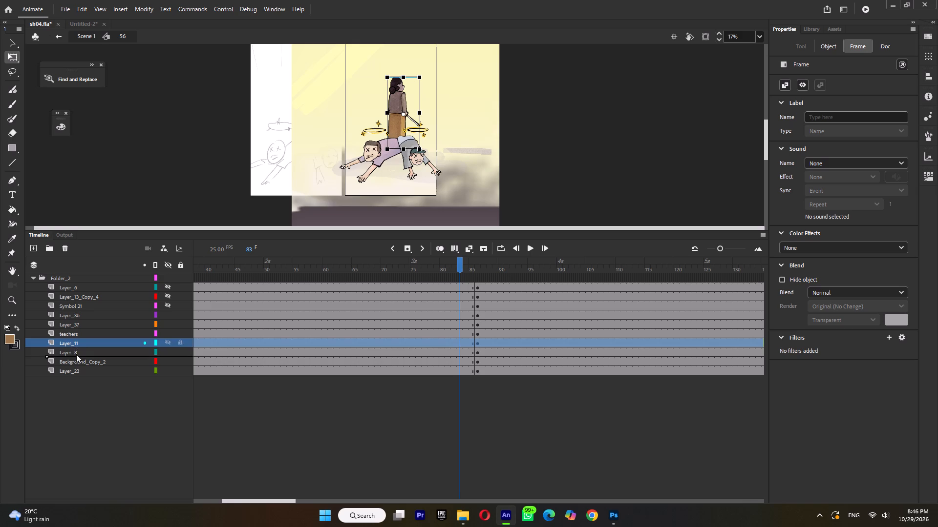
{"action": "left_click_drag", "start_coordinate": [76, 354], "coordinate": [76, 355]}
Create a classic tween on Layer_11 leading up to the frame 86 keyframe.
{"action": "left_click", "coordinate": [245, 354]}
{"action": "key", "text": "ctrl+m"}
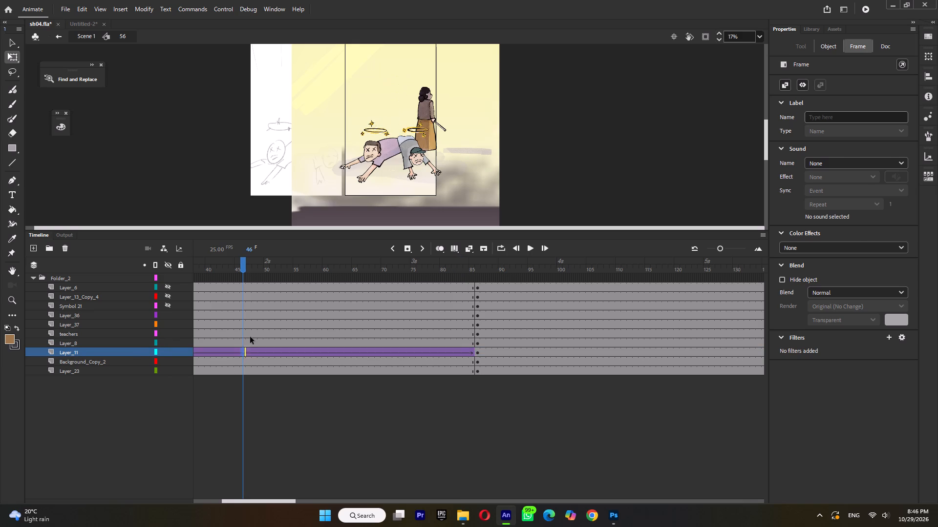
Play back the woman's Layer_11 tween from about frame 44 through the frame 86 keyframe to review her motion.
{"action": "left_click", "coordinate": [233, 269]}
{"action": "key", "text": "Return"}
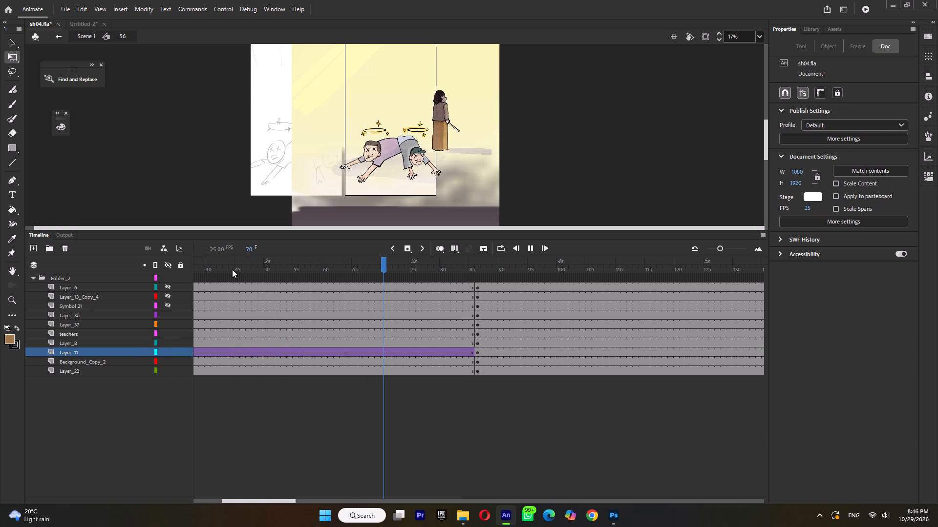
{"action": "key", "text": "Return"}
{"action": "key", "text": "Return"}
{"action": "key", "text": "Return"}
{"action": "left_click", "coordinate": [591, 181]}
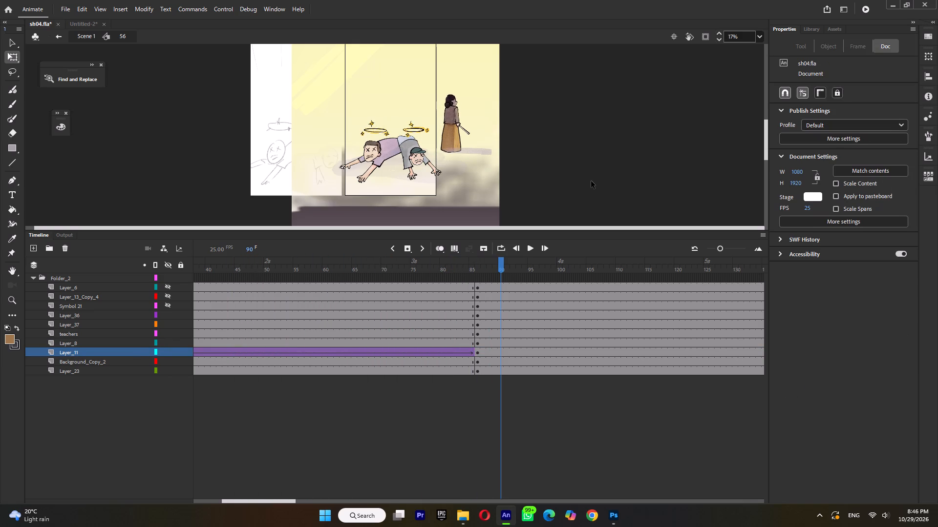
Inside symbol 56, insert keyframes on all layers at frame 153.
{"action": "left_click_drag", "start_coordinate": [530, 264], "coordinate": [716, 319]}
{"action": "double_click", "coordinate": [665, 266]}
{"action": "key", "text": "F6"}
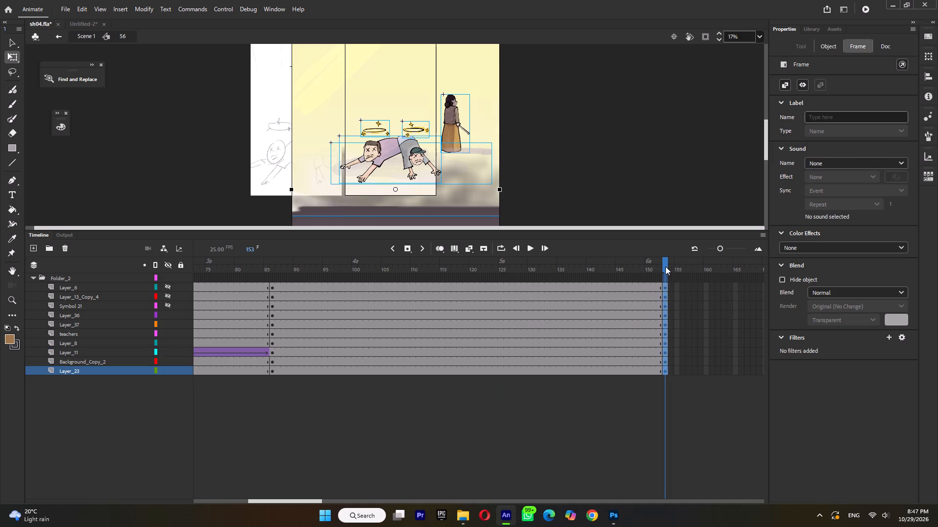
At the frame 153 keyframe, nudge the woman slightly to the right, away from the fallen boys.
{"action": "left_click", "coordinate": [602, 132]}
{"action": "left_click", "coordinate": [457, 139]}
{"action": "key", "text": "Right"}
{"action": "key", "text": "Right"}
{"action": "key", "text": "Right"}
{"action": "key", "text": "Right"}
{"action": "key", "text": "Right"}
{"action": "key", "text": "Right"}
{"action": "key", "text": "Right"}
{"action": "key", "text": "Right"}
{"action": "key", "text": "Right"}
{"action": "key", "text": "Right"}
{"action": "key", "text": "Right"}
{"action": "key", "text": "Right"}
{"action": "key", "text": "Right"}
{"action": "key", "text": "Right"}
{"action": "key", "text": "Right"}
{"action": "key", "text": "Right"}
{"action": "key", "text": "Right"}
{"action": "key", "text": "Right"}
{"action": "key", "text": "Right"}
{"action": "key", "text": "Right"}
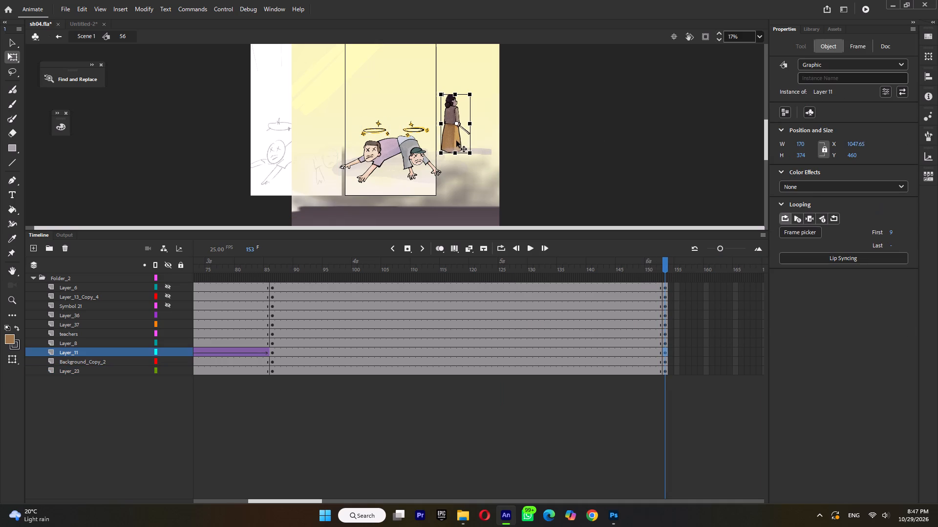
Create a classic tween on Layer_11 between the frame 86 and frame 153 keyframes and preview it.
{"action": "left_click", "coordinate": [313, 352]}
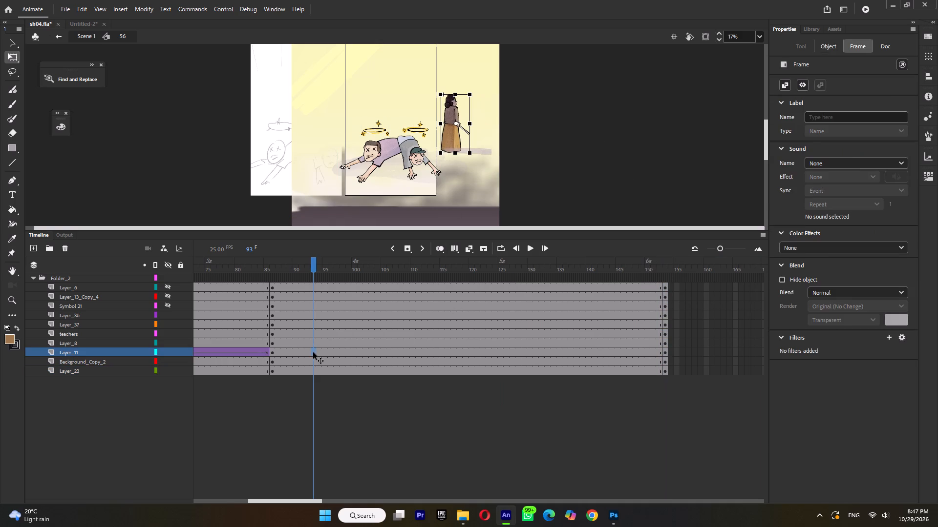
{"action": "key", "text": "ctrl+m"}
{"action": "left_click", "coordinate": [263, 274]}
{"action": "key", "text": "Return"}
{"action": "key", "text": "Return"}
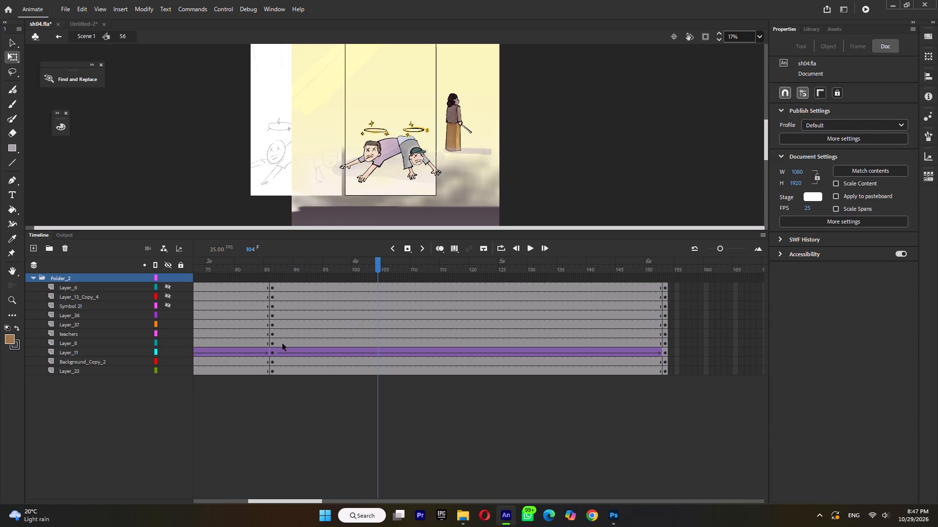
Move the woman farther right at the Layer_11 frame 153 keyframe and preview the slow drift from frame 86.
{"action": "left_click", "coordinate": [667, 352]}
{"action": "key", "text": "shift+Right"}
{"action": "key", "text": "shift+Right"}
{"action": "key", "text": "shift+Right"}
{"action": "key", "text": "shift+Right"}
{"action": "key", "text": "shift+Right"}
{"action": "key", "text": "shift+Right"}
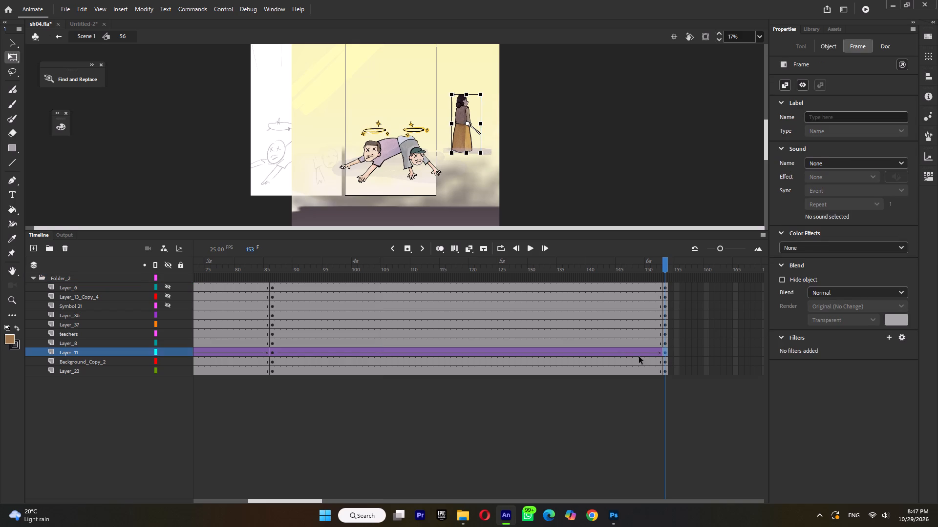
{"action": "left_click", "coordinate": [263, 281]}
{"action": "key", "text": "Return"}
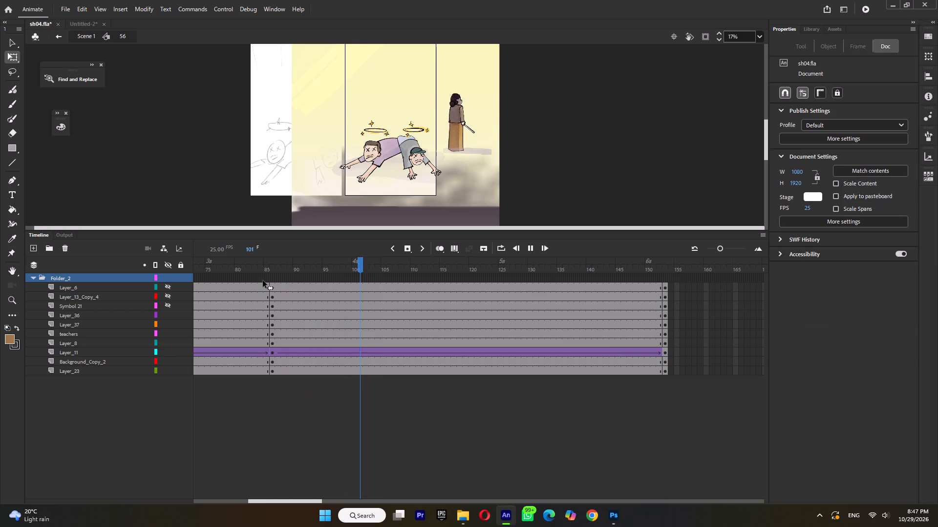
{"action": "key", "text": "Return"}
Return to Scene 1, go to the Layer_2 keyframe at frame 985, and save sh04.fla.
{"action": "double_click", "coordinate": [618, 178]}
{"action": "scroll", "coordinate": [516, 141], "scroll_direction": "down", "scroll_amount": 3, "text": "ctrl"}
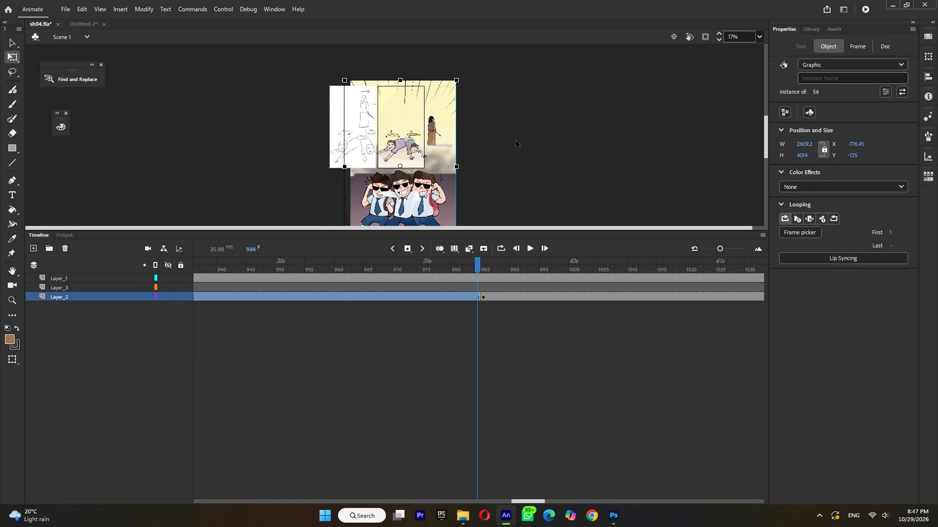
{"action": "left_click", "coordinate": [483, 266]}
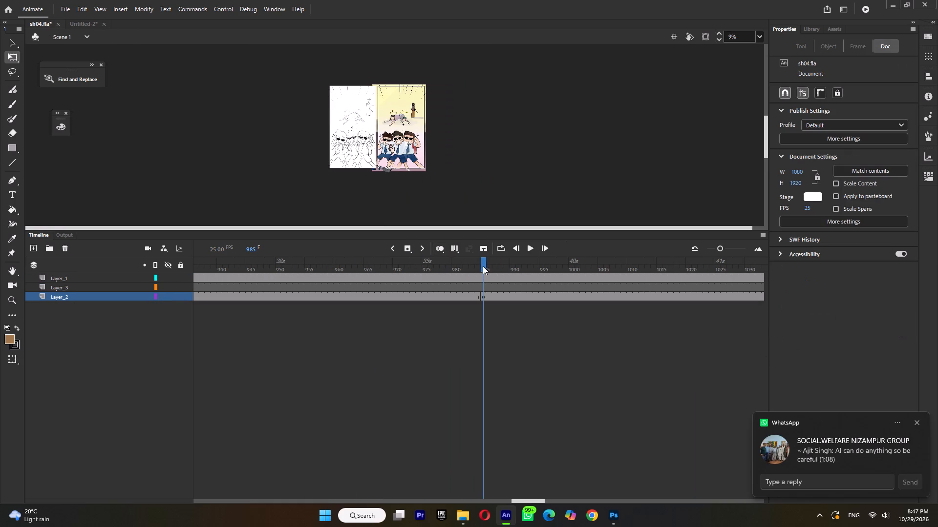
{"action": "key", "text": "ctrl+s"}
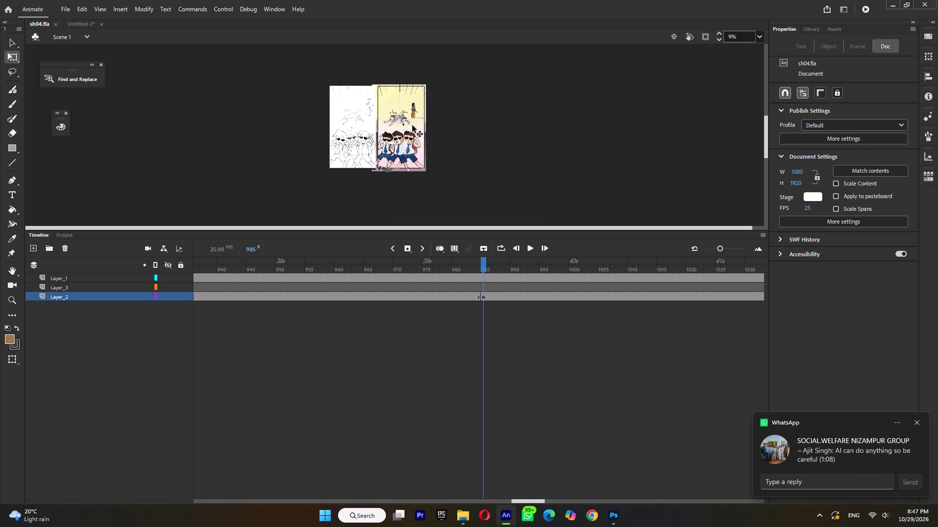